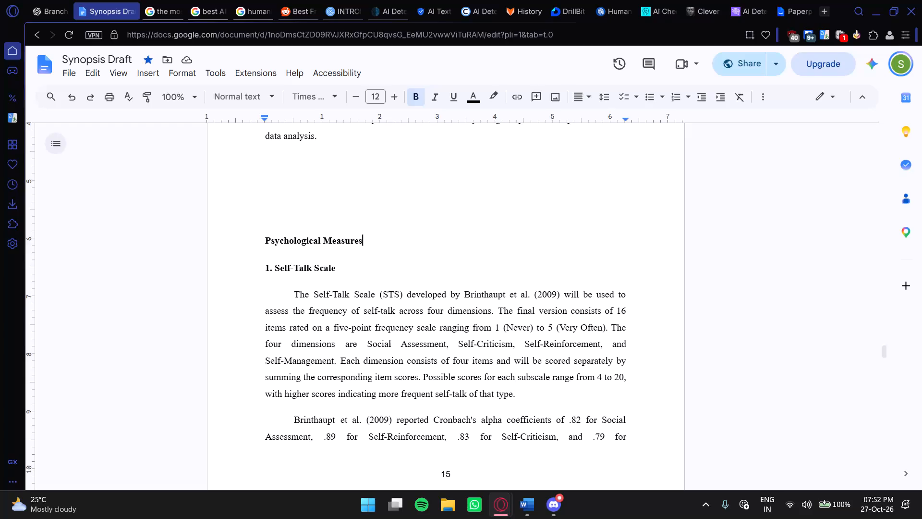
Close the supervisor-commented 3rd draft synopsis in Word and reopen it from its desktop file.
{"action": "left_click", "coordinate": [528, 507]}
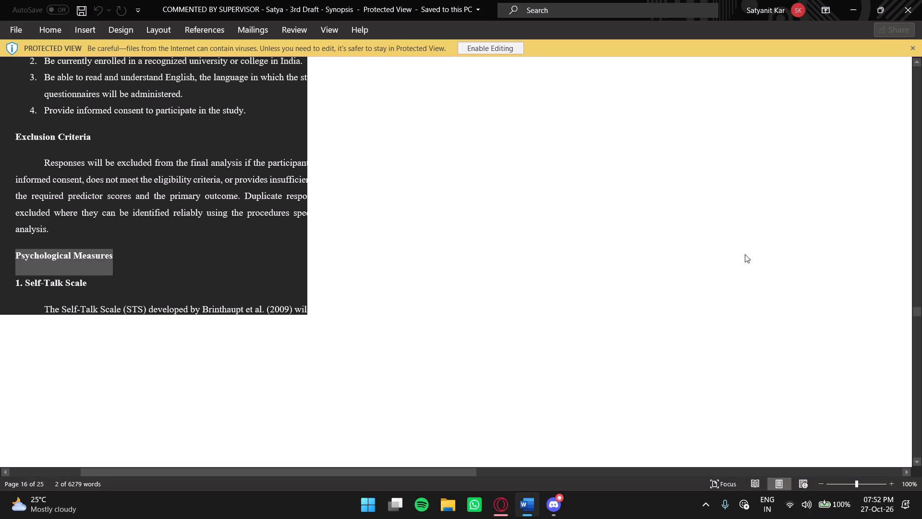
{"action": "left_click", "coordinate": [921, 0]}
{"action": "left_click", "coordinate": [875, 13]}
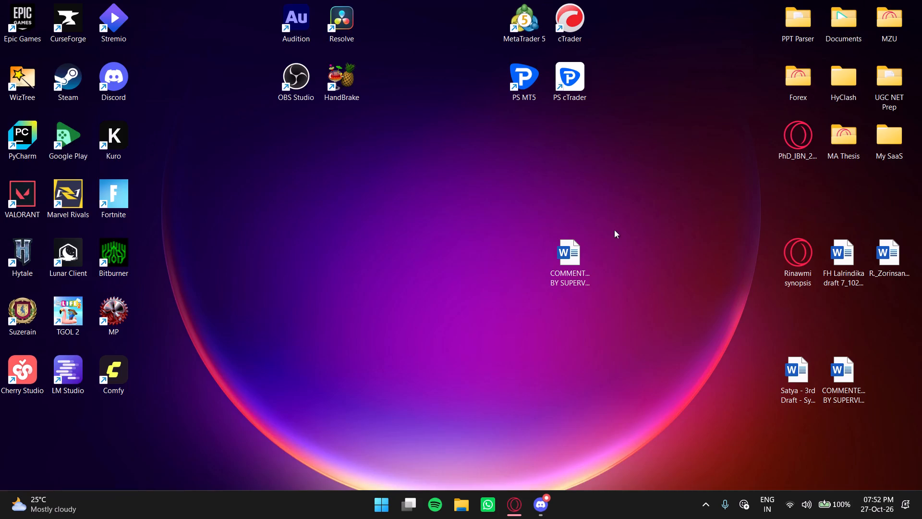
{"action": "left_click_drag", "start_coordinate": [643, 244], "coordinate": [694, 305]}
{"action": "double_click", "coordinate": [562, 256]}
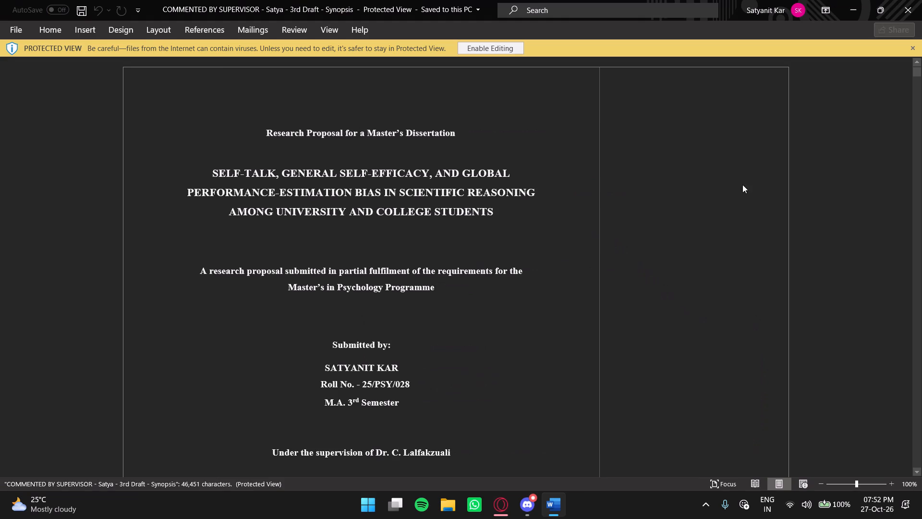
Review the supervisor's comments and tracked changes in the Sample and Psychological Measures sections of the Word draft.
{"action": "scroll", "coordinate": [832, 138], "scroll_direction": "down", "scroll_amount": 7}
{"action": "left_click_drag", "start_coordinate": [918, 77], "coordinate": [904, 217]}
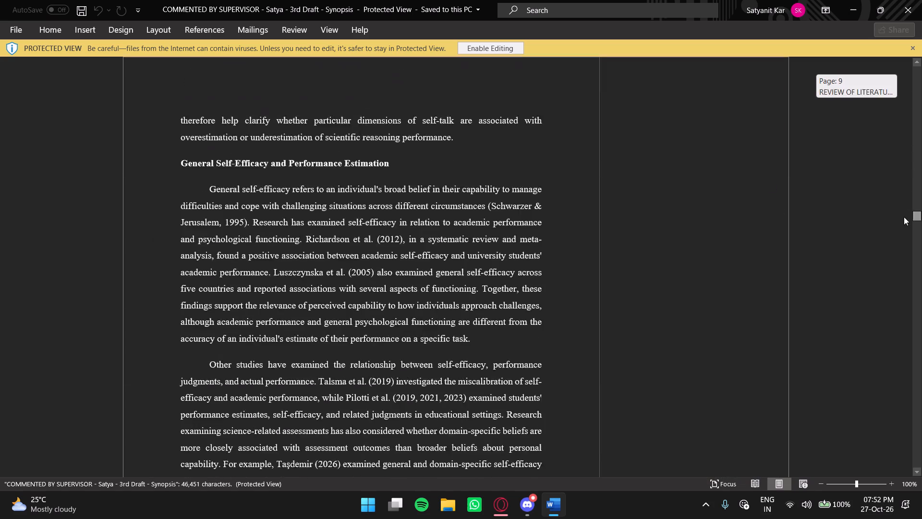
{"action": "left_click_drag", "start_coordinate": [904, 217], "coordinate": [907, 303]}
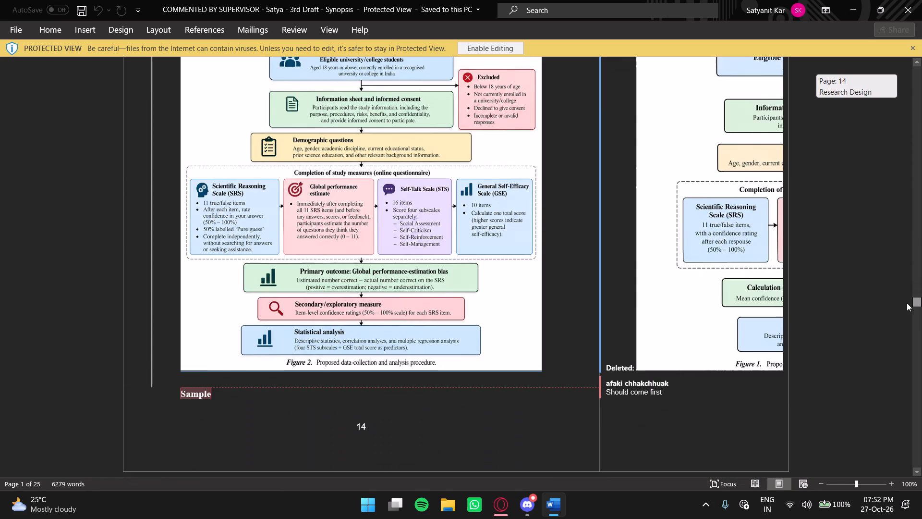
{"action": "left_click_drag", "start_coordinate": [907, 303], "coordinate": [906, 309]}
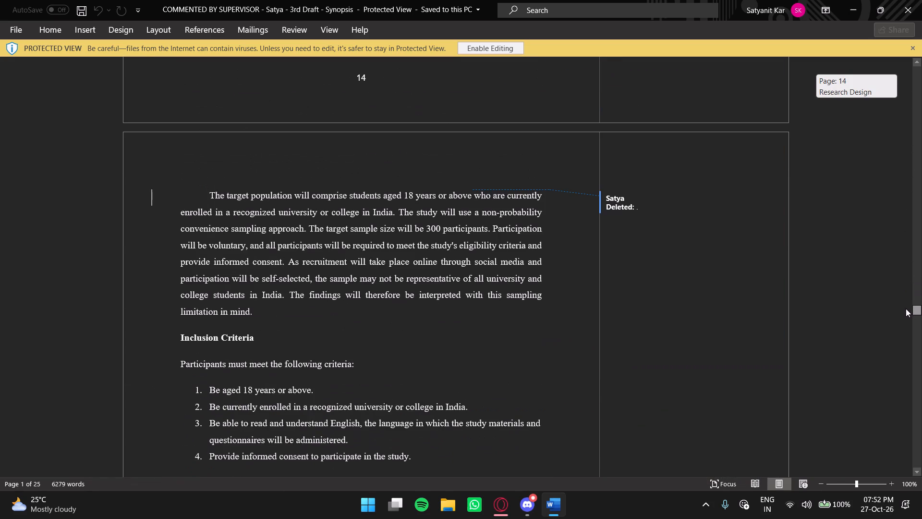
{"action": "left_click_drag", "start_coordinate": [906, 309], "coordinate": [908, 332]}
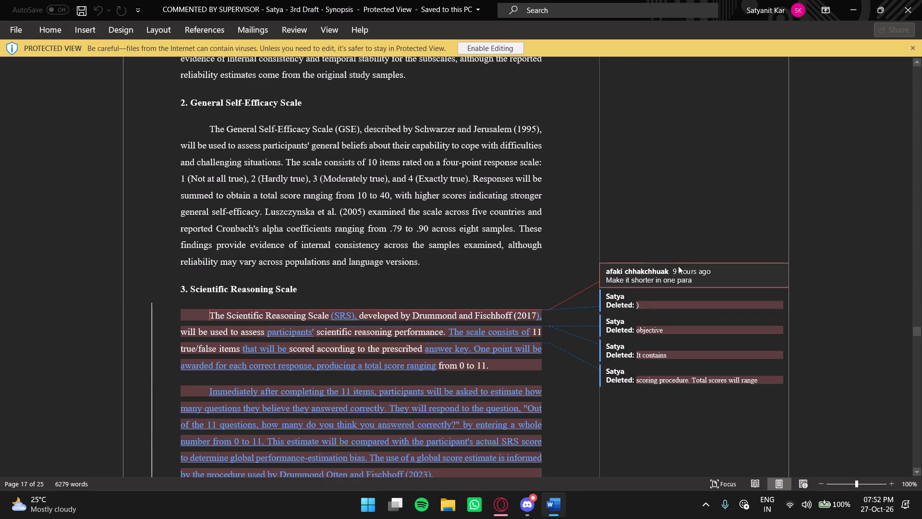
{"action": "scroll", "coordinate": [659, 267], "scroll_direction": "down", "scroll_amount": 10}
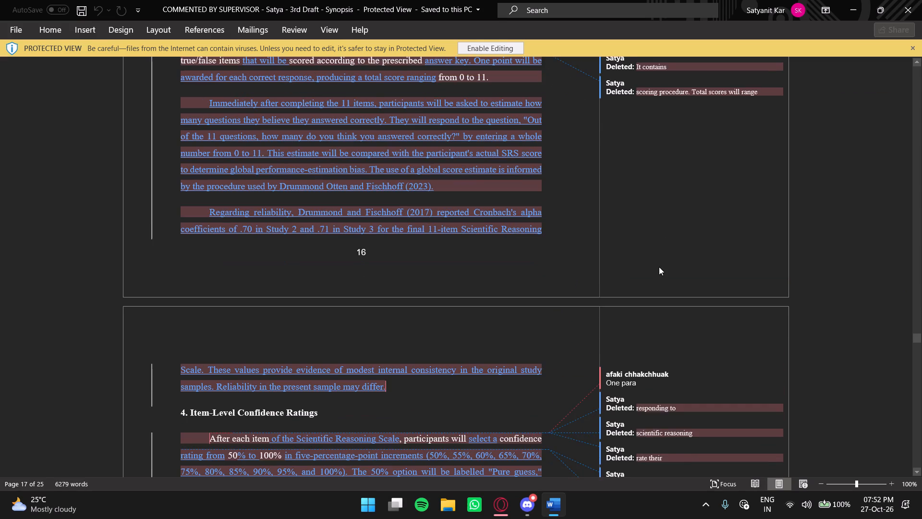
{"action": "scroll", "coordinate": [657, 266], "scroll_direction": "up", "scroll_amount": 19}
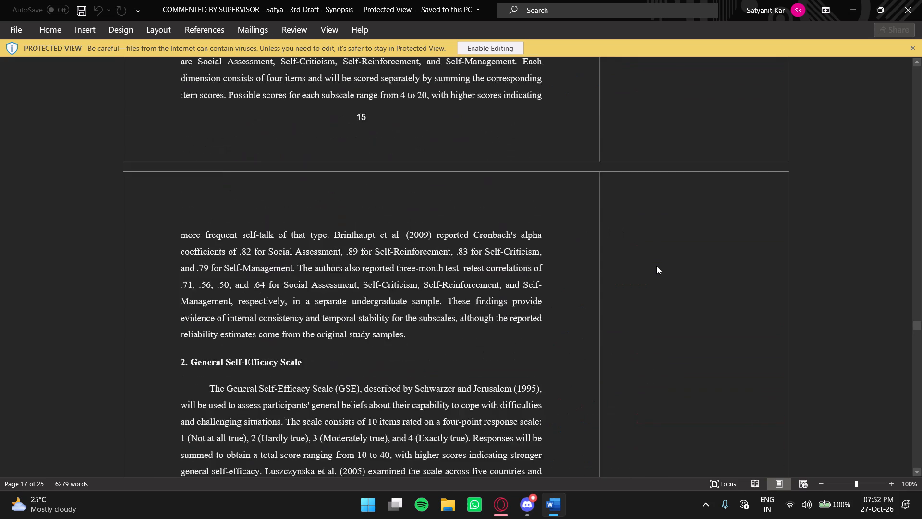
{"action": "scroll", "coordinate": [656, 265], "scroll_direction": "up", "scroll_amount": 7}
Compare the Self-Talk Scale section of the commented Word draft with the same section of Synopsis Draft in Google Docs.
{"action": "left_click", "coordinate": [557, 512]}
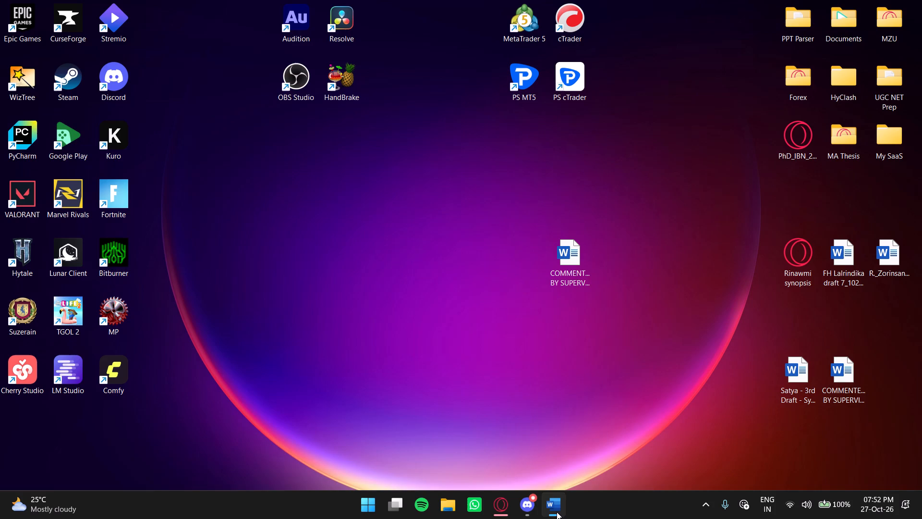
{"action": "left_click", "coordinate": [561, 507]}
{"action": "left_click", "coordinate": [502, 505]}
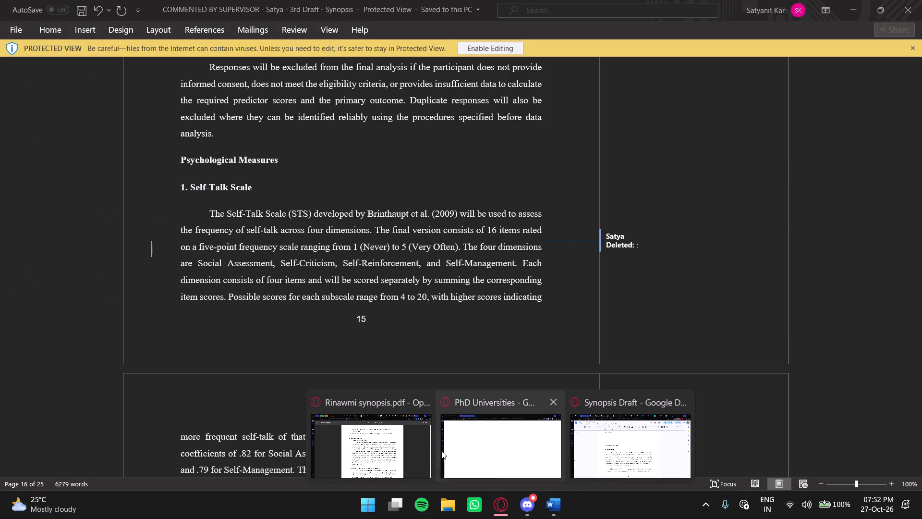
{"action": "left_click", "coordinate": [612, 437]}
{"action": "scroll", "coordinate": [295, 292], "scroll_direction": "down", "scroll_amount": 5}
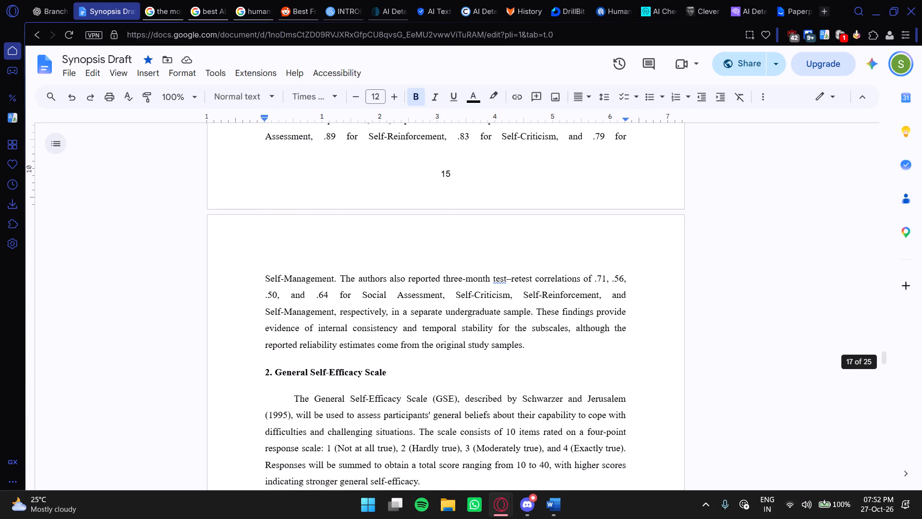
{"action": "scroll", "coordinate": [295, 292], "scroll_direction": "up", "scroll_amount": 5}
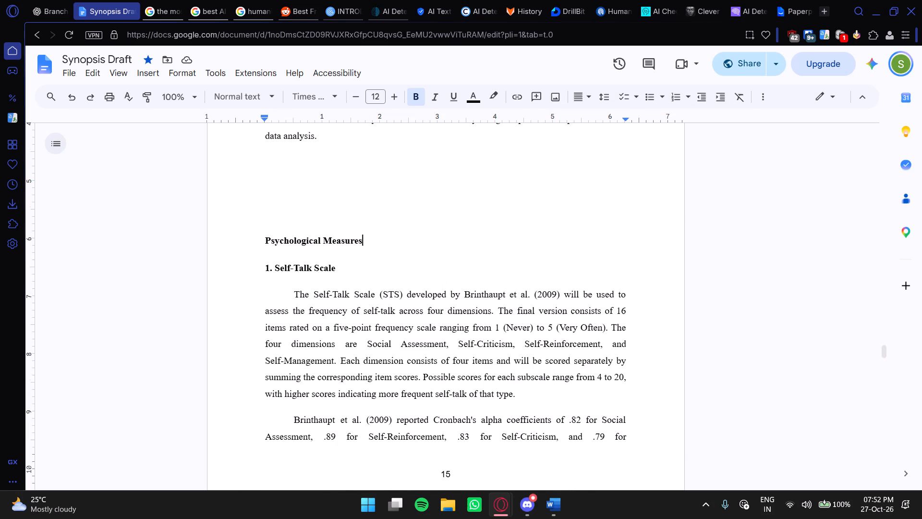
{"action": "scroll", "coordinate": [295, 292], "scroll_direction": "down", "scroll_amount": 2}
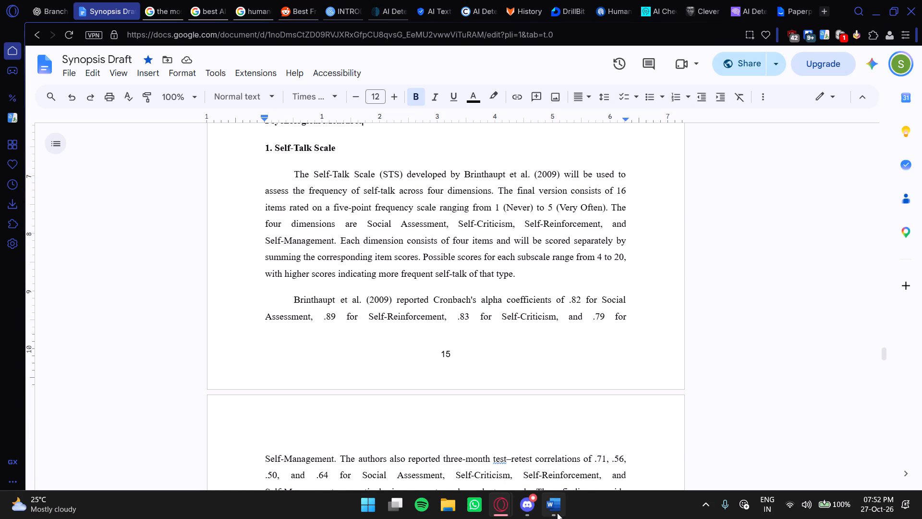
{"action": "left_click", "coordinate": [557, 513]}
{"action": "scroll", "coordinate": [422, 315], "scroll_direction": "down", "scroll_amount": 3}
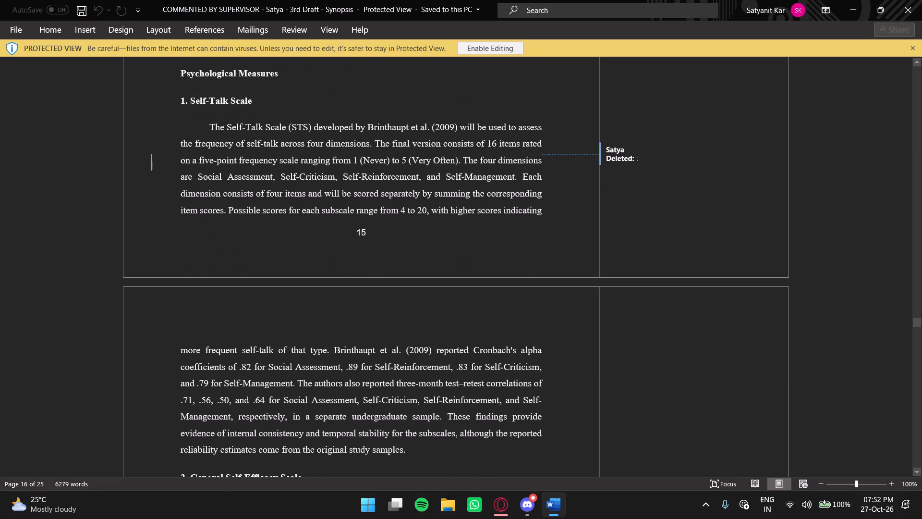
{"action": "scroll", "coordinate": [422, 315], "scroll_direction": "down", "scroll_amount": 1}
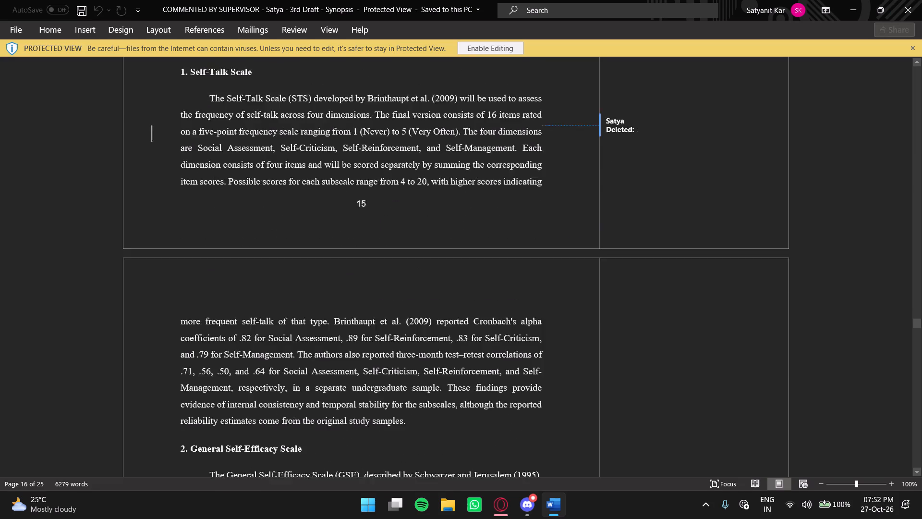
{"action": "scroll", "coordinate": [422, 315], "scroll_direction": "down", "scroll_amount": 2}
{"action": "scroll", "coordinate": [422, 315], "scroll_direction": "up", "scroll_amount": 3}
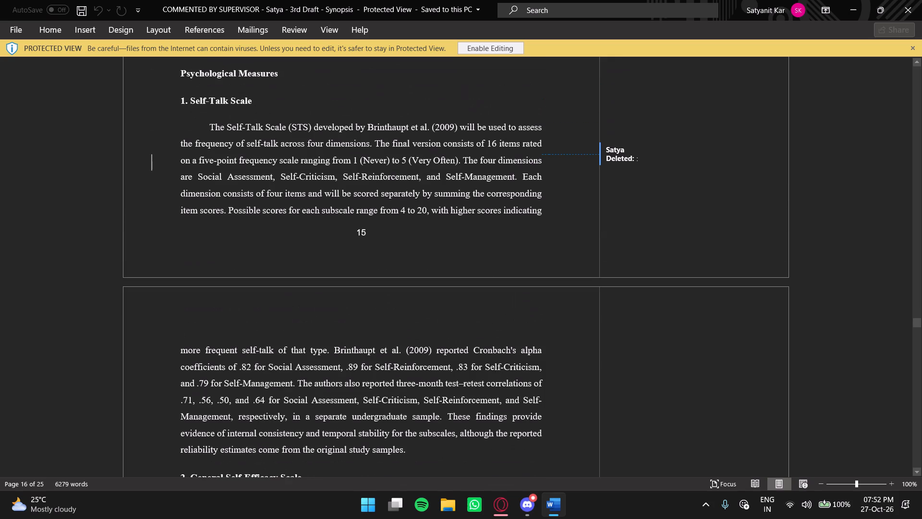
{"action": "scroll", "coordinate": [422, 315], "scroll_direction": "up", "scroll_amount": 2}
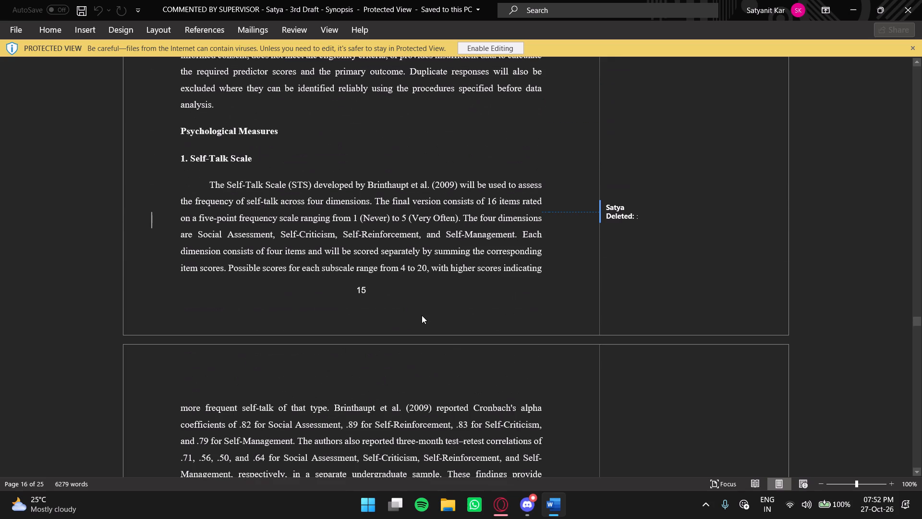
{"action": "scroll", "coordinate": [422, 315], "scroll_direction": "down", "scroll_amount": 3}
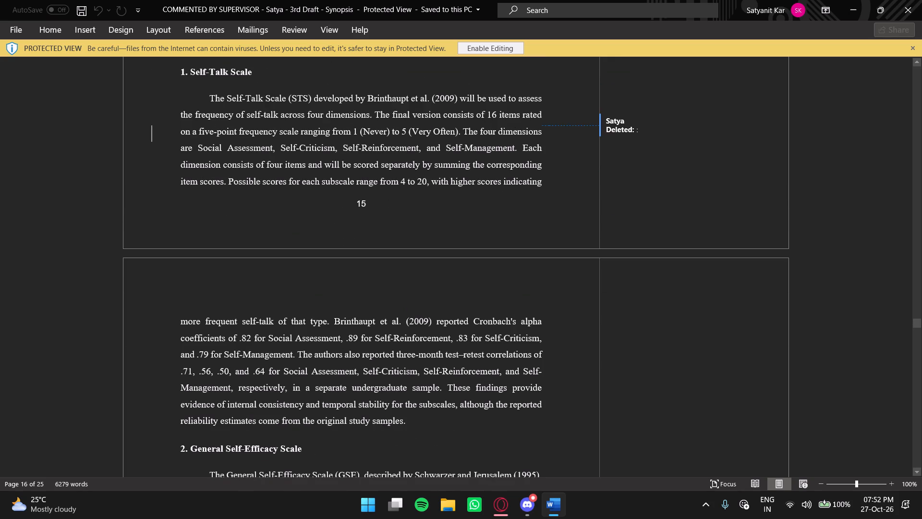
{"action": "left_click", "coordinate": [554, 506]}
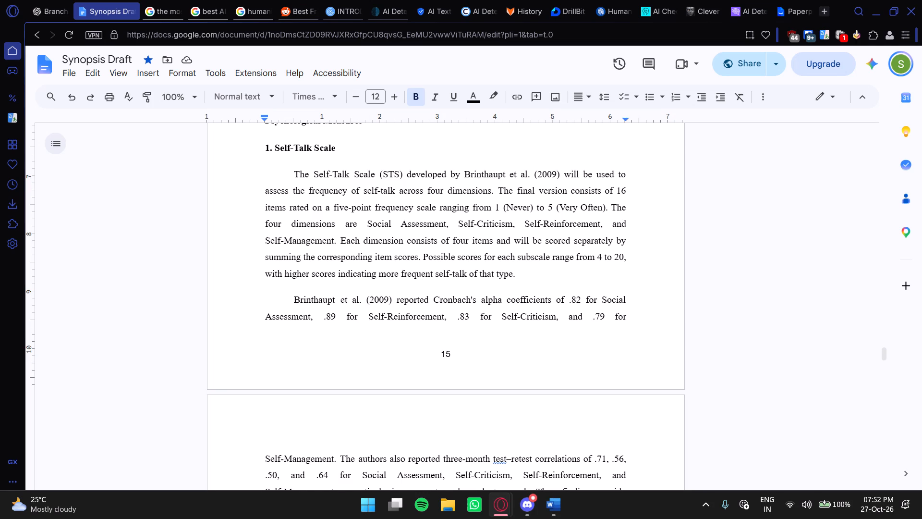
Compare the General Self-Efficacy Scale section between Synopsis Draft in Google Docs and the commented Word draft.
{"action": "scroll", "coordinate": [491, 353], "scroll_direction": "down", "scroll_amount": 6}
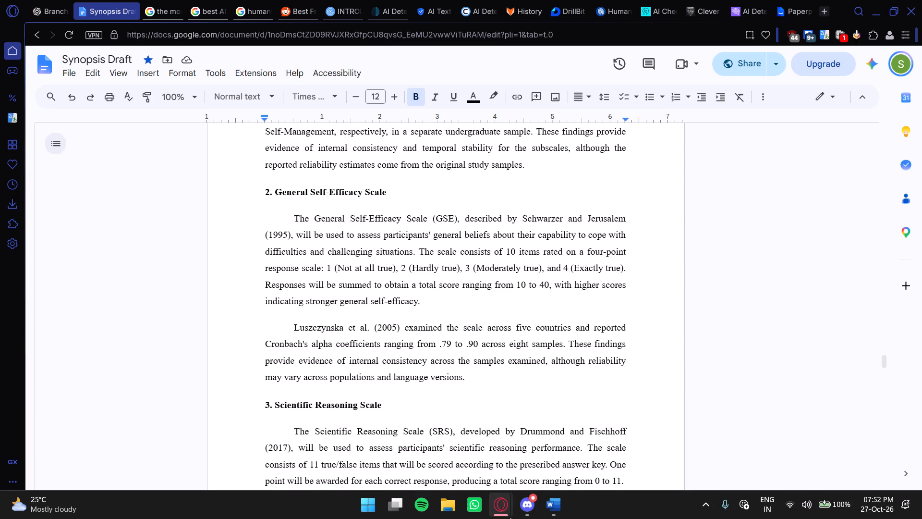
{"action": "left_click", "coordinate": [552, 501]}
{"action": "scroll", "coordinate": [486, 370], "scroll_direction": "down", "scroll_amount": 9}
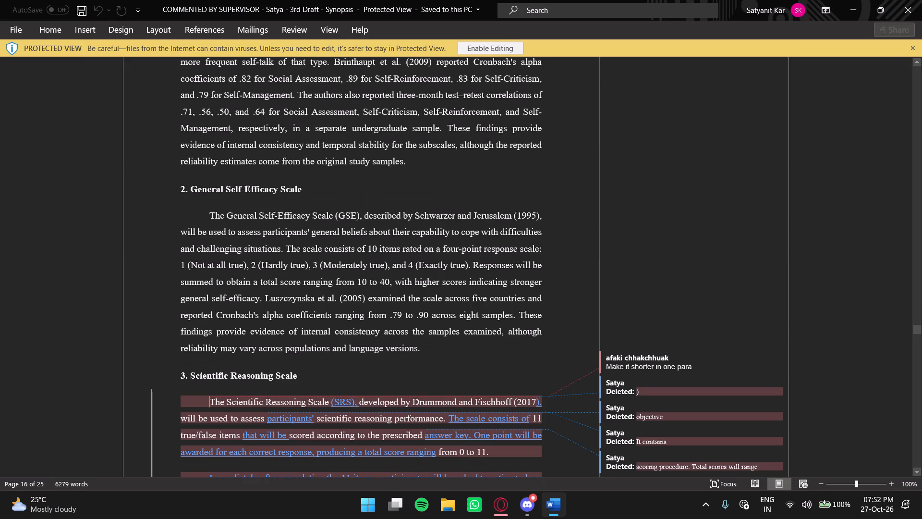
{"action": "left_click", "coordinate": [558, 518]}
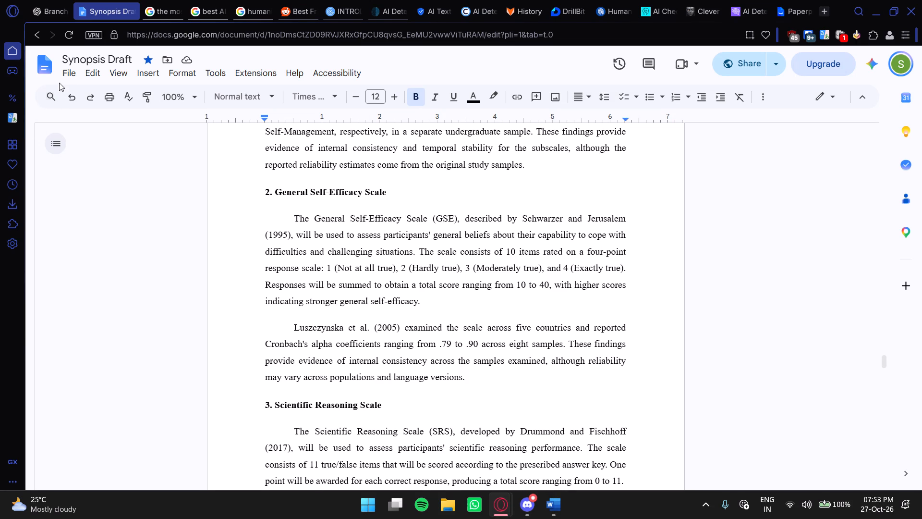
Leave Synopsis Draft for the Google Docs home page and create a blank document.
{"action": "left_click", "coordinate": [46, 64]}
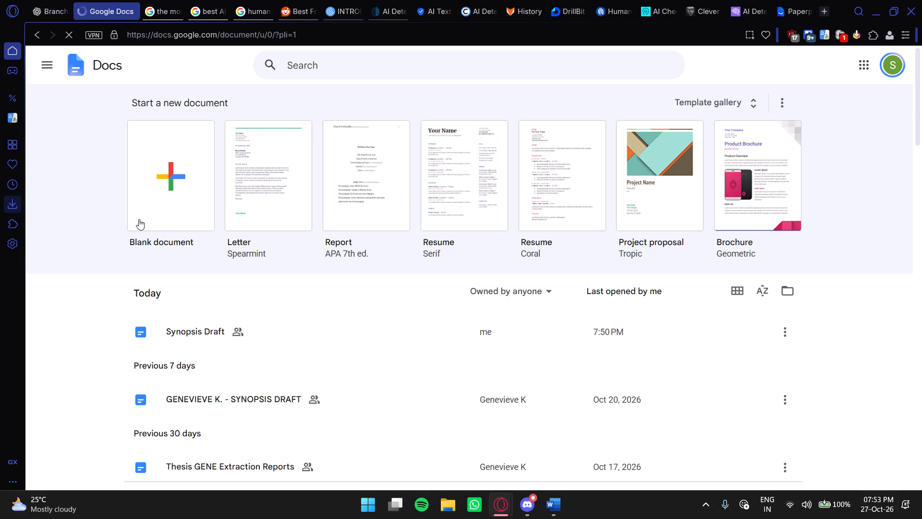
{"action": "left_click", "coordinate": [168, 179]}
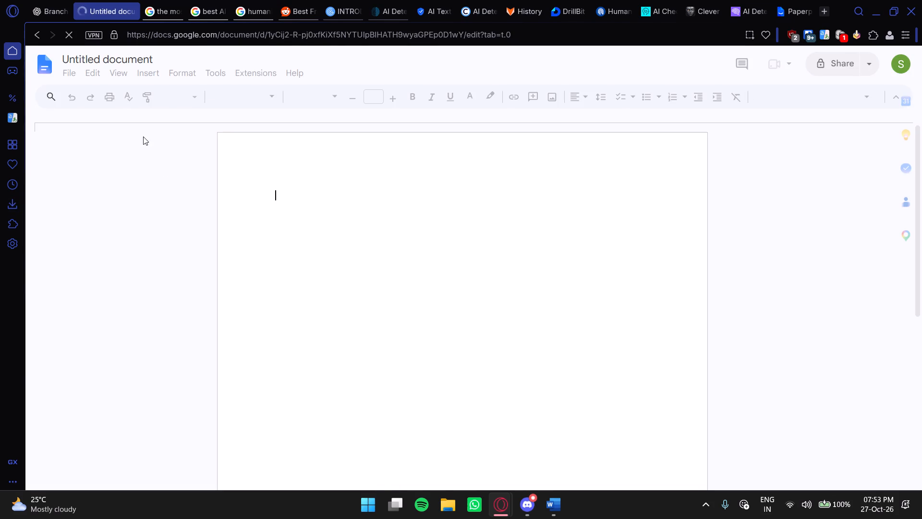
Upload the supervisor-commented 3rd draft synopsis from the Desktop folder and open it in Google Docs.
{"action": "left_click", "coordinate": [65, 70]}
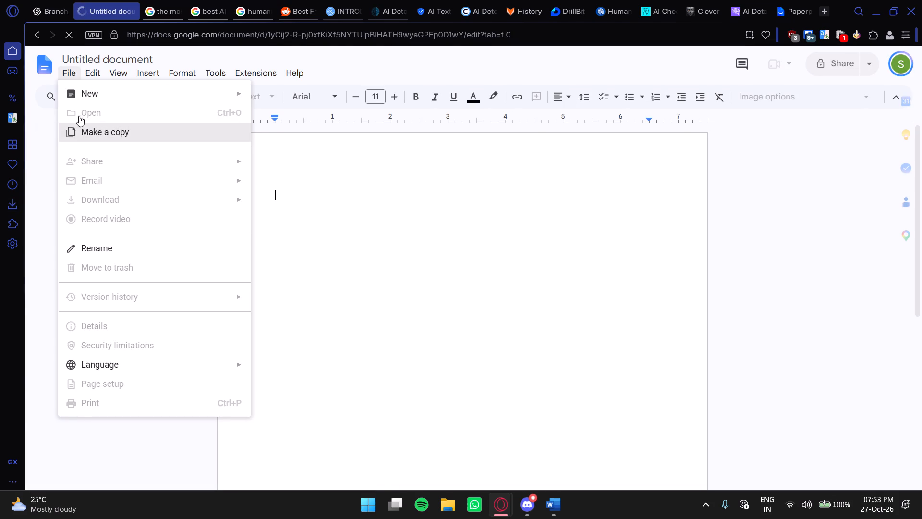
{"action": "left_click", "coordinate": [82, 110]}
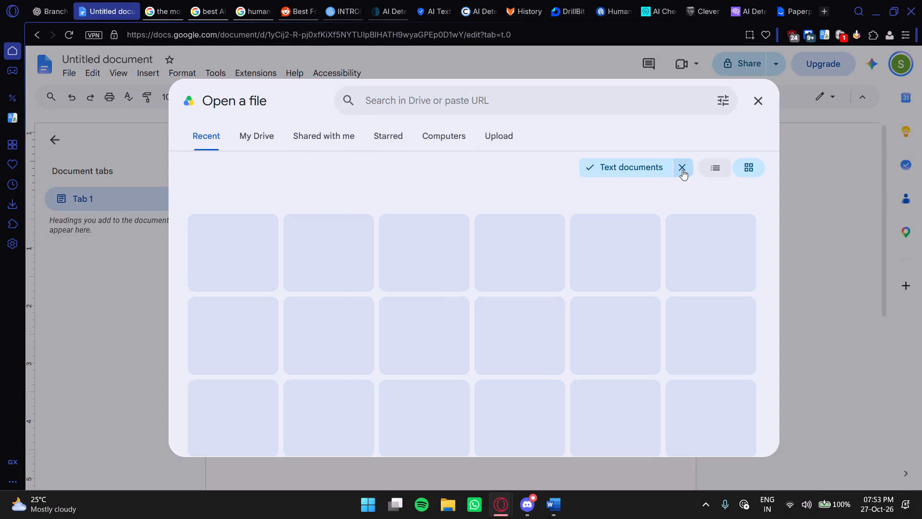
{"action": "left_click", "coordinate": [489, 139]}
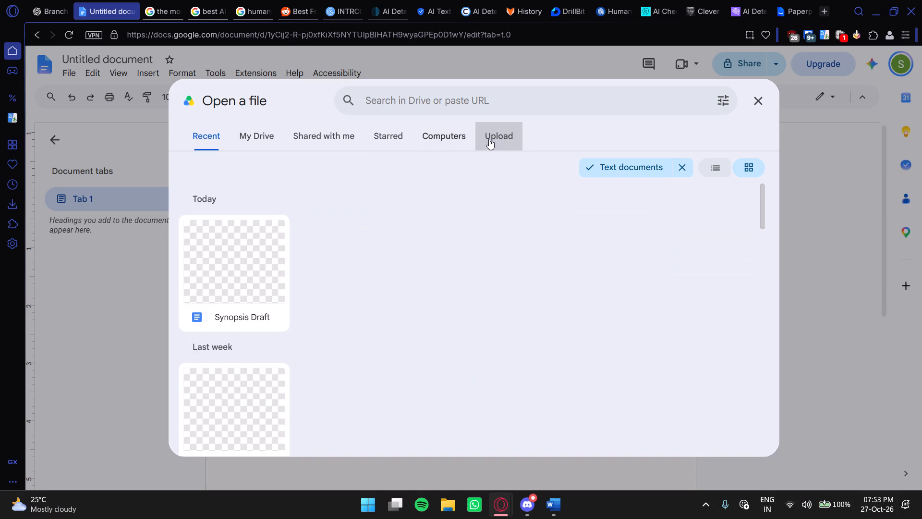
{"action": "left_click", "coordinate": [466, 327]}
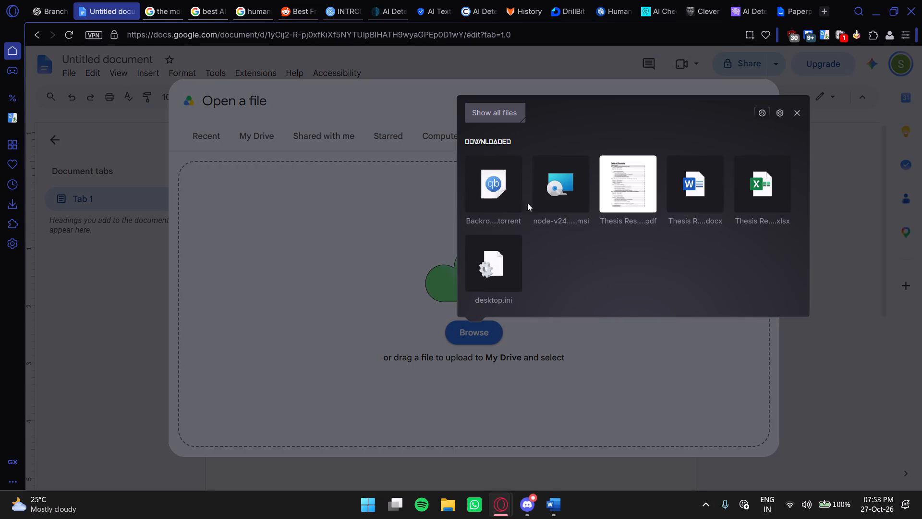
{"action": "left_click", "coordinate": [497, 109]}
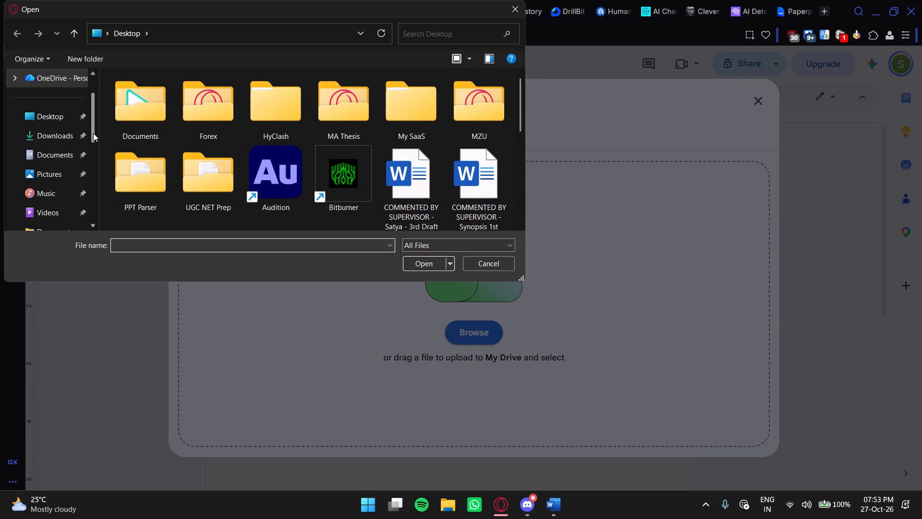
{"action": "left_click", "coordinate": [407, 179]}
{"action": "left_click", "coordinate": [417, 265]}
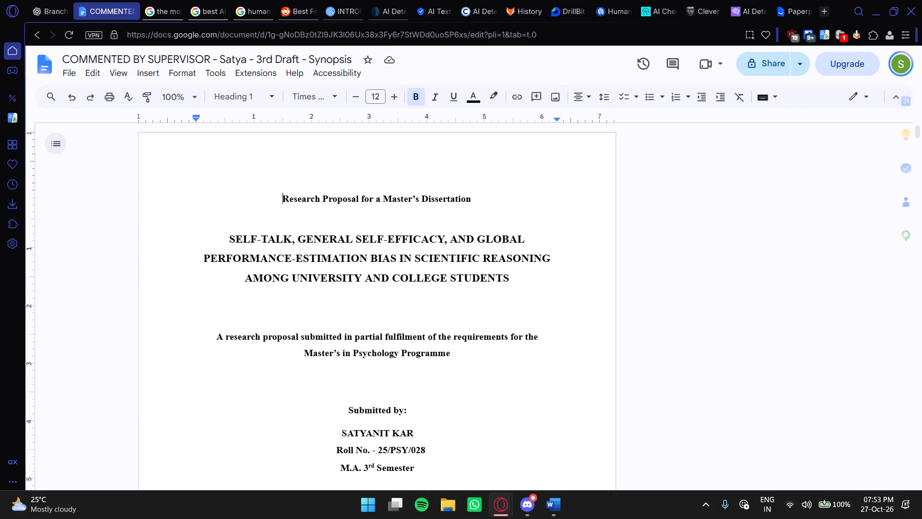
Examine the imported supervisor comments and tracked deletions in the Introduction's Scientific Reasoning section.
{"action": "scroll", "coordinate": [470, 300], "scroll_direction": "down", "scroll_amount": 11}
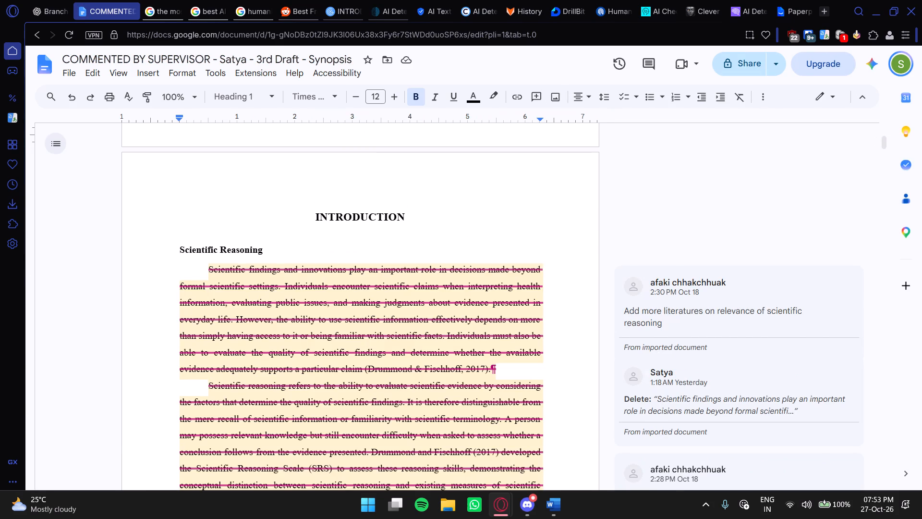
{"action": "scroll", "coordinate": [494, 298], "scroll_direction": "down", "scroll_amount": 2}
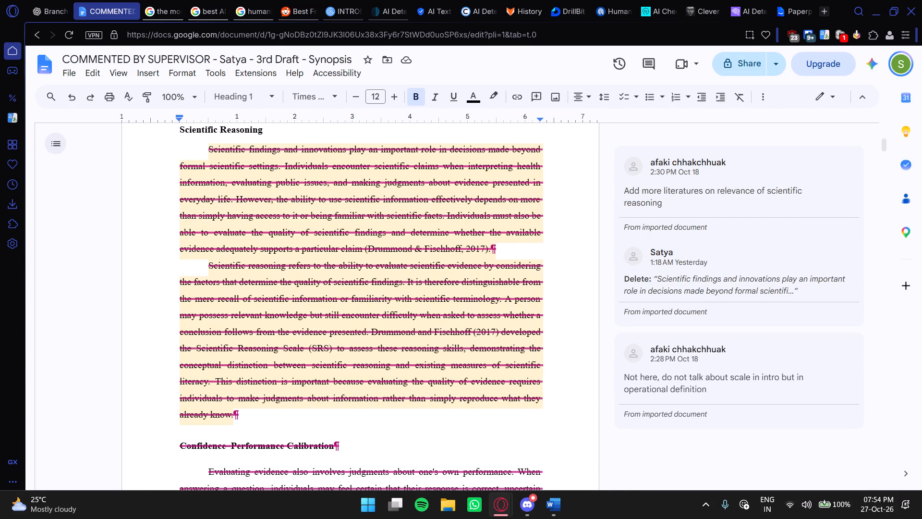
{"action": "scroll", "coordinate": [539, 264], "scroll_direction": "up", "scroll_amount": 2}
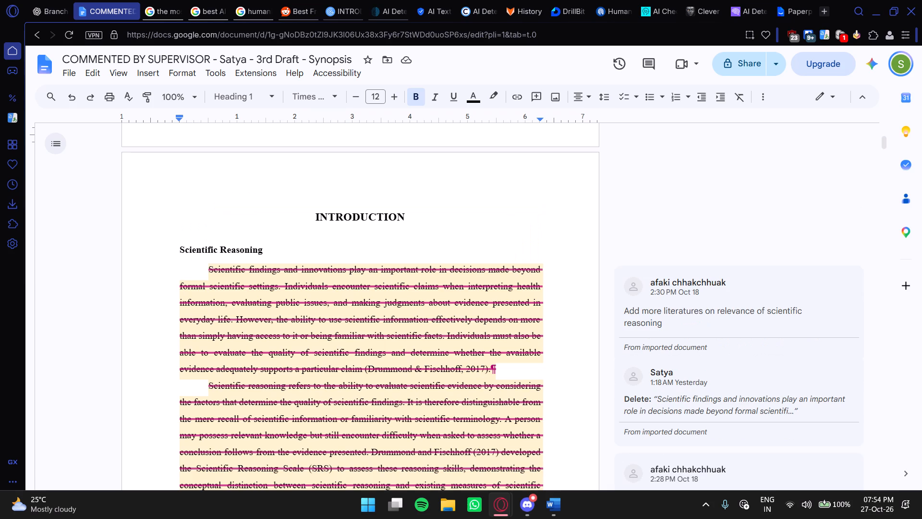
{"action": "scroll", "coordinate": [789, 193], "scroll_direction": "up", "scroll_amount": 17}
{"action": "scroll", "coordinate": [750, 277], "scroll_direction": "down", "scroll_amount": 15}
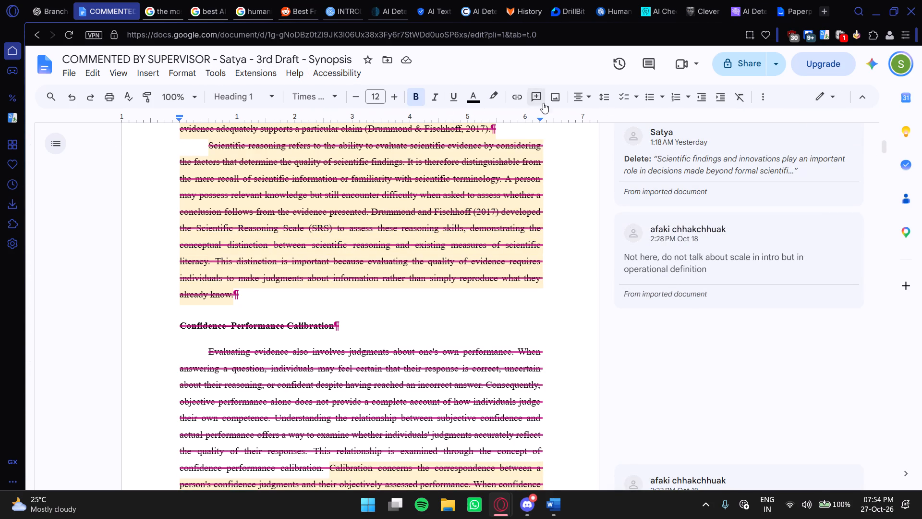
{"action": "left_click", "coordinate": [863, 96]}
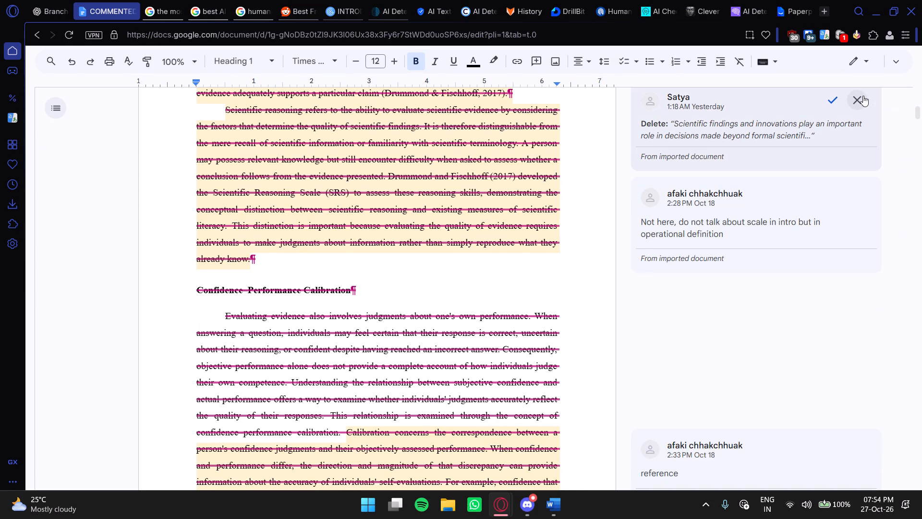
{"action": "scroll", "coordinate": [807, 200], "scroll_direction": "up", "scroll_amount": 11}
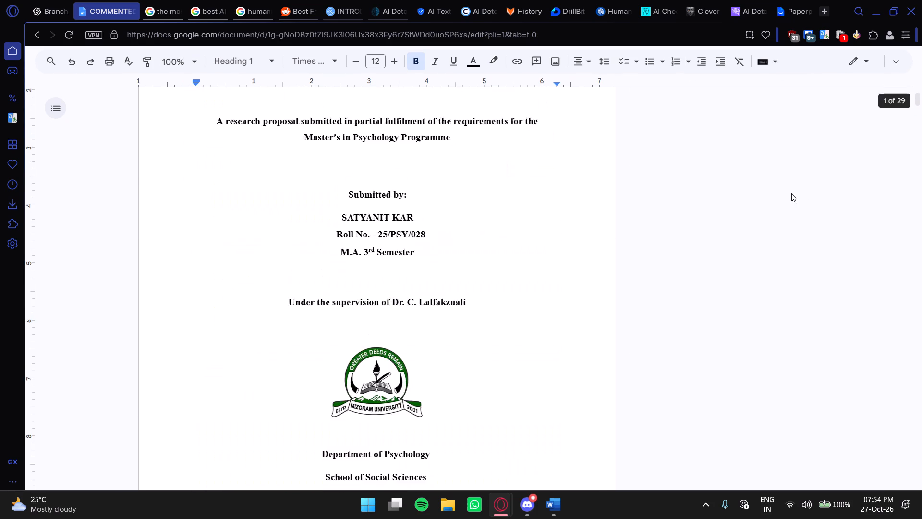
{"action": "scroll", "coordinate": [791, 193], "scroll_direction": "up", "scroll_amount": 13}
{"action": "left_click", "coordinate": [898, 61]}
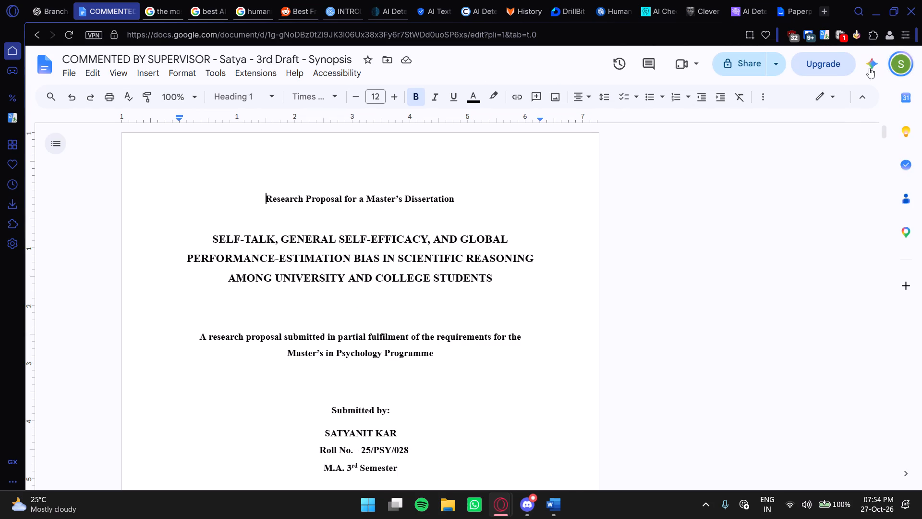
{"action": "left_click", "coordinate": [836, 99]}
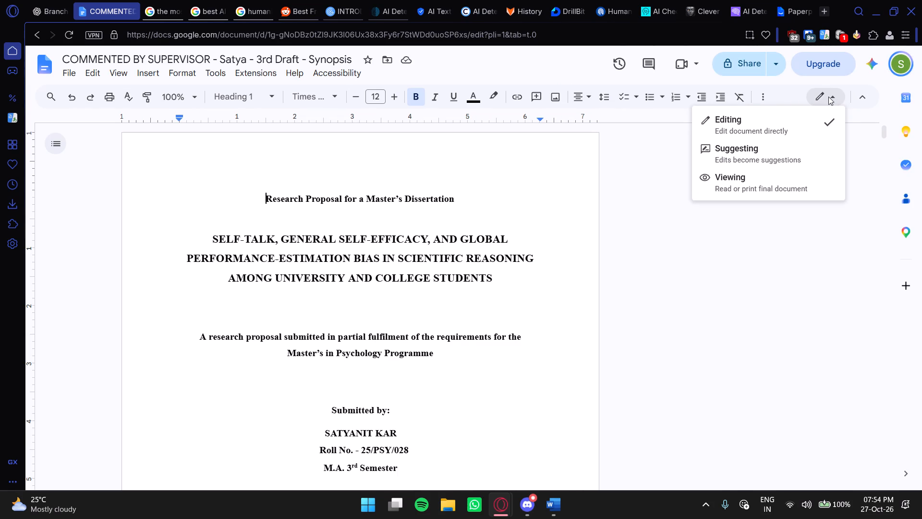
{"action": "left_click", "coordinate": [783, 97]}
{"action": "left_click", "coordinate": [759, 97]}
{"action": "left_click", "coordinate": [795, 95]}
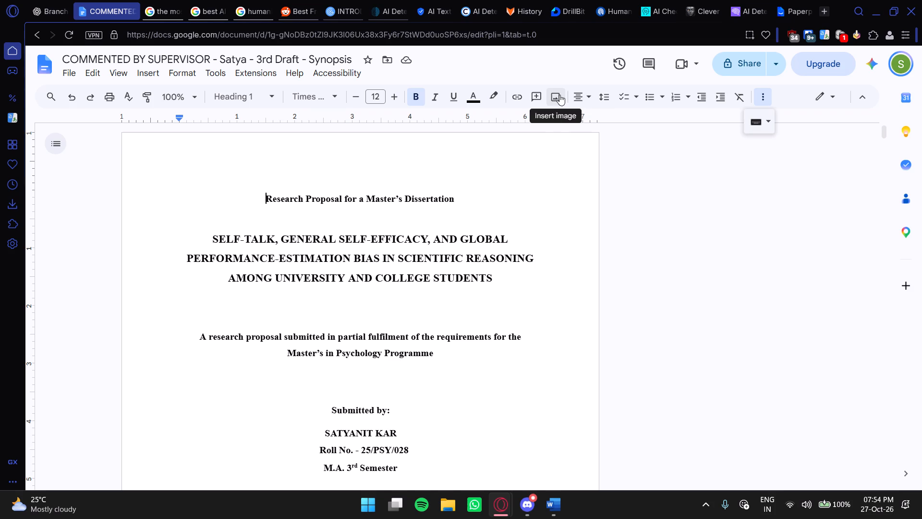
Review the document's full list of imported supervisor comments and the available type and tab filters.
{"action": "left_click", "coordinate": [653, 62]}
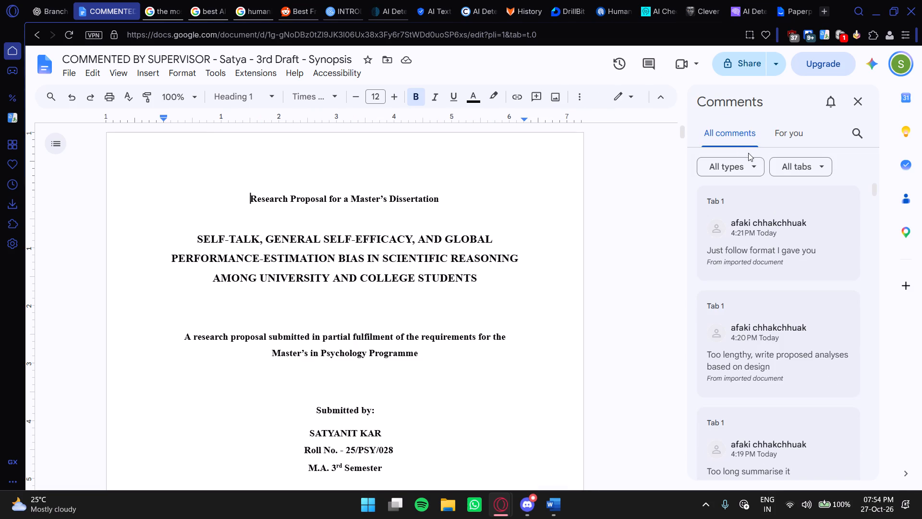
{"action": "left_click", "coordinate": [744, 164]}
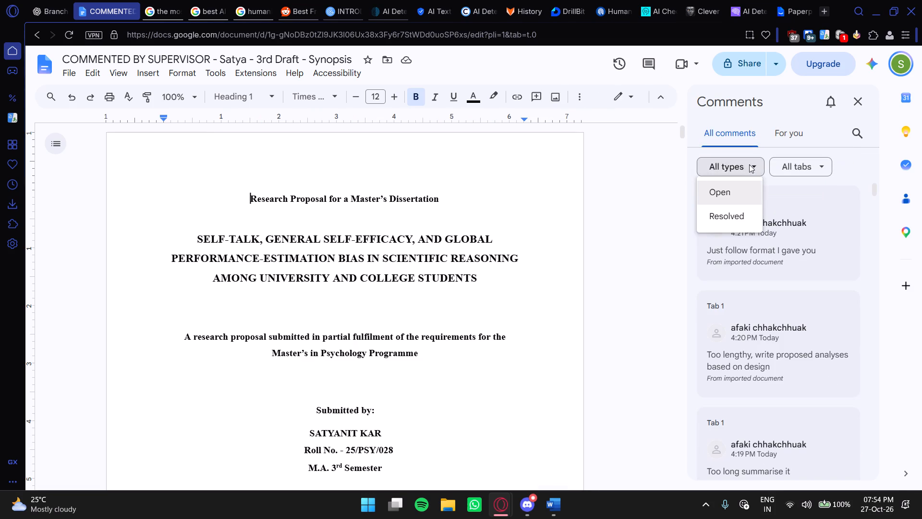
{"action": "left_click", "coordinate": [799, 166]}
{"action": "left_click", "coordinate": [737, 166]}
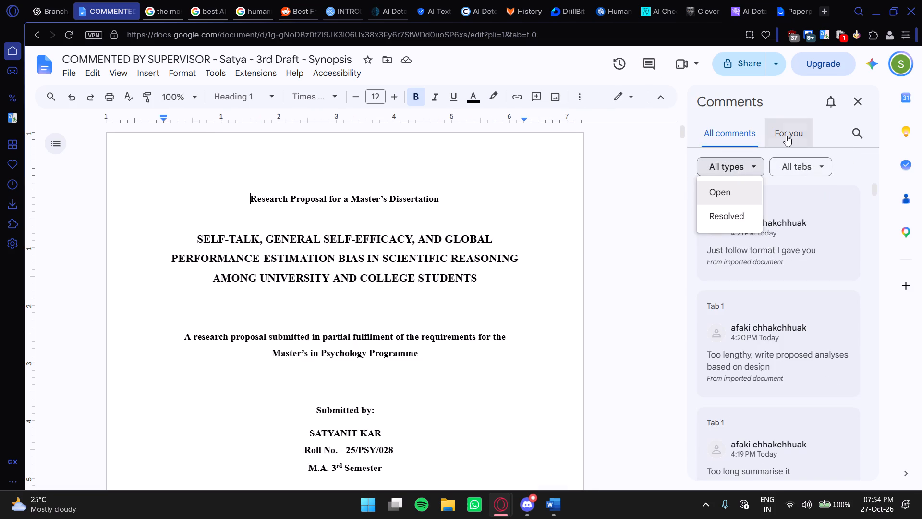
{"action": "left_click", "coordinate": [787, 134]}
{"action": "left_click", "coordinate": [731, 135]}
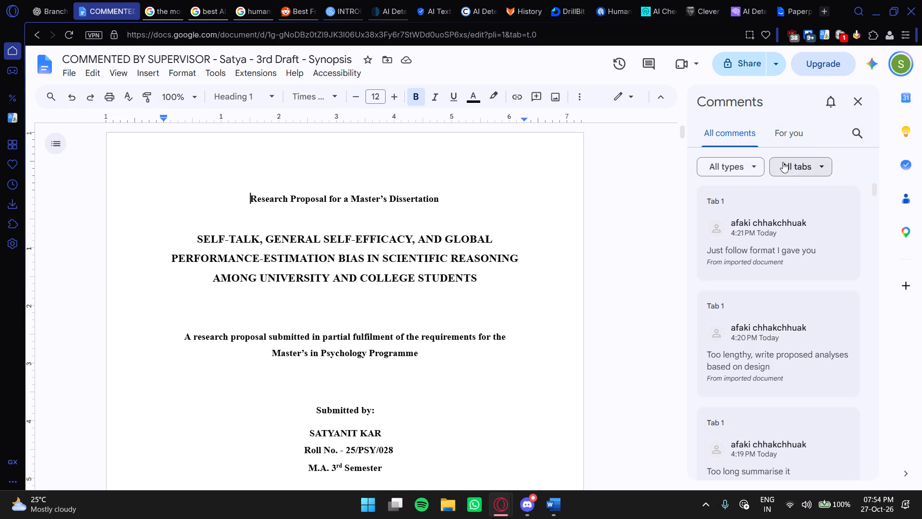
{"action": "left_click", "coordinate": [788, 165]}
{"action": "left_click", "coordinate": [788, 165]}
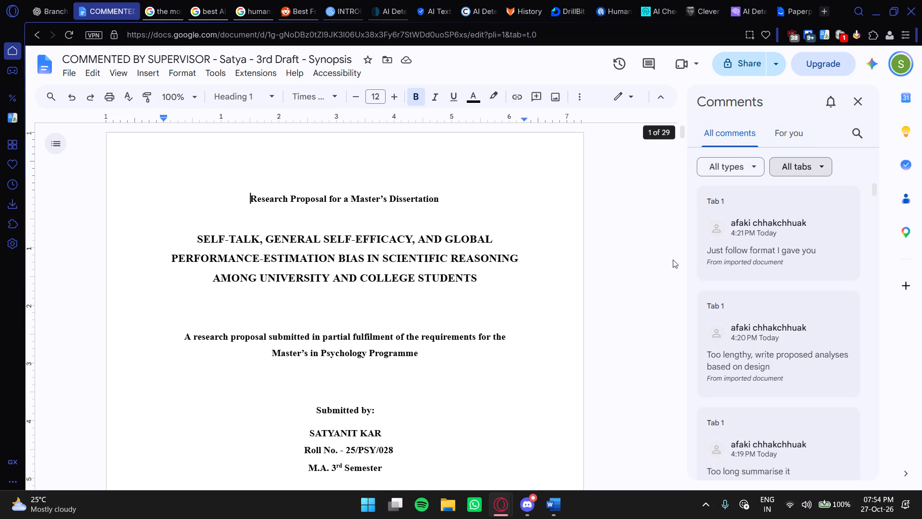
{"action": "scroll", "coordinate": [748, 259], "scroll_direction": "down", "scroll_amount": 4}
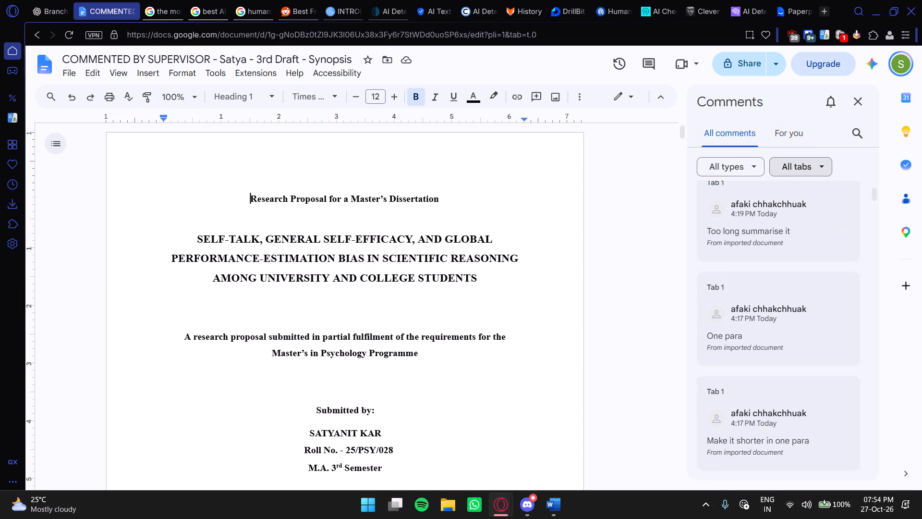
{"action": "scroll", "coordinate": [749, 236], "scroll_direction": "down", "scroll_amount": 5}
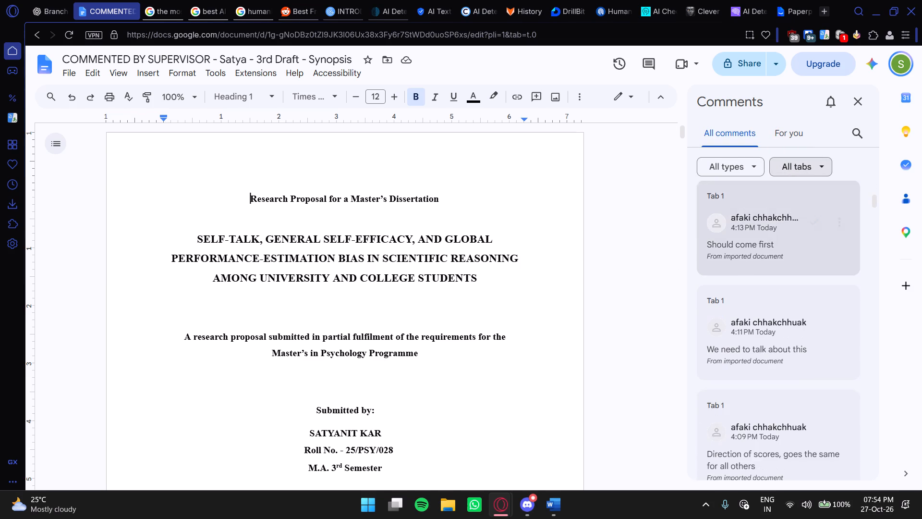
{"action": "scroll", "coordinate": [744, 266], "scroll_direction": "down", "scroll_amount": 12}
{"action": "left_click", "coordinate": [861, 99]}
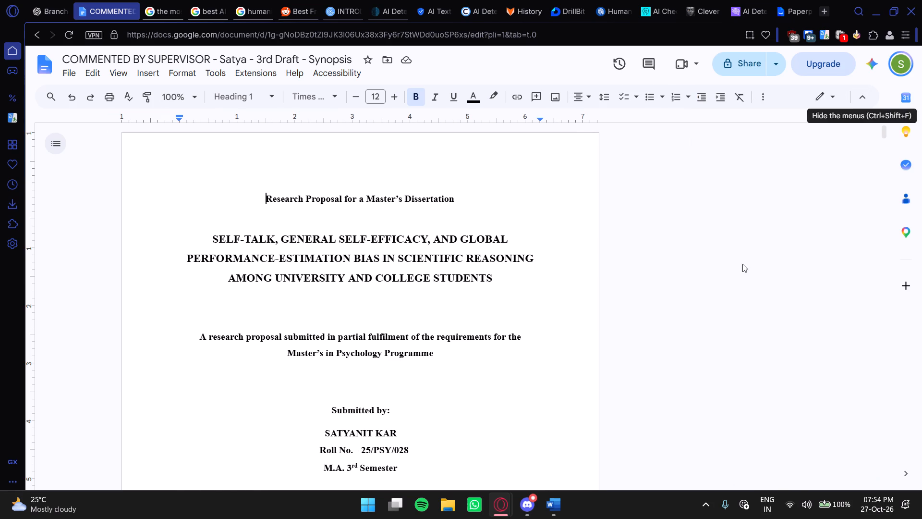
Check the options offered for the supervisor's comment about not discussing the scale in the introduction.
{"action": "scroll", "coordinate": [737, 308], "scroll_direction": "down", "scroll_amount": 20}
{"action": "scroll", "coordinate": [737, 308], "scroll_direction": "down", "scroll_amount": 3}
{"action": "scroll", "coordinate": [743, 301], "scroll_direction": "up", "scroll_amount": 6}
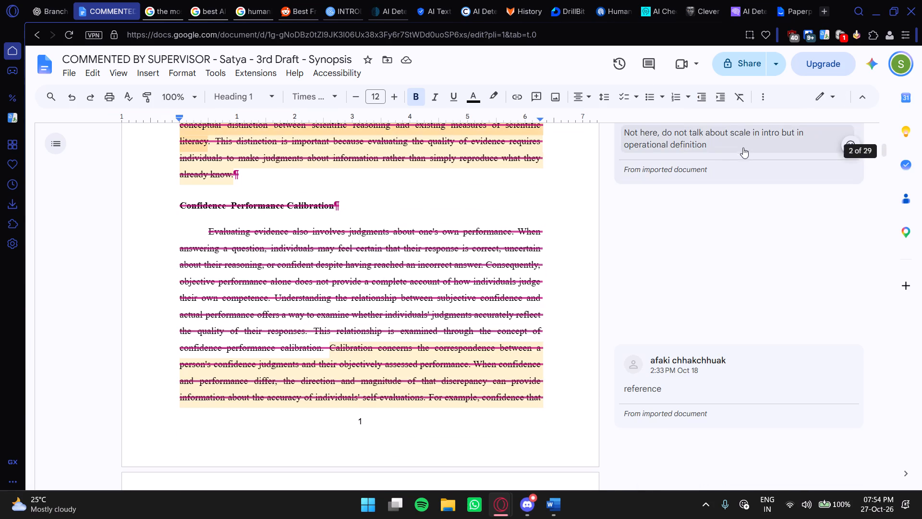
{"action": "scroll", "coordinate": [780, 209], "scroll_direction": "up", "scroll_amount": 1}
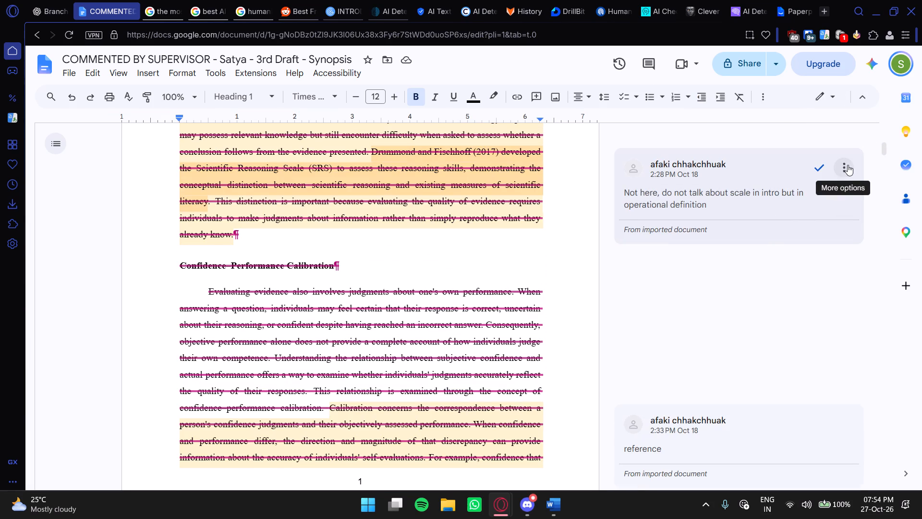
{"action": "left_click", "coordinate": [848, 165]}
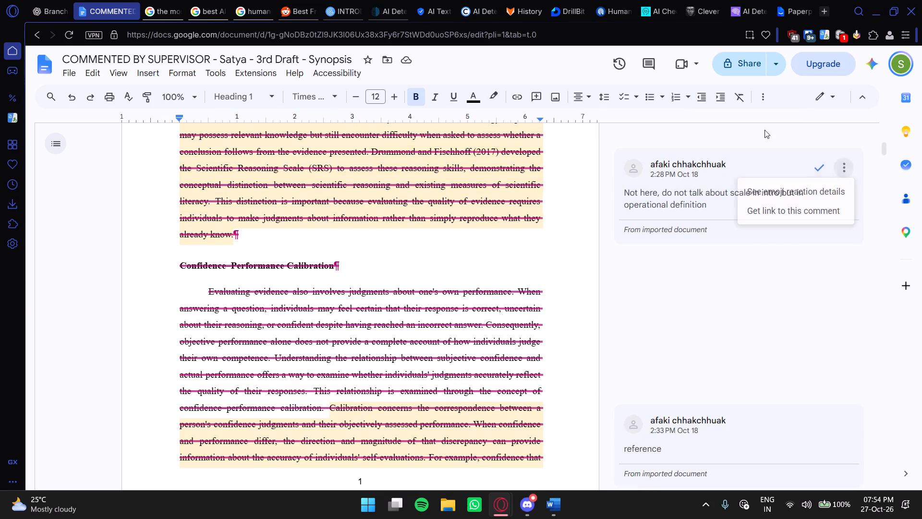
{"action": "left_click", "coordinate": [574, 57]}
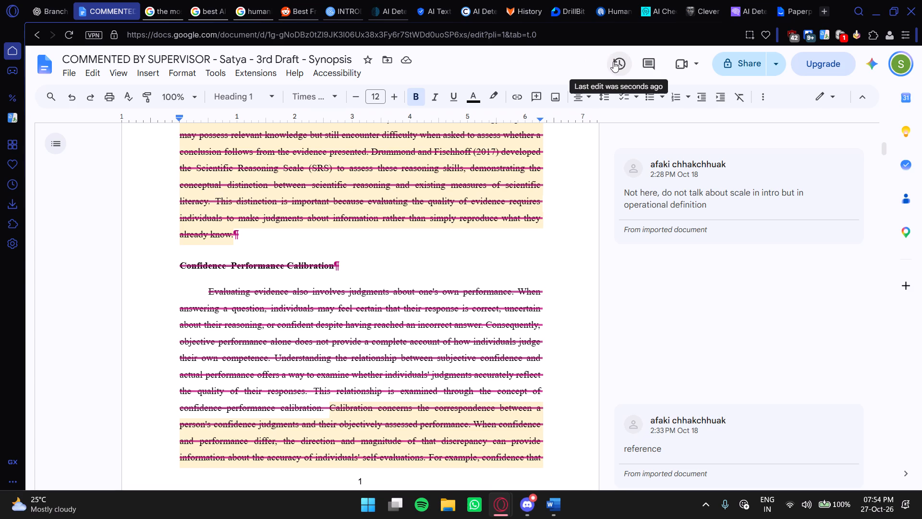
{"action": "scroll", "coordinate": [440, 278], "scroll_direction": "up", "scroll_amount": 14}
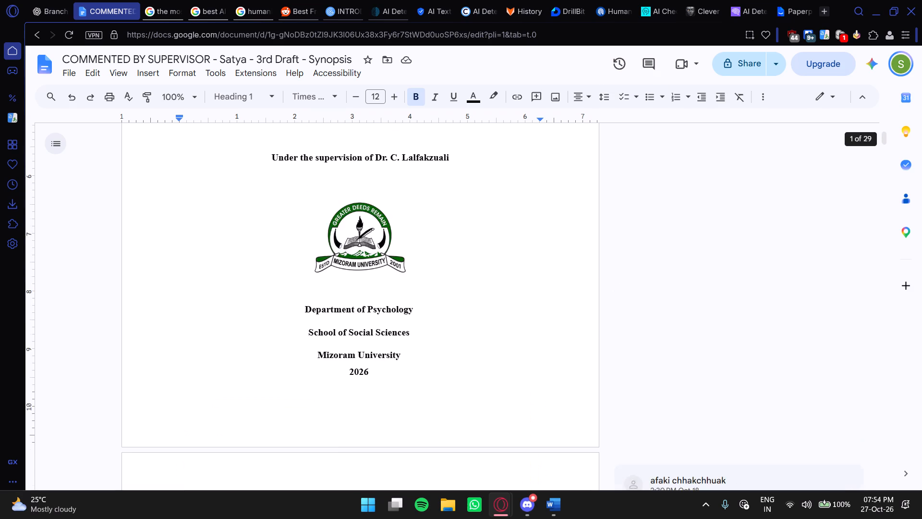
{"action": "scroll", "coordinate": [440, 277], "scroll_direction": "up", "scroll_amount": 17}
{"action": "scroll", "coordinate": [414, 238], "scroll_direction": "down", "scroll_amount": 6}
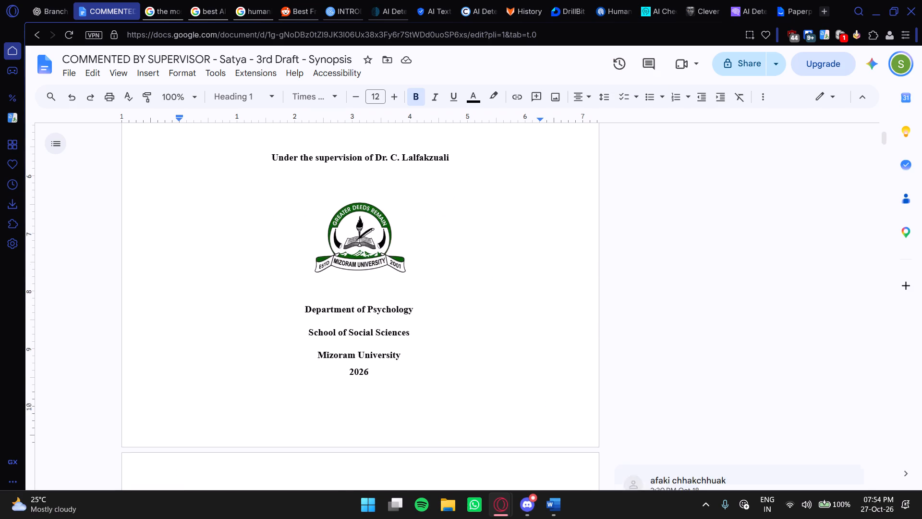
{"action": "scroll", "coordinate": [419, 239], "scroll_direction": "up", "scroll_amount": 6}
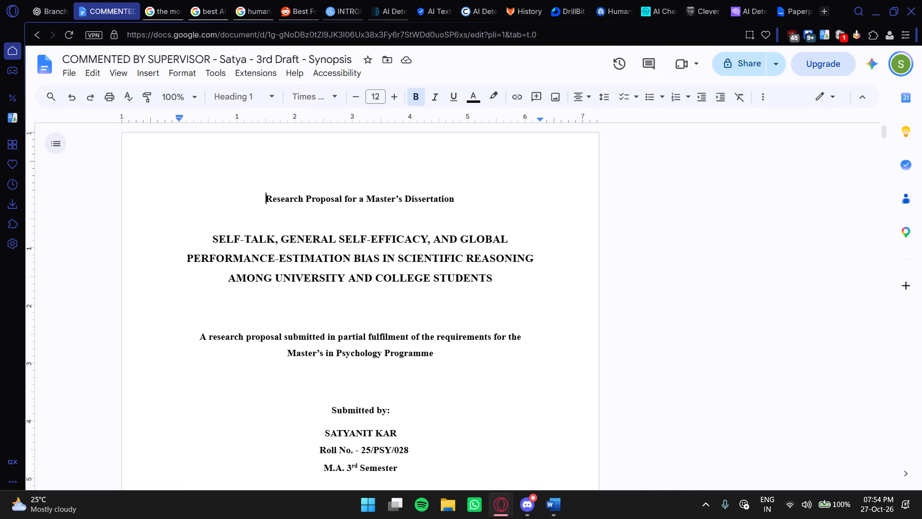
{"action": "scroll", "coordinate": [247, 192], "scroll_direction": "up", "scroll_amount": 5}
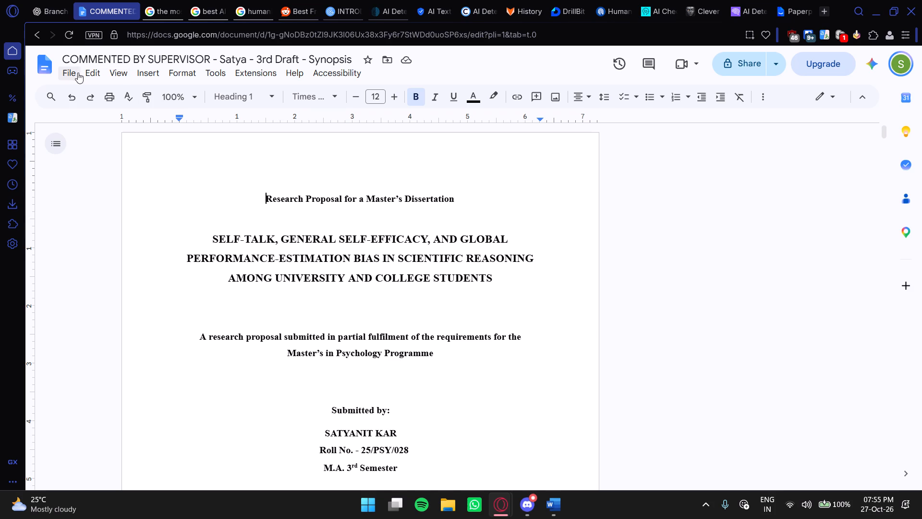
Hide all comments in the imported supervisor-commented draft and check how the Introduction's Scientific Reasoning section looks.
{"action": "left_click", "coordinate": [74, 73]}
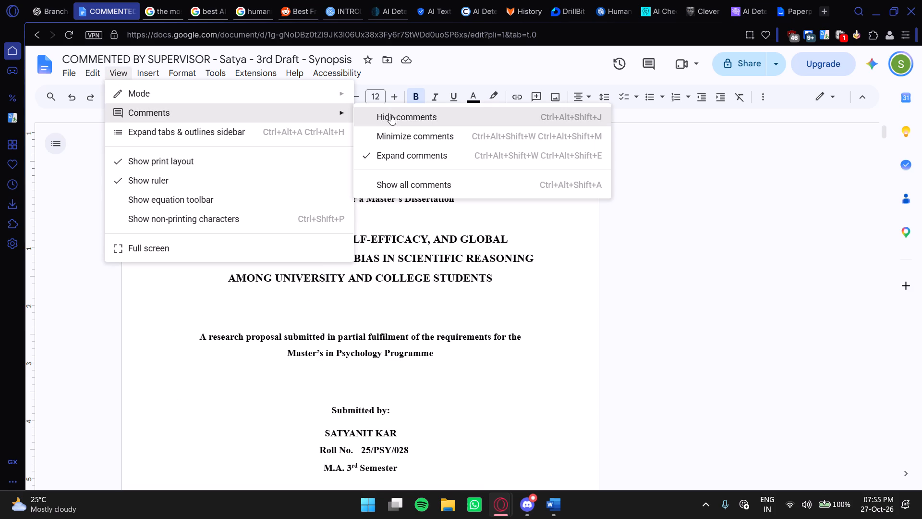
{"action": "left_click", "coordinate": [393, 115]}
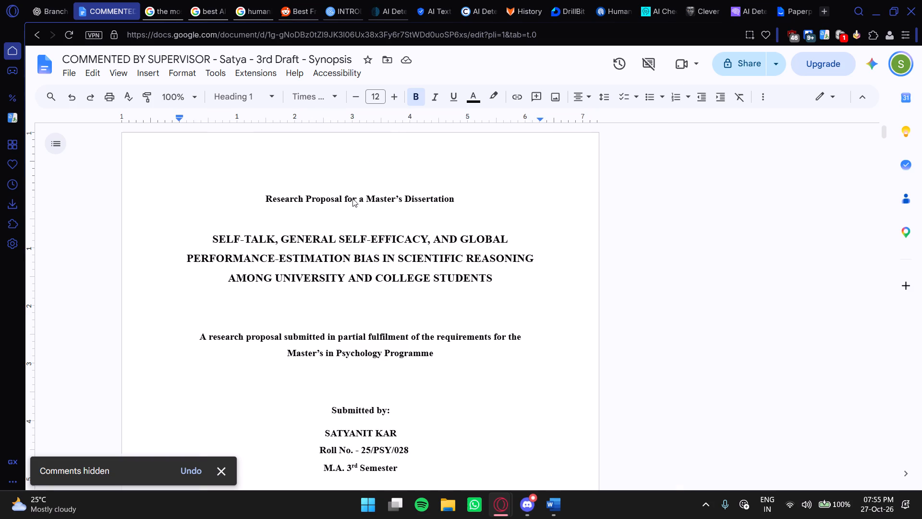
{"action": "scroll", "coordinate": [407, 234], "scroll_direction": "down", "scroll_amount": 14}
{"action": "scroll", "coordinate": [405, 247], "scroll_direction": "up", "scroll_amount": 3}
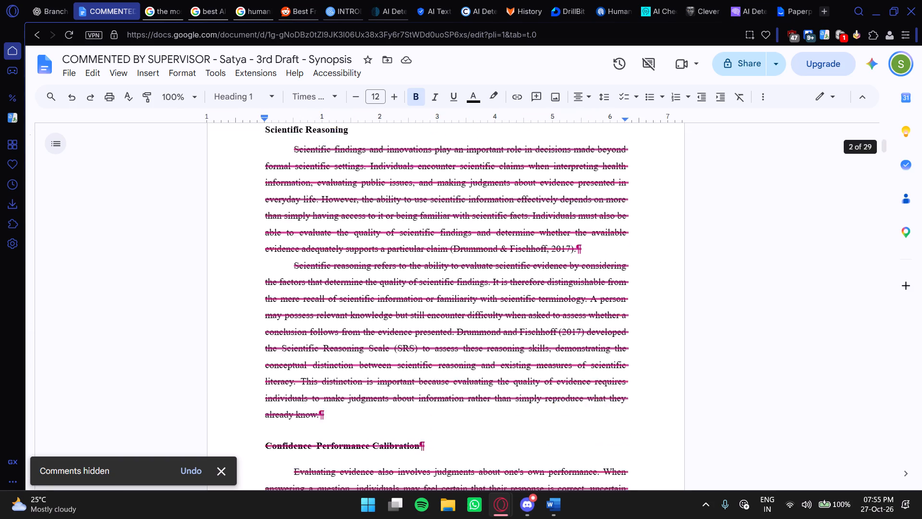
{"action": "left_click", "coordinate": [356, 277]}
{"action": "left_click", "coordinate": [401, 295]}
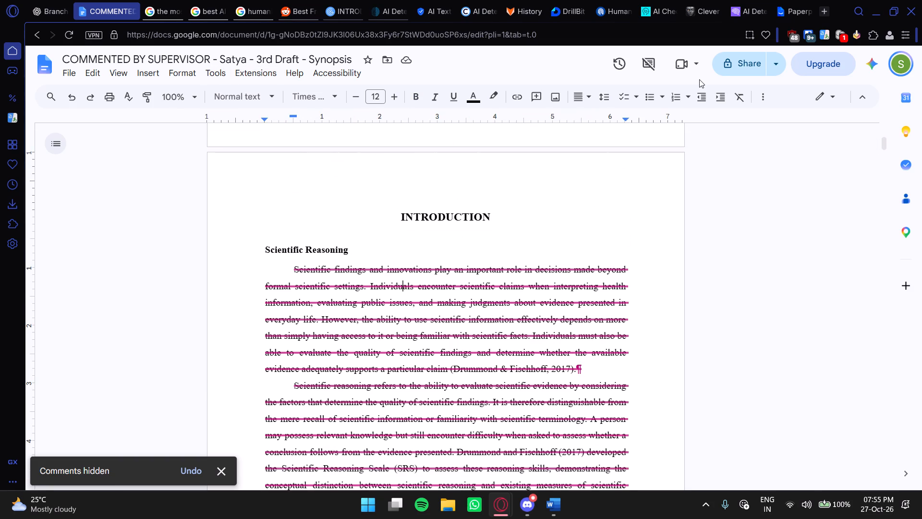
Switch the document from Editing to Viewing mode.
{"action": "left_click", "coordinate": [833, 98]}
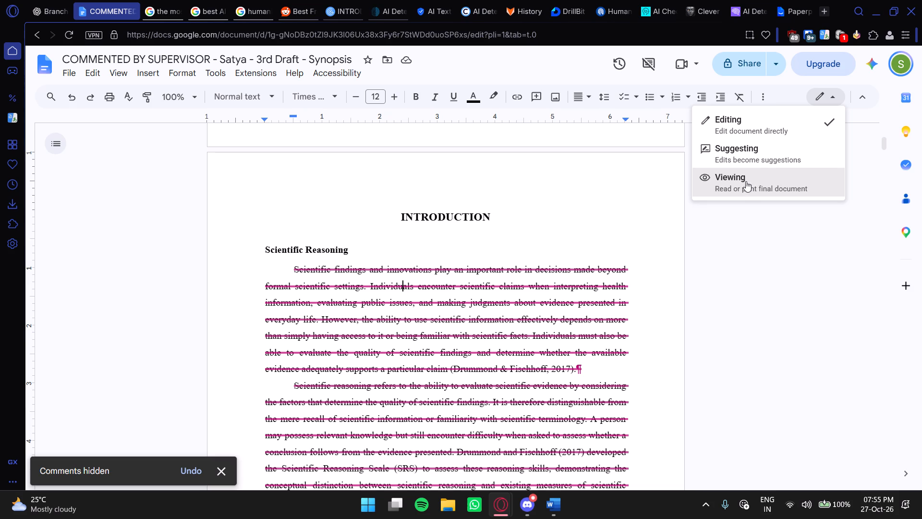
{"action": "left_click", "coordinate": [741, 178]}
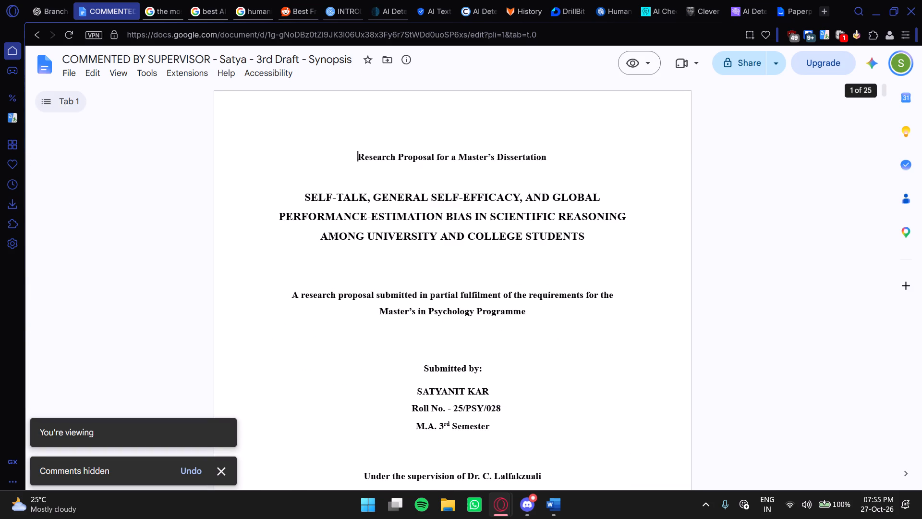
Examine the Introduction's Scientific Reasoning and Confidence–Performance Calibration sections in Viewing mode.
{"action": "scroll", "coordinate": [473, 240], "scroll_direction": "down", "scroll_amount": 15}
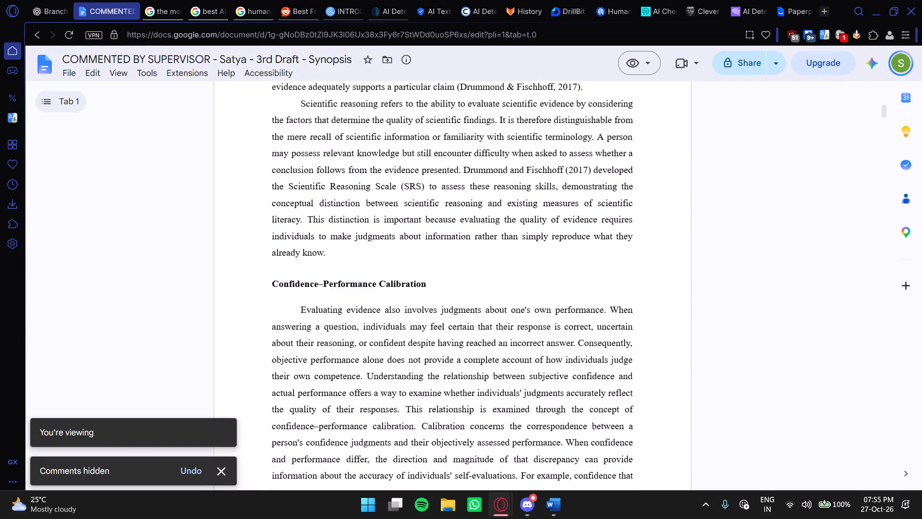
{"action": "scroll", "coordinate": [471, 247], "scroll_direction": "down", "scroll_amount": 11}
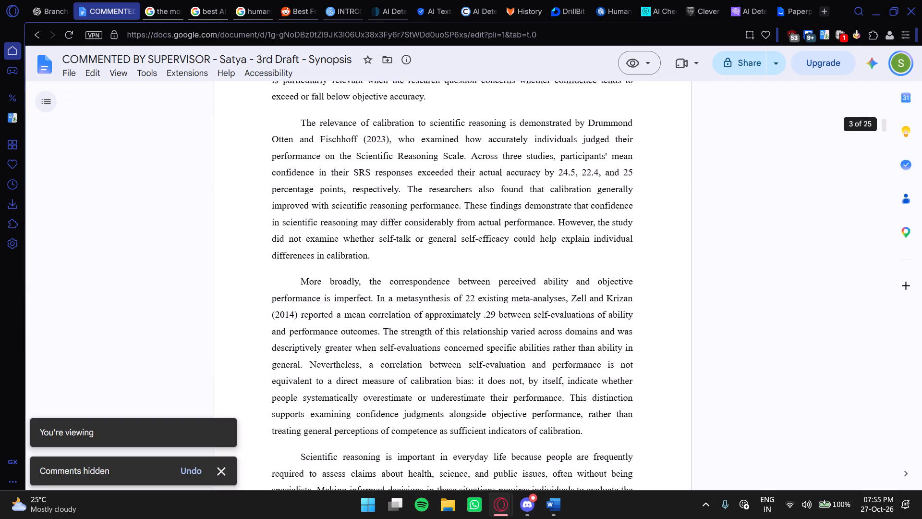
{"action": "scroll", "coordinate": [471, 247], "scroll_direction": "down", "scroll_amount": 4}
{"action": "scroll", "coordinate": [471, 247], "scroll_direction": "up", "scroll_amount": 6}
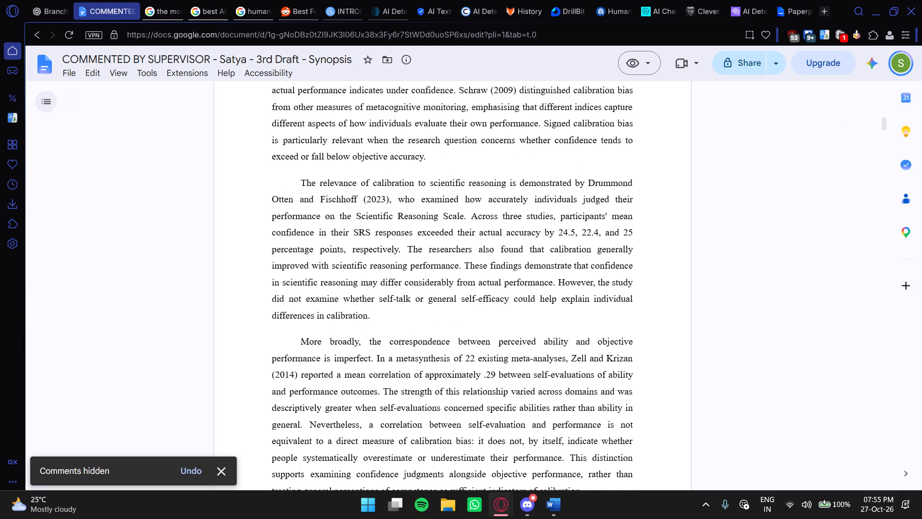
{"action": "scroll", "coordinate": [471, 247], "scroll_direction": "up", "scroll_amount": 10}
{"action": "scroll", "coordinate": [471, 247], "scroll_direction": "up", "scroll_amount": 15}
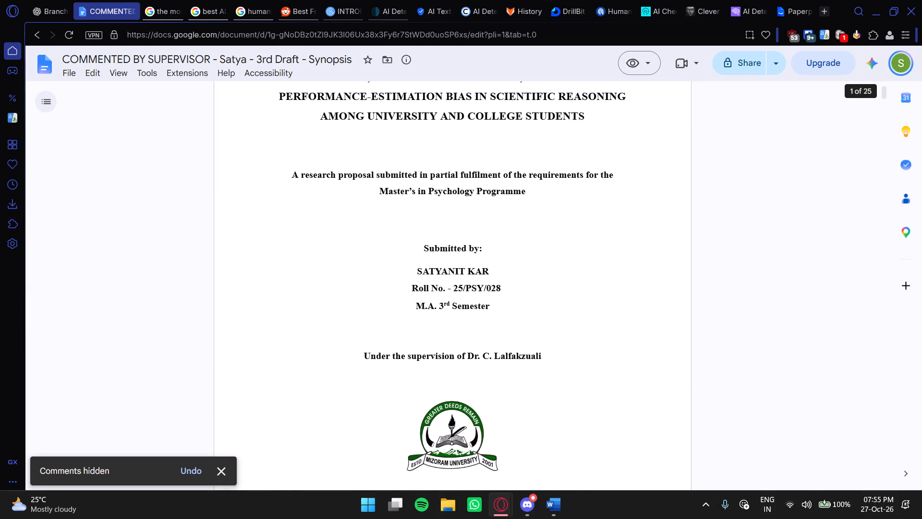
{"action": "scroll", "coordinate": [471, 247], "scroll_direction": "down", "scroll_amount": 20}
{"action": "scroll", "coordinate": [471, 247], "scroll_direction": "down", "scroll_amount": 12}
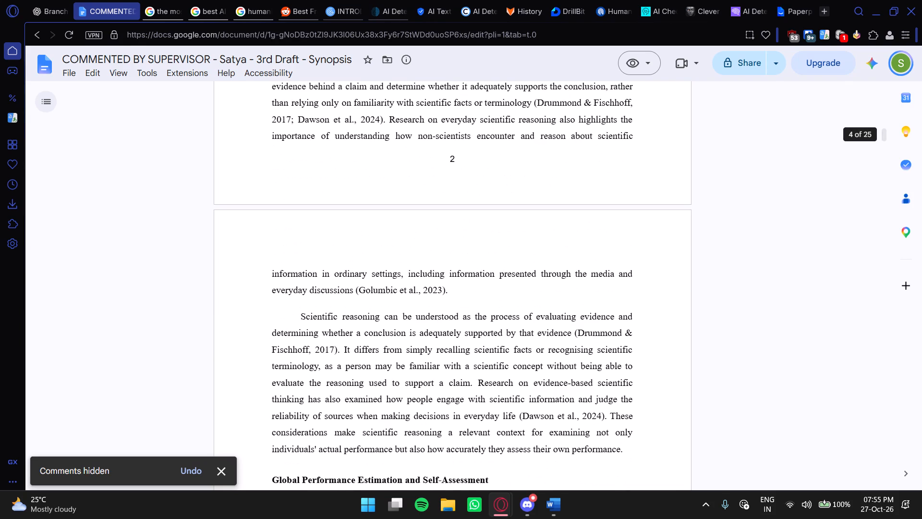
Examine the Global Performance Estimation and Self-Assessment section and the start of Self-Talk, dismissing the comments notification.
{"action": "left_click", "coordinate": [644, 67]}
{"action": "left_click", "coordinate": [504, 281]}
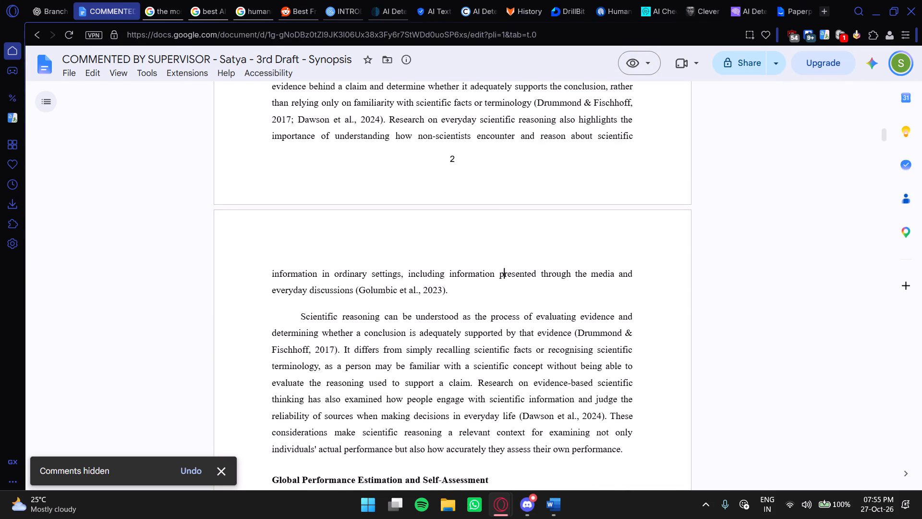
{"action": "left_click", "coordinate": [222, 471]}
{"action": "scroll", "coordinate": [497, 320], "scroll_direction": "down", "scroll_amount": 7}
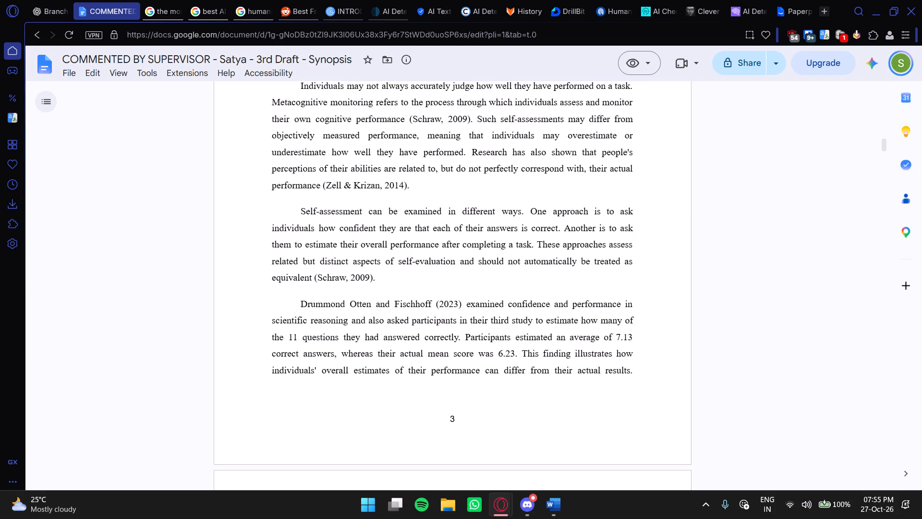
{"action": "scroll", "coordinate": [497, 320], "scroll_direction": "down", "scroll_amount": 11}
{"action": "scroll", "coordinate": [497, 326], "scroll_direction": "up", "scroll_amount": 7}
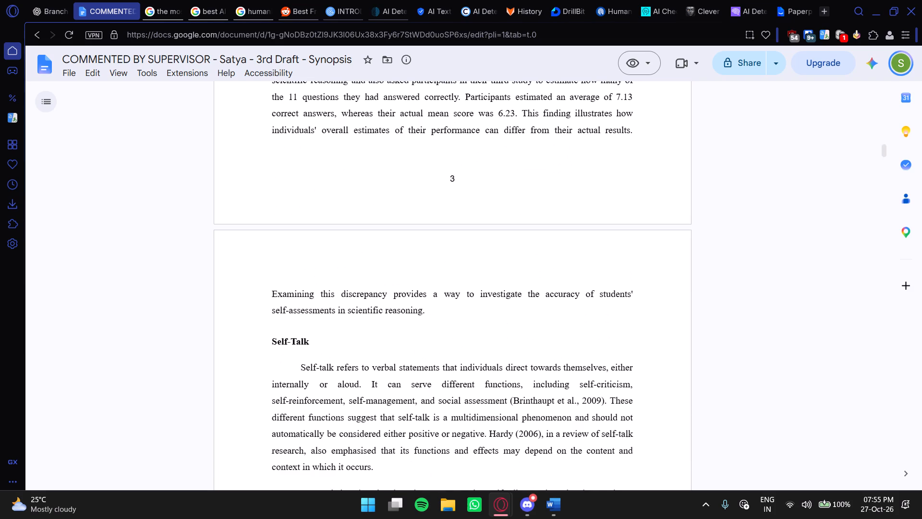
Examine the draft in Viewing mode from Confidence–Performance Calibration through Self-Efficacy Theory to the start of the Review of Literature.
{"action": "scroll", "coordinate": [497, 326], "scroll_direction": "up", "scroll_amount": 19}
{"action": "scroll", "coordinate": [497, 326], "scroll_direction": "up", "scroll_amount": 8}
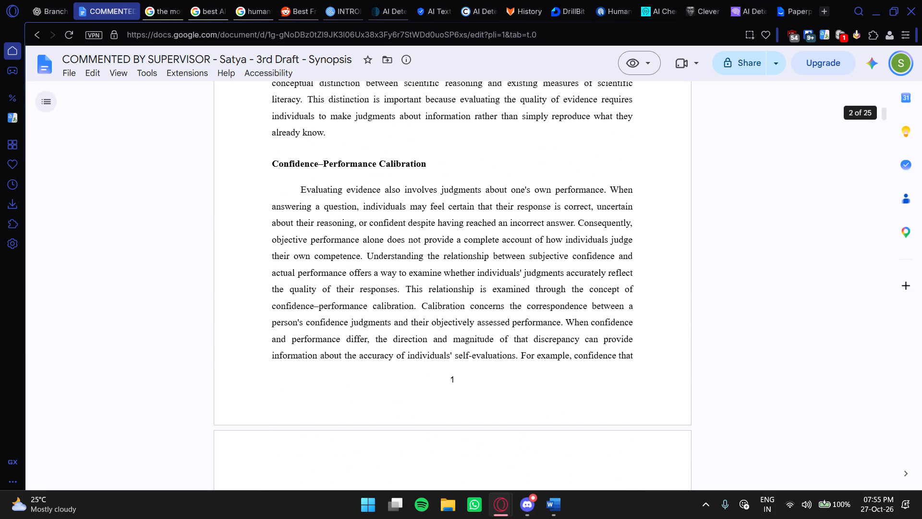
{"action": "scroll", "coordinate": [497, 326], "scroll_direction": "up", "scroll_amount": 7}
{"action": "scroll", "coordinate": [497, 326], "scroll_direction": "down", "scroll_amount": 20}
{"action": "scroll", "coordinate": [497, 326], "scroll_direction": "down", "scroll_amount": 9}
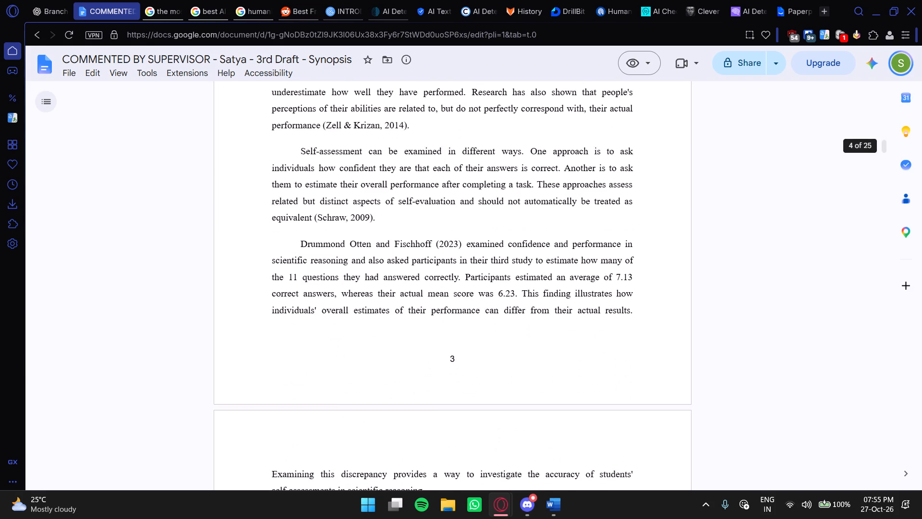
{"action": "scroll", "coordinate": [481, 378], "scroll_direction": "down", "scroll_amount": 16}
{"action": "scroll", "coordinate": [479, 380], "scroll_direction": "down", "scroll_amount": 20}
{"action": "scroll", "coordinate": [479, 380], "scroll_direction": "down", "scroll_amount": 6}
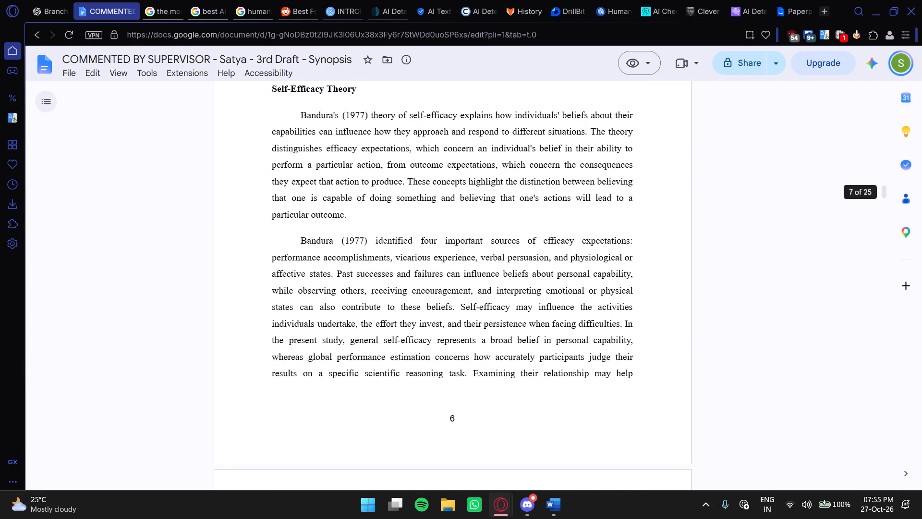
{"action": "scroll", "coordinate": [482, 388], "scroll_direction": "down", "scroll_amount": 14}
{"action": "scroll", "coordinate": [463, 400], "scroll_direction": "up", "scroll_amount": 6}
{"action": "scroll", "coordinate": [457, 402], "scroll_direction": "down", "scroll_amount": 8}
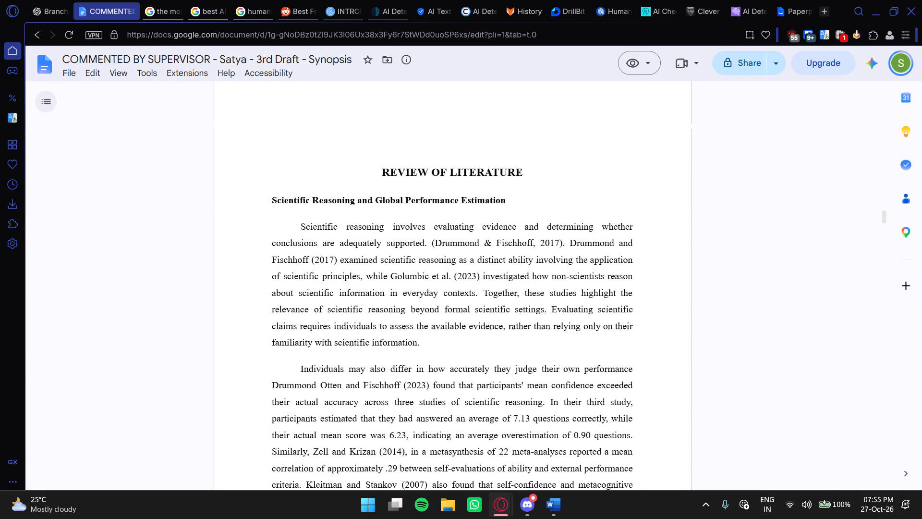
Examine the study rationale, Research Question, Objectives of the Study and Hypotheses sections in Viewing mode.
{"action": "scroll", "coordinate": [454, 405], "scroll_direction": "down", "scroll_amount": 20}
{"action": "scroll", "coordinate": [454, 405], "scroll_direction": "down", "scroll_amount": 19}
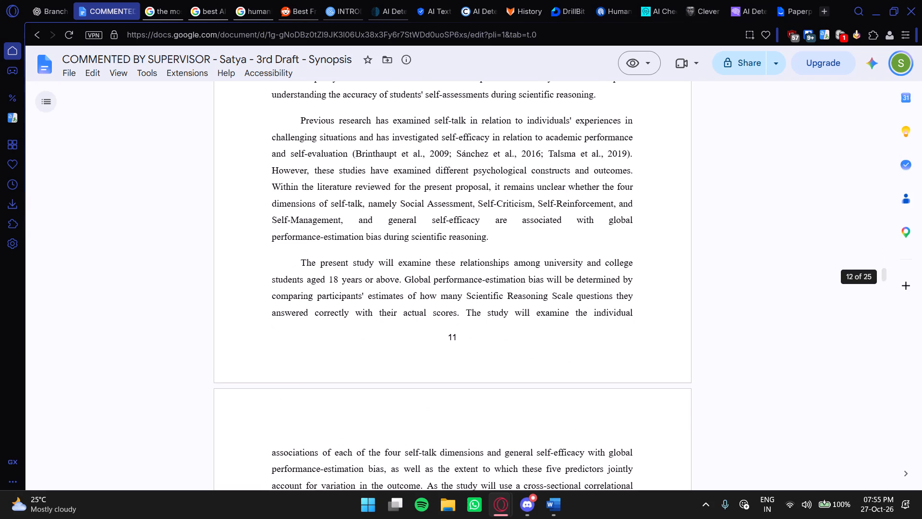
{"action": "scroll", "coordinate": [449, 409], "scroll_direction": "down", "scroll_amount": 5}
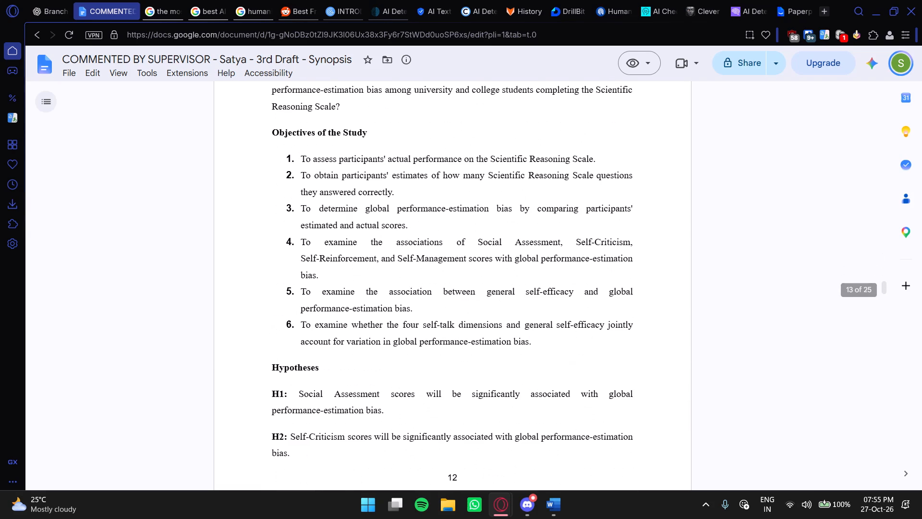
{"action": "scroll", "coordinate": [449, 409], "scroll_direction": "up", "scroll_amount": 14}
{"action": "scroll", "coordinate": [449, 409], "scroll_direction": "down", "scroll_amount": 14}
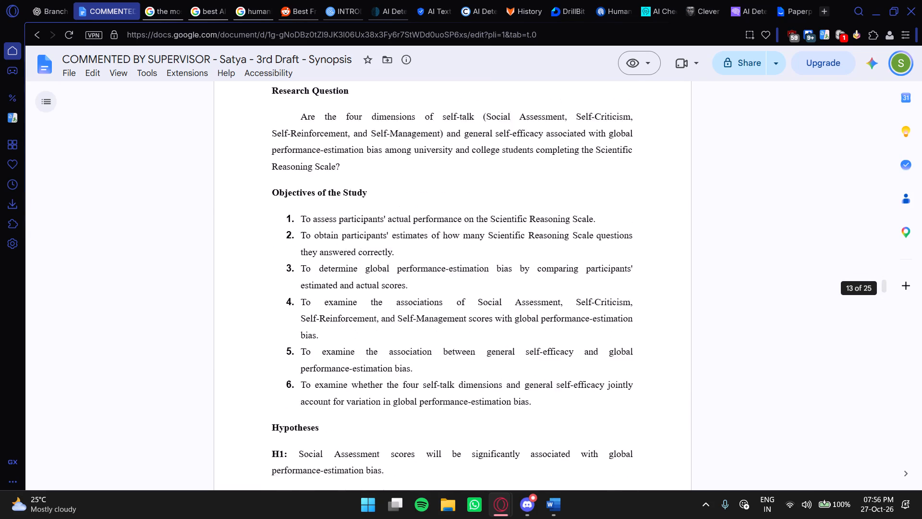
{"action": "scroll", "coordinate": [448, 409], "scroll_direction": "down", "scroll_amount": 13}
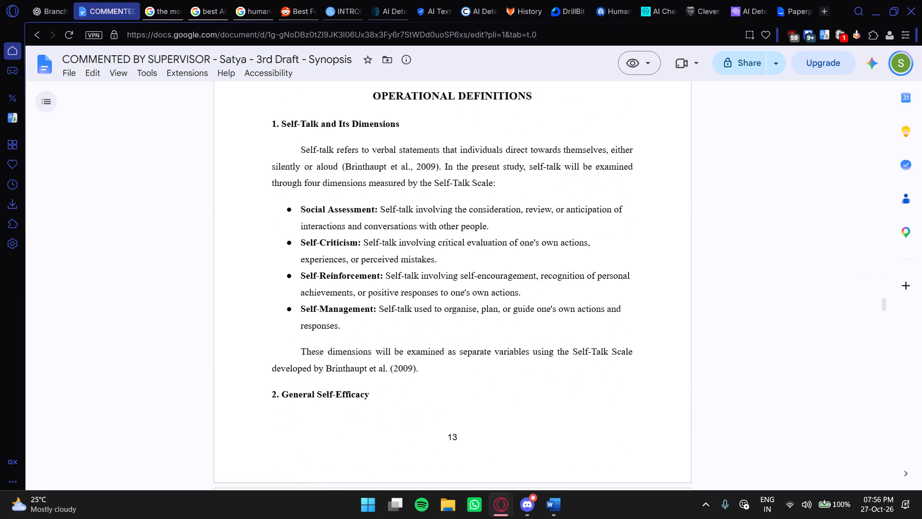
Examine the sections from Operational Definitions to Exclusion Criteria, including the Figure 1 flowchart and the Sample paragraph.
{"action": "scroll", "coordinate": [448, 409], "scroll_direction": "down", "scroll_amount": 15}
{"action": "scroll", "coordinate": [448, 409], "scroll_direction": "down", "scroll_amount": 17}
{"action": "scroll", "coordinate": [448, 409], "scroll_direction": "down", "scroll_amount": 7}
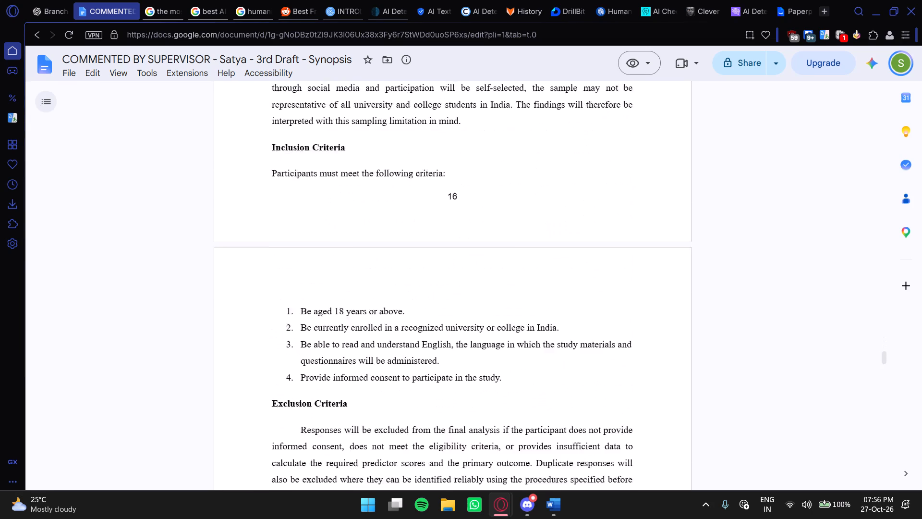
{"action": "scroll", "coordinate": [448, 409], "scroll_direction": "down", "scroll_amount": 6}
{"action": "scroll", "coordinate": [446, 410], "scroll_direction": "up", "scroll_amount": 15}
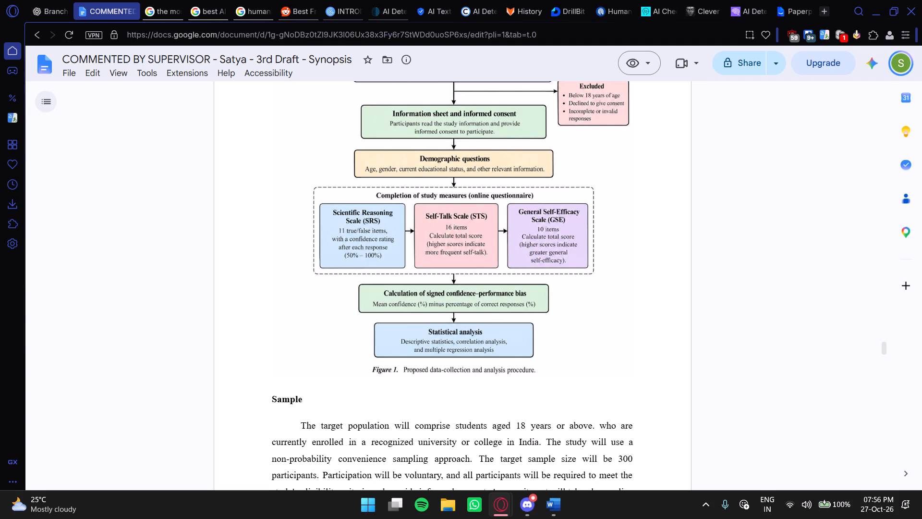
{"action": "scroll", "coordinate": [292, 394], "scroll_direction": "down", "scroll_amount": 3}
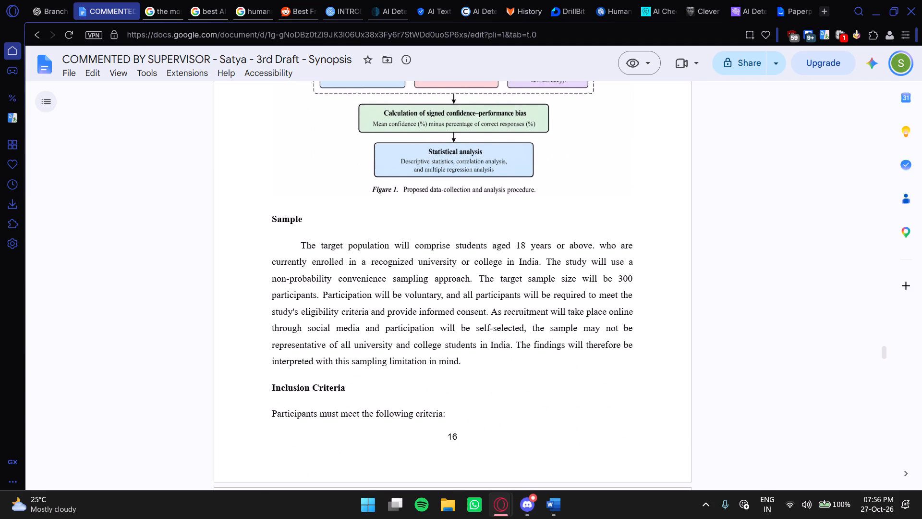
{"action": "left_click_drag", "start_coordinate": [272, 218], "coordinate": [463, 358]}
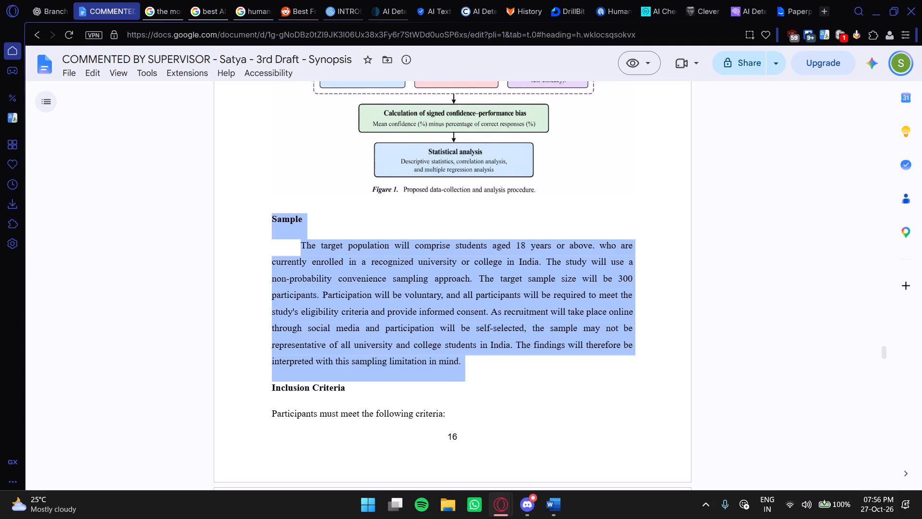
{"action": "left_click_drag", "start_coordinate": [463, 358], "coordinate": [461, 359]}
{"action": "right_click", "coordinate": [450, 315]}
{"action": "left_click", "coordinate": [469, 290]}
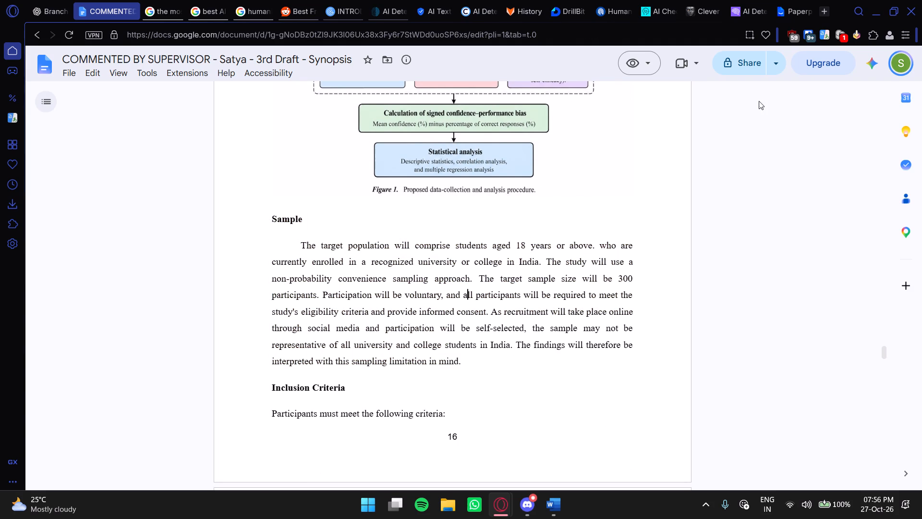
Switch the document from Viewing back to Editing mode.
{"action": "scroll", "coordinate": [720, 150], "scroll_direction": "up", "scroll_amount": 5}
{"action": "left_click", "coordinate": [643, 64]}
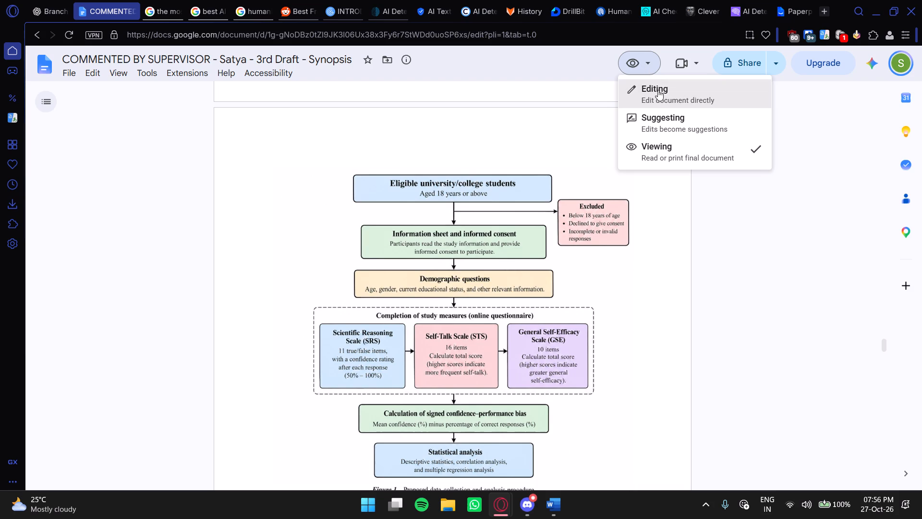
{"action": "left_click", "coordinate": [662, 95]}
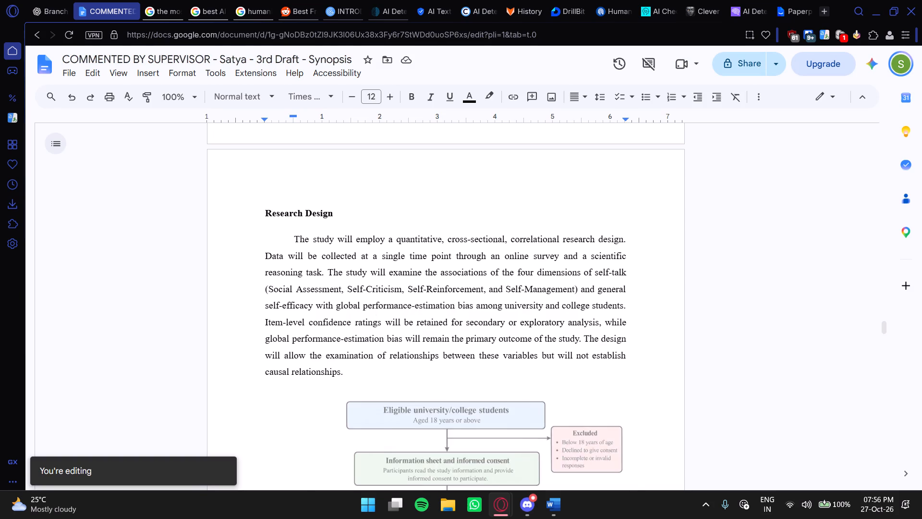
Examine the suggested changes around the Operational Definitions, Research Design and procedure flowcharts in Editing mode.
{"action": "scroll", "coordinate": [489, 299], "scroll_direction": "down", "scroll_amount": 8}
{"action": "scroll", "coordinate": [480, 302], "scroll_direction": "up", "scroll_amount": 17}
{"action": "scroll", "coordinate": [480, 302], "scroll_direction": "down", "scroll_amount": 9}
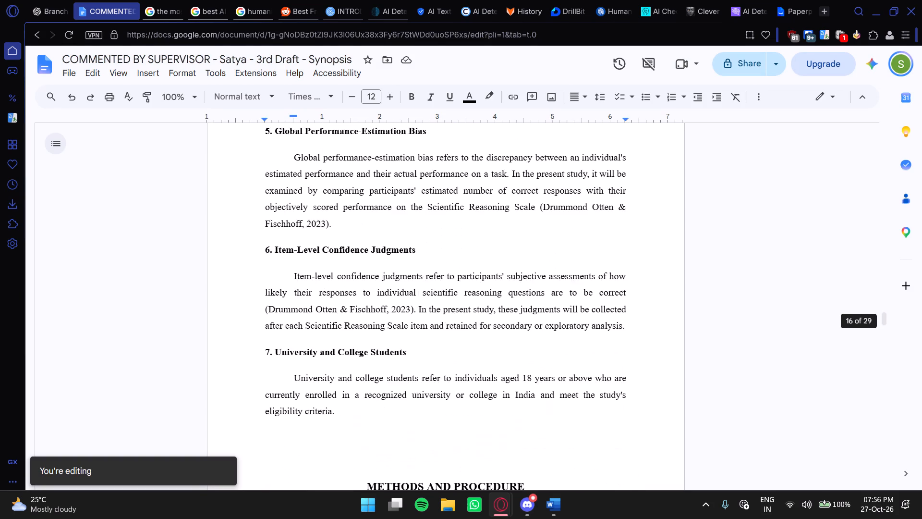
{"action": "scroll", "coordinate": [480, 302], "scroll_direction": "down", "scroll_amount": 16}
{"action": "scroll", "coordinate": [414, 290], "scroll_direction": "up", "scroll_amount": 8}
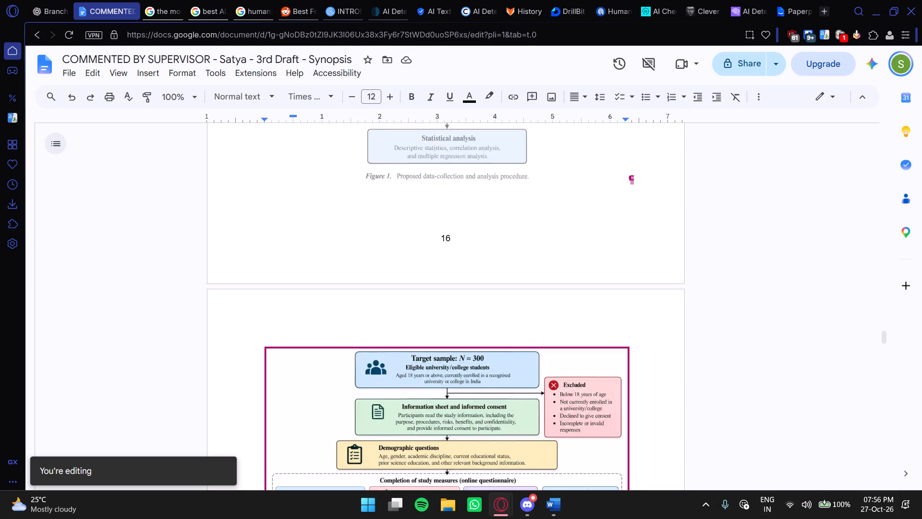
{"action": "scroll", "coordinate": [414, 290], "scroll_direction": "up", "scroll_amount": 20}
{"action": "scroll", "coordinate": [414, 290], "scroll_direction": "up", "scroll_amount": 9}
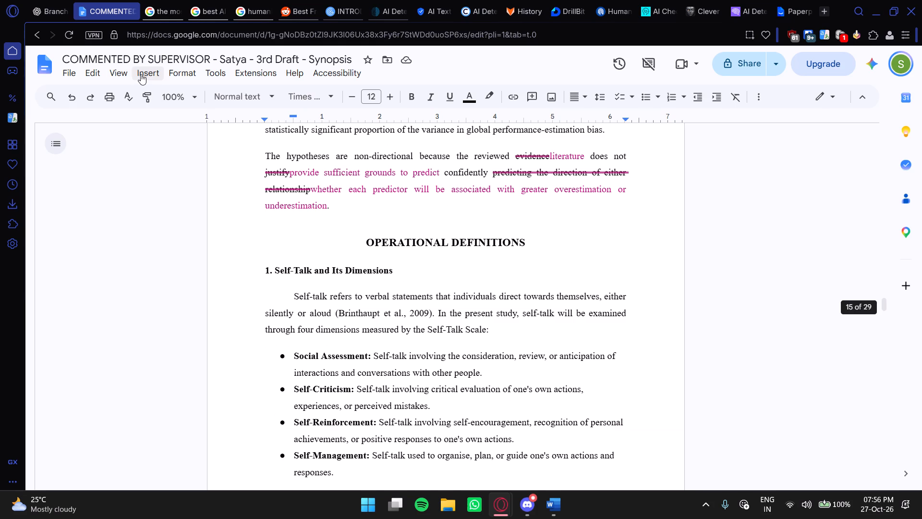
Return to the Introduction's Scientific Reasoning section and check which editing options are offered for its struck-through text.
{"action": "left_click", "coordinate": [115, 70]}
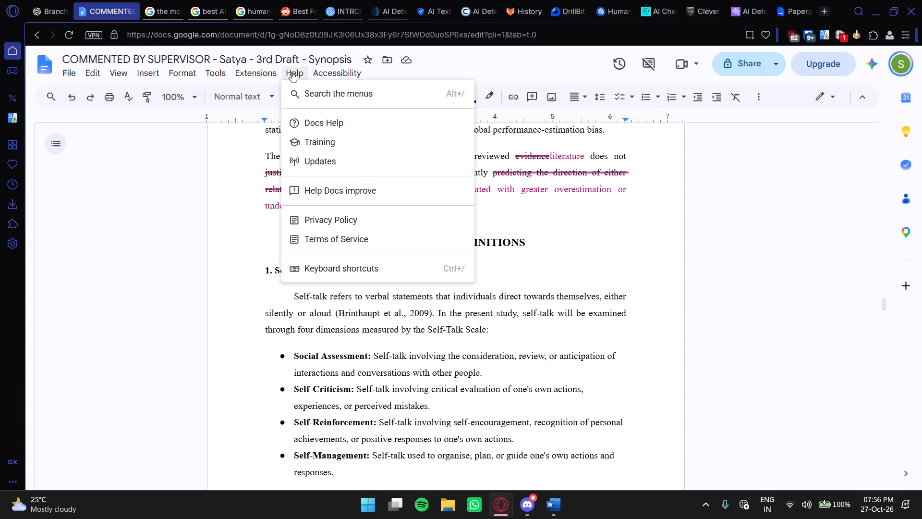
{"action": "left_click_drag", "start_coordinate": [882, 303], "coordinate": [873, 207]}
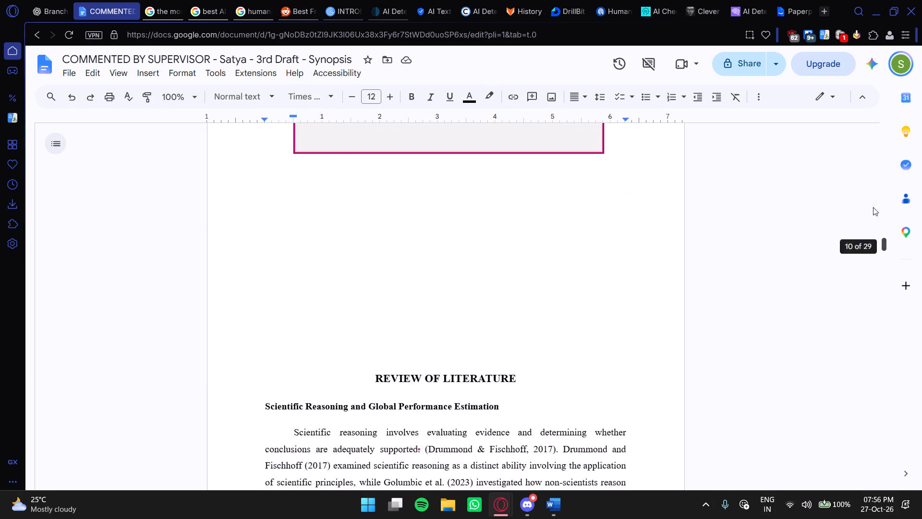
{"action": "left_click_drag", "start_coordinate": [873, 207], "coordinate": [882, 114]}
{"action": "scroll", "coordinate": [631, 279], "scroll_direction": "down", "scroll_amount": 14}
{"action": "scroll", "coordinate": [398, 229], "scroll_direction": "up", "scroll_amount": 1}
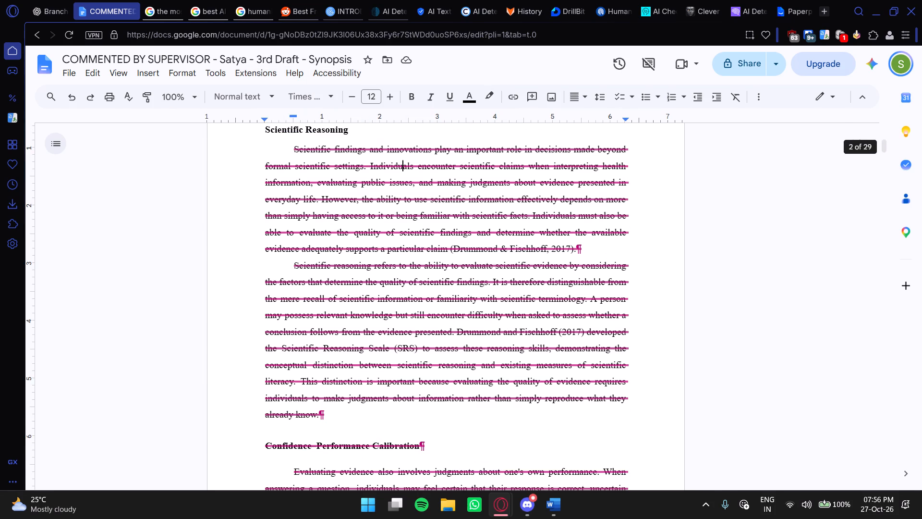
{"action": "left_click", "coordinate": [356, 212]}
{"action": "right_click", "coordinate": [401, 219]}
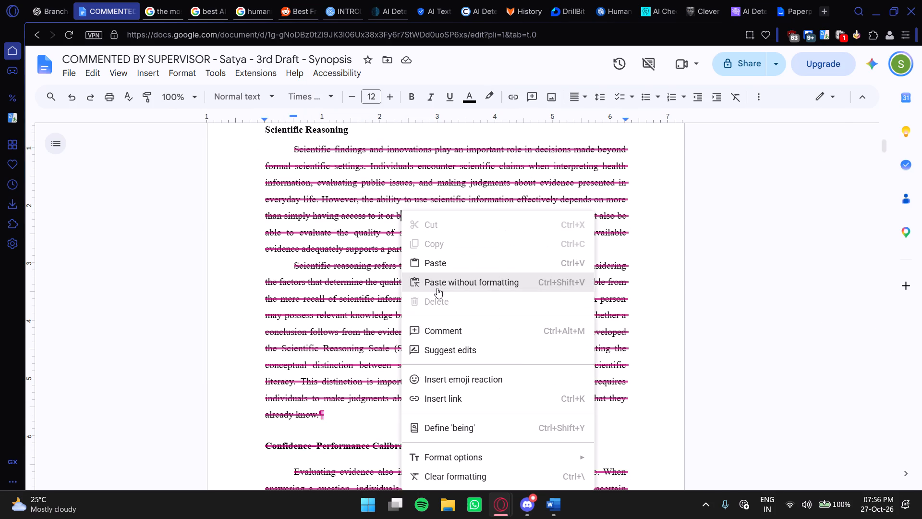
{"action": "scroll", "coordinate": [437, 288], "scroll_direction": "down", "scroll_amount": 2}
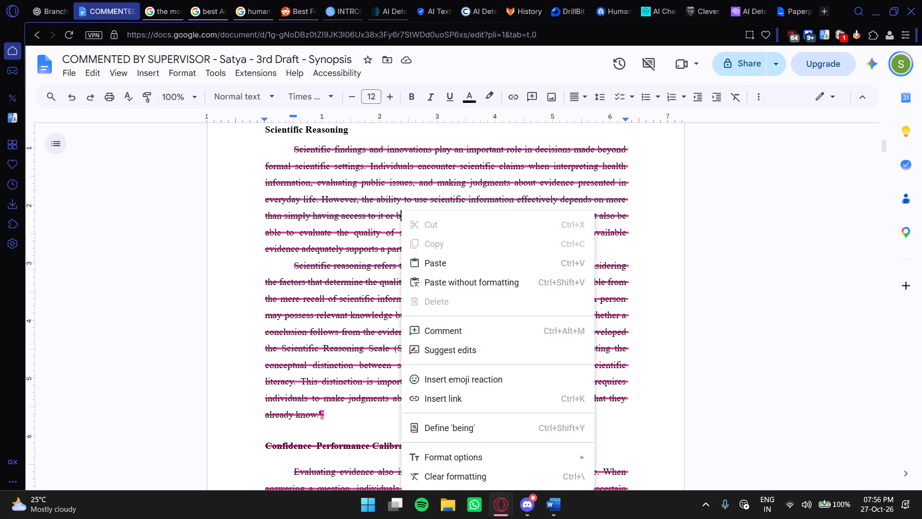
{"action": "left_click", "coordinate": [377, 151]}
{"action": "right_click", "coordinate": [380, 149]}
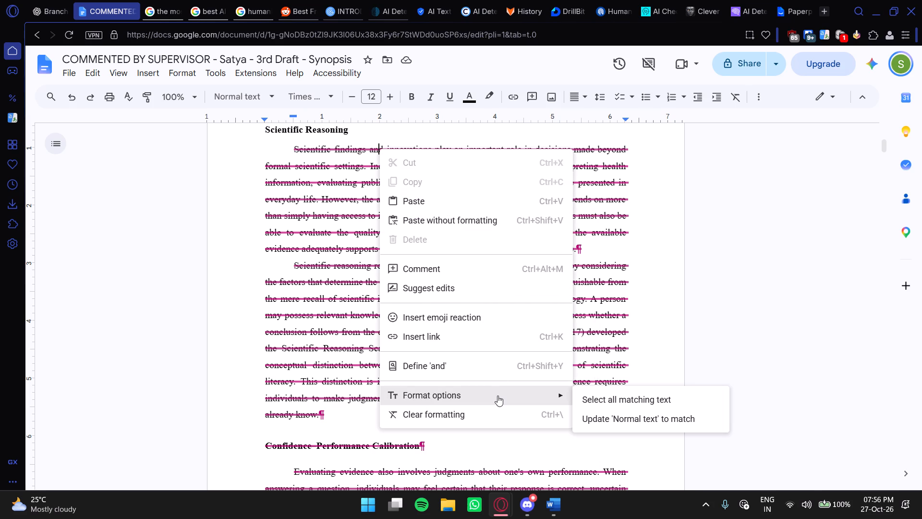
{"action": "left_click", "coordinate": [315, 185]}
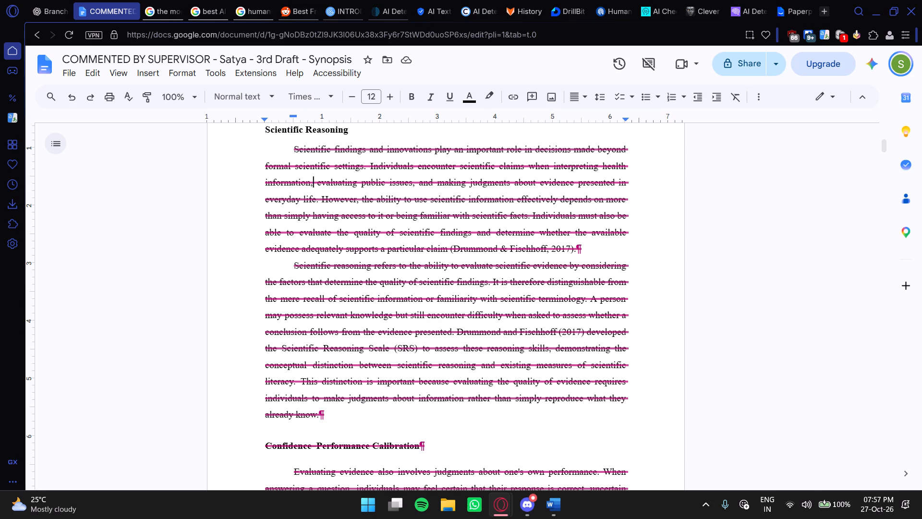
{"action": "scroll", "coordinate": [288, 176], "scroll_direction": "up", "scroll_amount": 1}
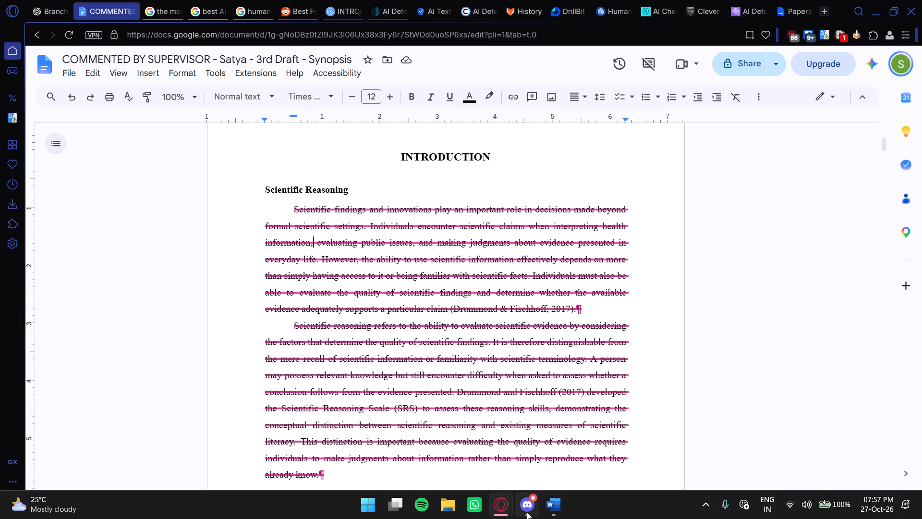
Switch to the Word copy, examine how the Introduction's Scientific Reasoning section shows its deletions, and return to the Google Docs version.
{"action": "left_click", "coordinate": [553, 507]}
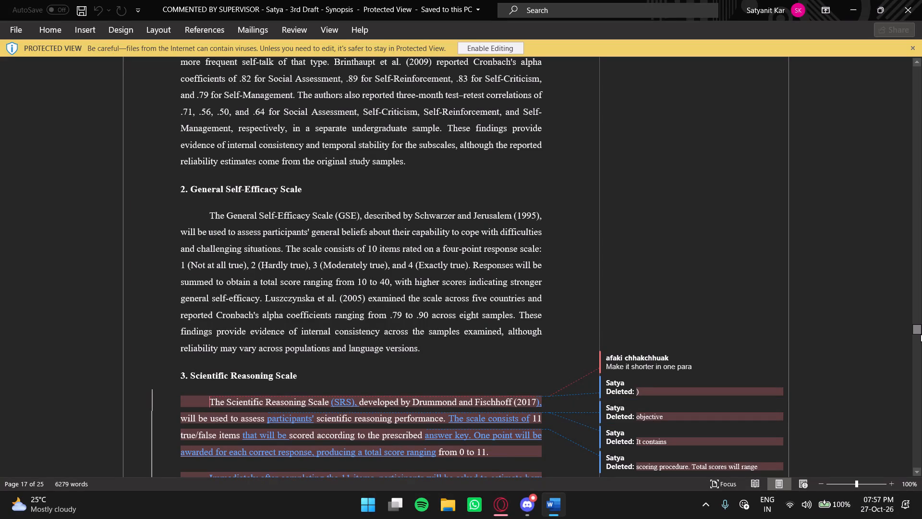
{"action": "left_click_drag", "start_coordinate": [917, 328], "coordinate": [921, 80]}
{"action": "scroll", "coordinate": [632, 248], "scroll_direction": "down", "scroll_amount": 4}
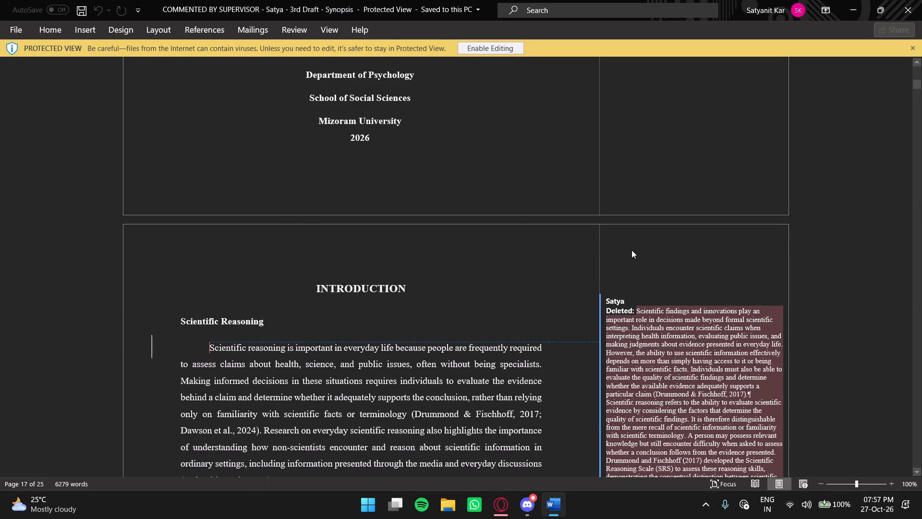
{"action": "scroll", "coordinate": [631, 250], "scroll_direction": "down", "scroll_amount": 6}
{"action": "left_click", "coordinate": [556, 513]}
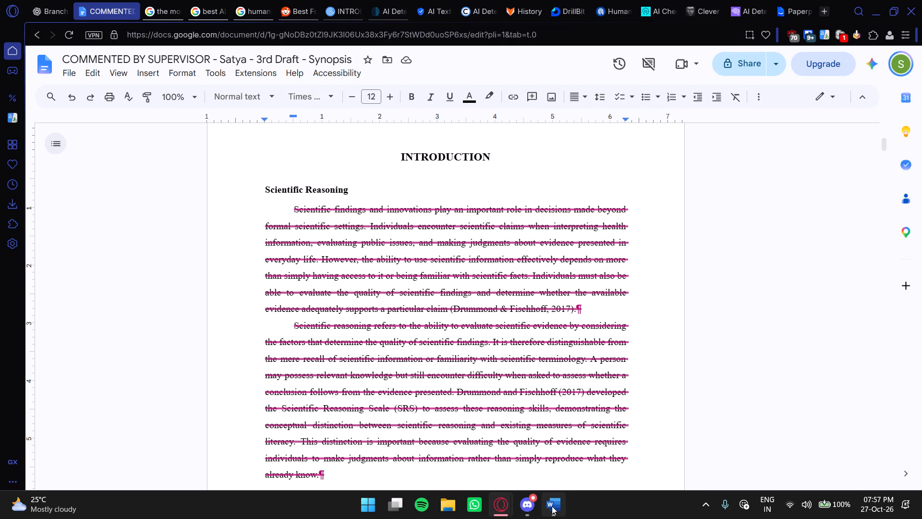
{"action": "left_click", "coordinate": [552, 506]}
{"action": "left_click", "coordinate": [552, 506]}
Show all comments in the Google Docs draft again and examine the supervisor's comments from the start of the list.
{"action": "left_click", "coordinate": [759, 97]}
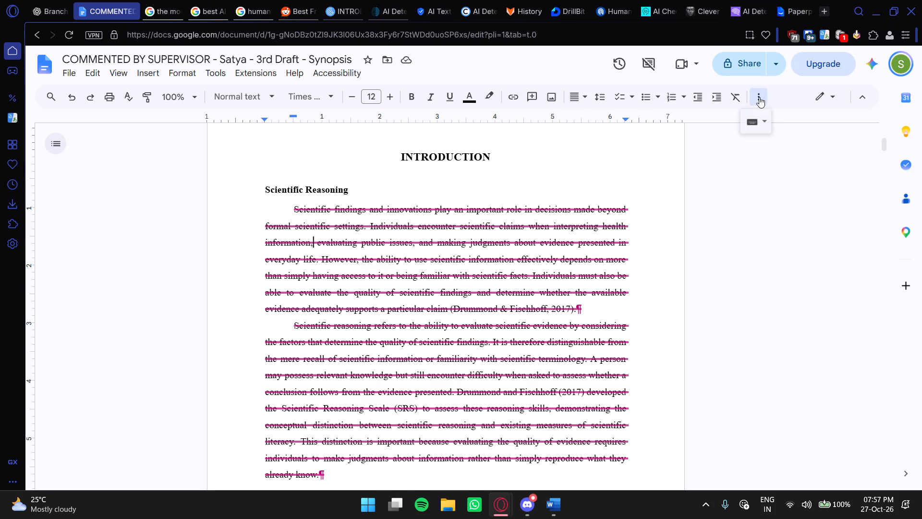
{"action": "left_click", "coordinate": [645, 64]}
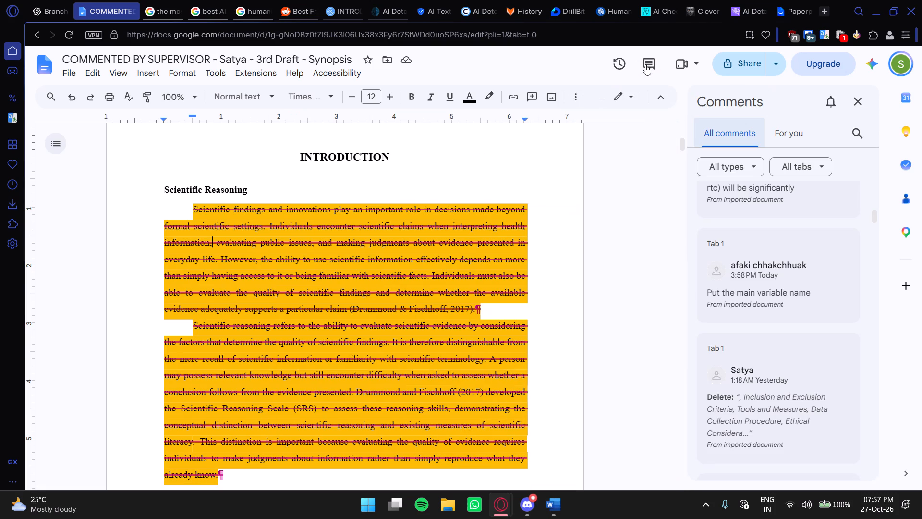
{"action": "scroll", "coordinate": [767, 293], "scroll_direction": "up", "scroll_amount": 8}
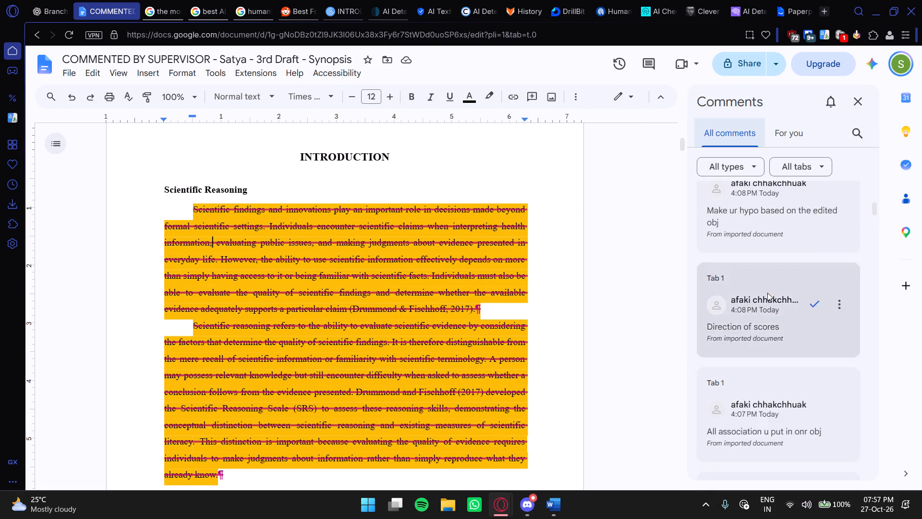
{"action": "scroll", "coordinate": [767, 293], "scroll_direction": "up", "scroll_amount": 20}
{"action": "scroll", "coordinate": [767, 293], "scroll_direction": "up", "scroll_amount": 12}
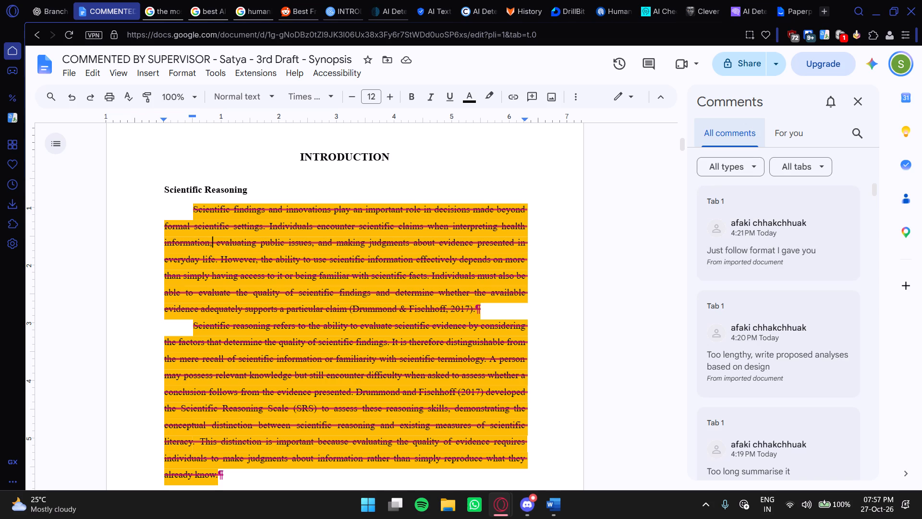
{"action": "scroll", "coordinate": [379, 230], "scroll_direction": "down", "scroll_amount": 2}
{"action": "scroll", "coordinate": [379, 230], "scroll_direction": "up", "scroll_amount": 1}
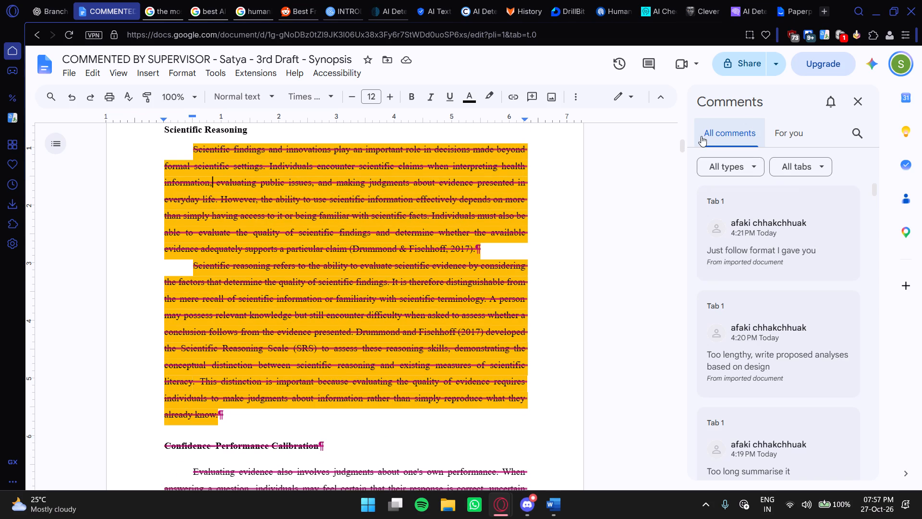
Resolve the supervisor's comments "Just follow format I gave you" and the one about not discussing the scale in the intro.
{"action": "scroll", "coordinate": [804, 236], "scroll_direction": "down", "scroll_amount": 10}
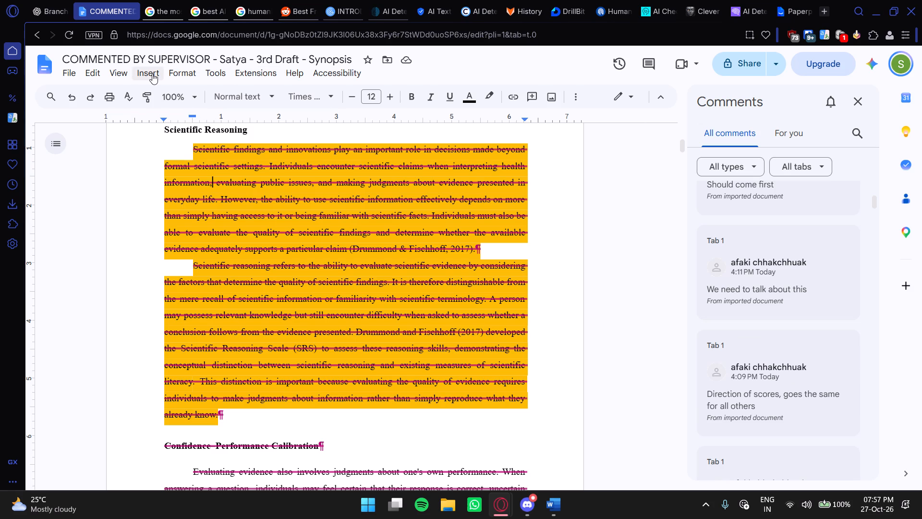
{"action": "scroll", "coordinate": [816, 250], "scroll_direction": "up", "scroll_amount": 5}
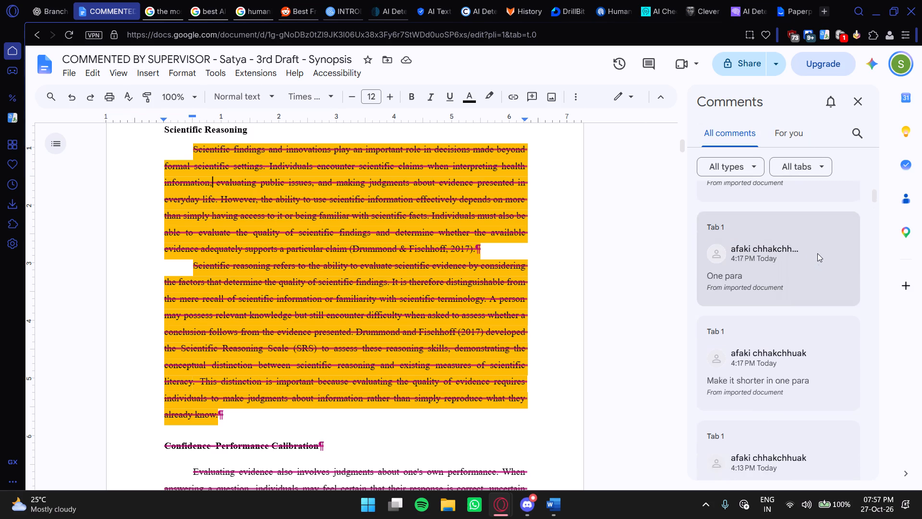
{"action": "scroll", "coordinate": [817, 253], "scroll_direction": "up", "scroll_amount": 13}
{"action": "left_click", "coordinate": [839, 227]}
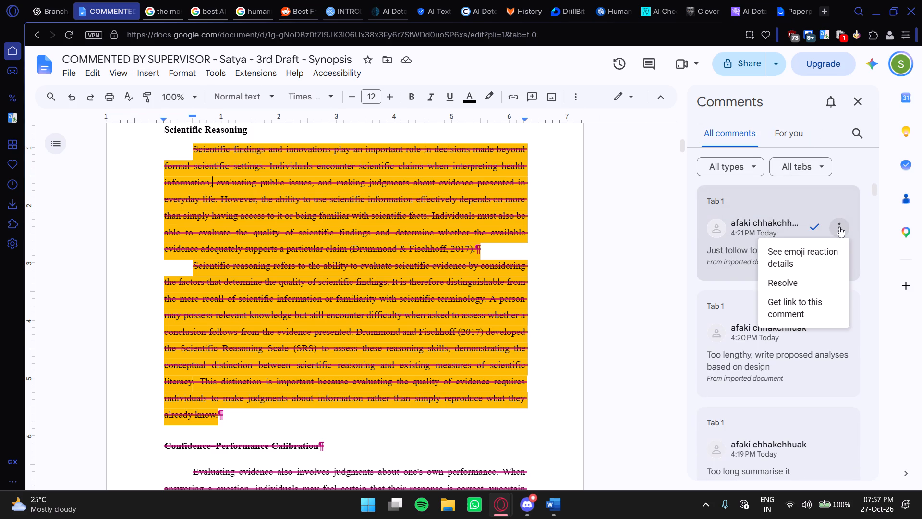
{"action": "left_click", "coordinate": [803, 278]}
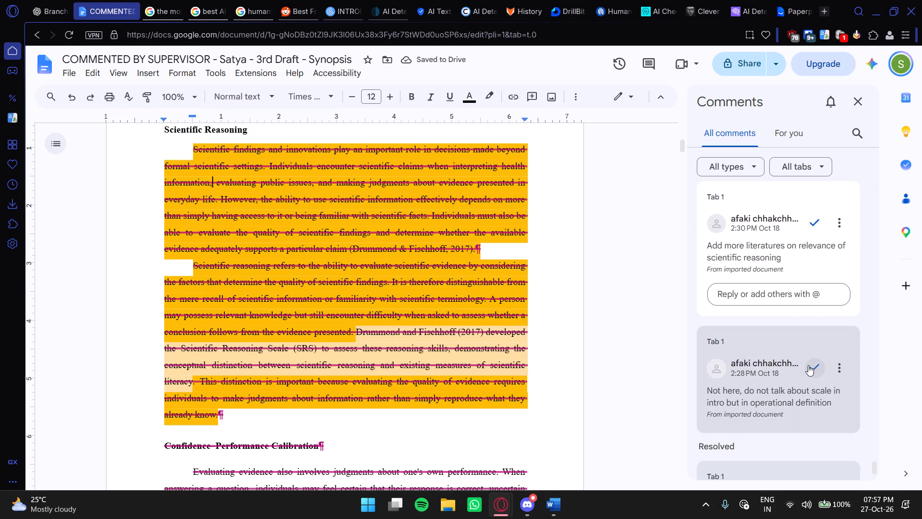
{"action": "left_click", "coordinate": [812, 366]}
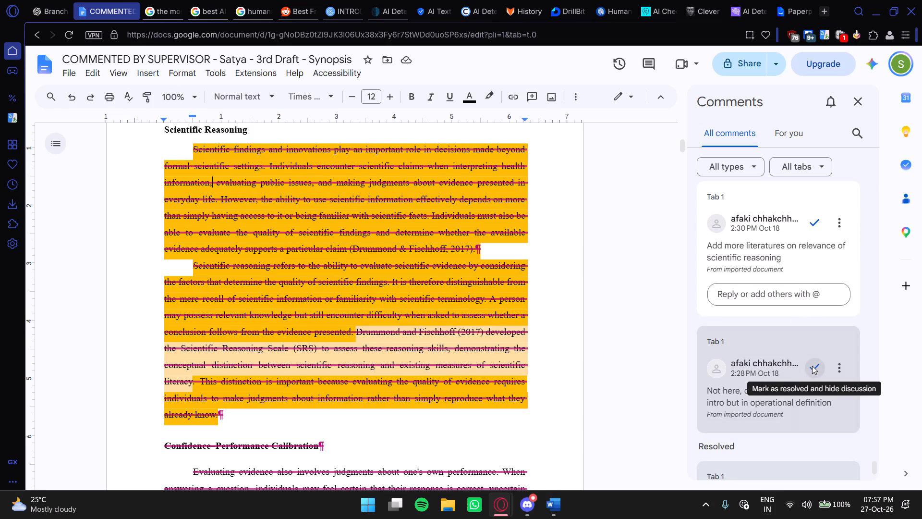
Examine the resolved comments and suggested changes in the comment list, and check its type and tab filter options.
{"action": "scroll", "coordinate": [819, 370], "scroll_direction": "down", "scroll_amount": 2}
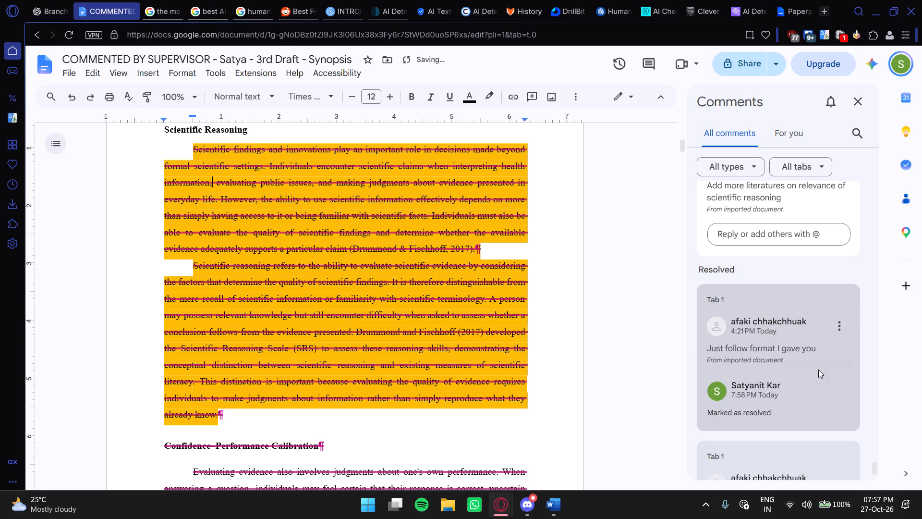
{"action": "scroll", "coordinate": [800, 320], "scroll_direction": "up", "scroll_amount": 5}
{"action": "scroll", "coordinate": [776, 229], "scroll_direction": "up", "scroll_amount": 14}
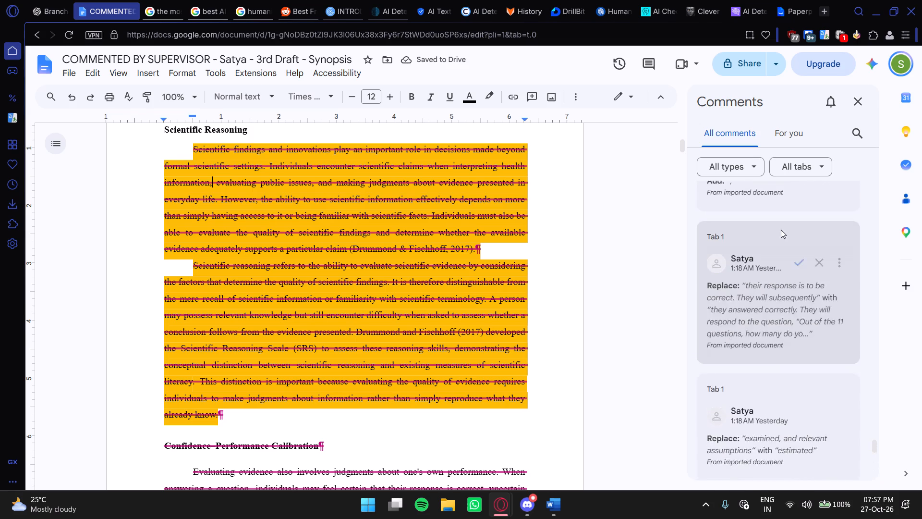
{"action": "scroll", "coordinate": [781, 230], "scroll_direction": "up", "scroll_amount": 20}
{"action": "scroll", "coordinate": [781, 230], "scroll_direction": "up", "scroll_amount": 4}
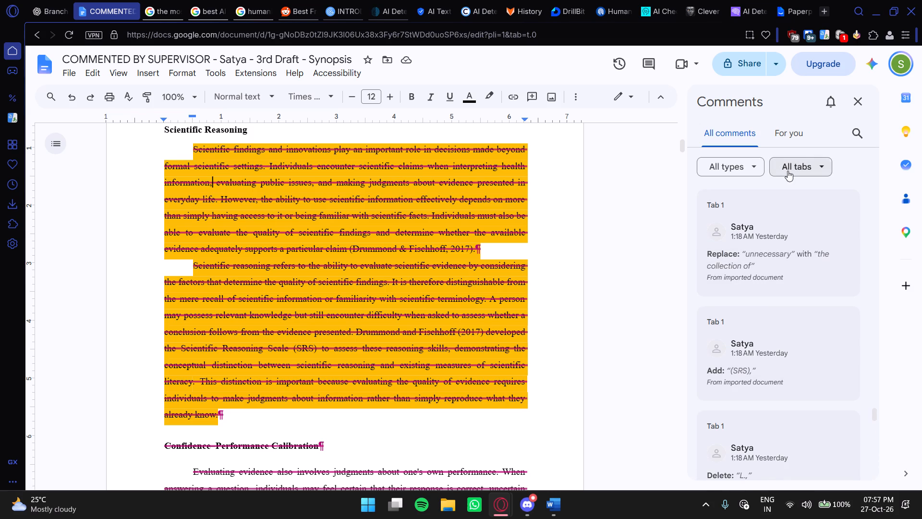
{"action": "left_click", "coordinate": [753, 167]}
{"action": "left_click", "coordinate": [805, 166]}
{"action": "left_click", "coordinate": [843, 161]}
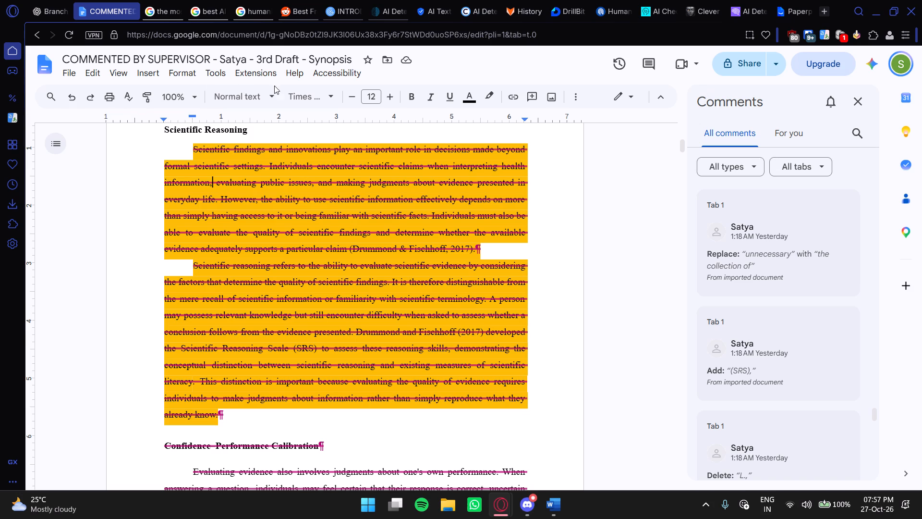
Switch the comments to the expanded display beside the document text.
{"action": "left_click", "coordinate": [106, 72]}
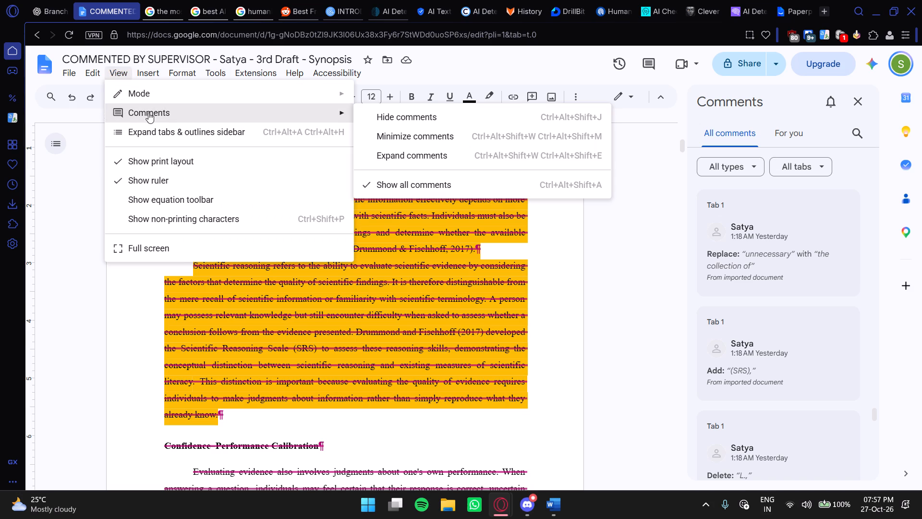
{"action": "left_click", "coordinate": [418, 153]}
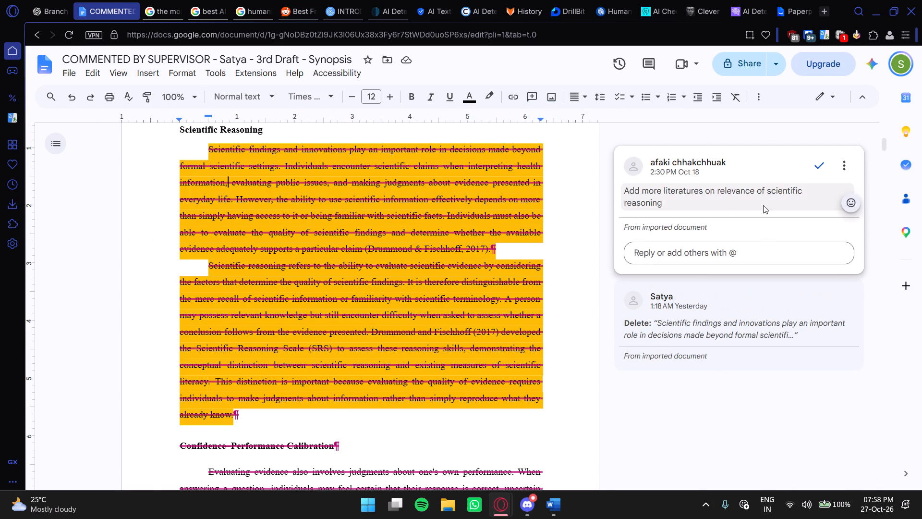
Resolve the comment about adding literature on scientific reasoning and accept the suggested deletion beginning "Scientific findings and innovations" in the Introduction.
{"action": "left_click", "coordinate": [822, 166]}
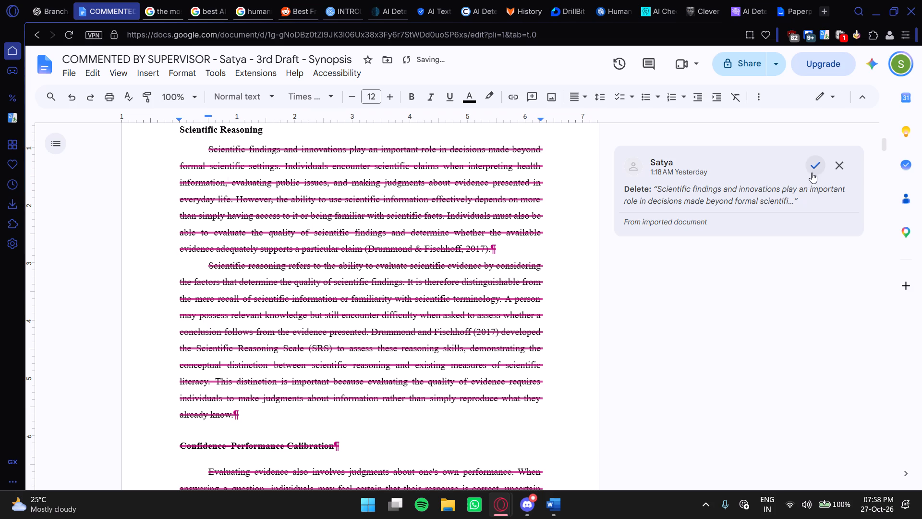
{"action": "left_click", "coordinate": [815, 165]}
Check the Introduction and accept the suggested full-stop deletion before the Nelson & Narens citation under Metacognition and Global Performance Estimation.
{"action": "scroll", "coordinate": [748, 244], "scroll_direction": "up", "scroll_amount": 3}
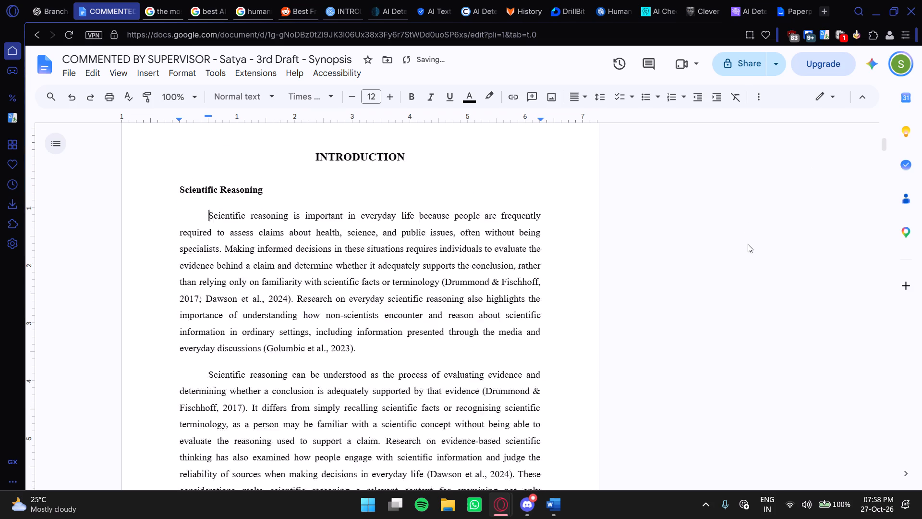
{"action": "scroll", "coordinate": [748, 244], "scroll_direction": "up", "scroll_amount": 9}
{"action": "scroll", "coordinate": [746, 247], "scroll_direction": "down", "scroll_amount": 20}
{"action": "scroll", "coordinate": [746, 247], "scroll_direction": "down", "scroll_amount": 10}
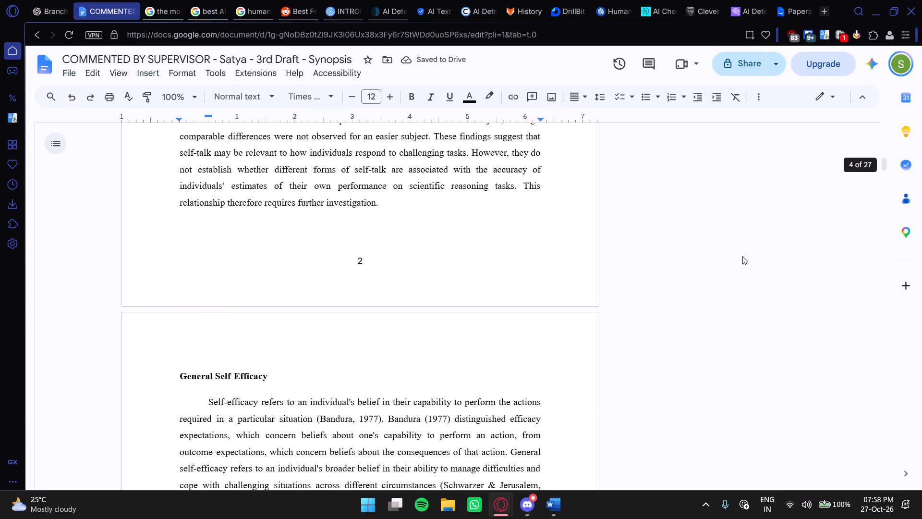
{"action": "scroll", "coordinate": [742, 257], "scroll_direction": "down", "scroll_amount": 13}
{"action": "scroll", "coordinate": [825, 235], "scroll_direction": "down", "scroll_amount": 5}
{"action": "scroll", "coordinate": [752, 210], "scroll_direction": "up", "scroll_amount": 2}
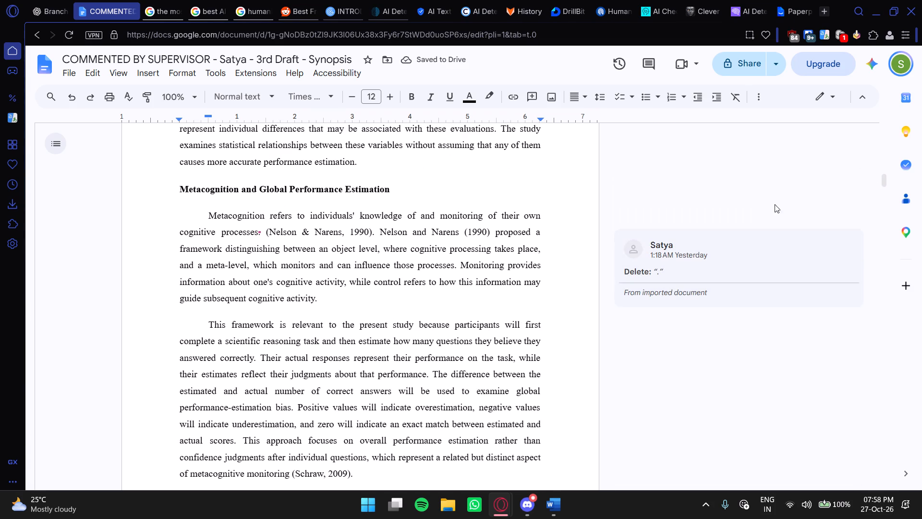
{"action": "left_click", "coordinate": [814, 246]}
Accept the suggested comma in the Conceptual Framework paragraph and the suggested insertion of its Figure 1 diagram.
{"action": "scroll", "coordinate": [752, 329], "scroll_direction": "down", "scroll_amount": 15}
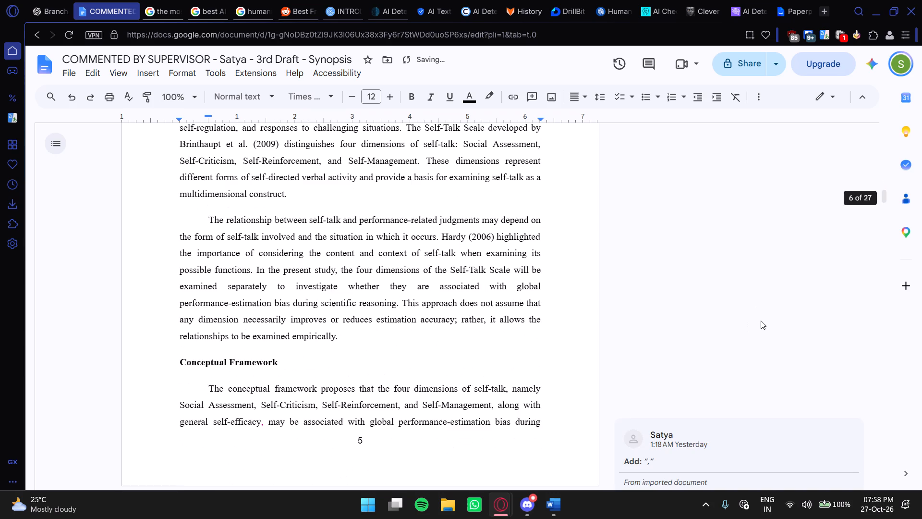
{"action": "scroll", "coordinate": [761, 321], "scroll_direction": "down", "scroll_amount": 5}
{"action": "scroll", "coordinate": [801, 163], "scroll_direction": "up", "scroll_amount": 1}
{"action": "left_click", "coordinate": [813, 200]}
{"action": "scroll", "coordinate": [790, 234], "scroll_direction": "down", "scroll_amount": 3}
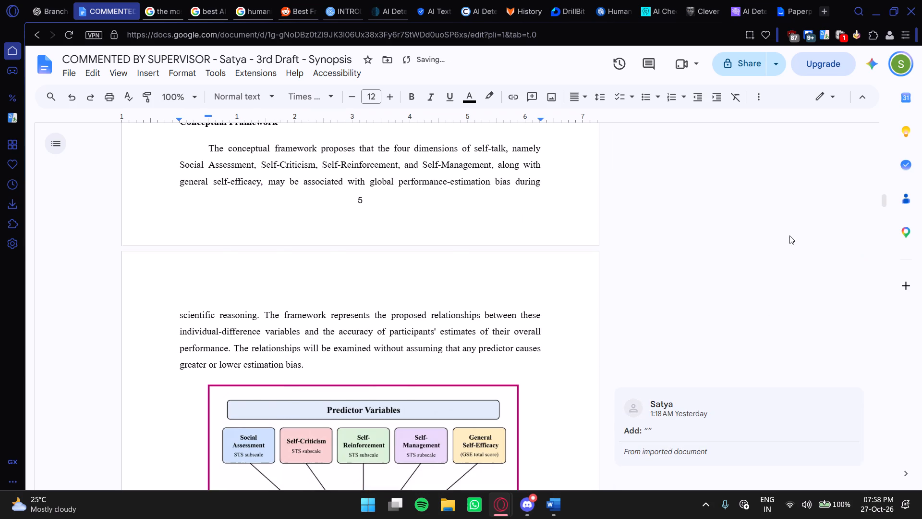
{"action": "left_click", "coordinate": [812, 226]}
{"action": "scroll", "coordinate": [790, 251], "scroll_direction": "down", "scroll_amount": 9}
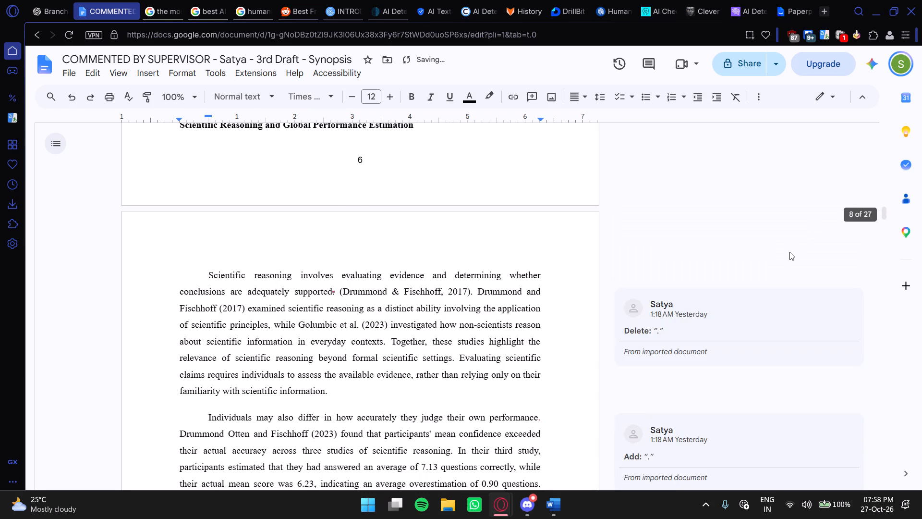
{"action": "scroll", "coordinate": [789, 252], "scroll_direction": "up", "scroll_amount": 10}
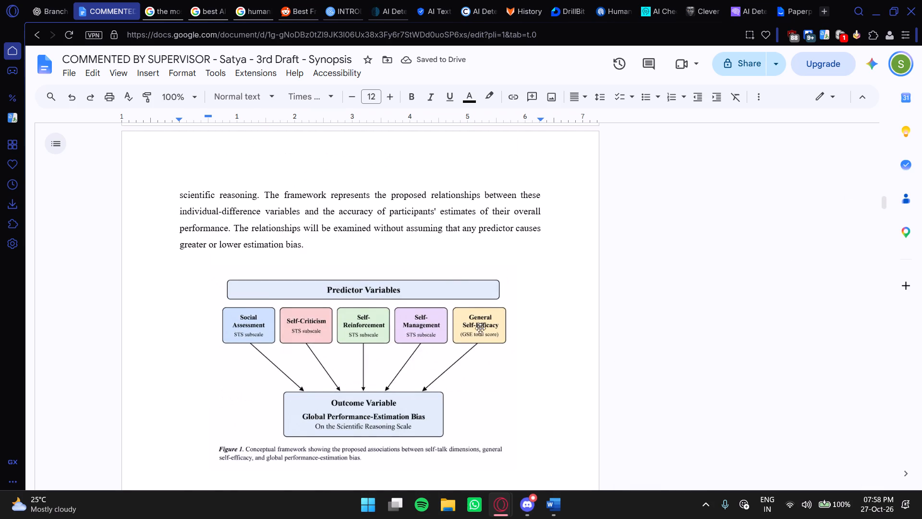
Accept the full-stop deletion and the added full stop and comma in the Scientific Reasoning and Global Performance Estimation section.
{"action": "scroll", "coordinate": [406, 330], "scroll_direction": "down", "scroll_amount": 17}
{"action": "scroll", "coordinate": [406, 330], "scroll_direction": "down", "scroll_amount": 10}
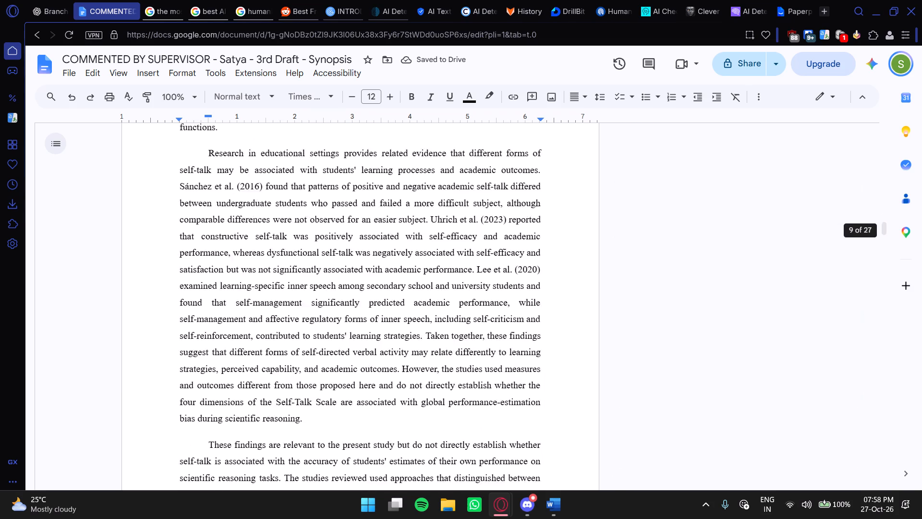
{"action": "scroll", "coordinate": [408, 329], "scroll_direction": "down", "scroll_amount": 9}
{"action": "scroll", "coordinate": [698, 331], "scroll_direction": "up", "scroll_amount": 20}
{"action": "scroll", "coordinate": [698, 331], "scroll_direction": "up", "scroll_amount": 6}
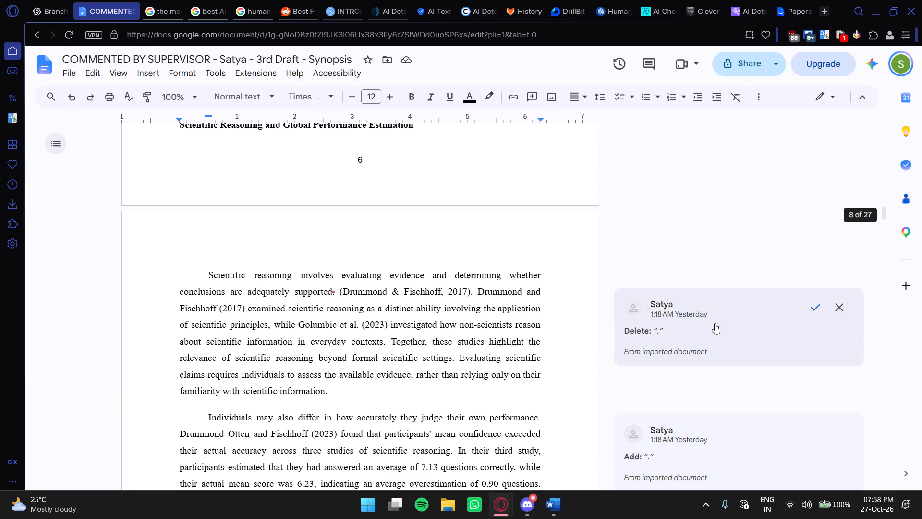
{"action": "left_click", "coordinate": [818, 311]}
{"action": "scroll", "coordinate": [809, 372], "scroll_direction": "down", "scroll_amount": 2}
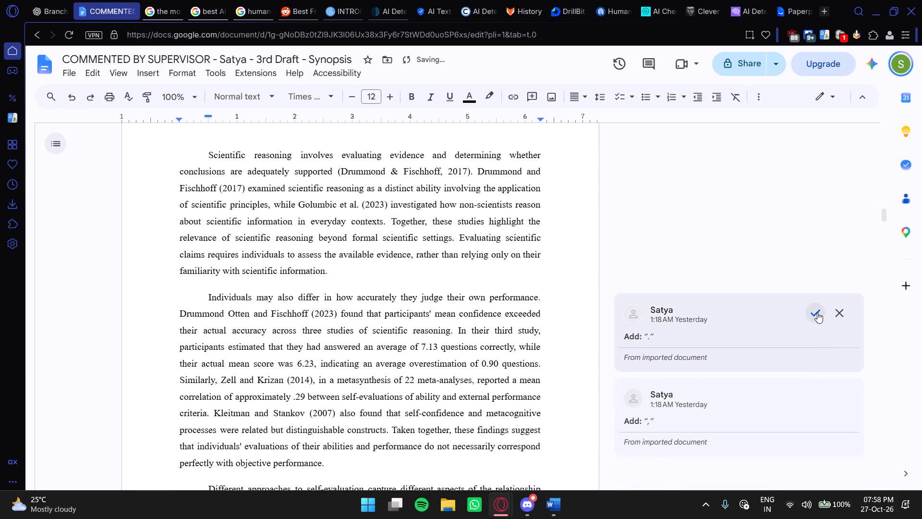
{"action": "left_click", "coordinate": [814, 310]}
{"action": "scroll", "coordinate": [814, 310], "scroll_direction": "down", "scroll_amount": 2}
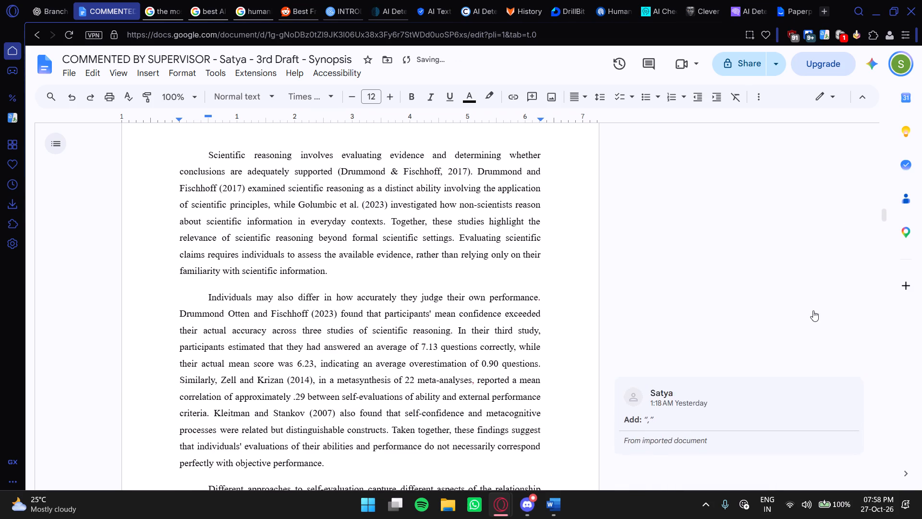
{"action": "left_click", "coordinate": [816, 273]}
Resolve the supervisor's comments "All association u put in onr obj" and "Put the main variable name" on the study objectives.
{"action": "scroll", "coordinate": [793, 294], "scroll_direction": "down", "scroll_amount": 15}
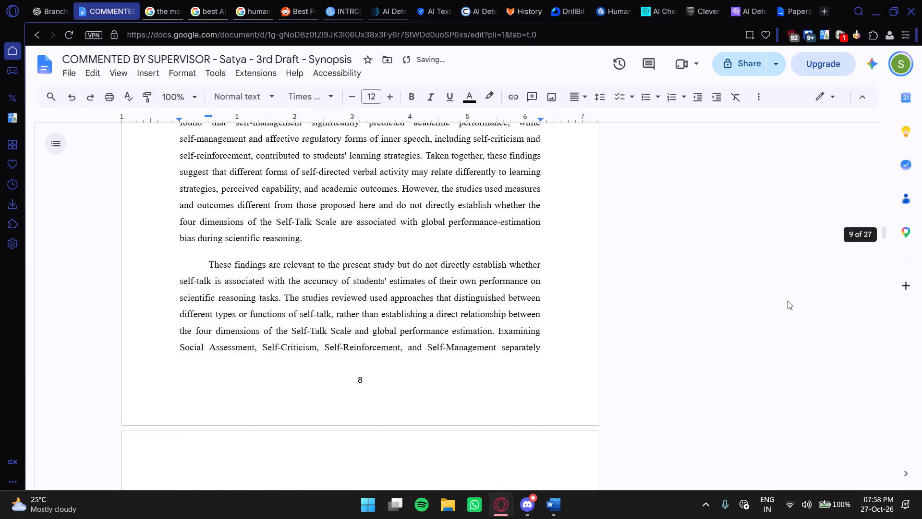
{"action": "scroll", "coordinate": [788, 301], "scroll_direction": "down", "scroll_amount": 13}
{"action": "scroll", "coordinate": [787, 302], "scroll_direction": "down", "scroll_amount": 13}
{"action": "scroll", "coordinate": [742, 292], "scroll_direction": "down", "scroll_amount": 4}
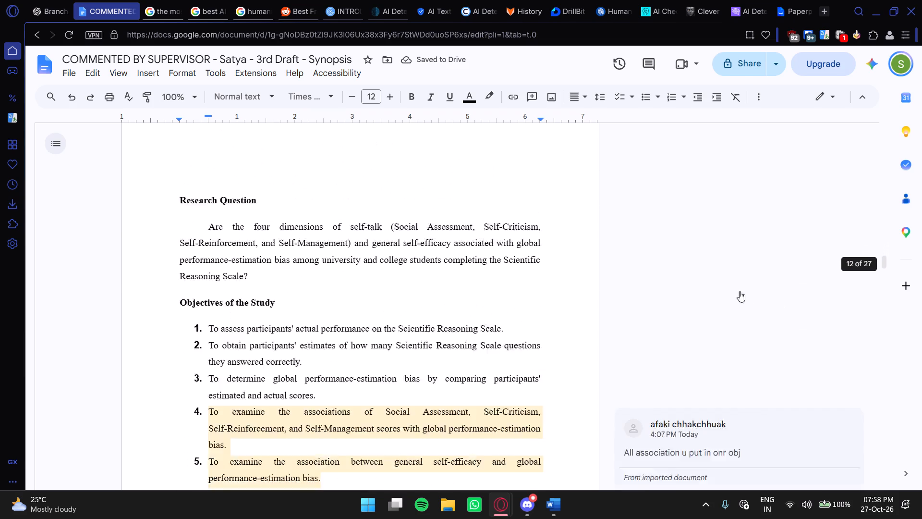
{"action": "scroll", "coordinate": [740, 291], "scroll_direction": "down", "scroll_amount": 2}
{"action": "scroll", "coordinate": [791, 201], "scroll_direction": "up", "scroll_amount": 1}
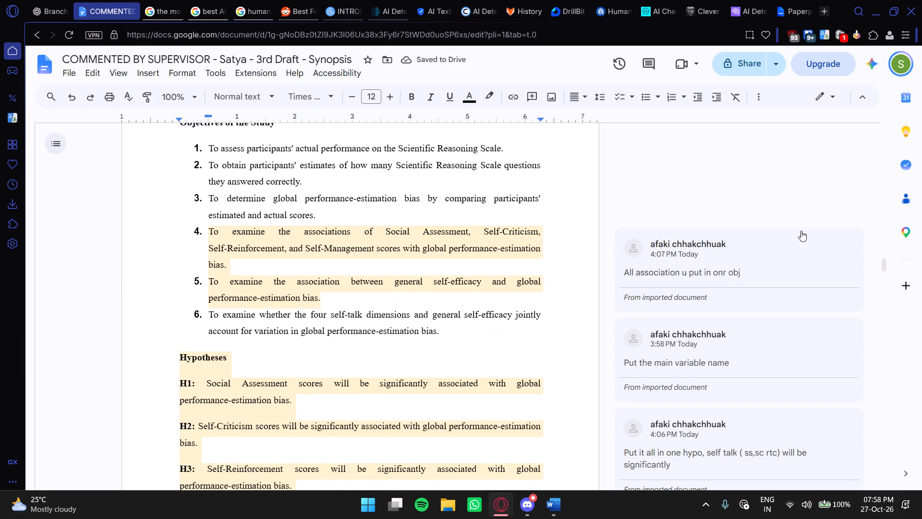
{"action": "scroll", "coordinate": [809, 252], "scroll_direction": "down", "scroll_amount": 2}
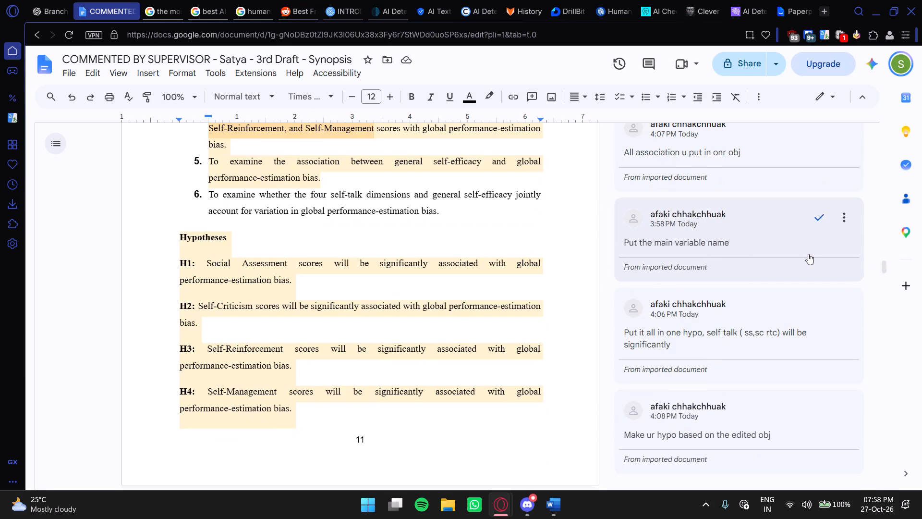
{"action": "scroll", "coordinate": [808, 254], "scroll_direction": "up", "scroll_amount": 3}
{"action": "scroll", "coordinate": [813, 259], "scroll_direction": "down", "scroll_amount": 1}
{"action": "left_click", "coordinate": [819, 246]}
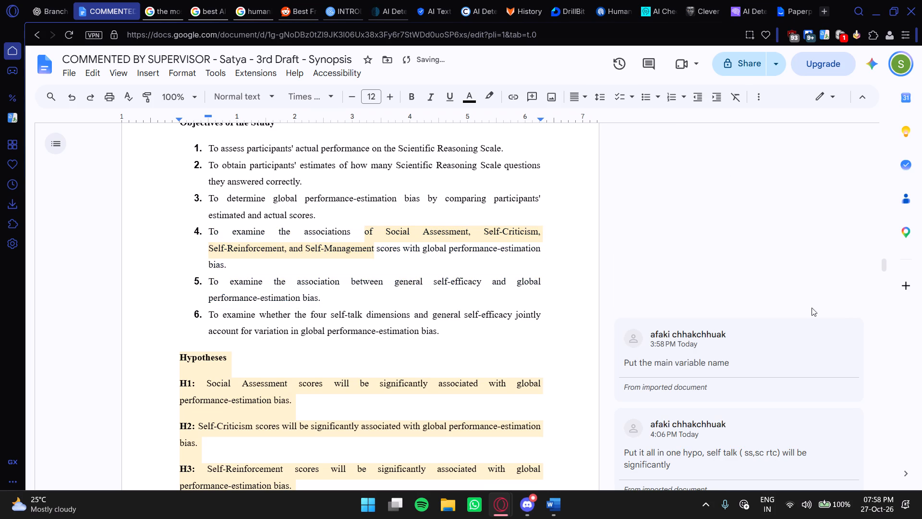
{"action": "left_click", "coordinate": [823, 248]}
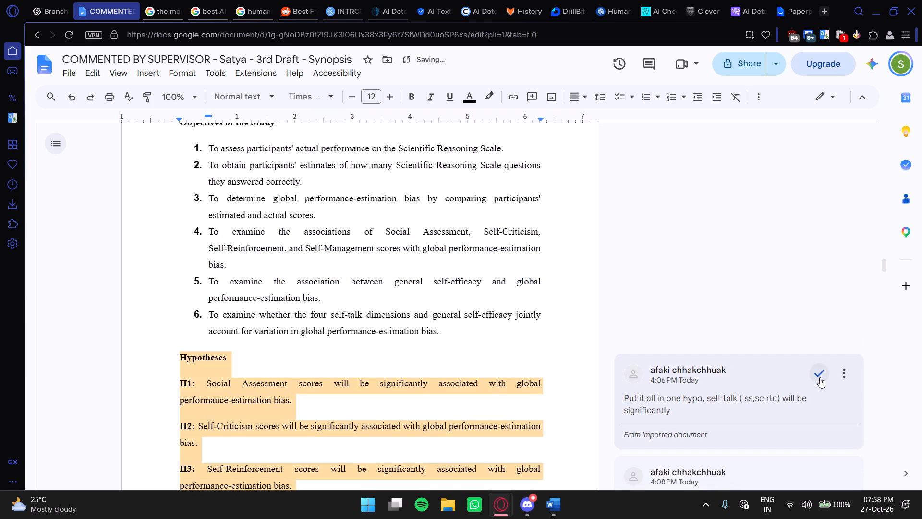
Resolve the supervisor's Hypotheses comments about putting it all in one hypothesis and basing the hypotheses on the edited objectives.
{"action": "left_click", "coordinate": [820, 377]}
{"action": "scroll", "coordinate": [820, 371], "scroll_direction": "down", "scroll_amount": 3}
{"action": "left_click", "coordinate": [823, 219]}
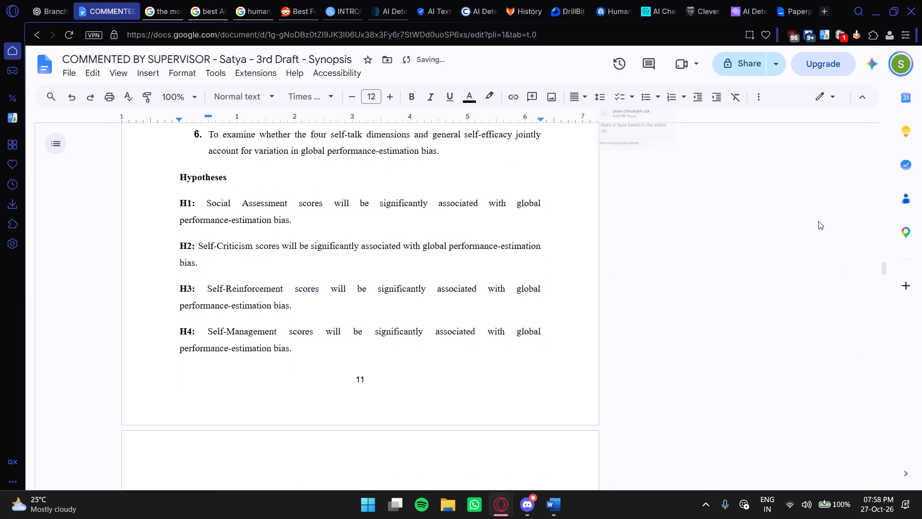
Accept both suggested replacements in the paragraph below H6 that explains why the hypotheses are non-directional.
{"action": "scroll", "coordinate": [815, 226], "scroll_direction": "down", "scroll_amount": 5}
{"action": "left_click", "coordinate": [815, 295]}
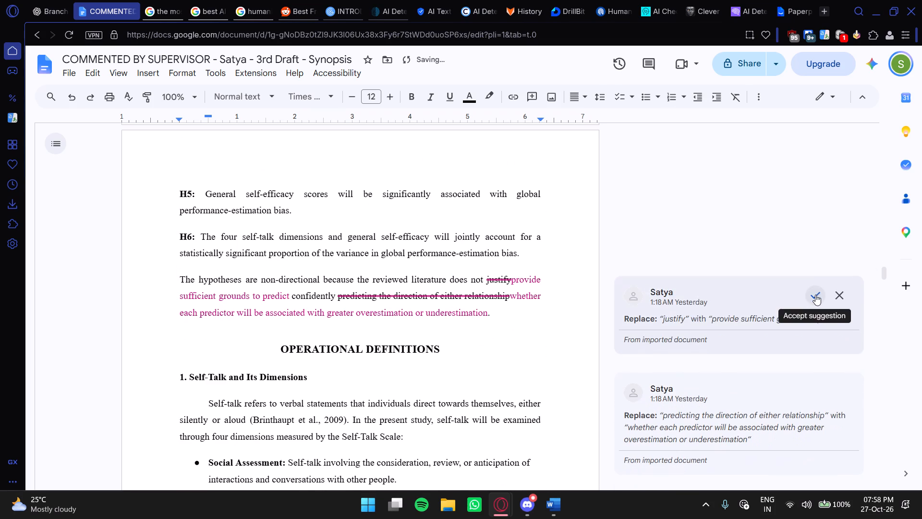
{"action": "left_click", "coordinate": [816, 295]}
{"action": "left_click", "coordinate": [813, 315]}
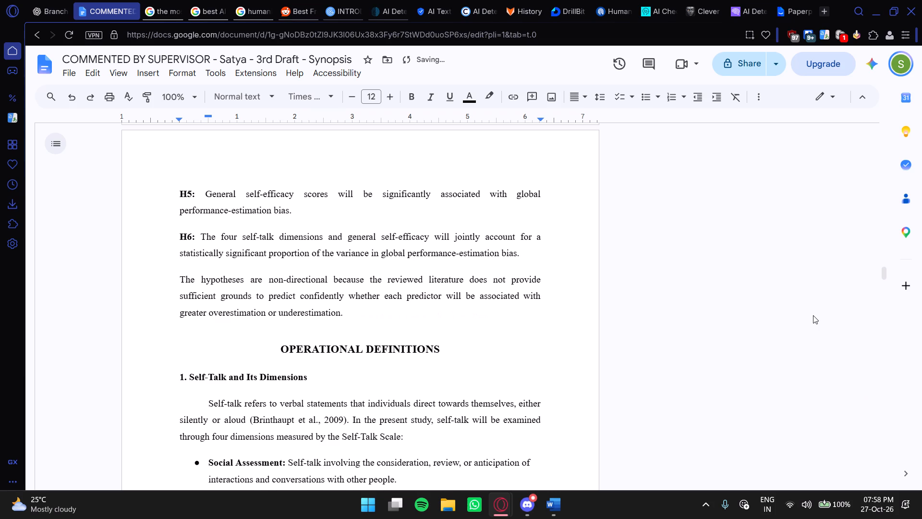
Resolve the "Direction of scores" comment on the Self-Talk definition and accept the full-stop deletion in the General Self-Efficacy definition.
{"action": "scroll", "coordinate": [775, 286], "scroll_direction": "down", "scroll_amount": 8}
{"action": "scroll", "coordinate": [773, 235], "scroll_direction": "up", "scroll_amount": 1}
{"action": "left_click", "coordinate": [813, 216]}
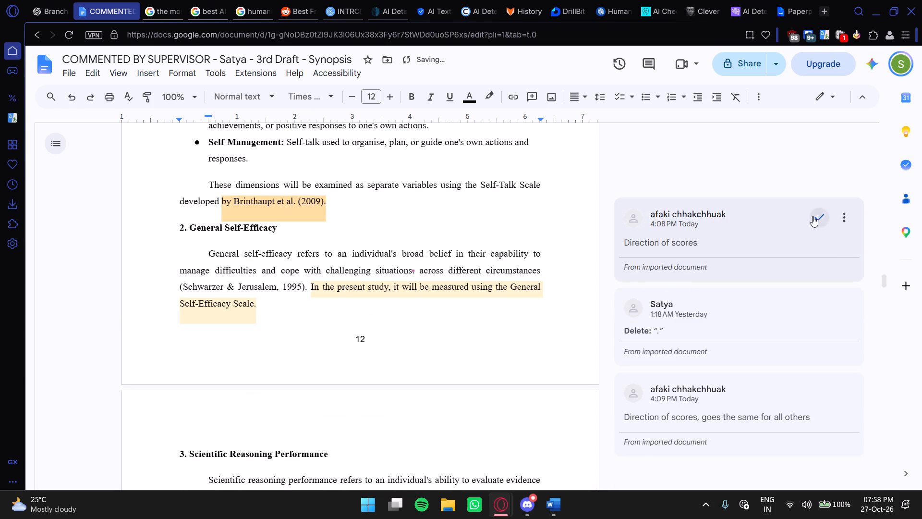
{"action": "left_click", "coordinate": [813, 282]}
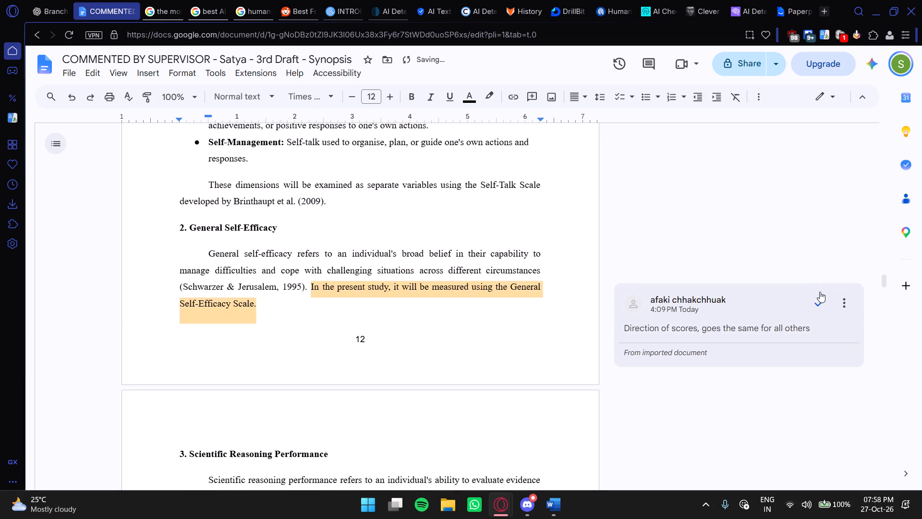
Resolve the "Direction of scores, goes the same for all others" comment on General Self-Efficacy and "We need to talk about this" on the Global Performance Estimate definitions.
{"action": "left_click", "coordinate": [820, 301]}
{"action": "scroll", "coordinate": [816, 302], "scroll_direction": "down", "scroll_amount": 7}
{"action": "scroll", "coordinate": [789, 267], "scroll_direction": "up", "scroll_amount": 2}
{"action": "left_click", "coordinate": [815, 256]}
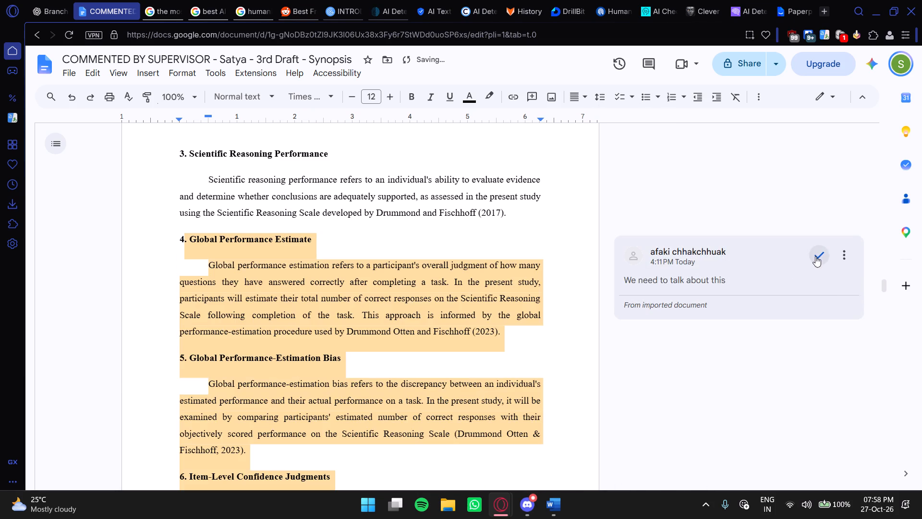
Accept the suggested blank replacement beside the Research Design paragraph and its procedure flowchart.
{"action": "scroll", "coordinate": [814, 258], "scroll_direction": "down", "scroll_amount": 12}
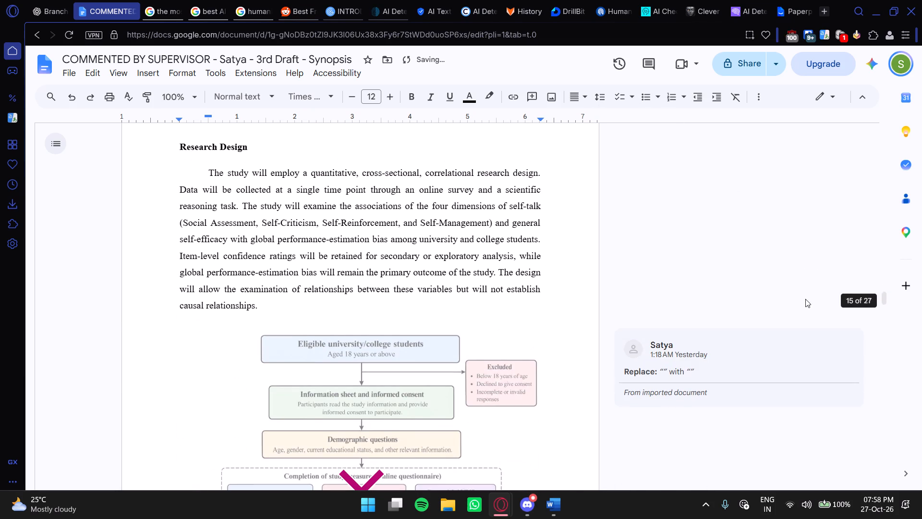
{"action": "left_click", "coordinate": [817, 346]}
Clear the "Should come first" comment on Sample, its suggested full-stop deletion, and the remaining margin item before Psychological Measures.
{"action": "scroll", "coordinate": [804, 317], "scroll_direction": "down", "scroll_amount": 6}
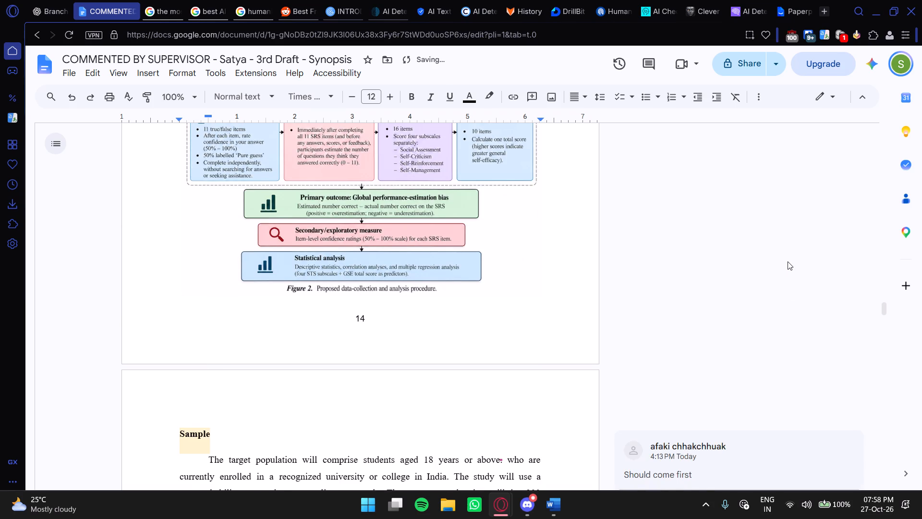
{"action": "scroll", "coordinate": [788, 261], "scroll_direction": "down", "scroll_amount": 4}
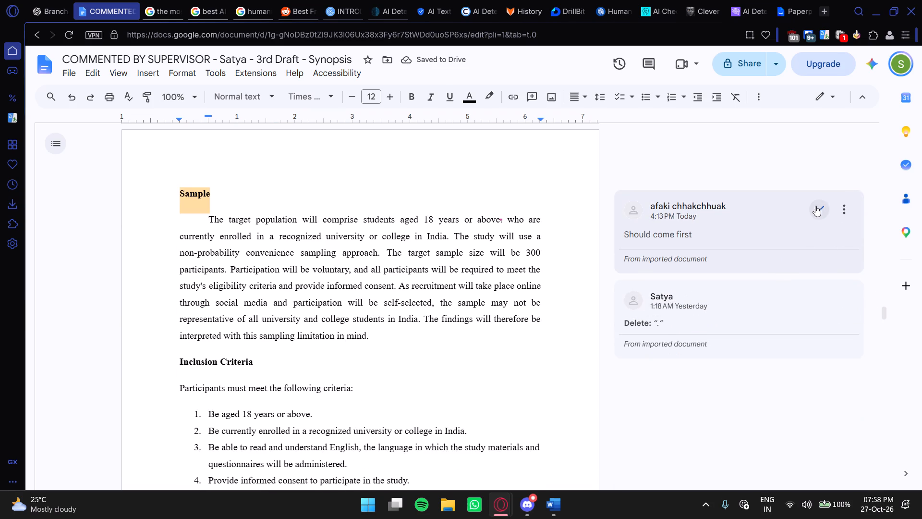
{"action": "left_click", "coordinate": [818, 203]}
{"action": "left_click", "coordinate": [813, 229]}
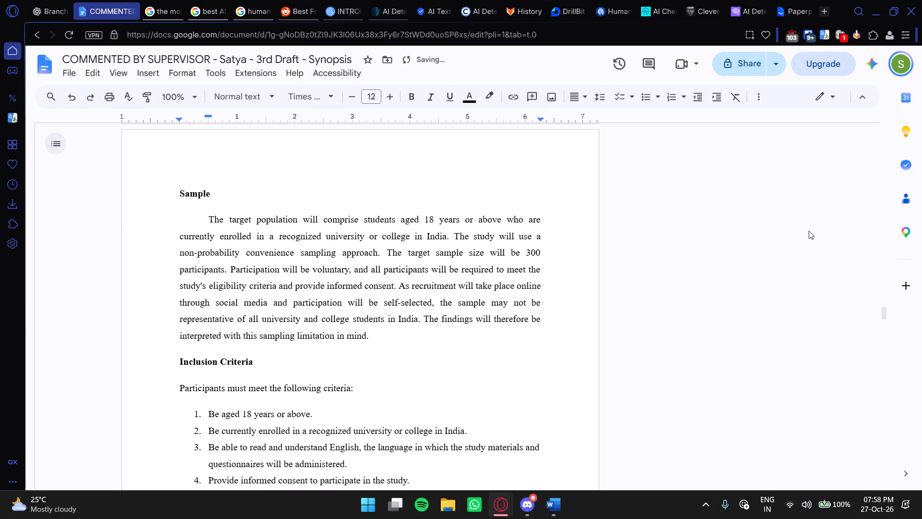
{"action": "scroll", "coordinate": [742, 273], "scroll_direction": "down", "scroll_amount": 8}
{"action": "left_click", "coordinate": [814, 263]}
Resolve the supervisor's "Make it shorter in one para" comment at the Scientific Reasoning Scale.
{"action": "scroll", "coordinate": [794, 266], "scroll_direction": "down", "scroll_amount": 2}
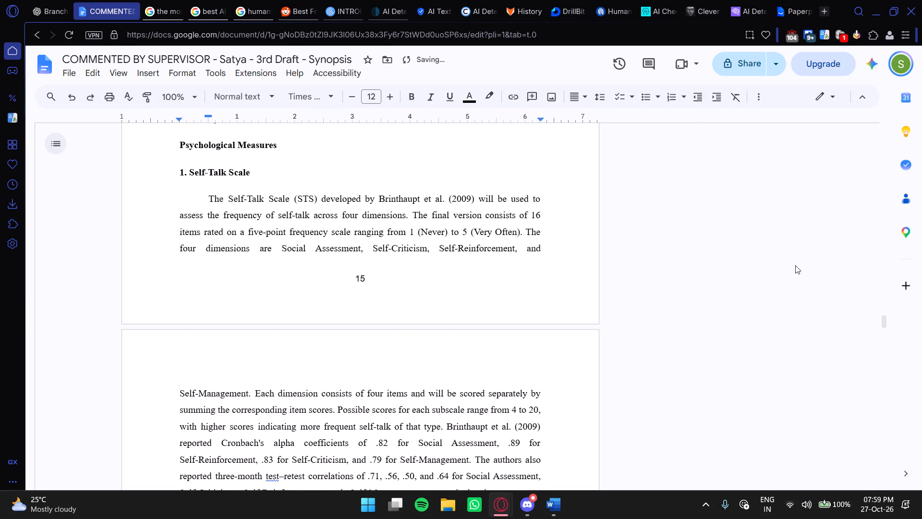
{"action": "scroll", "coordinate": [795, 265], "scroll_direction": "down", "scroll_amount": 9}
{"action": "scroll", "coordinate": [791, 196], "scroll_direction": "up", "scroll_amount": 1}
{"action": "left_click", "coordinate": [817, 198]}
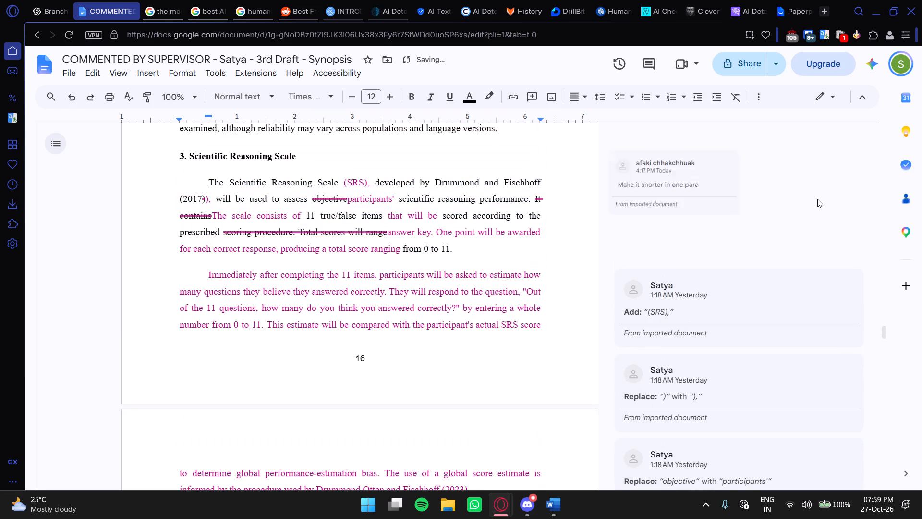
Accept the Scientific Reasoning Scale suggestions, from adding "(SRS)," through the added passage starting "Immediately after completing the 11 items".
{"action": "left_click", "coordinate": [818, 198]}
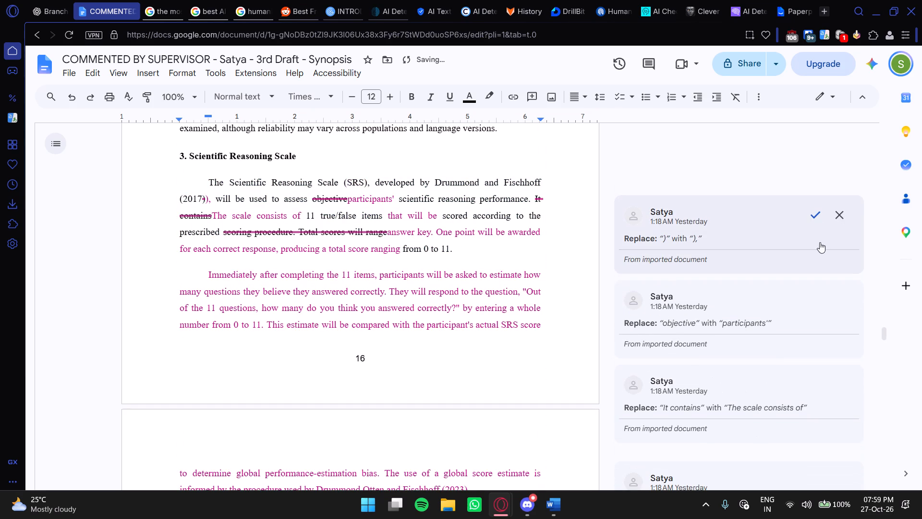
{"action": "left_click", "coordinate": [820, 215]}
{"action": "left_click", "coordinate": [820, 215]}
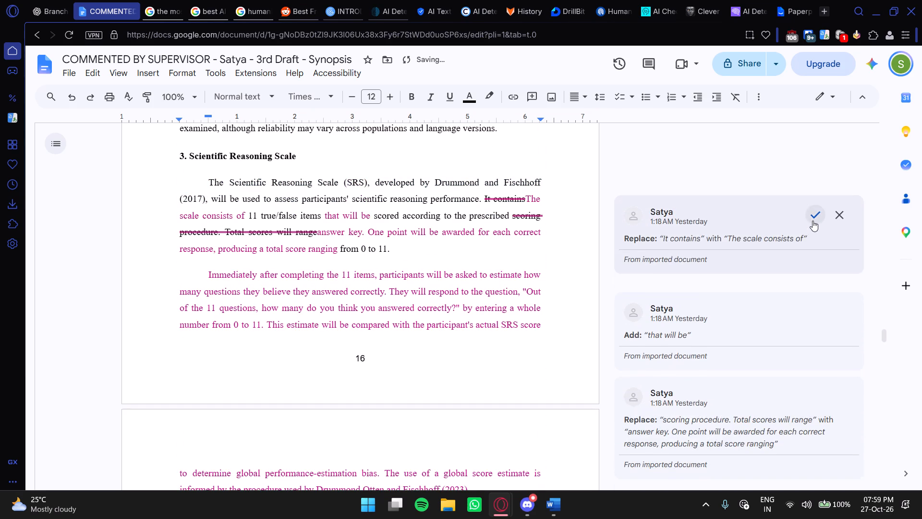
{"action": "left_click", "coordinate": [813, 215]}
{"action": "left_click", "coordinate": [815, 223]}
{"action": "left_click", "coordinate": [815, 229]}
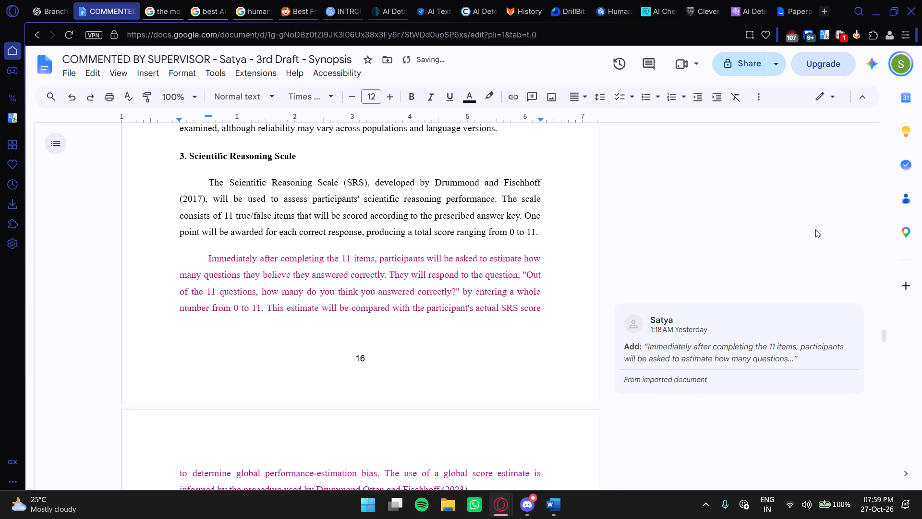
{"action": "left_click", "coordinate": [814, 271]}
Resolve the supervisor's "One para" comment on the Item-Level Confidence Ratings section.
{"action": "scroll", "coordinate": [814, 271], "scroll_direction": "down", "scroll_amount": 8}
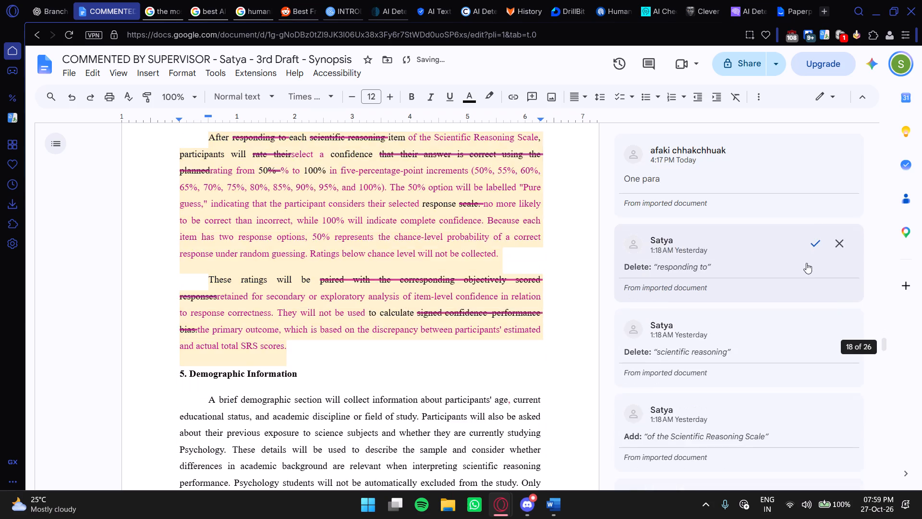
{"action": "scroll", "coordinate": [803, 229], "scroll_direction": "up", "scroll_amount": 1}
{"action": "left_click", "coordinate": [816, 215]}
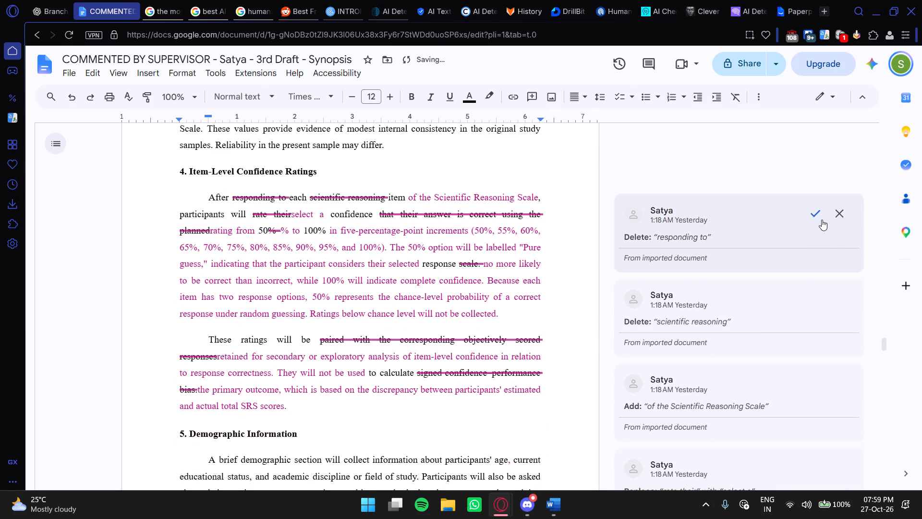
Accept every suggested deletion, addition and replacement in both Item-Level Confidence Ratings paragraphs.
{"action": "left_click", "coordinate": [819, 211]}
{"action": "left_click", "coordinate": [817, 213]}
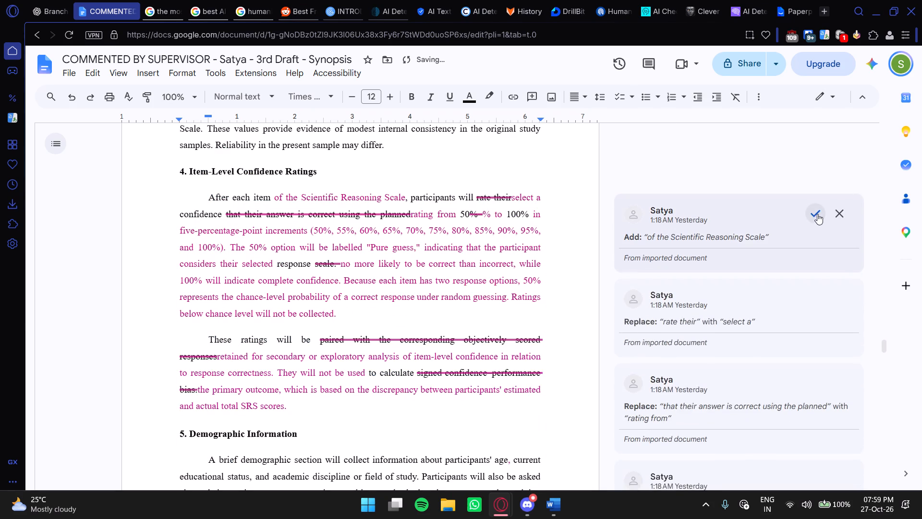
{"action": "left_click", "coordinate": [817, 214]}
{"action": "left_click", "coordinate": [818, 206]}
{"action": "left_click", "coordinate": [816, 228]}
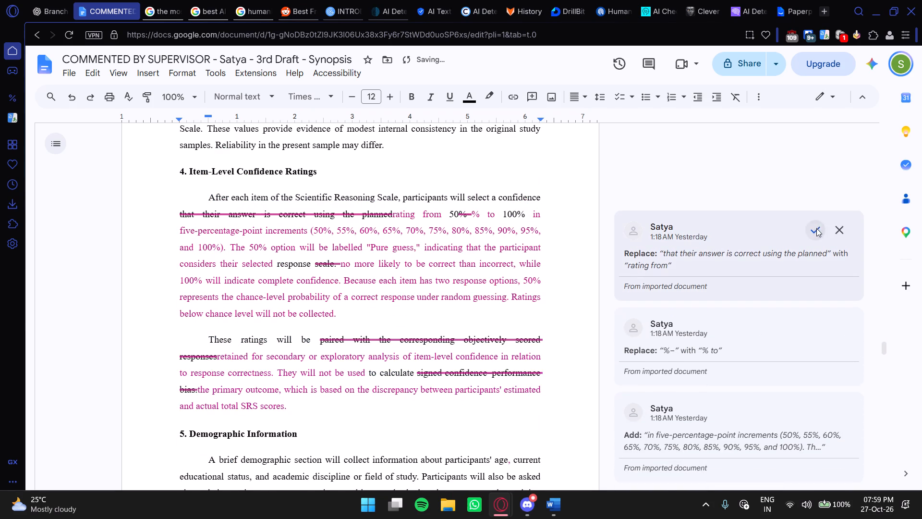
{"action": "left_click", "coordinate": [815, 235]}
{"action": "left_click", "coordinate": [813, 231]}
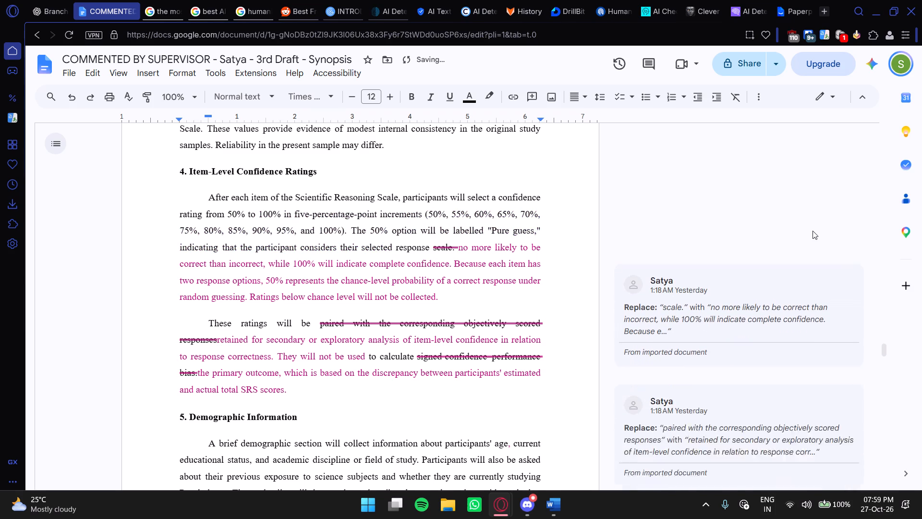
{"action": "left_click", "coordinate": [816, 260]}
{"action": "left_click", "coordinate": [814, 337]}
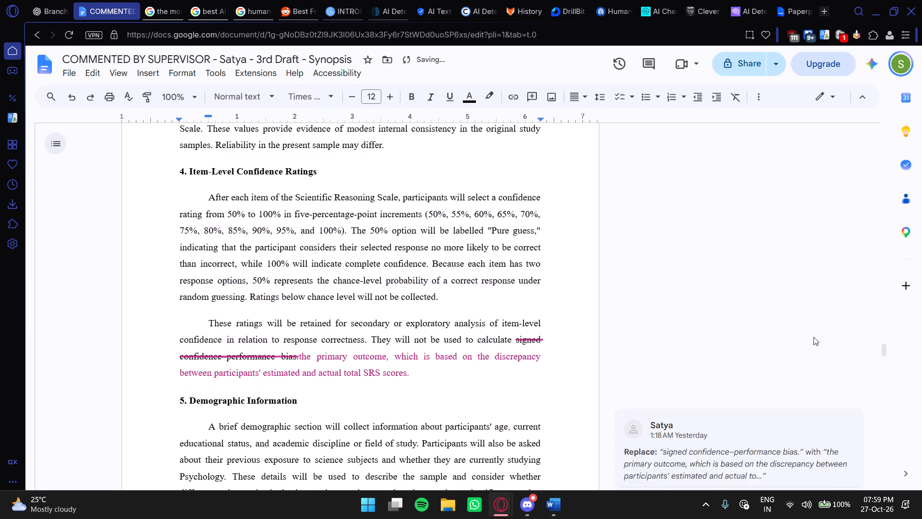
{"action": "scroll", "coordinate": [795, 287], "scroll_direction": "down", "scroll_amount": 2}
{"action": "left_click", "coordinate": [817, 240]}
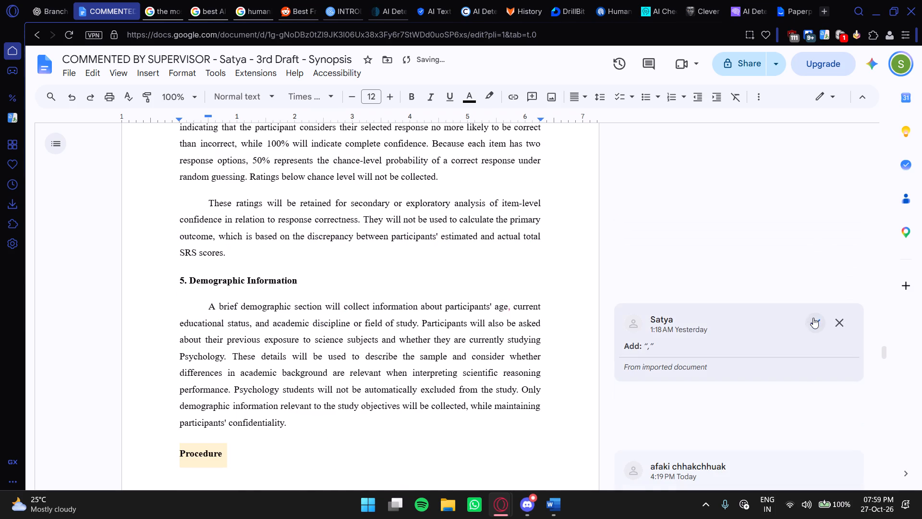
Accept the suggested comma in Demographic Information and resolve the supervisor's comment on the Procedure heading.
{"action": "left_click", "coordinate": [813, 318]}
{"action": "scroll", "coordinate": [803, 302], "scroll_direction": "down", "scroll_amount": 3}
{"action": "left_click", "coordinate": [812, 286]}
Accept the two suggested comma deletions around "purpose and procedures" in the first Procedure paragraph.
{"action": "scroll", "coordinate": [812, 286], "scroll_direction": "down", "scroll_amount": 2}
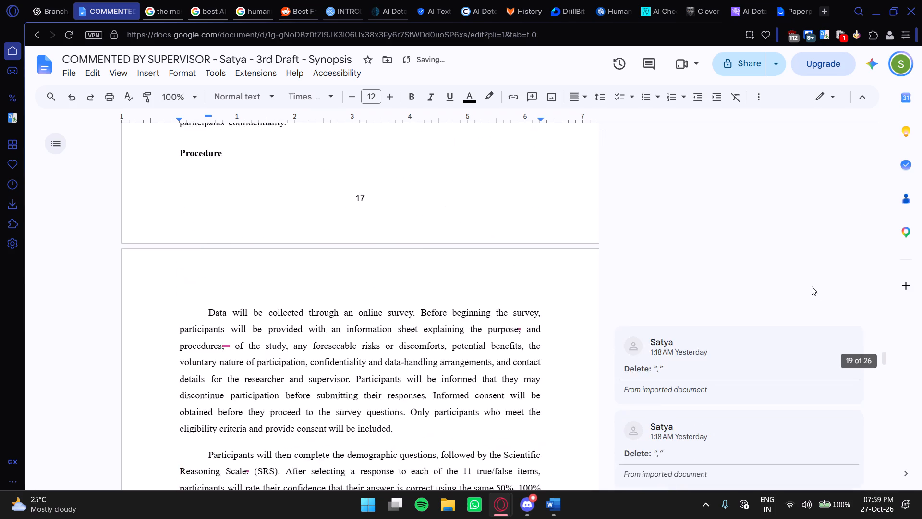
{"action": "scroll", "coordinate": [812, 286], "scroll_direction": "down", "scroll_amount": 1}
{"action": "left_click", "coordinate": [817, 281]}
{"action": "scroll", "coordinate": [812, 283], "scroll_direction": "down", "scroll_amount": 1}
{"action": "left_click", "coordinate": [818, 240]}
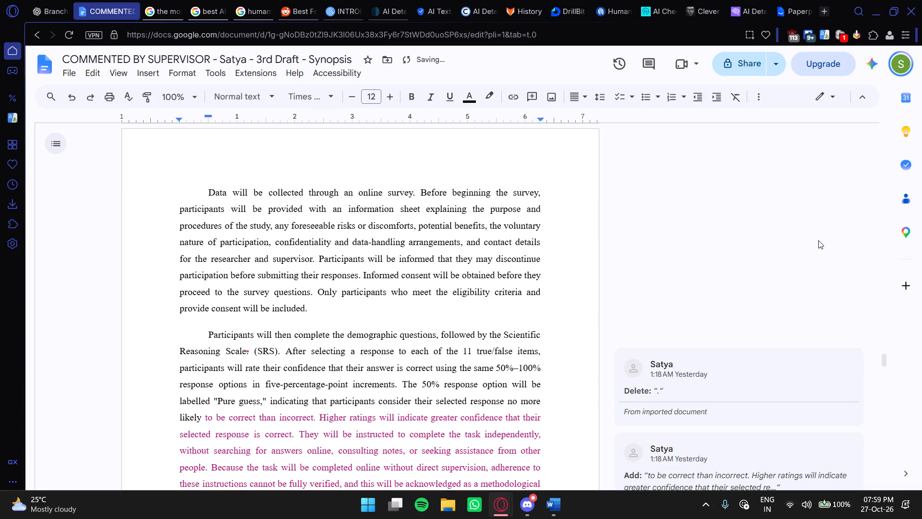
Accept the Procedure suggestions about the SRS task and score estimate: the full-stop deletion, the "to be correct than incorrect" addition and the "they answered correctly" replacement.
{"action": "scroll", "coordinate": [812, 245], "scroll_direction": "down", "scroll_amount": 2}
{"action": "left_click", "coordinate": [812, 247]}
{"action": "scroll", "coordinate": [811, 251], "scroll_direction": "down", "scroll_amount": 1}
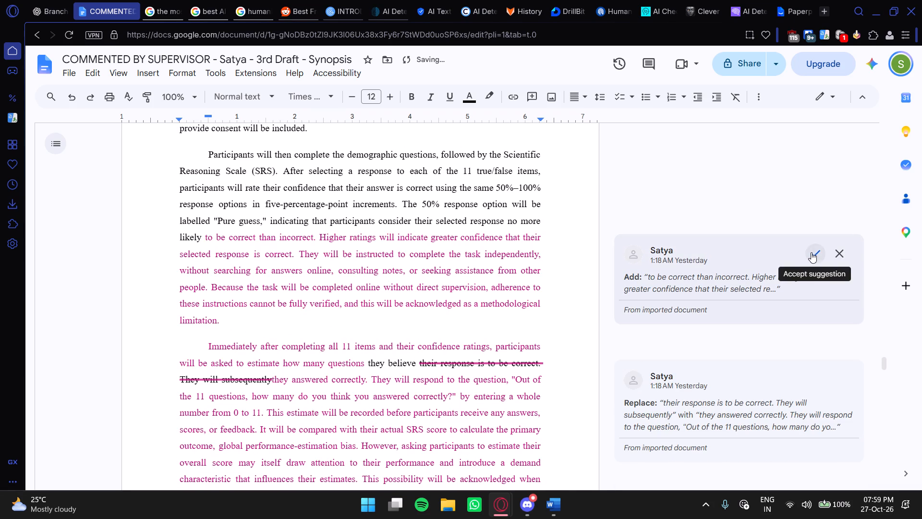
{"action": "left_click", "coordinate": [811, 252]}
{"action": "scroll", "coordinate": [811, 253], "scroll_direction": "down", "scroll_amount": 2}
{"action": "left_click", "coordinate": [811, 253]}
Accept the last Procedure suggestions: adding "(STS)", the "(GSE). The global estimate" replacement, and "the collection of" for "unnecessary".
{"action": "scroll", "coordinate": [811, 256], "scroll_direction": "down", "scroll_amount": 3}
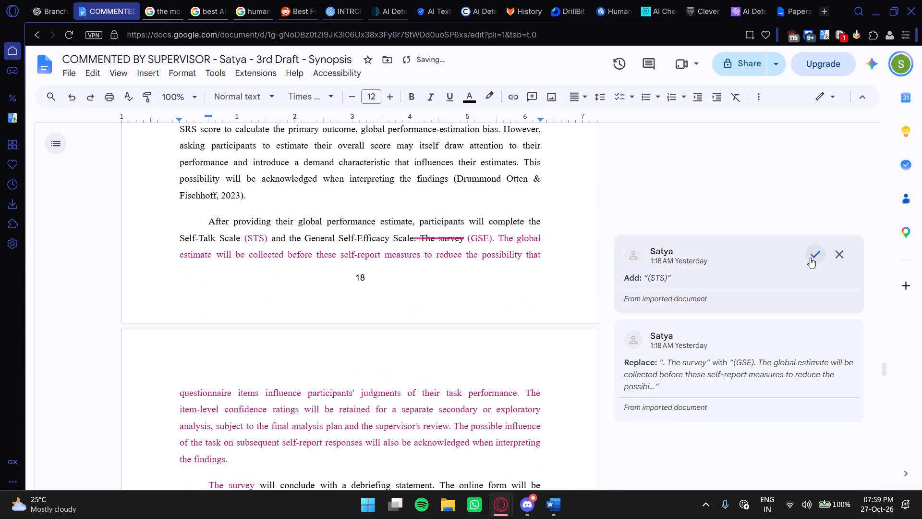
{"action": "left_click", "coordinate": [810, 258]}
{"action": "scroll", "coordinate": [810, 258], "scroll_direction": "down", "scroll_amount": 2}
{"action": "left_click", "coordinate": [811, 134]}
{"action": "scroll", "coordinate": [792, 278], "scroll_direction": "down", "scroll_amount": 2}
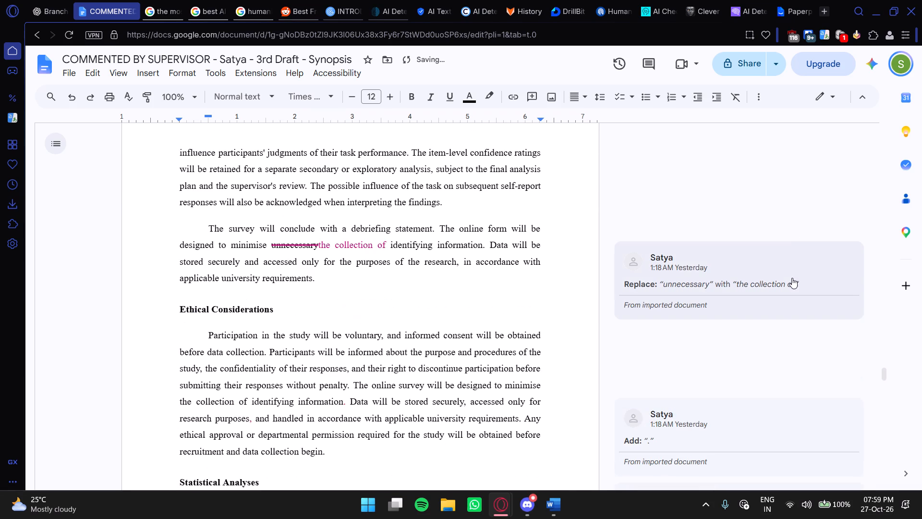
{"action": "left_click", "coordinate": [809, 259]}
Accept the suggested full stop and comma in the Ethical Considerations paragraph.
{"action": "scroll", "coordinate": [807, 263], "scroll_direction": "down", "scroll_amount": 3}
{"action": "left_click", "coordinate": [811, 237]}
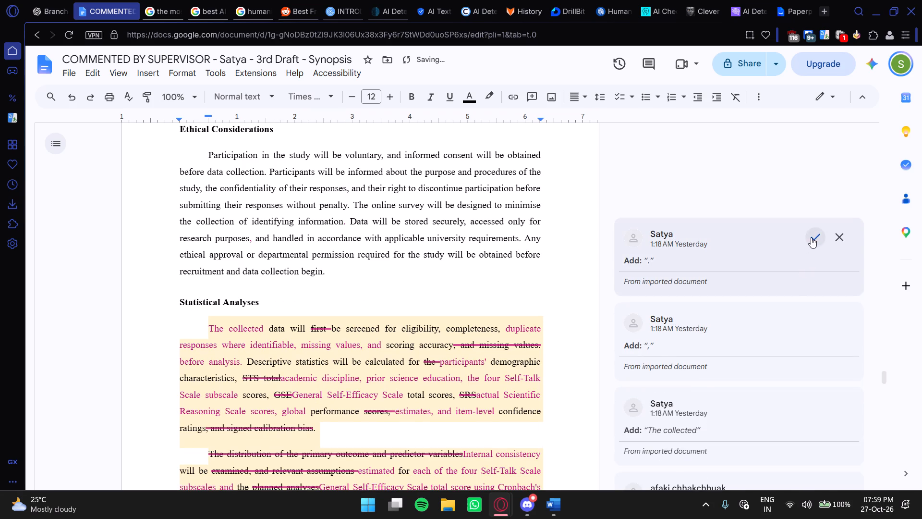
{"action": "left_click", "coordinate": [819, 248]}
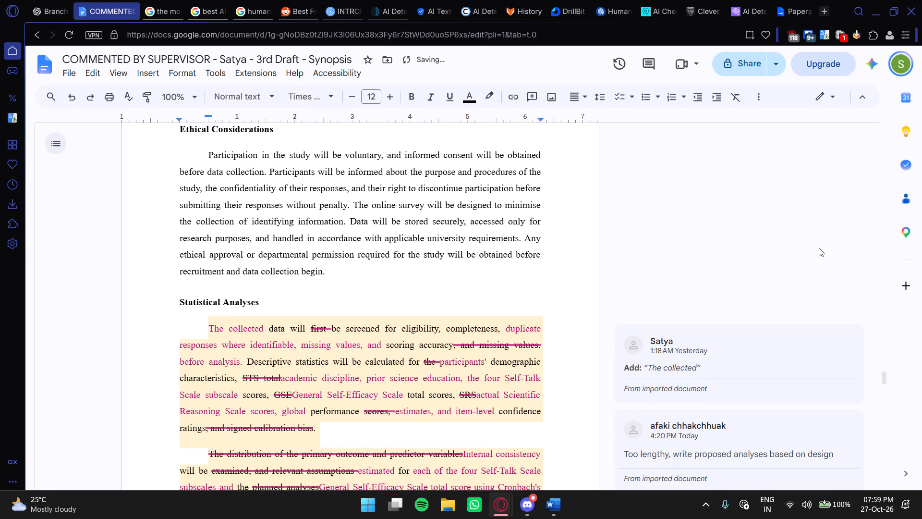
Accept the suggested additions in the reference list, working back from Williams et al. (2023) to Golumbic et al. (2023).
{"action": "scroll", "coordinate": [813, 272], "scroll_direction": "down", "scroll_amount": 17}
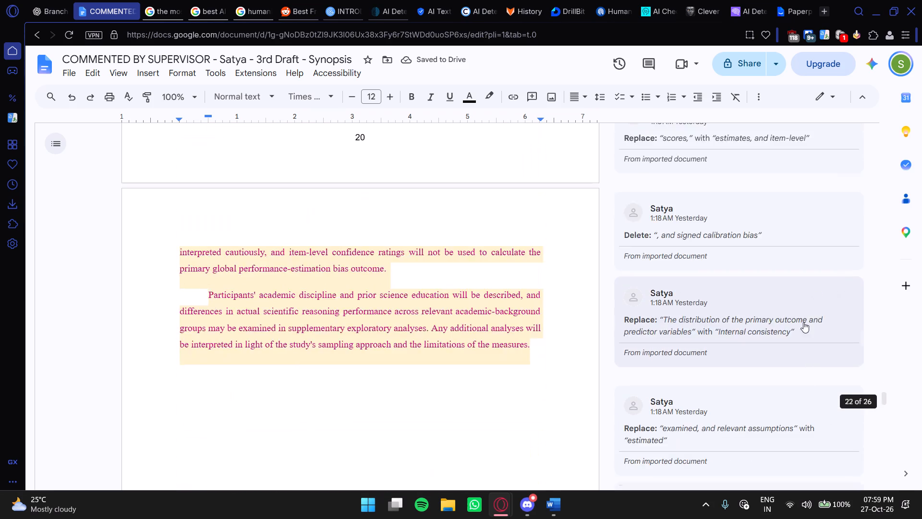
{"action": "scroll", "coordinate": [803, 322], "scroll_direction": "down", "scroll_amount": 20}
{"action": "scroll", "coordinate": [803, 322], "scroll_direction": "down", "scroll_amount": 20}
{"action": "scroll", "coordinate": [803, 322], "scroll_direction": "down", "scroll_amount": 17}
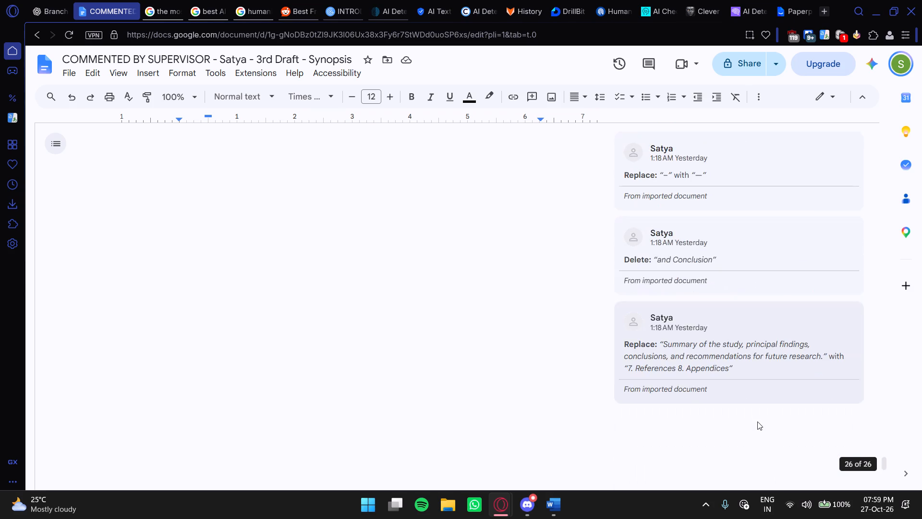
{"action": "scroll", "coordinate": [757, 421], "scroll_direction": "down", "scroll_amount": 20}
{"action": "scroll", "coordinate": [757, 421], "scroll_direction": "down", "scroll_amount": 20}
{"action": "scroll", "coordinate": [757, 421], "scroll_direction": "down", "scroll_amount": 2}
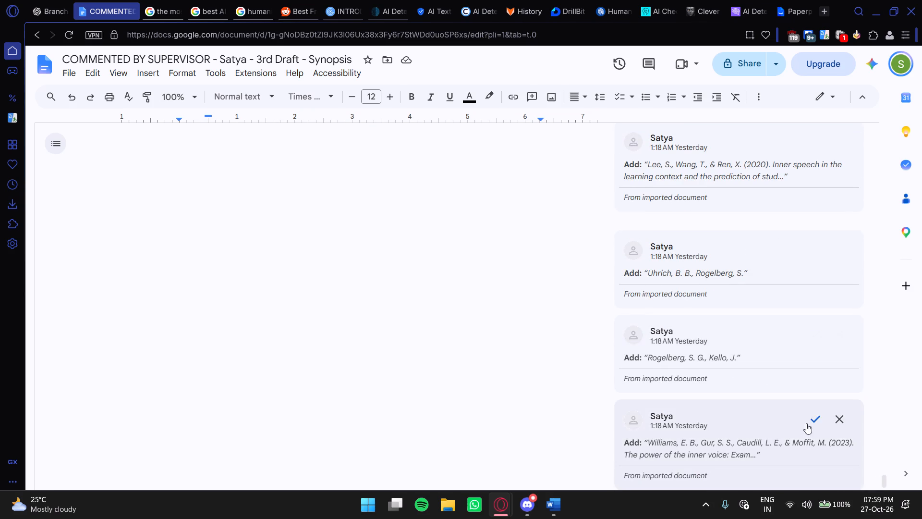
{"action": "left_click", "coordinate": [813, 419]}
{"action": "left_click", "coordinate": [813, 432]}
{"action": "left_click", "coordinate": [813, 432]}
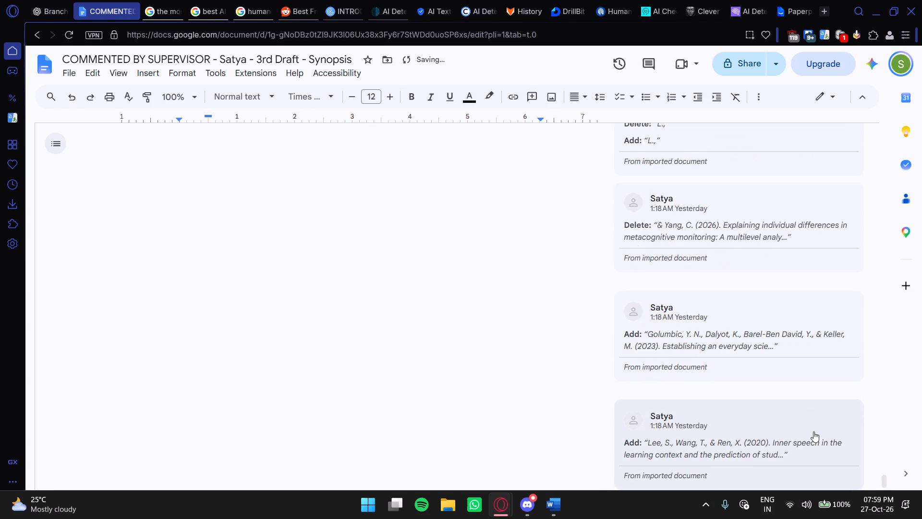
{"action": "left_click", "coordinate": [812, 423]}
{"action": "left_click", "coordinate": [813, 416]}
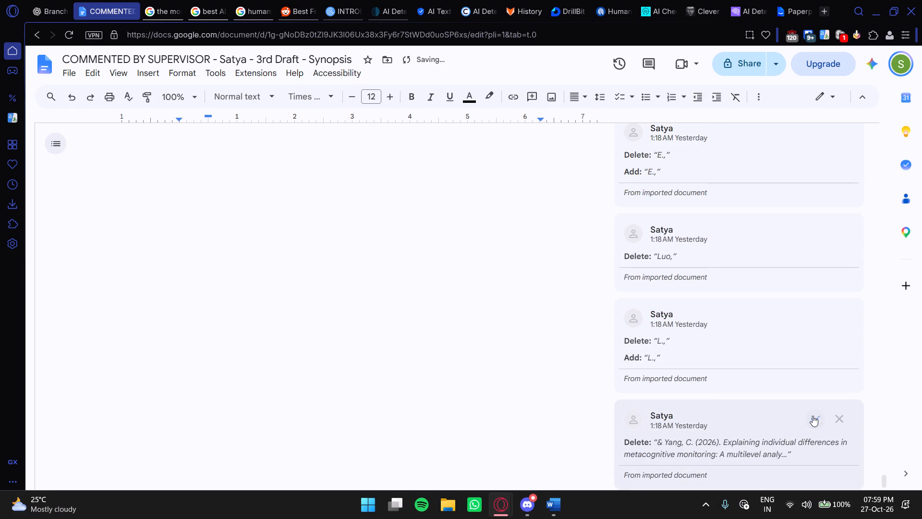
Accept the suggested removal of the "E., Luo, L., & Yang, C. (2026)" reference remnants and the replacement with Dawson et al. (2024).
{"action": "left_click", "coordinate": [813, 417]}
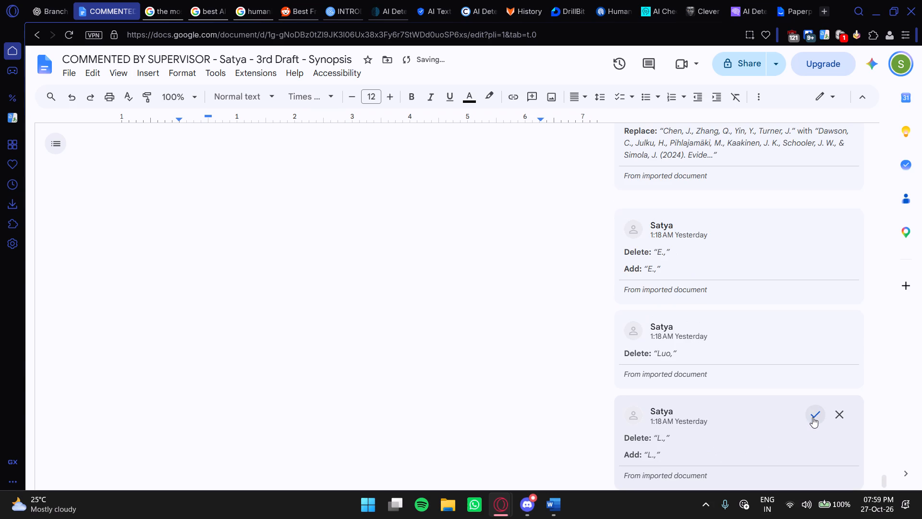
{"action": "left_click", "coordinate": [813, 417]}
{"action": "left_click", "coordinate": [813, 417]}
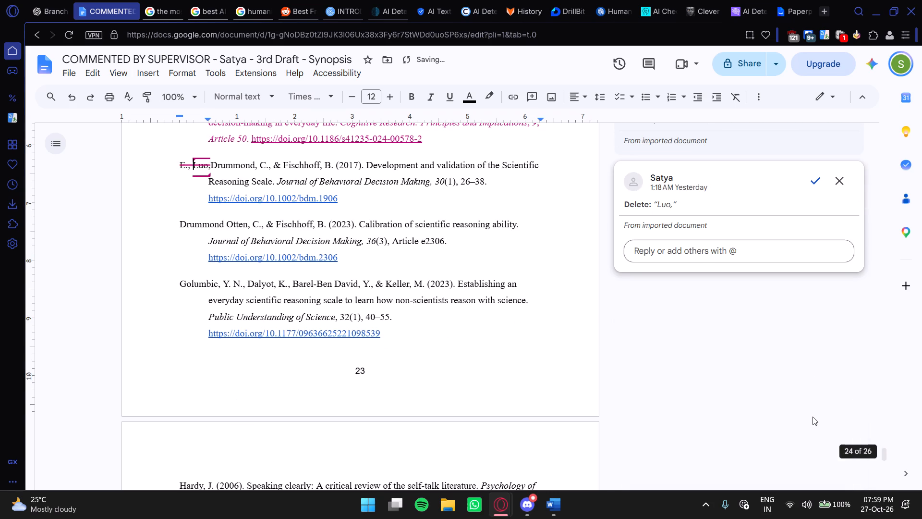
{"action": "left_click", "coordinate": [813, 181]}
{"action": "scroll", "coordinate": [795, 323], "scroll_direction": "up", "scroll_amount": 3}
{"action": "left_click", "coordinate": [813, 280]}
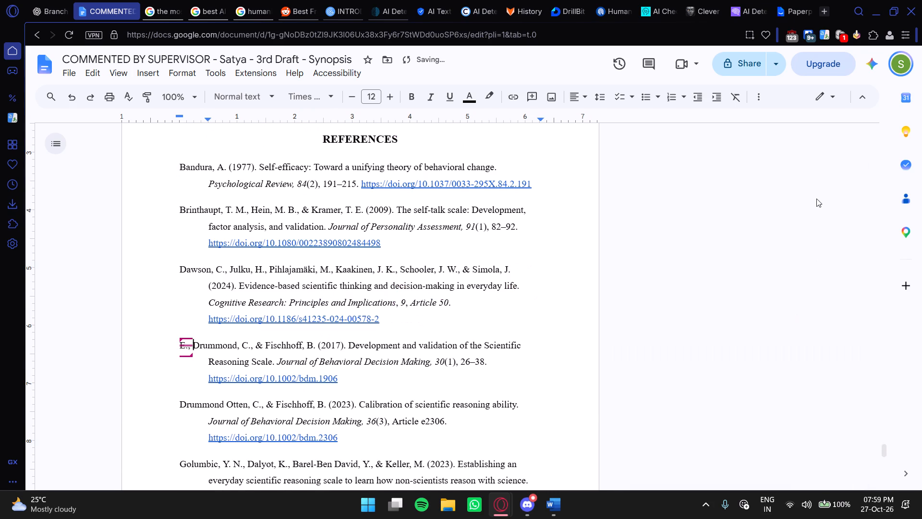
{"action": "scroll", "coordinate": [811, 227], "scroll_direction": "down", "scroll_amount": 20}
{"action": "scroll", "coordinate": [811, 227], "scroll_direction": "down", "scroll_amount": 10}
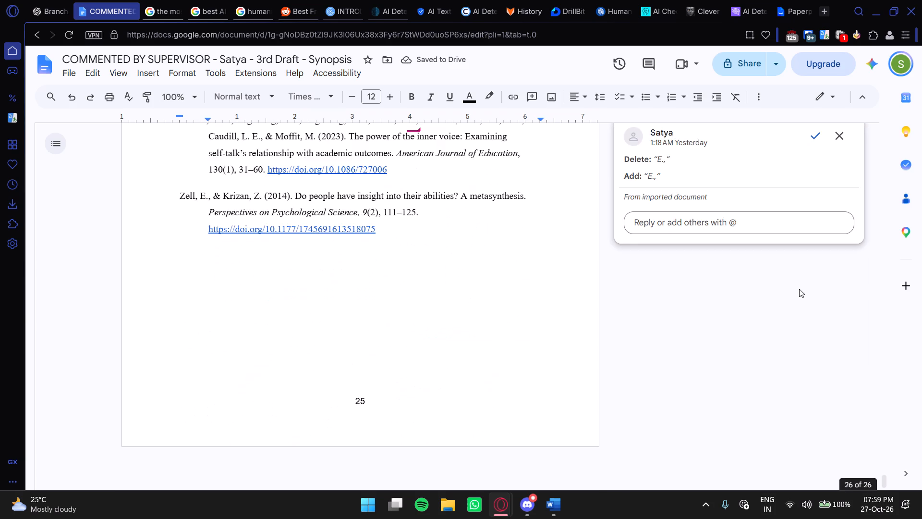
{"action": "scroll", "coordinate": [799, 289], "scroll_direction": "up", "scroll_amount": 1}
{"action": "left_click", "coordinate": [813, 193]}
Accept the chapterization suggestions for Chapters IV to VI, including description removals and em dashes, plus the added "7. References" and "8. Appendices".
{"action": "scroll", "coordinate": [792, 334], "scroll_direction": "down", "scroll_amount": 5}
{"action": "scroll", "coordinate": [785, 334], "scroll_direction": "up", "scroll_amount": 9}
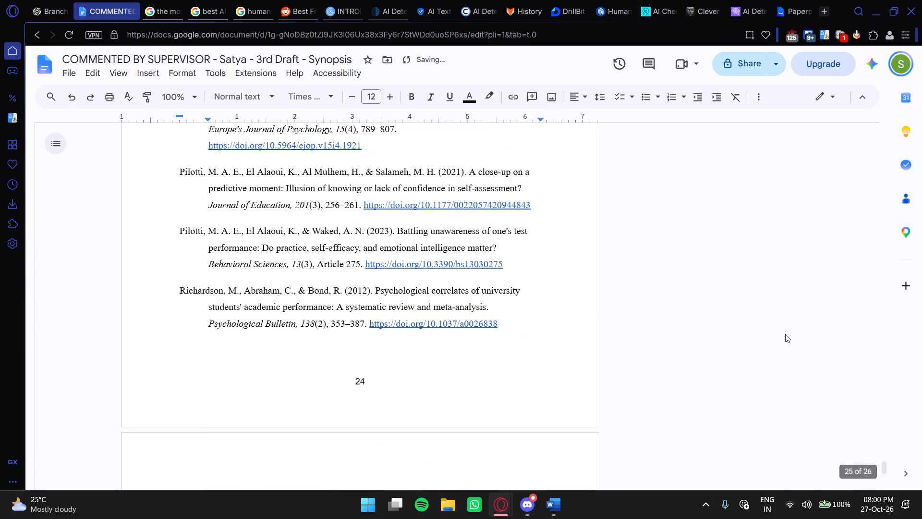
{"action": "scroll", "coordinate": [785, 334], "scroll_direction": "up", "scroll_amount": 20}
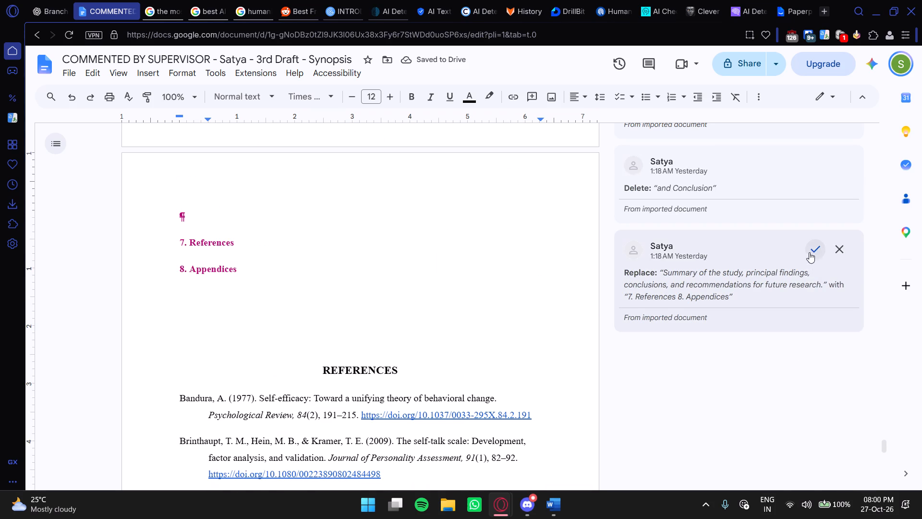
{"action": "left_click", "coordinate": [808, 247]}
{"action": "left_click", "coordinate": [813, 165]}
{"action": "scroll", "coordinate": [782, 208], "scroll_direction": "up", "scroll_amount": 2}
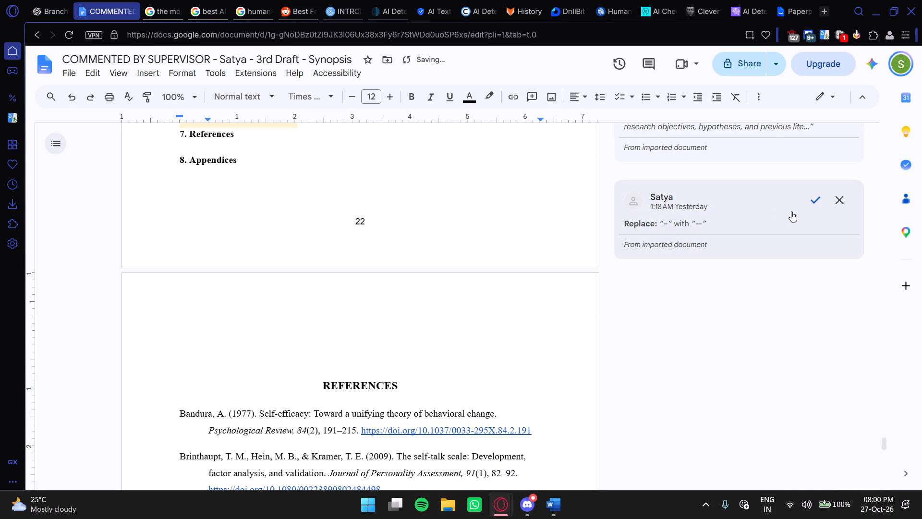
{"action": "left_click", "coordinate": [812, 194]}
{"action": "scroll", "coordinate": [794, 204], "scroll_direction": "up", "scroll_amount": 3}
{"action": "left_click", "coordinate": [809, 272]}
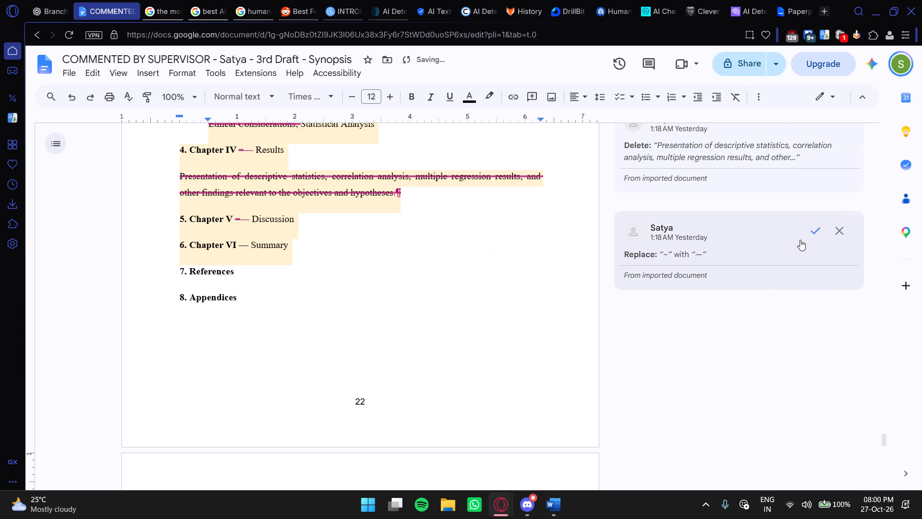
{"action": "left_click", "coordinate": [813, 236]}
{"action": "scroll", "coordinate": [806, 237], "scroll_direction": "up", "scroll_amount": 2}
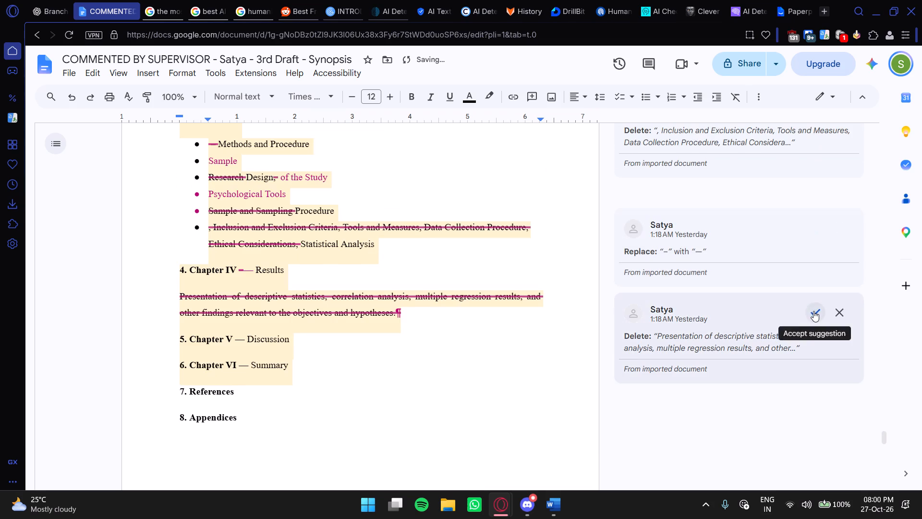
{"action": "left_click", "coordinate": [813, 311]}
{"action": "left_click", "coordinate": [815, 287]}
Accept the suggested changes to the Chapter III list, including removal of "and Sampling", "Research" and the leading dash.
{"action": "left_click", "coordinate": [815, 239]}
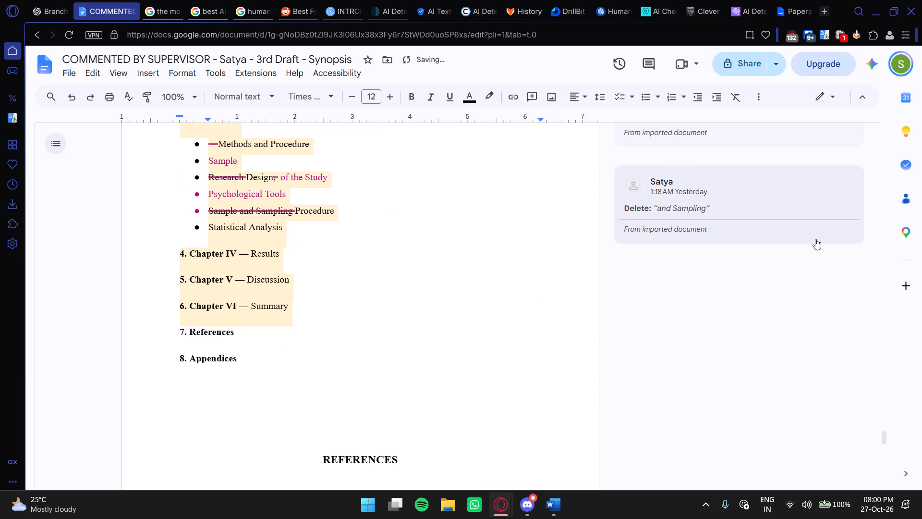
{"action": "left_click", "coordinate": [814, 232]}
{"action": "left_click", "coordinate": [817, 191]}
{"action": "scroll", "coordinate": [791, 215], "scroll_direction": "up", "scroll_amount": 2}
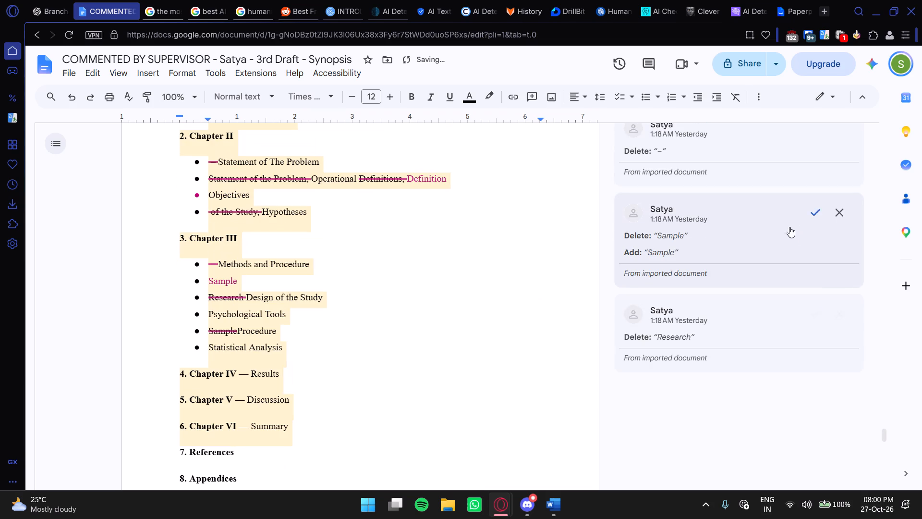
{"action": "left_click", "coordinate": [819, 309]}
{"action": "left_click", "coordinate": [808, 295]}
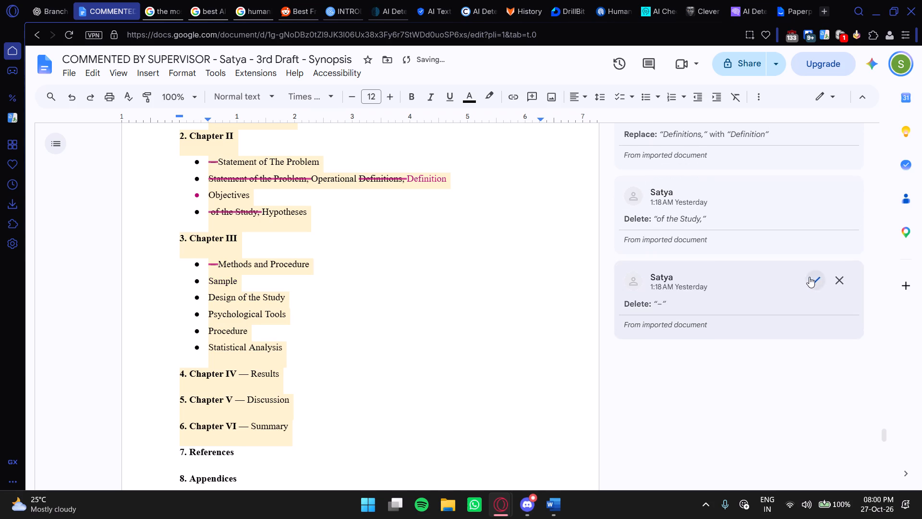
{"action": "left_click", "coordinate": [810, 275]}
Accept the remaining suggestions in the Chapter II and Chapter I lists, including "Definition" for "Definitions," and the stray dash and comma removals.
{"action": "left_click", "coordinate": [813, 232]}
{"action": "left_click", "coordinate": [818, 195]}
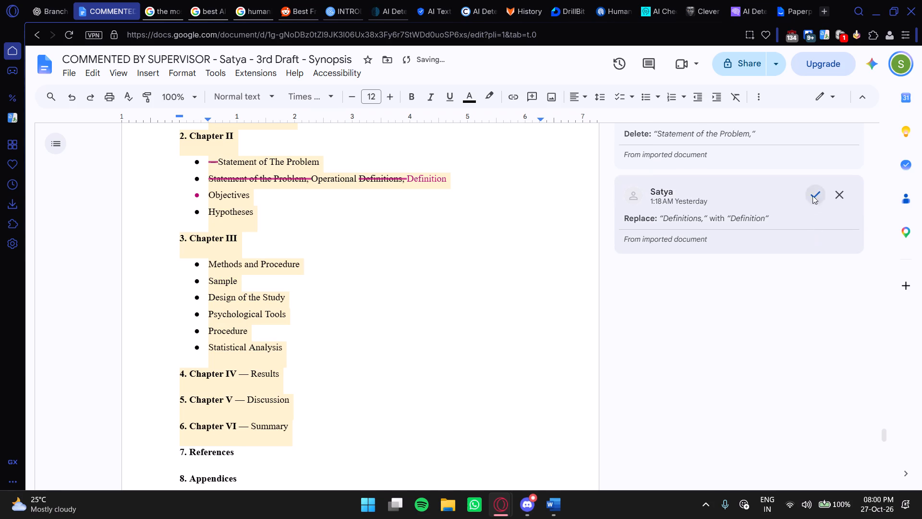
{"action": "scroll", "coordinate": [801, 205], "scroll_direction": "up", "scroll_amount": 1}
{"action": "left_click", "coordinate": [810, 257]}
{"action": "left_click", "coordinate": [811, 235]}
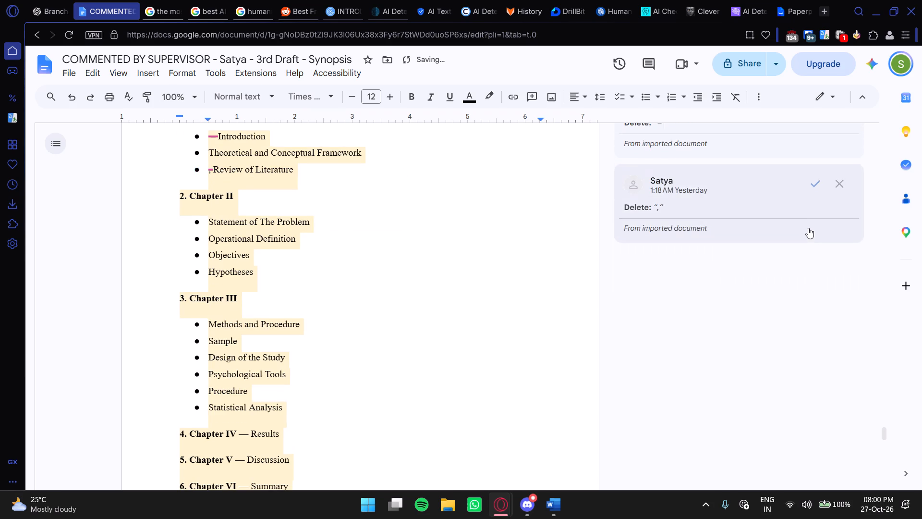
{"action": "left_click", "coordinate": [812, 188]}
{"action": "left_click", "coordinate": [820, 153]}
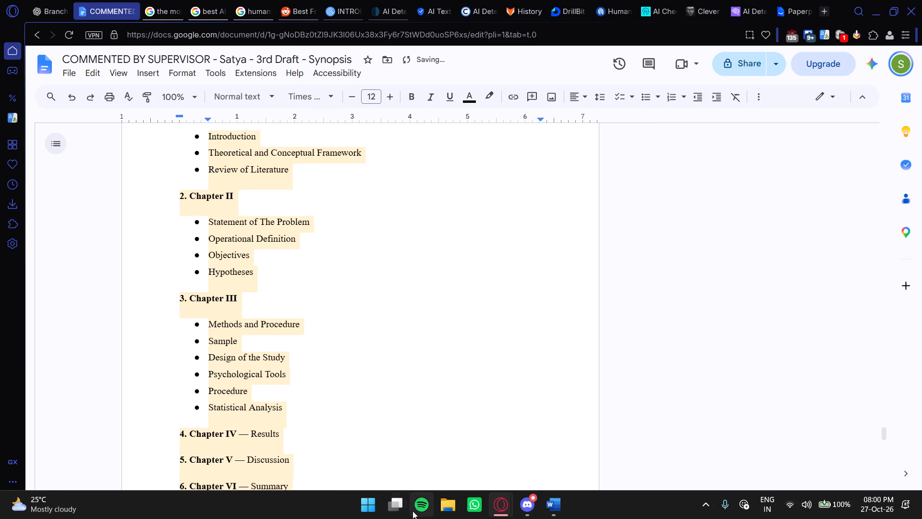
Switch to Spotify and play "Barsaat" from Liked Songs, and minimize the player.
{"action": "left_click", "coordinate": [414, 511]}
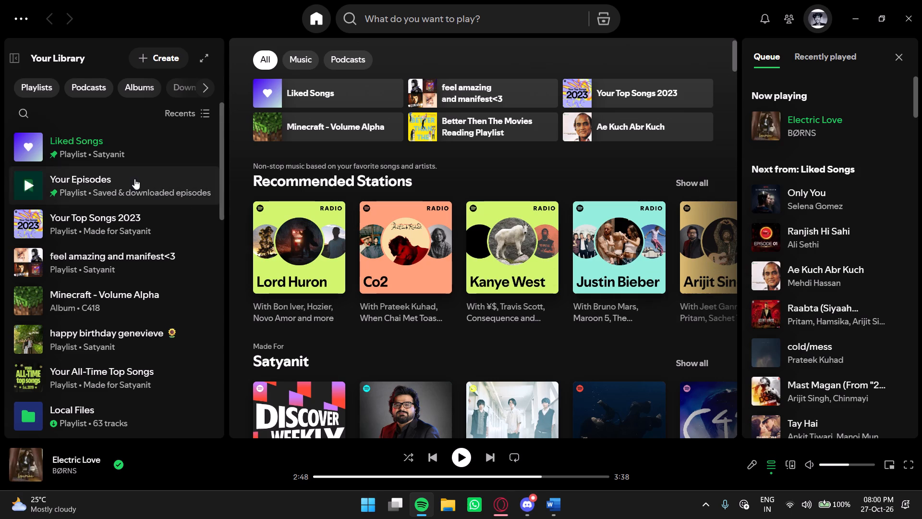
{"action": "left_click", "coordinate": [122, 153]}
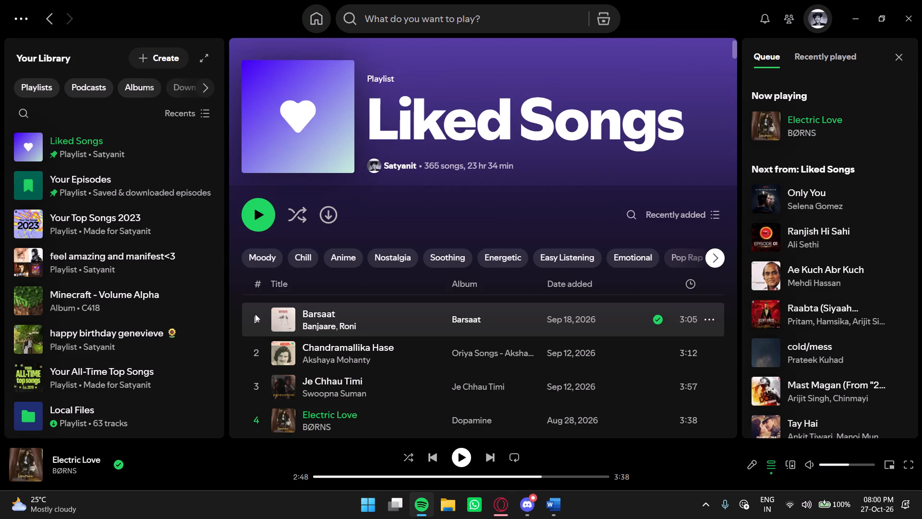
{"action": "left_click", "coordinate": [256, 319]}
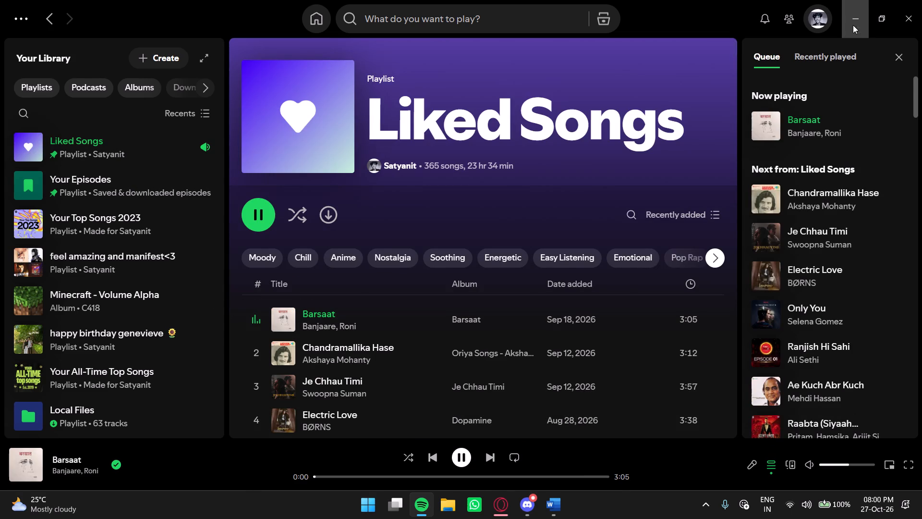
{"action": "left_click", "coordinate": [853, 25]}
Return to the synopsis in Google Docs and resolve the "Exactly like the format I gave you" comment on the Tentative Chapterization section.
{"action": "left_click", "coordinate": [559, 509]}
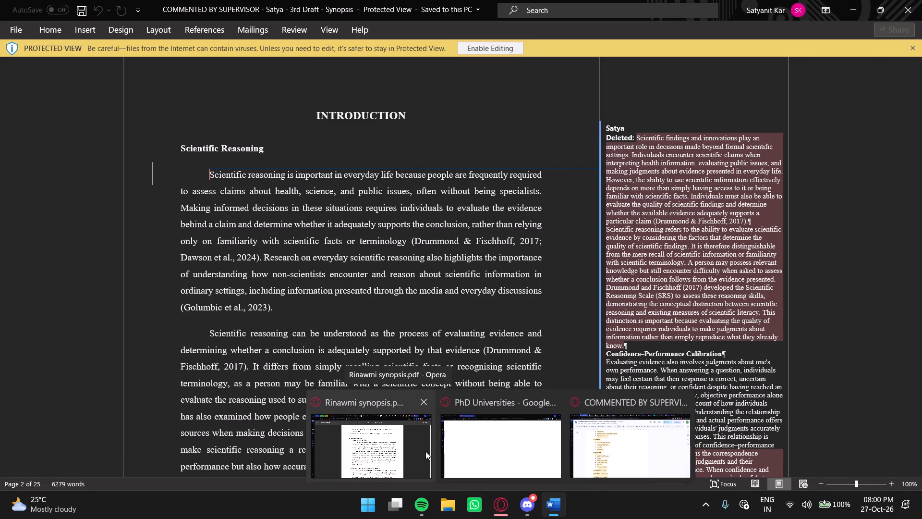
{"action": "left_click", "coordinate": [647, 448]}
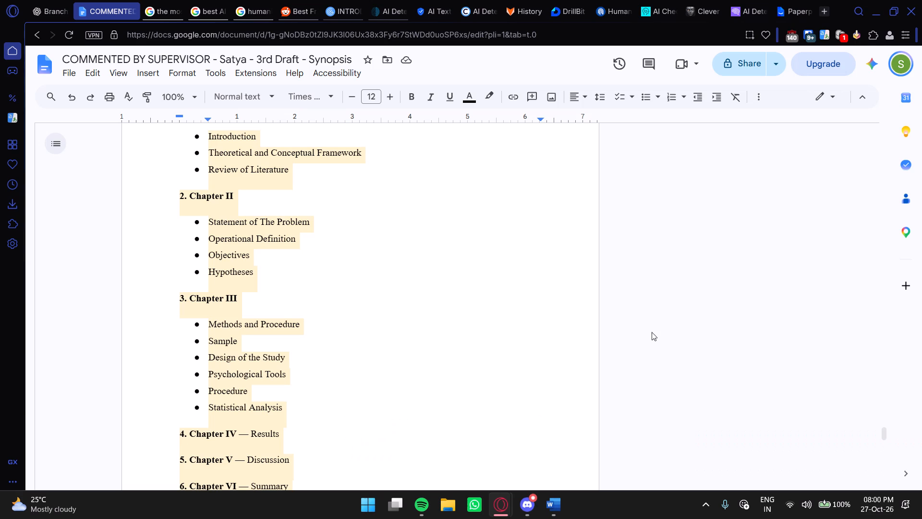
{"action": "scroll", "coordinate": [809, 288], "scroll_direction": "down", "scroll_amount": 14}
{"action": "scroll", "coordinate": [809, 288], "scroll_direction": "up", "scroll_amount": 16}
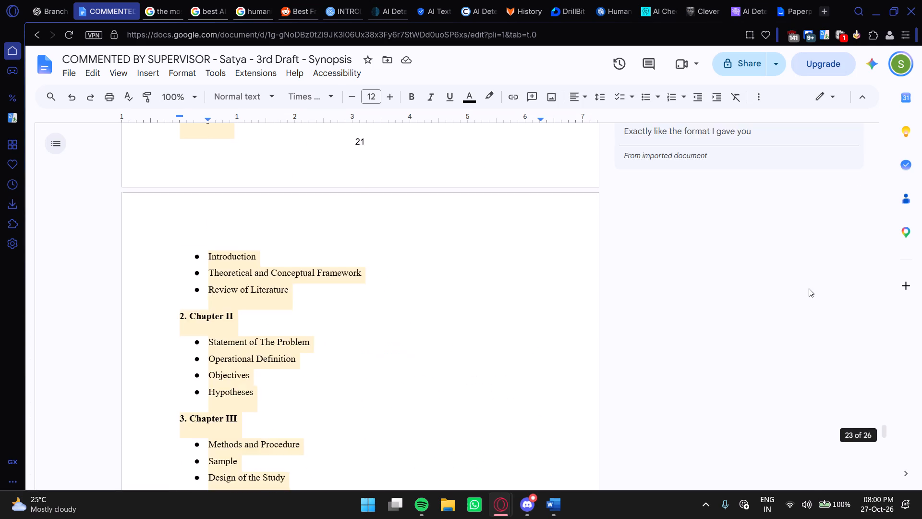
{"action": "scroll", "coordinate": [809, 288], "scroll_direction": "up", "scroll_amount": 7}
{"action": "scroll", "coordinate": [809, 288], "scroll_direction": "down", "scroll_amount": 5}
{"action": "left_click", "coordinate": [815, 224]}
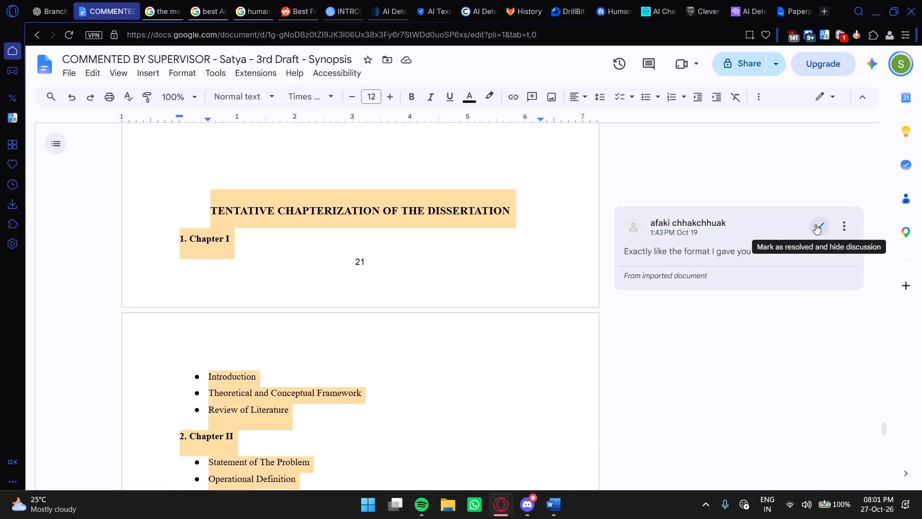
Accept the suggested replacements in the item-level confidence and multiple linear regression paragraphs, and resolve the supervisor's "?" comment.
{"action": "scroll", "coordinate": [787, 276], "scroll_direction": "up", "scroll_amount": 14}
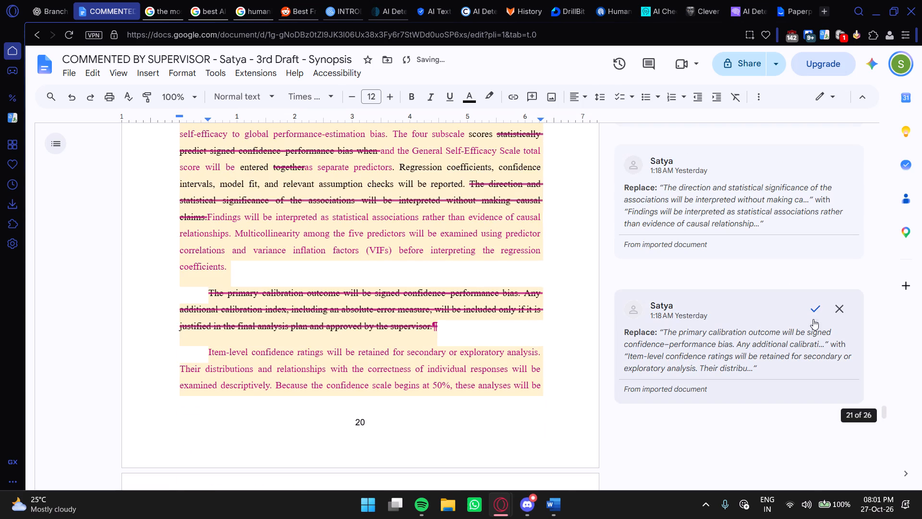
{"action": "left_click", "coordinate": [811, 310]}
{"action": "left_click", "coordinate": [814, 200]}
{"action": "scroll", "coordinate": [804, 229], "scroll_direction": "up", "scroll_amount": 2}
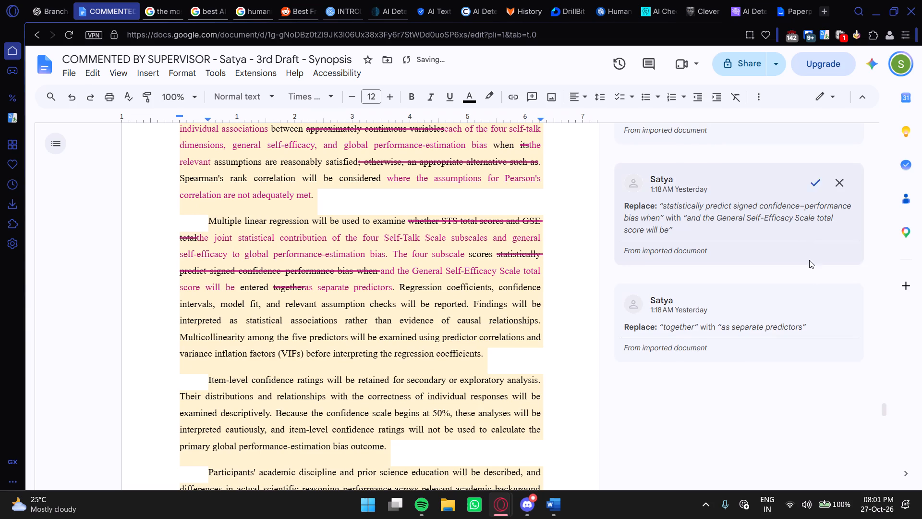
{"action": "left_click", "coordinate": [814, 301]}
{"action": "left_click", "coordinate": [816, 267]}
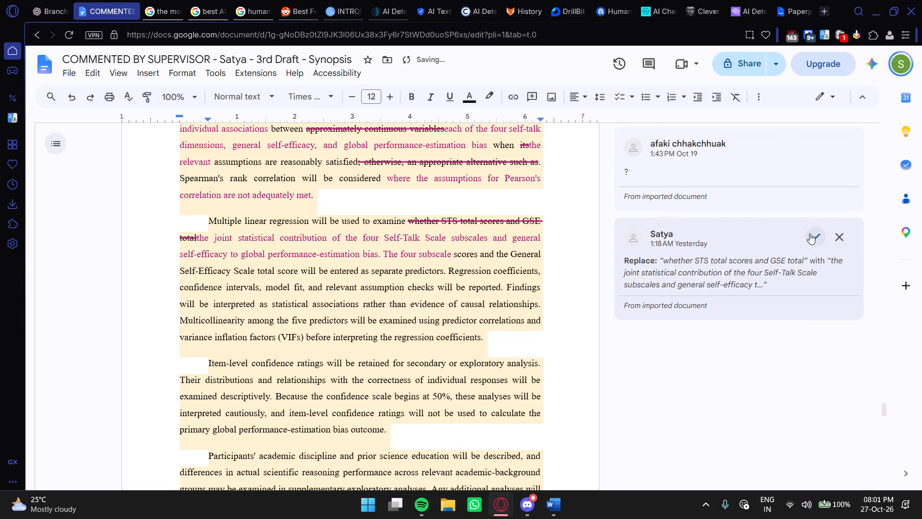
{"action": "left_click", "coordinate": [810, 234]}
{"action": "left_click", "coordinate": [815, 238]}
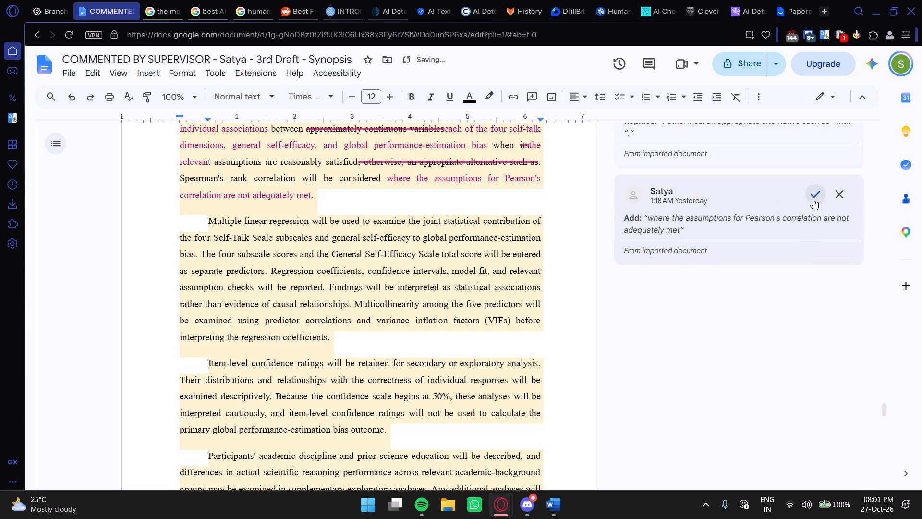
Accept the suggested changes in the Pearson's correlation paragraph, from the added assumptions clause back to "used to examine the individual associations".
{"action": "left_click", "coordinate": [813, 192]}
{"action": "left_click", "coordinate": [817, 179]}
{"action": "scroll", "coordinate": [795, 214], "scroll_direction": "up", "scroll_amount": 1}
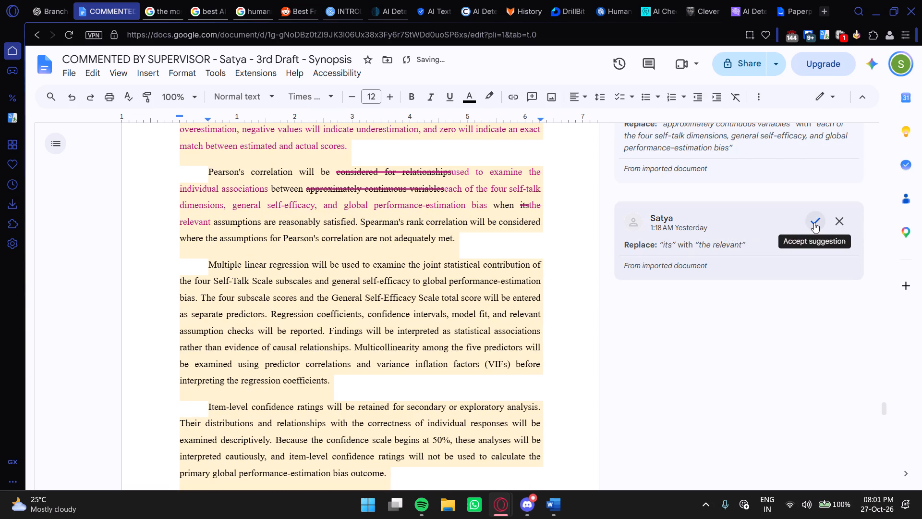
{"action": "left_click", "coordinate": [814, 222]}
{"action": "left_click", "coordinate": [811, 204]}
{"action": "left_click", "coordinate": [814, 188]}
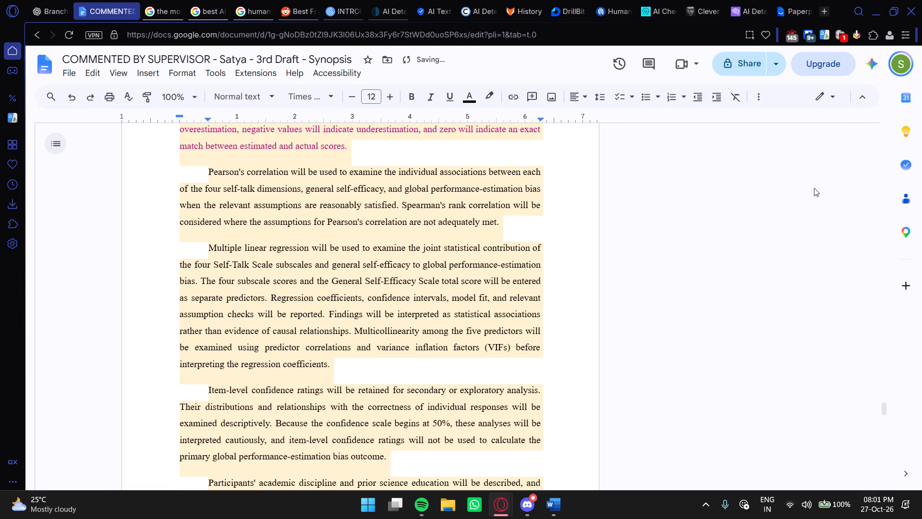
Accept the suggested primary-outcome paragraph and the replacements in the internal consistency paragraph of Statistical Analyses.
{"action": "scroll", "coordinate": [790, 204], "scroll_direction": "up", "scroll_amount": 2}
{"action": "left_click", "coordinate": [813, 172]}
{"action": "scroll", "coordinate": [783, 208], "scroll_direction": "up", "scroll_amount": 3}
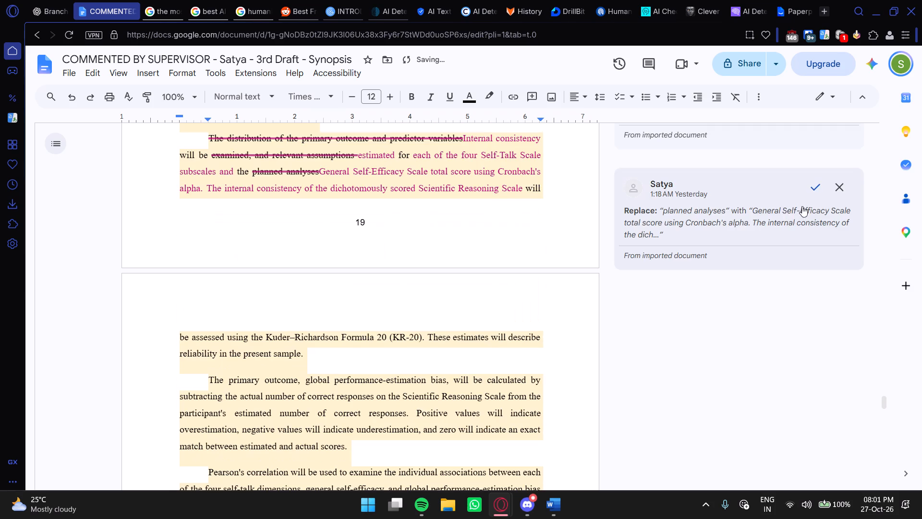
{"action": "left_click", "coordinate": [811, 184]}
{"action": "scroll", "coordinate": [790, 208], "scroll_direction": "up", "scroll_amount": 2}
{"action": "left_click", "coordinate": [811, 290]}
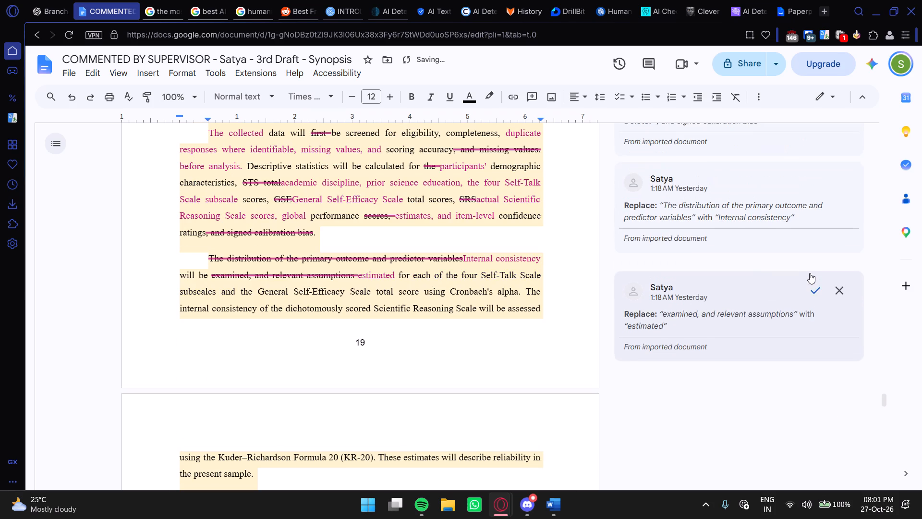
{"action": "left_click", "coordinate": [811, 290]}
{"action": "left_click", "coordinate": [811, 276]}
Accept the suggestions in the descriptive statistics sentence, from deleting ", and signed calibration bias" back to replacing "the" with "participants'".
{"action": "left_click", "coordinate": [809, 249]}
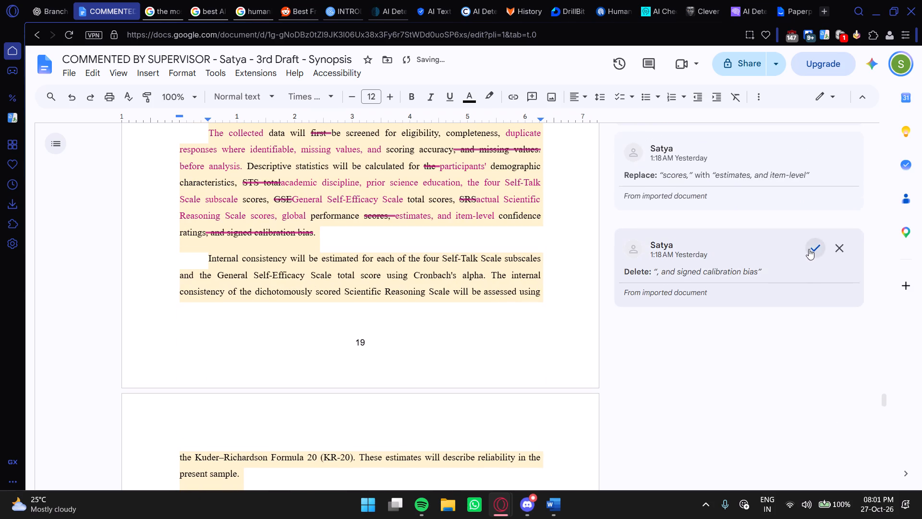
{"action": "left_click", "coordinate": [811, 228]}
{"action": "left_click", "coordinate": [813, 220]}
{"action": "scroll", "coordinate": [808, 222], "scroll_direction": "up", "scroll_amount": 2}
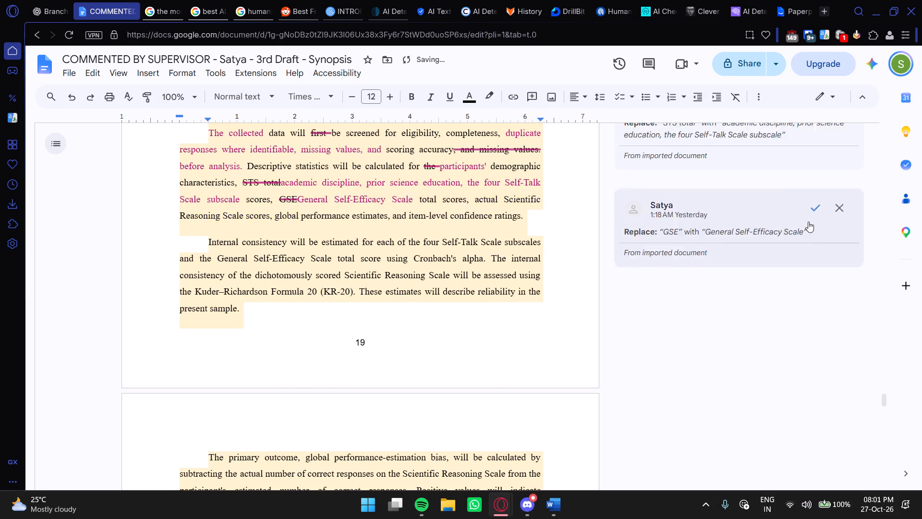
{"action": "left_click", "coordinate": [816, 326]}
{"action": "left_click", "coordinate": [813, 316]}
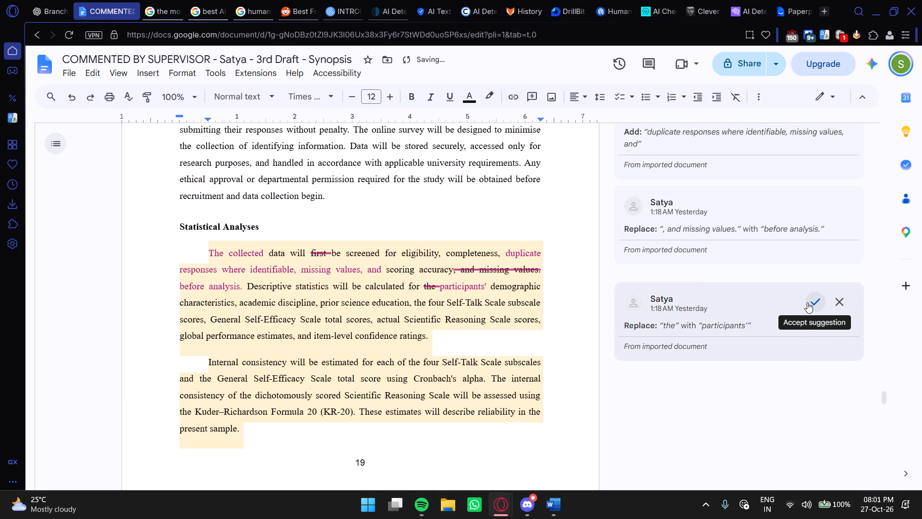
{"action": "left_click", "coordinate": [811, 303]}
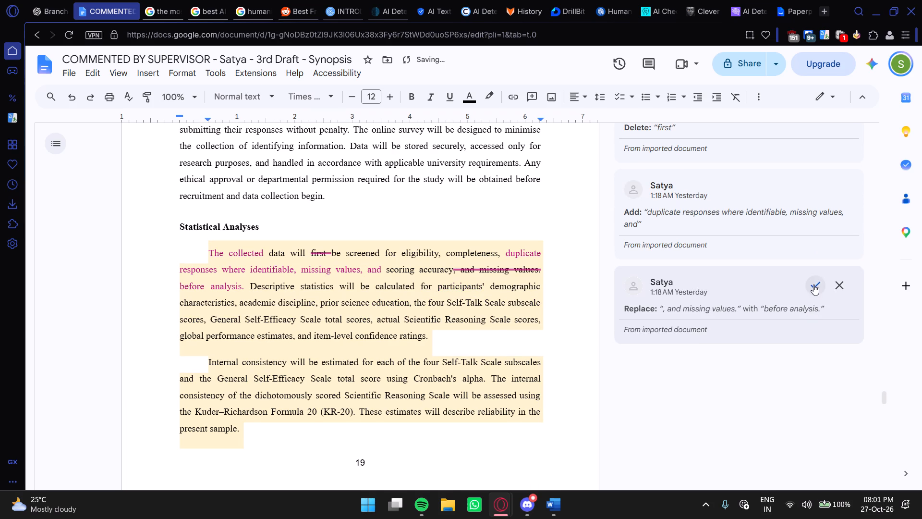
Accept the data-screening sentence suggestions, including "before analysis." and "The collected", and resolve the "Too lengthy, write proposed analyses based on design" comment.
{"action": "left_click", "coordinate": [813, 284]}
{"action": "left_click", "coordinate": [813, 270]}
{"action": "left_click", "coordinate": [812, 266]}
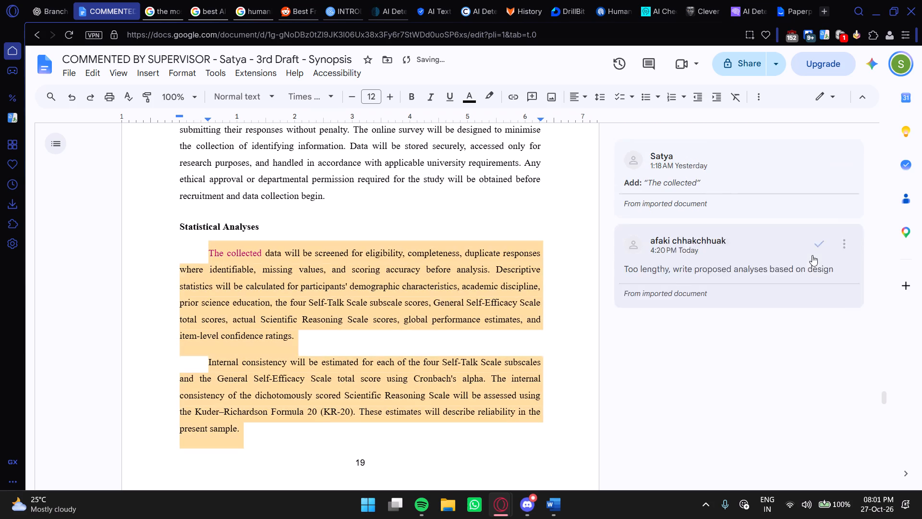
{"action": "left_click", "coordinate": [814, 268]}
{"action": "left_click", "coordinate": [811, 266]}
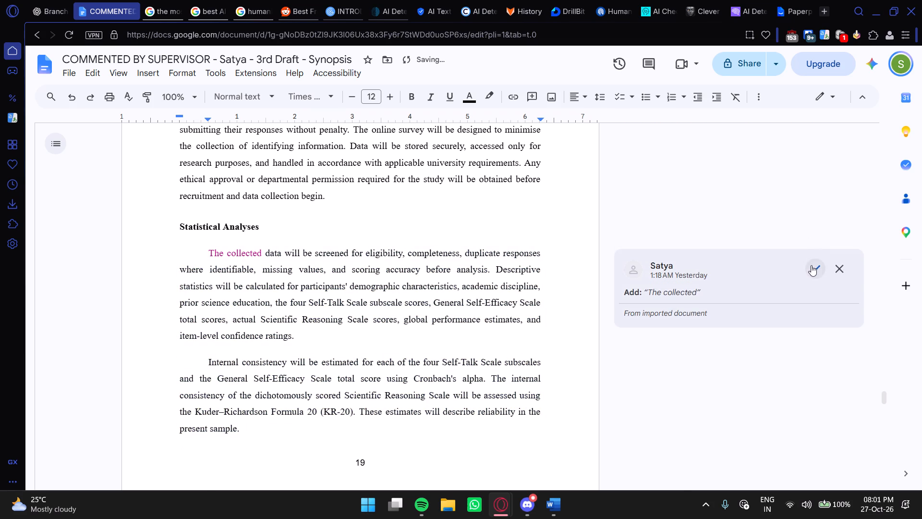
Check the earlier sections back to the title page for any remaining suggestions or comments.
{"action": "scroll", "coordinate": [795, 272], "scroll_direction": "up", "scroll_amount": 5}
{"action": "scroll", "coordinate": [789, 272], "scroll_direction": "up", "scroll_amount": 20}
{"action": "scroll", "coordinate": [789, 272], "scroll_direction": "up", "scroll_amount": 2}
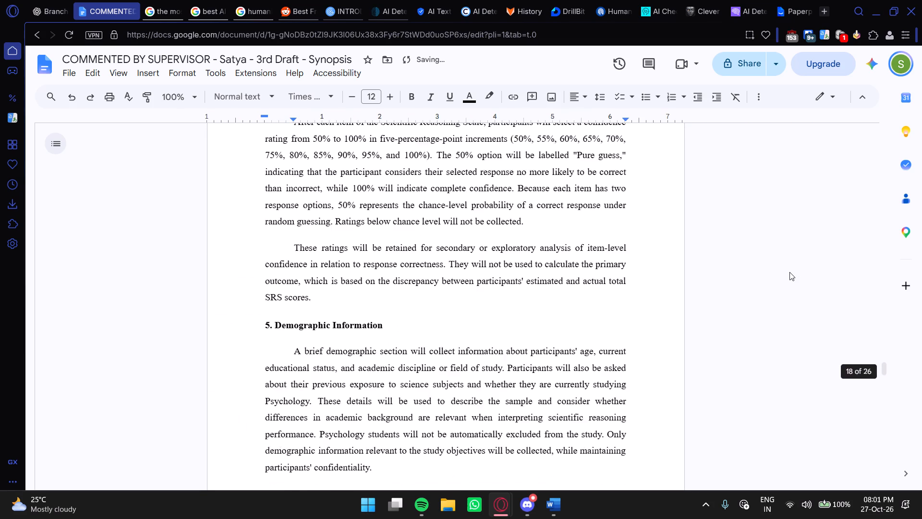
{"action": "scroll", "coordinate": [789, 272], "scroll_direction": "up", "scroll_amount": 20}
{"action": "left_click_drag", "start_coordinate": [885, 342], "coordinate": [883, 339]}
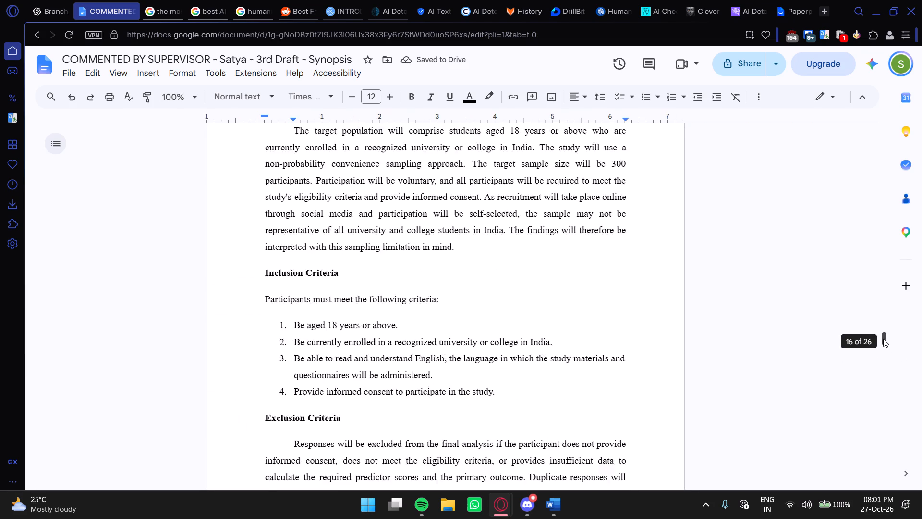
{"action": "left_click_drag", "start_coordinate": [883, 339], "coordinate": [886, 174]}
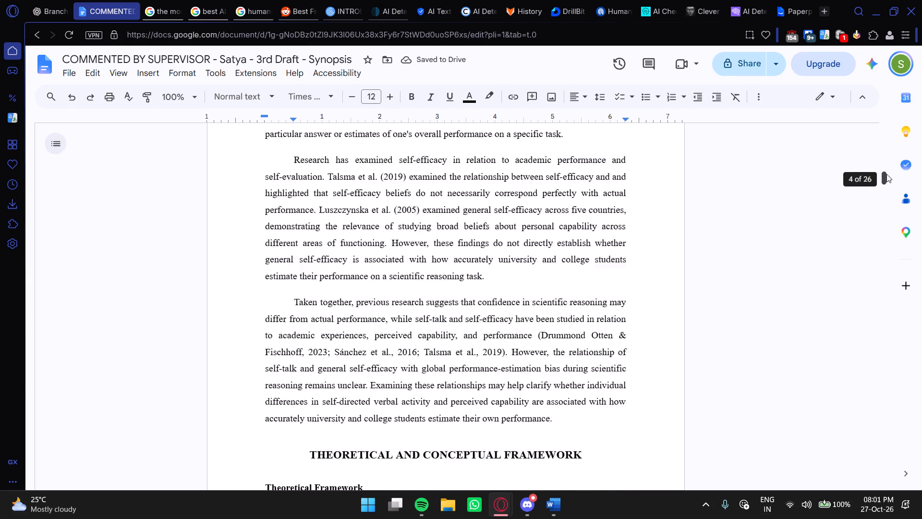
{"action": "left_click_drag", "start_coordinate": [886, 174], "coordinate": [900, 107]}
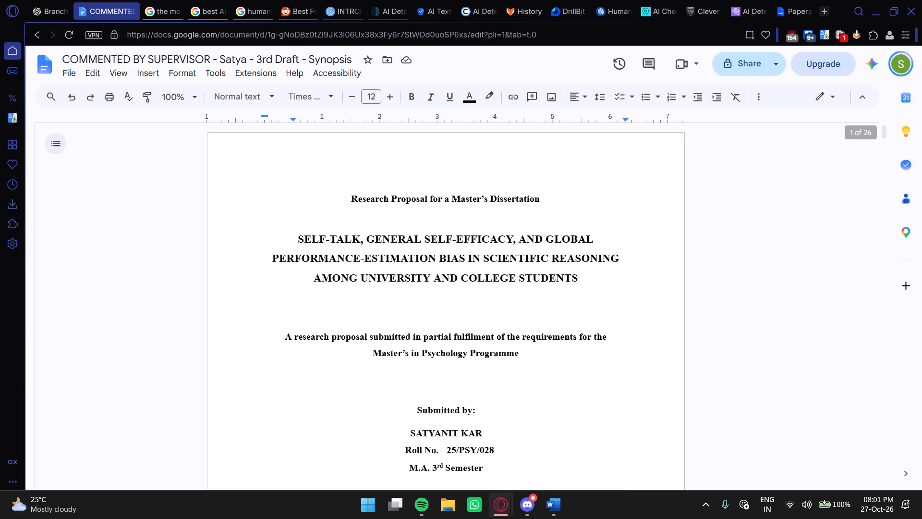
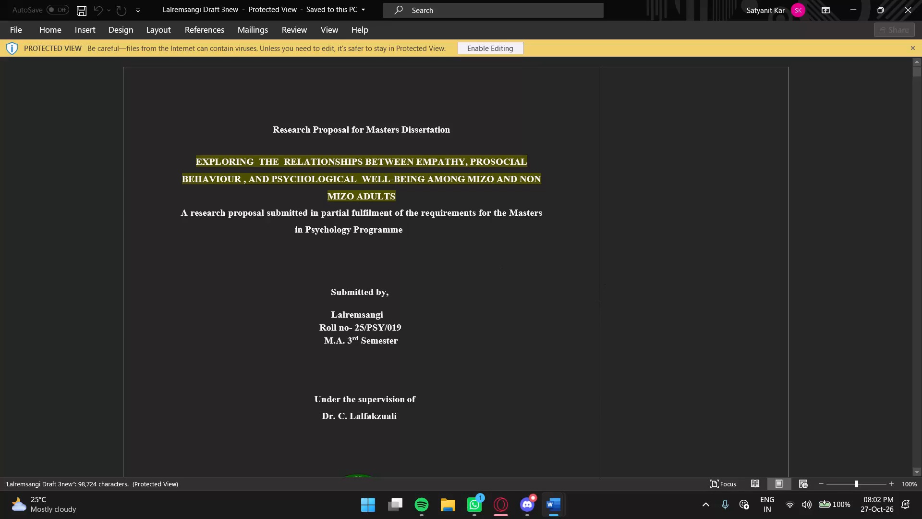
In the Word copy of Draft 3new, hide formatting changes from the displayed markup.
{"action": "scroll", "coordinate": [492, 275], "scroll_direction": "down", "scroll_amount": 6}
{"action": "scroll", "coordinate": [485, 285], "scroll_direction": "up", "scroll_amount": 6}
{"action": "scroll", "coordinate": [484, 289], "scroll_direction": "down", "scroll_amount": 19}
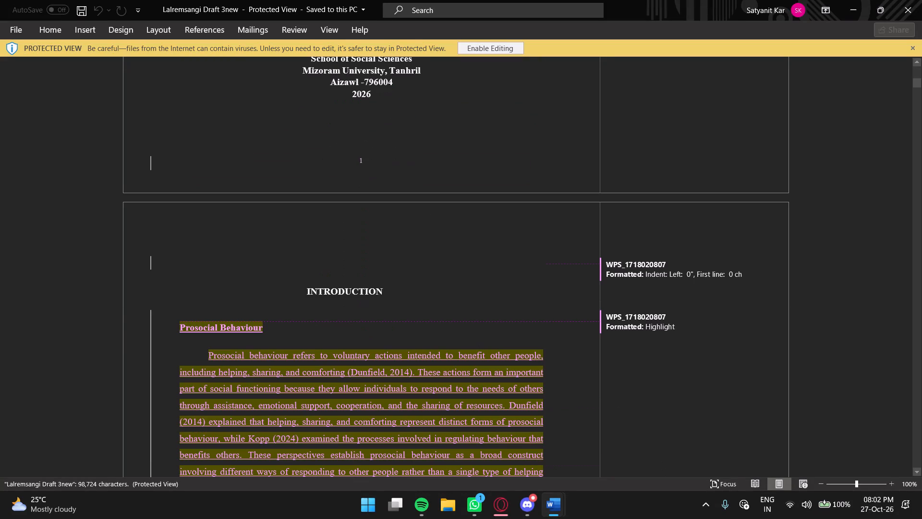
{"action": "scroll", "coordinate": [511, 319], "scroll_direction": "down", "scroll_amount": 3}
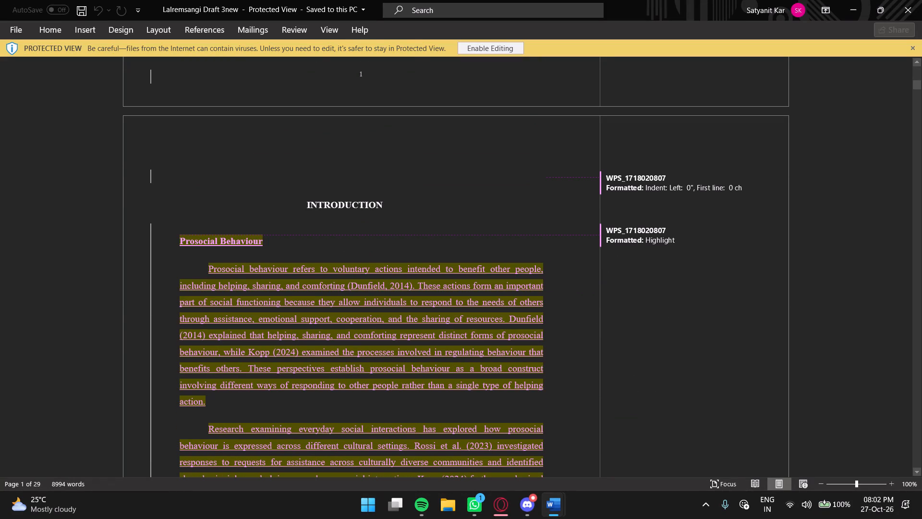
{"action": "left_click", "coordinate": [293, 28]}
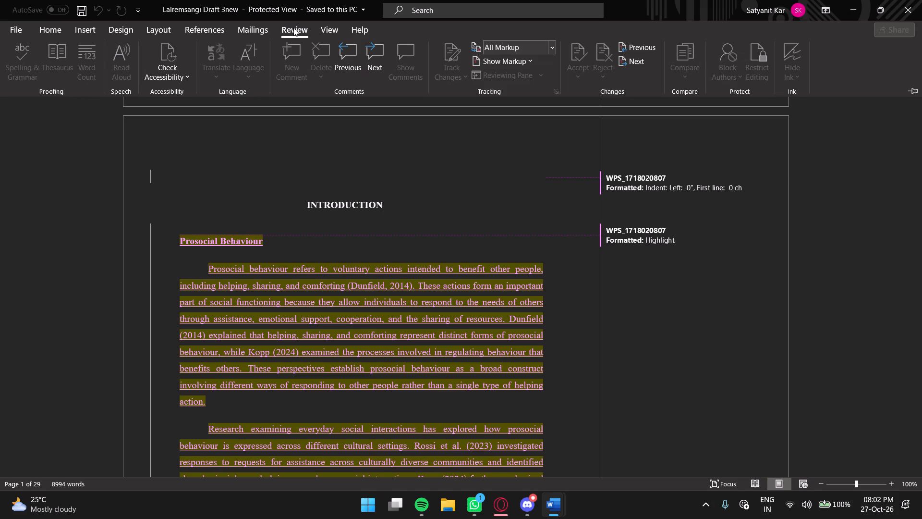
{"action": "left_click", "coordinate": [530, 62]}
{"action": "left_click", "coordinate": [517, 109]}
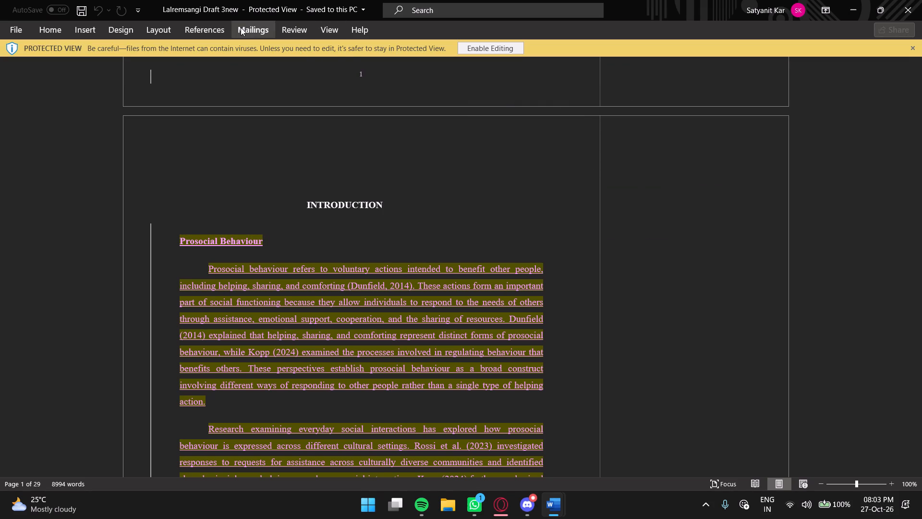
Hide the insertions and deletions markup so the highlighted text shows without revision marks.
{"action": "scroll", "coordinate": [374, 266], "scroll_direction": "down", "scroll_amount": 16}
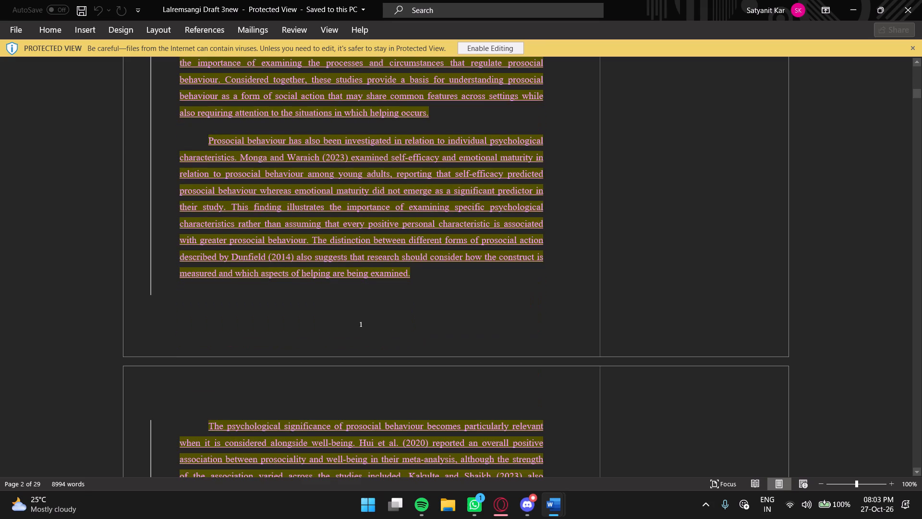
{"action": "scroll", "coordinate": [369, 262], "scroll_direction": "down", "scroll_amount": 19}
{"action": "scroll", "coordinate": [365, 277], "scroll_direction": "down", "scroll_amount": 5}
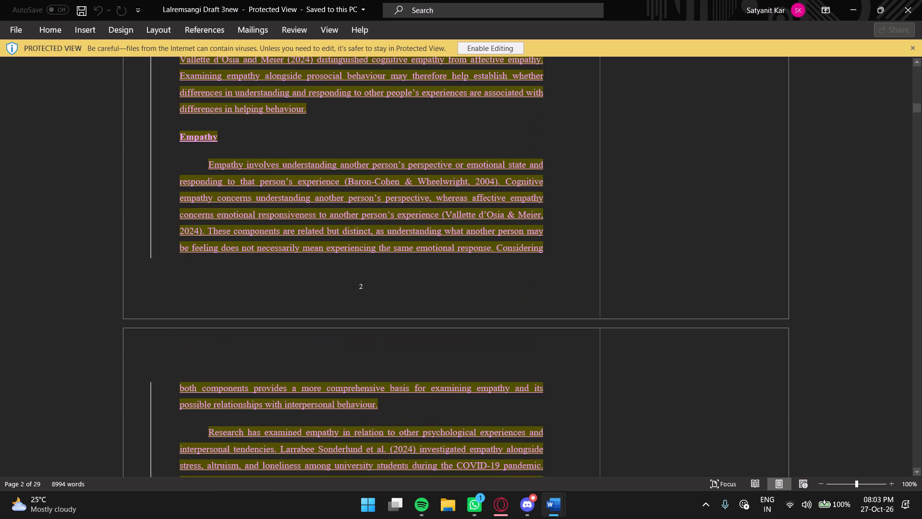
{"action": "left_click", "coordinate": [253, 170]}
{"action": "left_click", "coordinate": [286, 27]}
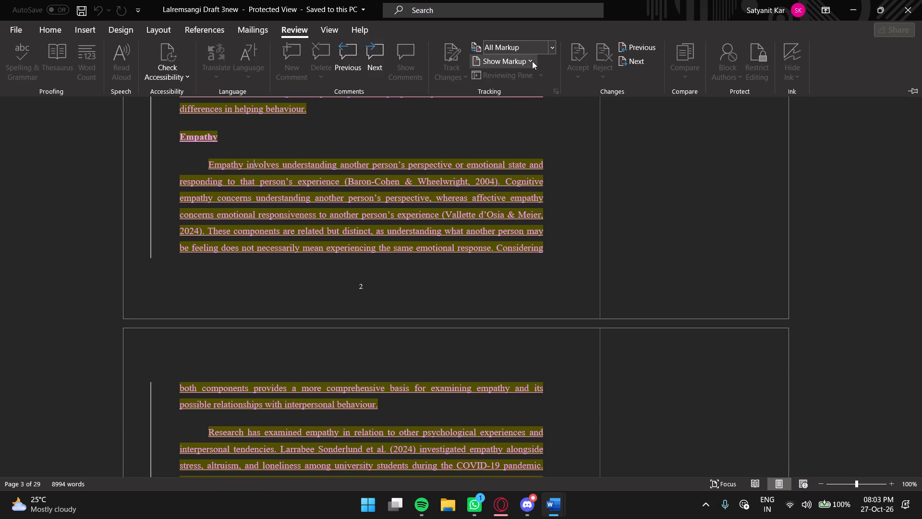
{"action": "left_click", "coordinate": [532, 61]}
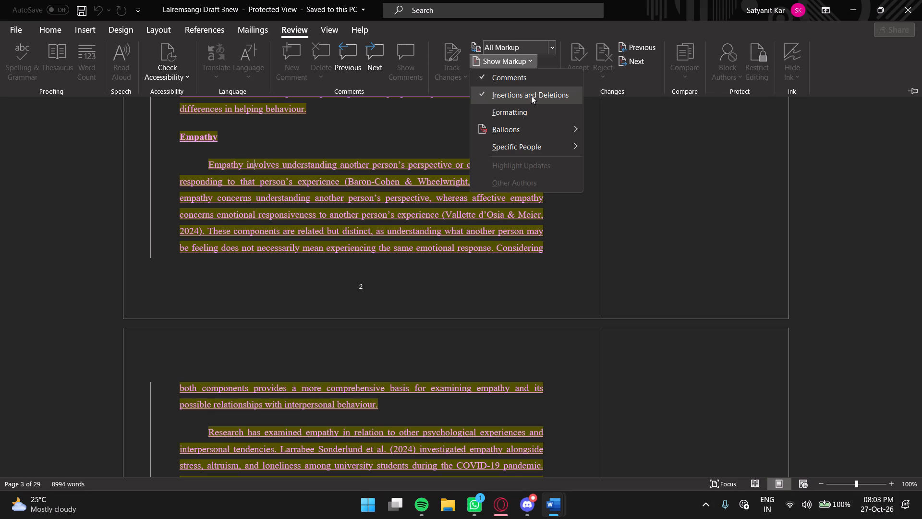
{"action": "left_click", "coordinate": [531, 96]}
Return to the start of the document and look over the title page down to the Introduction heading.
{"action": "scroll", "coordinate": [403, 257], "scroll_direction": "up", "scroll_amount": 19}
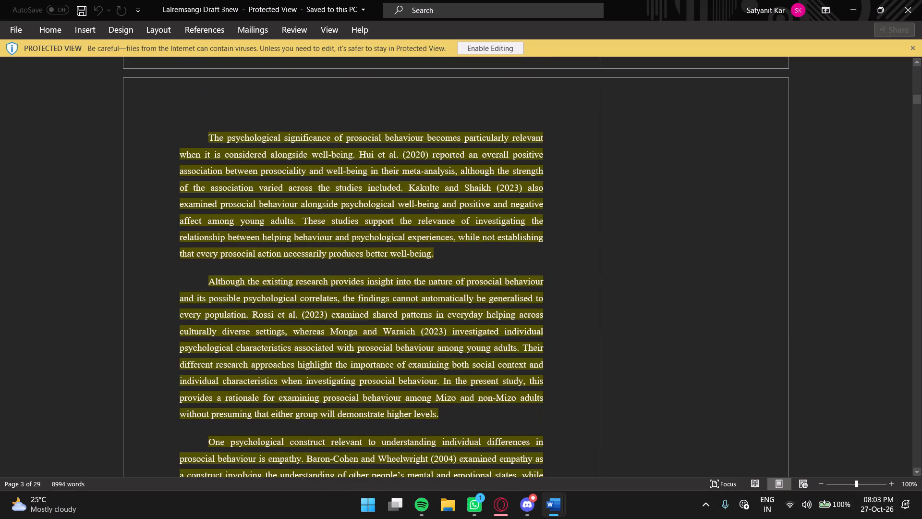
{"action": "scroll", "coordinate": [403, 257], "scroll_direction": "up", "scroll_amount": 20}
{"action": "scroll", "coordinate": [403, 257], "scroll_direction": "up", "scroll_amount": 19}
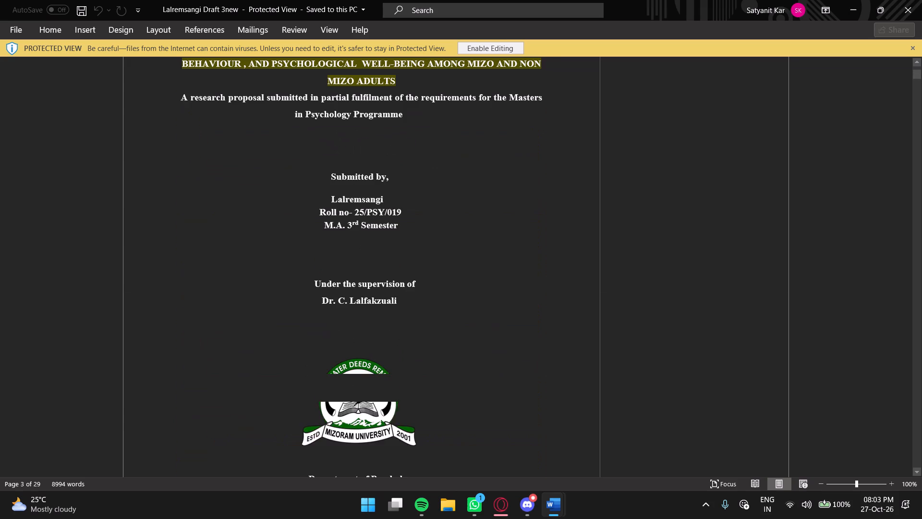
{"action": "scroll", "coordinate": [403, 257], "scroll_direction": "up", "scroll_amount": 7}
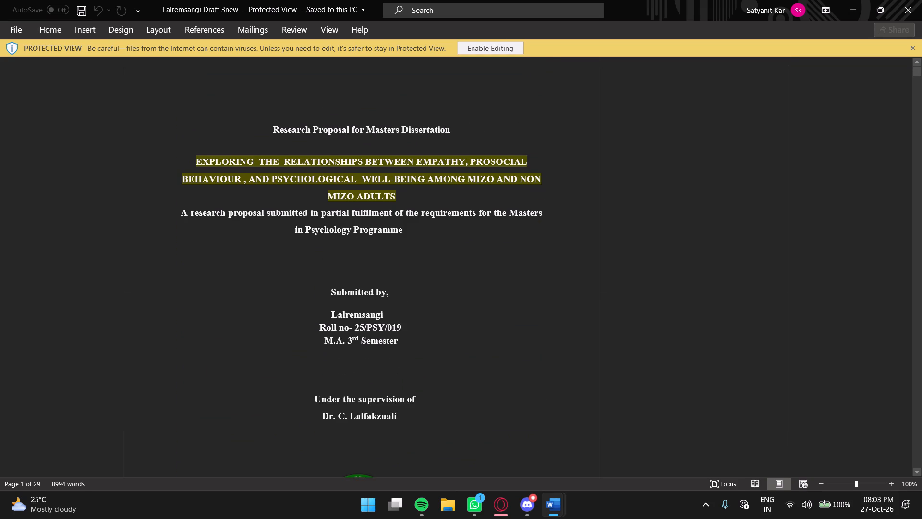
{"action": "scroll", "coordinate": [435, 242], "scroll_direction": "down", "scroll_amount": 2}
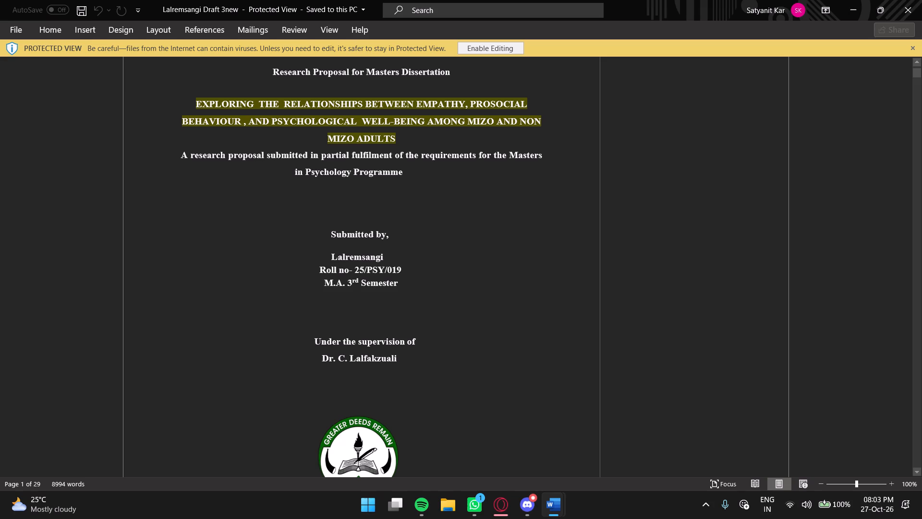
{"action": "scroll", "coordinate": [412, 192], "scroll_direction": "down", "scroll_amount": 10}
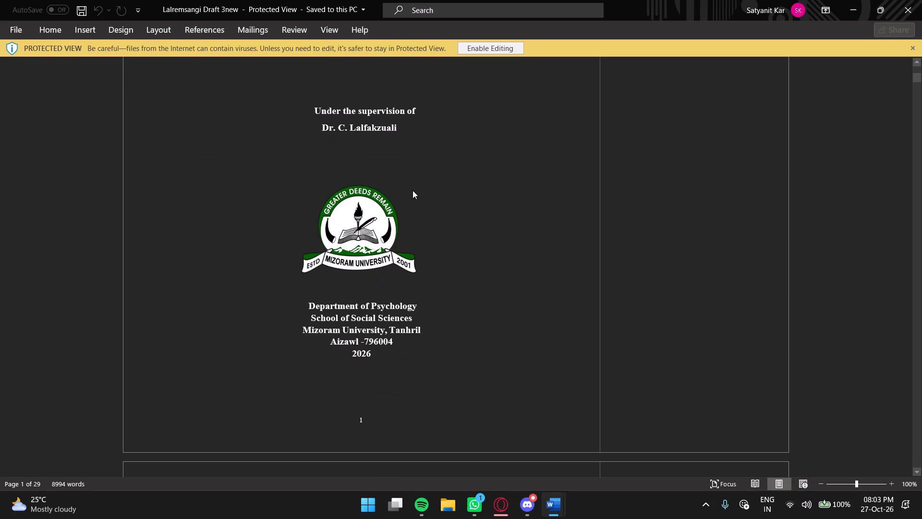
{"action": "scroll", "coordinate": [412, 190], "scroll_direction": "down", "scroll_amount": 6}
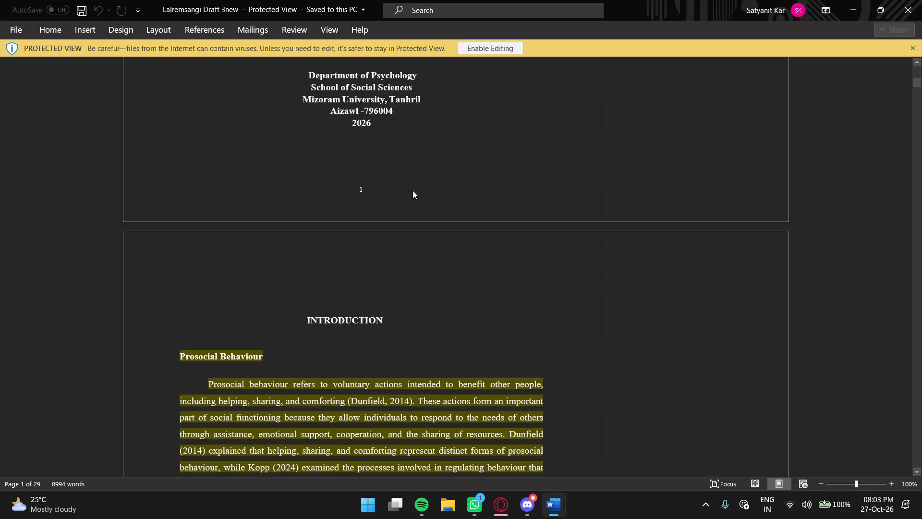
Read through the highlighted Introduction sections on Prosocial Behaviour, Empathy and Psychological Well-Being, checking for comments.
{"action": "scroll", "coordinate": [412, 190], "scroll_direction": "down", "scroll_amount": 9}
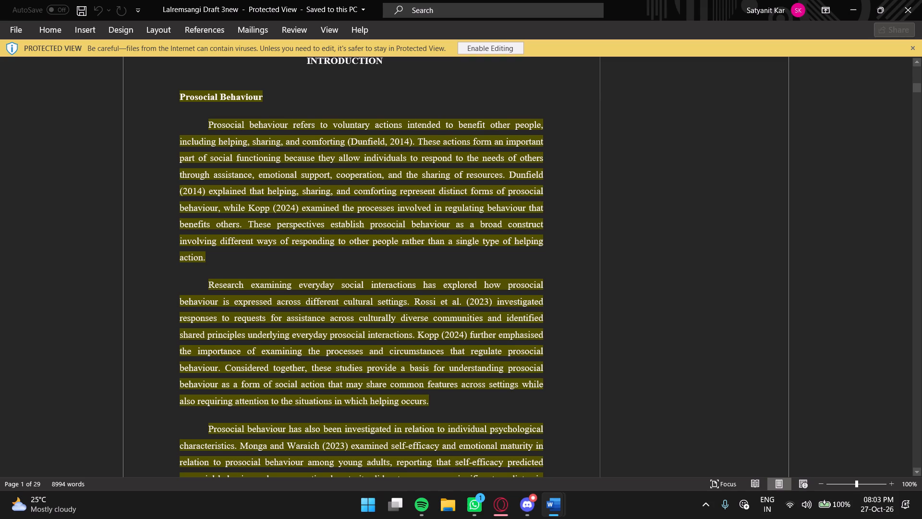
{"action": "scroll", "coordinate": [392, 182], "scroll_direction": "down", "scroll_amount": 10}
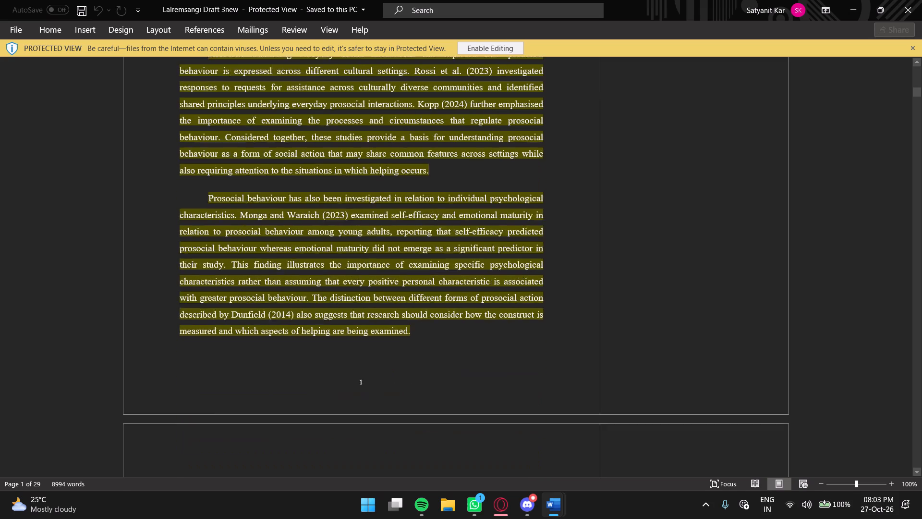
{"action": "scroll", "coordinate": [392, 185], "scroll_direction": "down", "scroll_amount": 17}
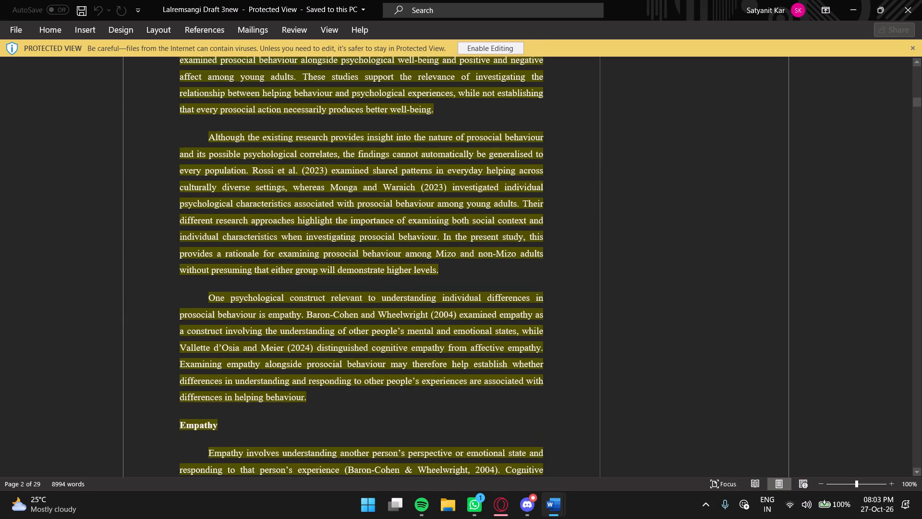
{"action": "scroll", "coordinate": [388, 188], "scroll_direction": "down", "scroll_amount": 3}
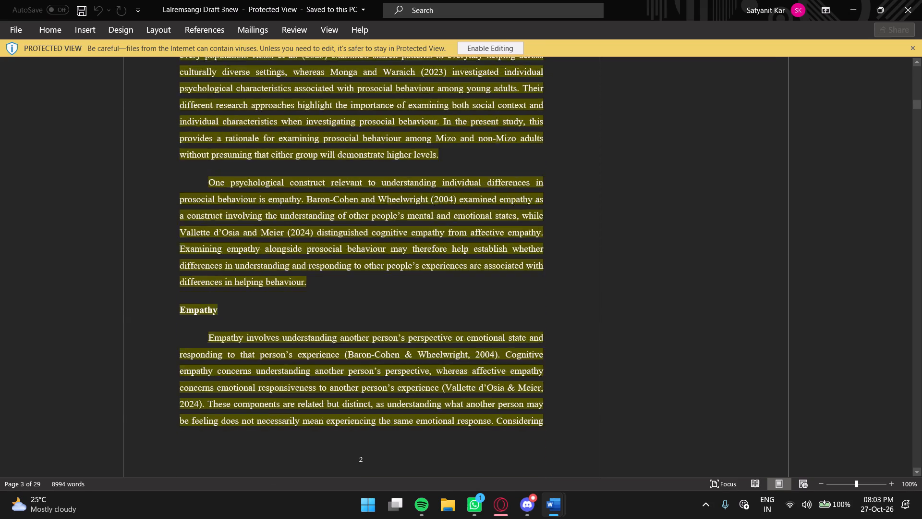
{"action": "scroll", "coordinate": [388, 188], "scroll_direction": "down", "scroll_amount": 2}
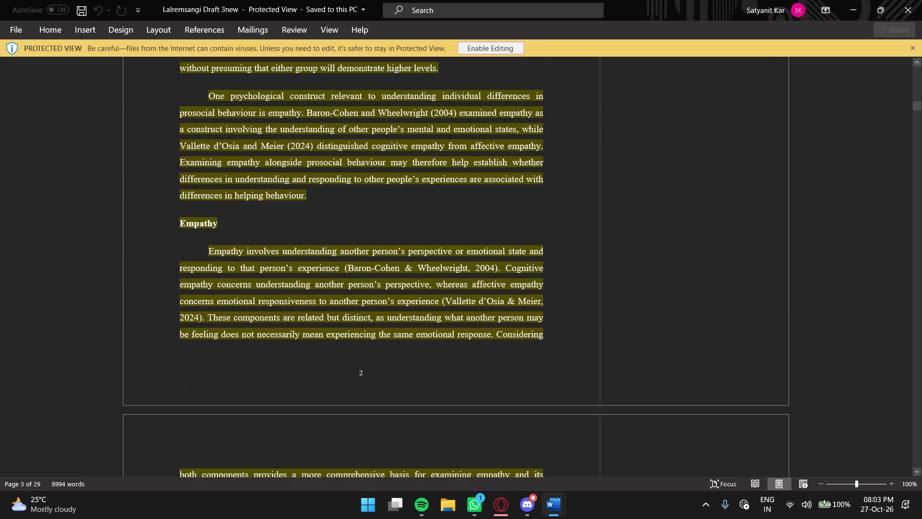
{"action": "scroll", "coordinate": [388, 188], "scroll_direction": "down", "scroll_amount": 8}
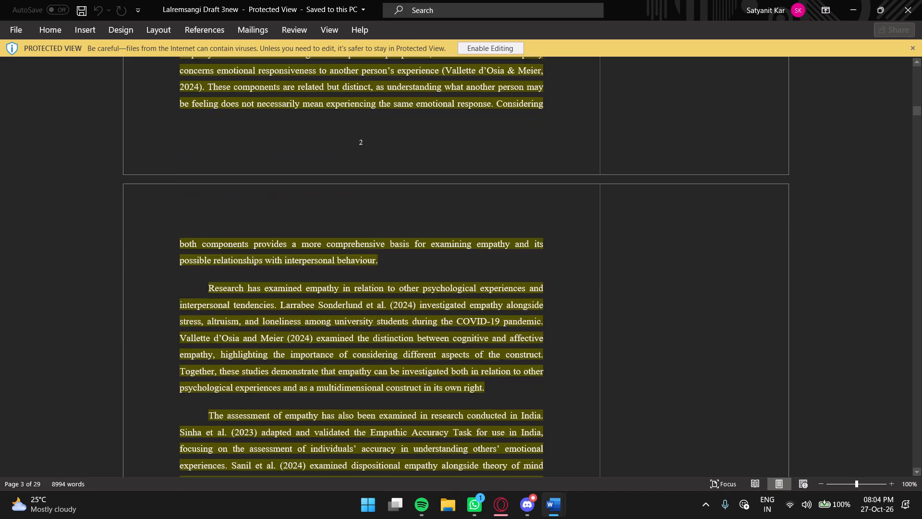
{"action": "scroll", "coordinate": [388, 188], "scroll_direction": "down", "scroll_amount": 17}
{"action": "scroll", "coordinate": [388, 188], "scroll_direction": "down", "scroll_amount": 9}
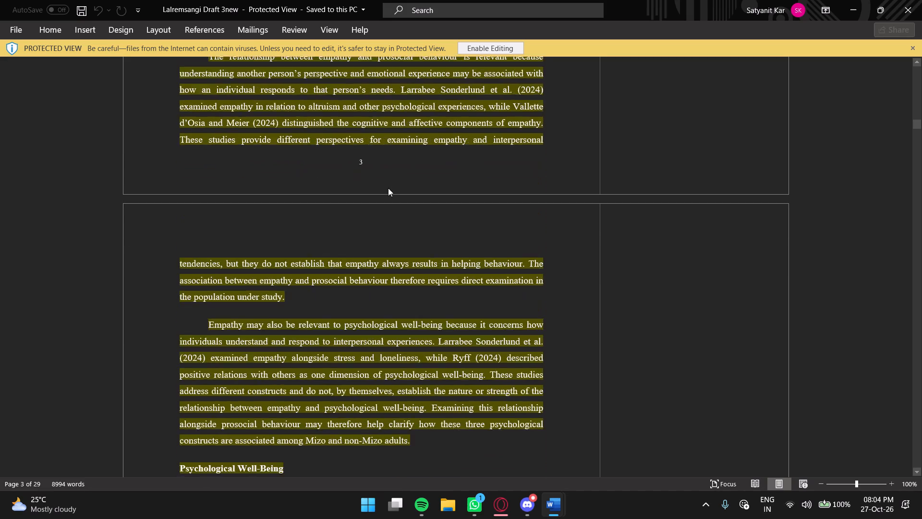
{"action": "scroll", "coordinate": [388, 188], "scroll_direction": "down", "scroll_amount": 13}
{"action": "scroll", "coordinate": [388, 189], "scroll_direction": "down", "scroll_amount": 13}
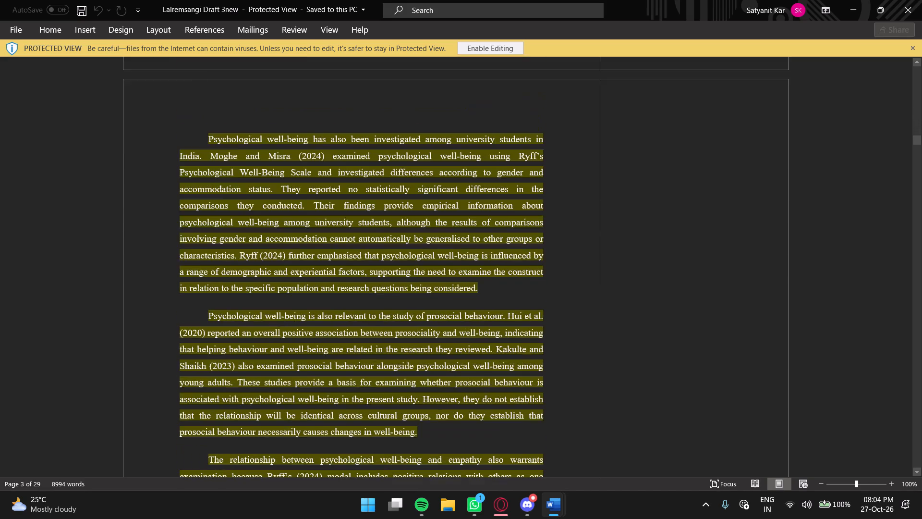
{"action": "scroll", "coordinate": [388, 189], "scroll_direction": "down", "scroll_amount": 20}
{"action": "scroll", "coordinate": [388, 189], "scroll_direction": "down", "scroll_amount": 2}
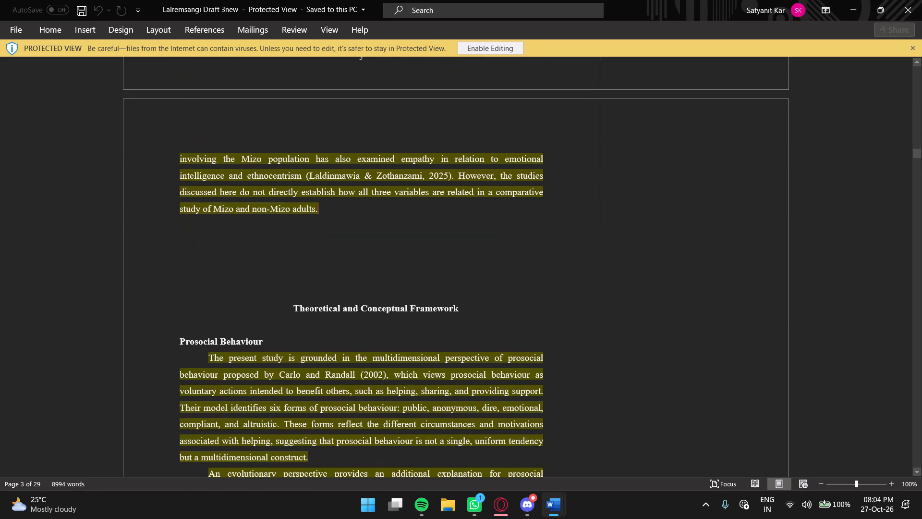
Read through the Prosocial Behaviour and Empathy parts of the Theoretical and Conceptual Framework, checking for comments.
{"action": "scroll", "coordinate": [388, 189], "scroll_direction": "down", "scroll_amount": 9}
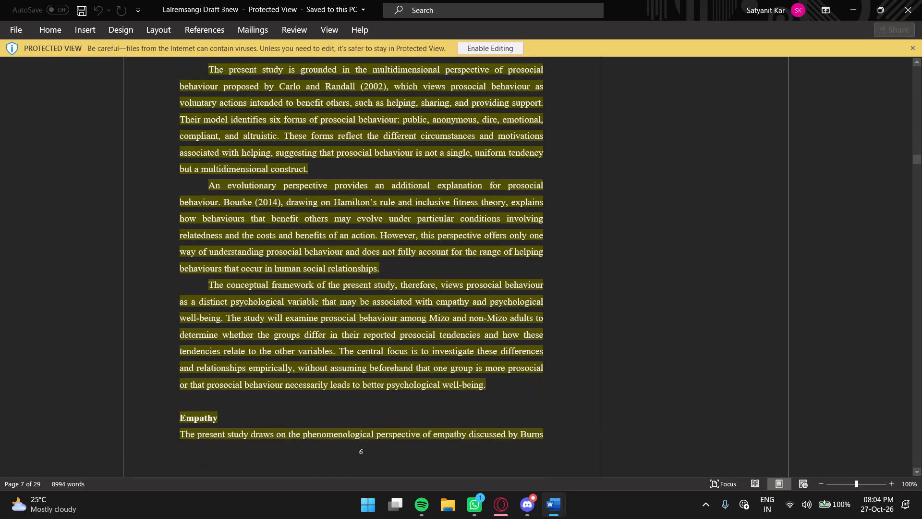
{"action": "scroll", "coordinate": [388, 189], "scroll_direction": "down", "scroll_amount": 2}
{"action": "scroll", "coordinate": [387, 186], "scroll_direction": "up", "scroll_amount": 6}
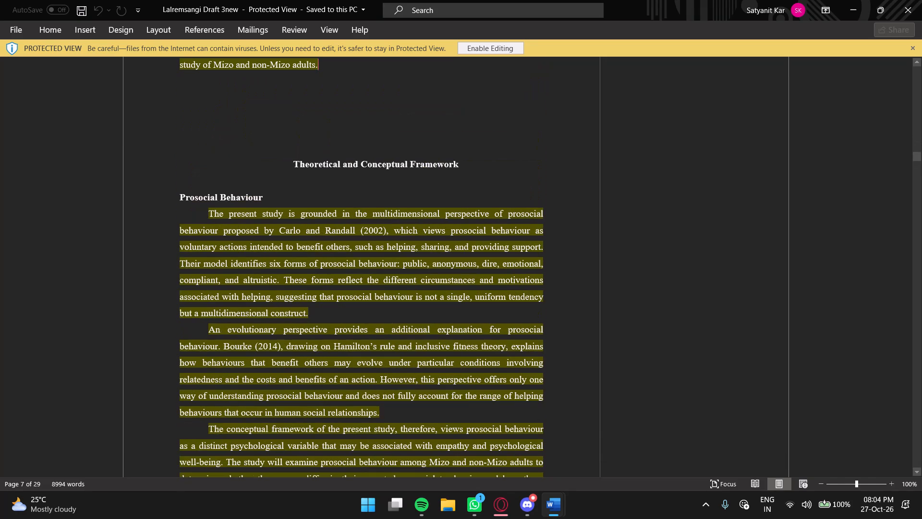
{"action": "scroll", "coordinate": [410, 187], "scroll_direction": "down", "scroll_amount": 4}
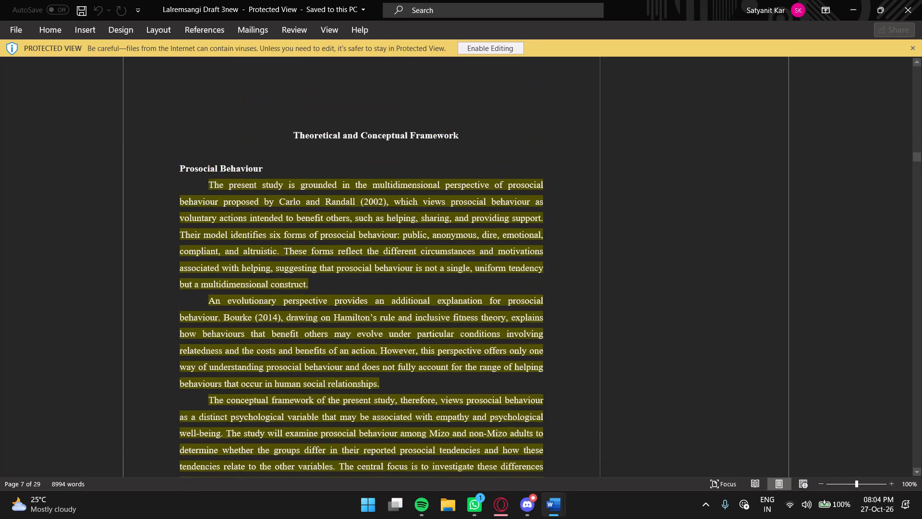
{"action": "scroll", "coordinate": [410, 187], "scroll_direction": "down", "scroll_amount": 2}
{"action": "scroll", "coordinate": [398, 183], "scroll_direction": "up", "scroll_amount": 4}
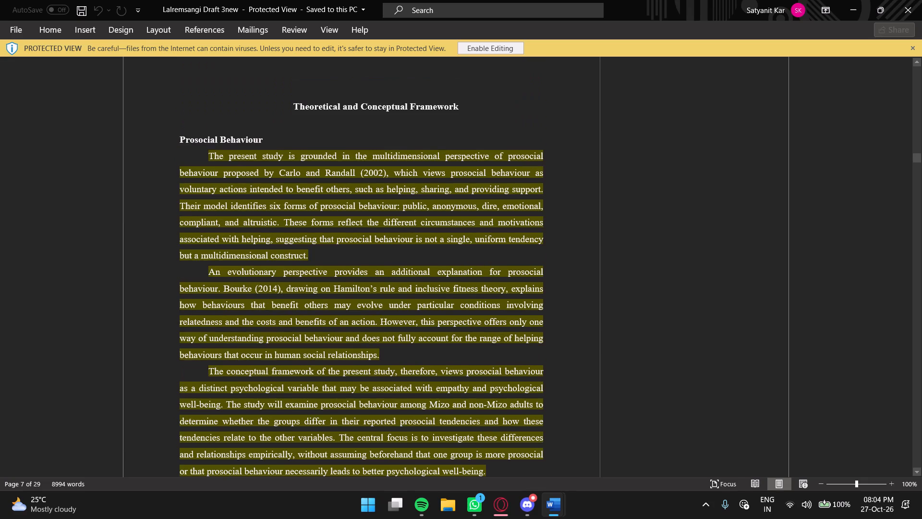
{"action": "scroll", "coordinate": [392, 179], "scroll_direction": "up", "scroll_amount": 1}
{"action": "scroll", "coordinate": [392, 179], "scroll_direction": "down", "scroll_amount": 9}
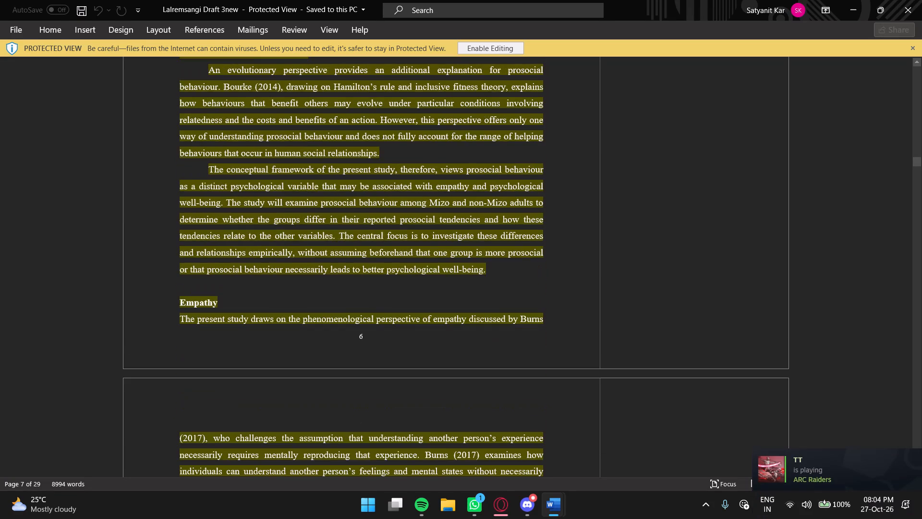
{"action": "scroll", "coordinate": [395, 181], "scroll_direction": "down", "scroll_amount": 16}
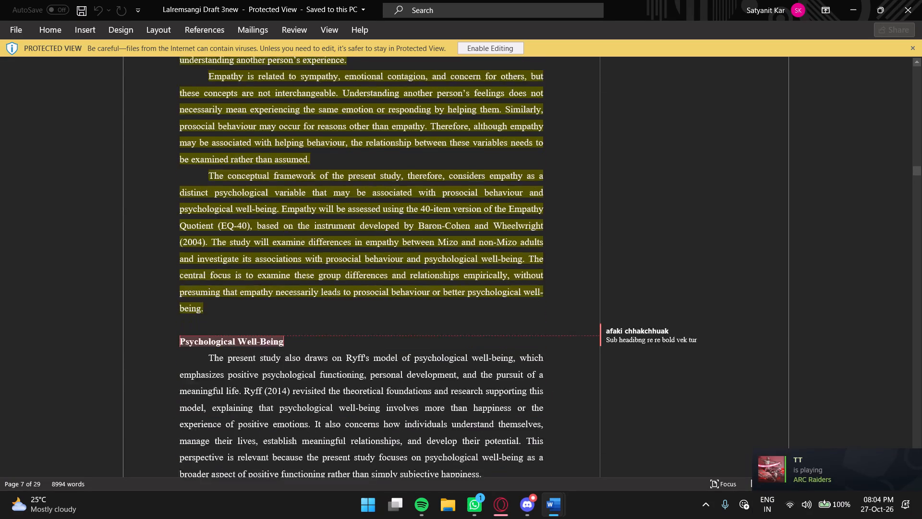
Read the reviewer comments from the framework's Psychological Well-Being subheading through the mediation paragraph and into the Review of Literature.
{"action": "scroll", "coordinate": [376, 161], "scroll_direction": "down", "scroll_amount": 2}
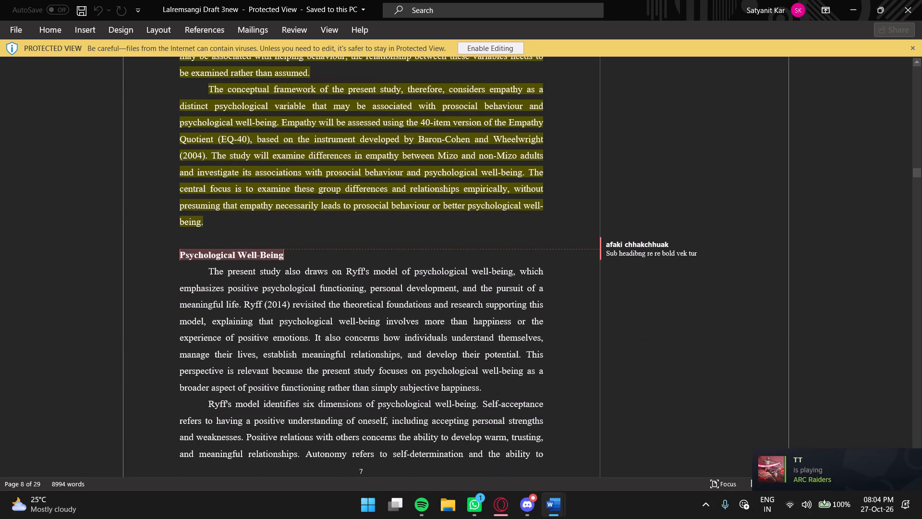
{"action": "scroll", "coordinate": [376, 160], "scroll_direction": "down", "scroll_amount": 17}
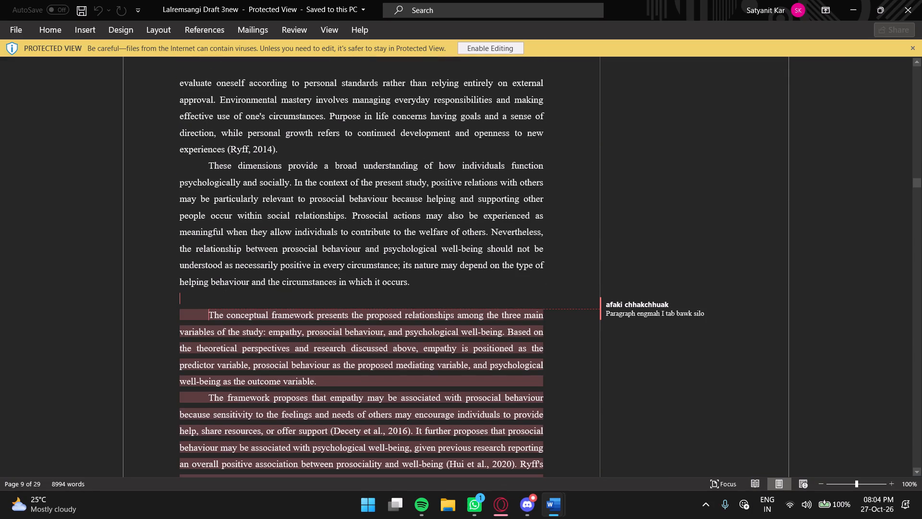
{"action": "scroll", "coordinate": [376, 161], "scroll_direction": "down", "scroll_amount": 4}
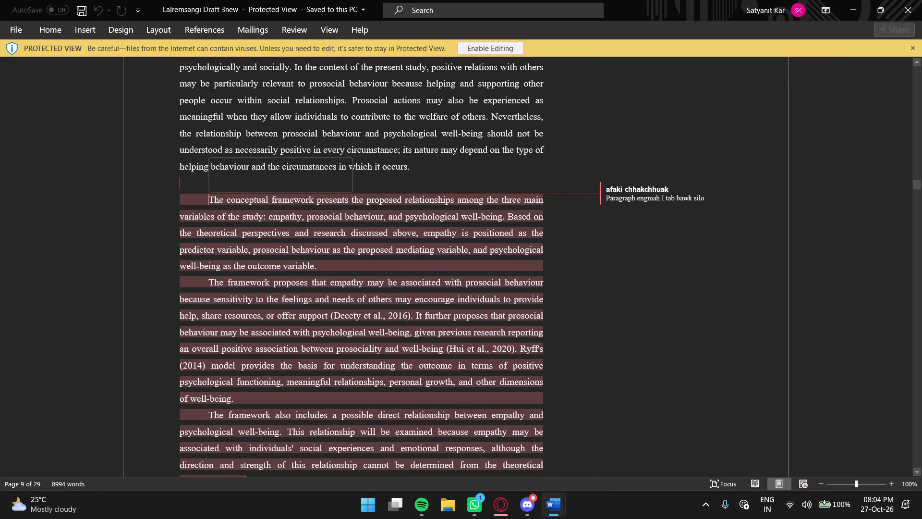
{"action": "scroll", "coordinate": [428, 235], "scroll_direction": "up", "scroll_amount": 5}
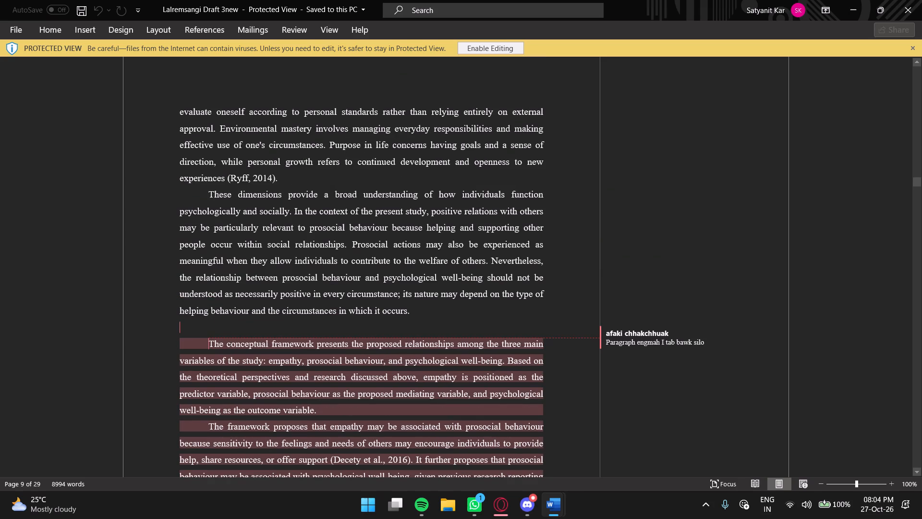
{"action": "scroll", "coordinate": [429, 231], "scroll_direction": "down", "scroll_amount": 6}
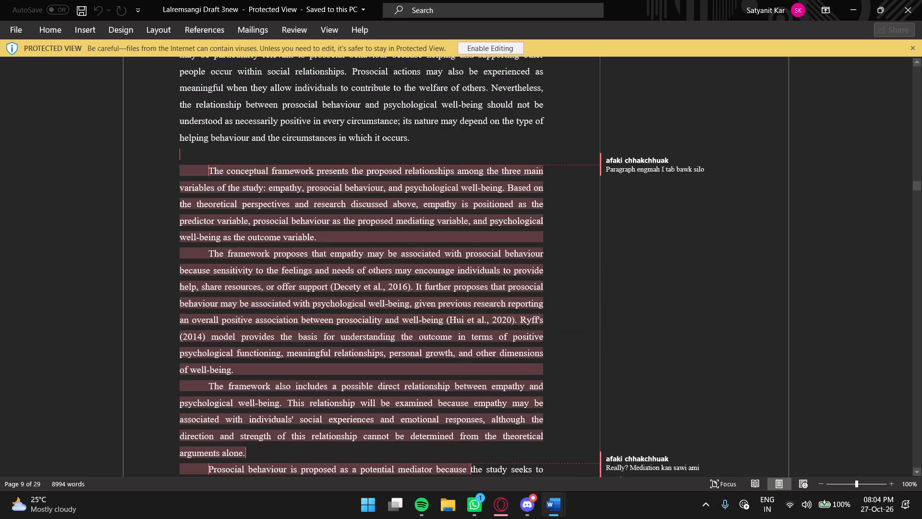
{"action": "scroll", "coordinate": [422, 226], "scroll_direction": "down", "scroll_amount": 5}
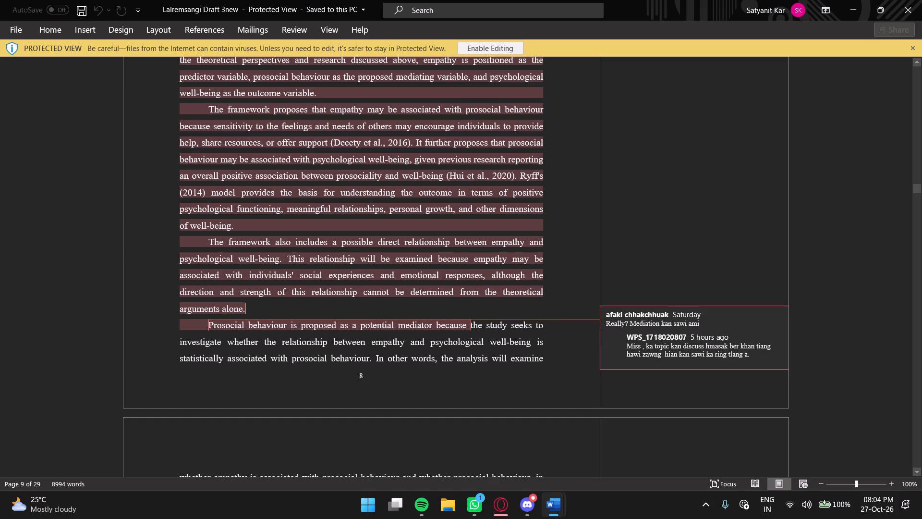
{"action": "left_click", "coordinate": [435, 325]}
{"action": "scroll", "coordinate": [519, 298], "scroll_direction": "down", "scroll_amount": 6}
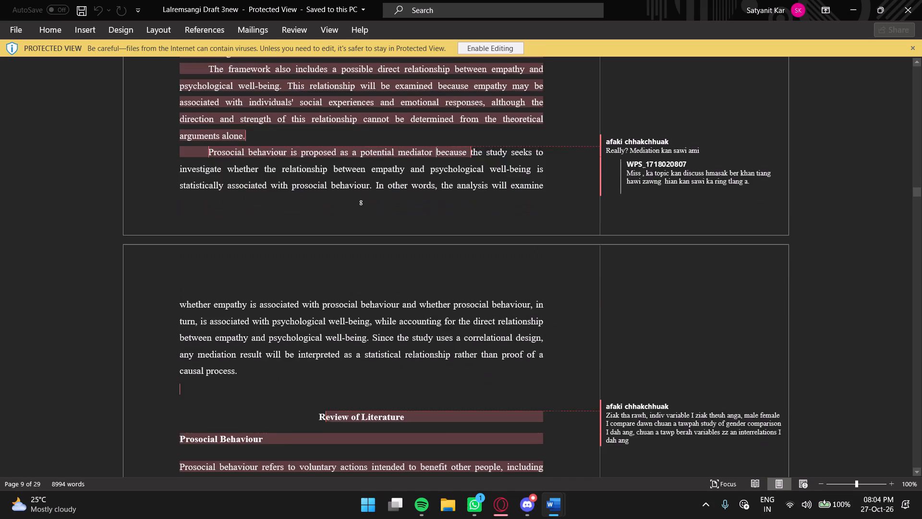
{"action": "scroll", "coordinate": [520, 298], "scroll_direction": "down", "scroll_amount": 4}
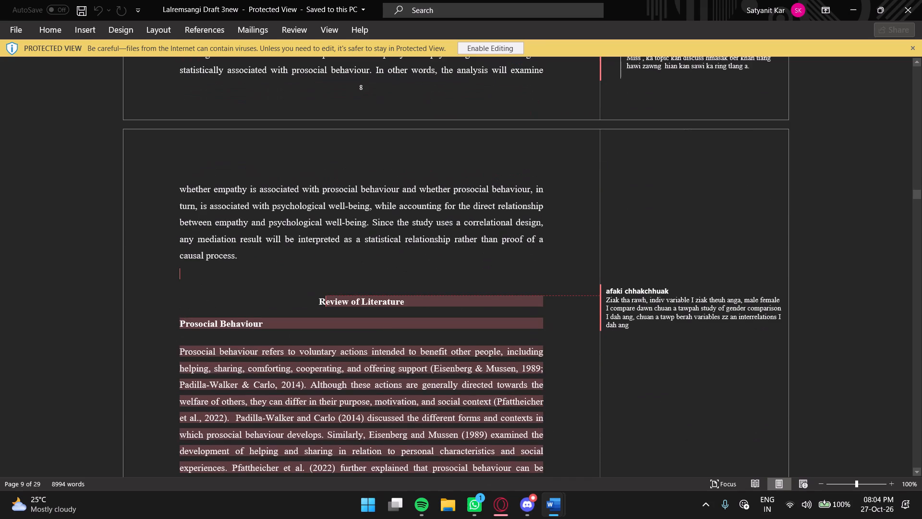
{"action": "scroll", "coordinate": [520, 298], "scroll_direction": "down", "scroll_amount": 6}
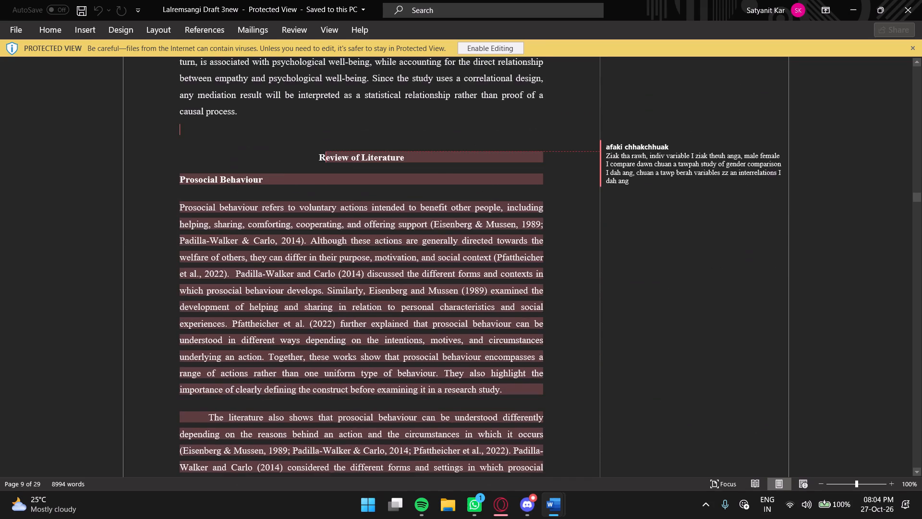
{"action": "scroll", "coordinate": [521, 304], "scroll_direction": "down", "scroll_amount": 8}
{"action": "scroll", "coordinate": [519, 310], "scroll_direction": "down", "scroll_amount": 20}
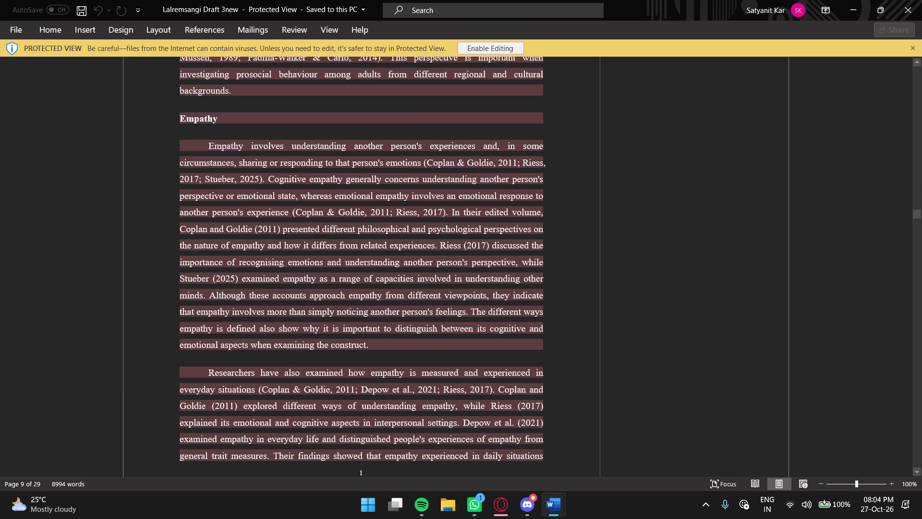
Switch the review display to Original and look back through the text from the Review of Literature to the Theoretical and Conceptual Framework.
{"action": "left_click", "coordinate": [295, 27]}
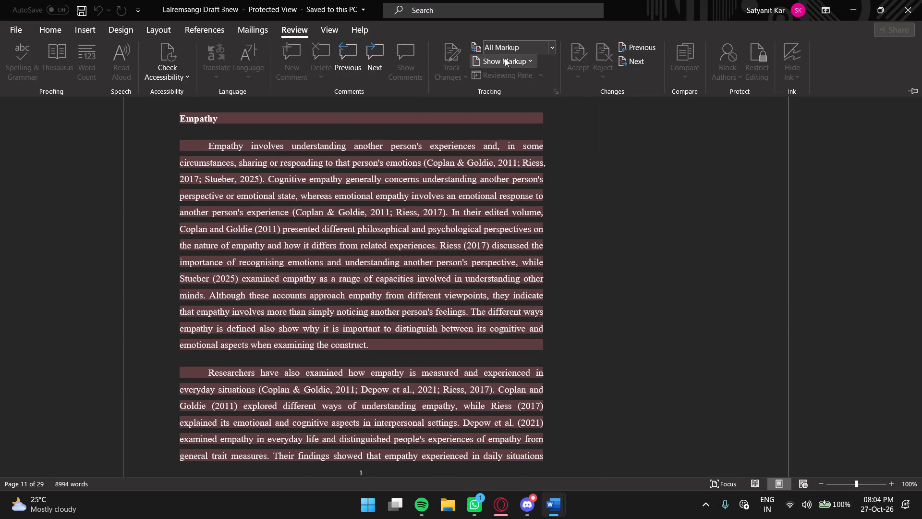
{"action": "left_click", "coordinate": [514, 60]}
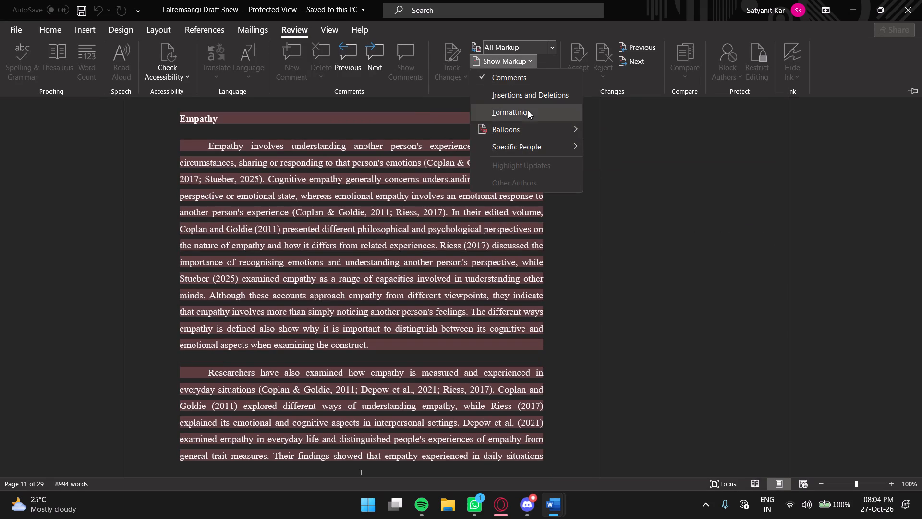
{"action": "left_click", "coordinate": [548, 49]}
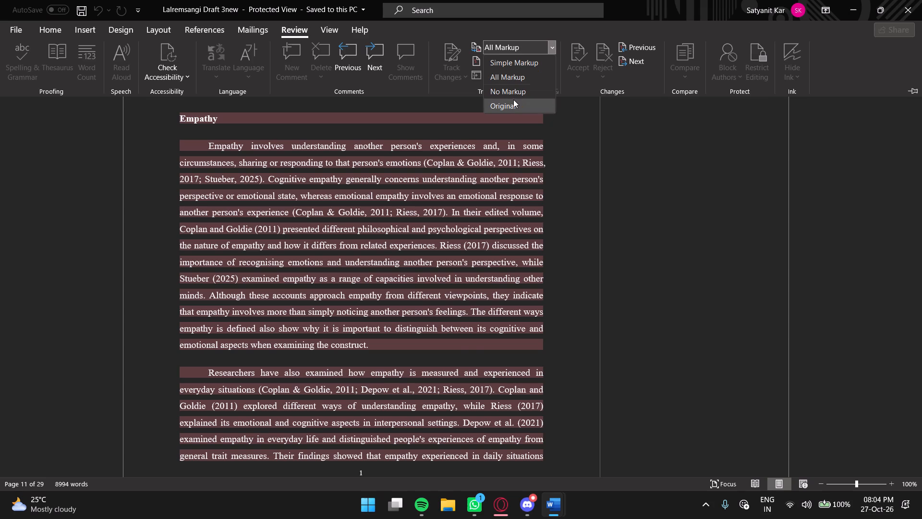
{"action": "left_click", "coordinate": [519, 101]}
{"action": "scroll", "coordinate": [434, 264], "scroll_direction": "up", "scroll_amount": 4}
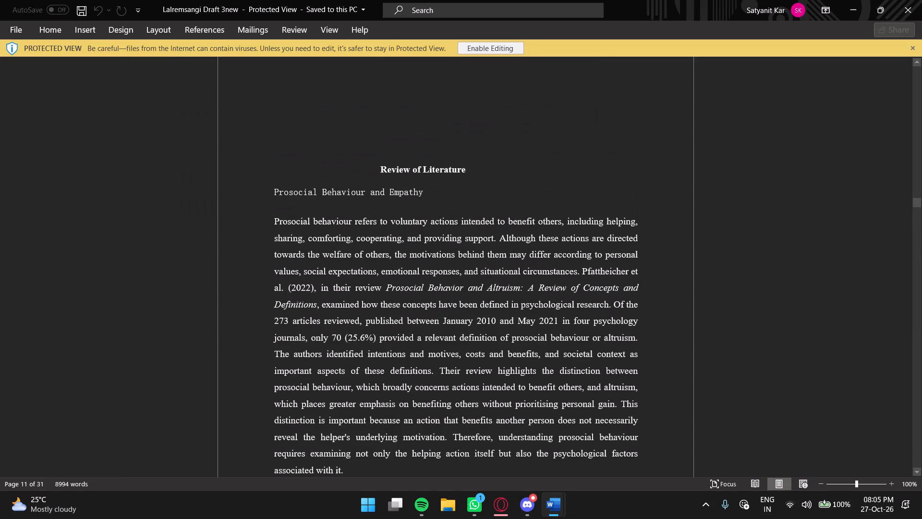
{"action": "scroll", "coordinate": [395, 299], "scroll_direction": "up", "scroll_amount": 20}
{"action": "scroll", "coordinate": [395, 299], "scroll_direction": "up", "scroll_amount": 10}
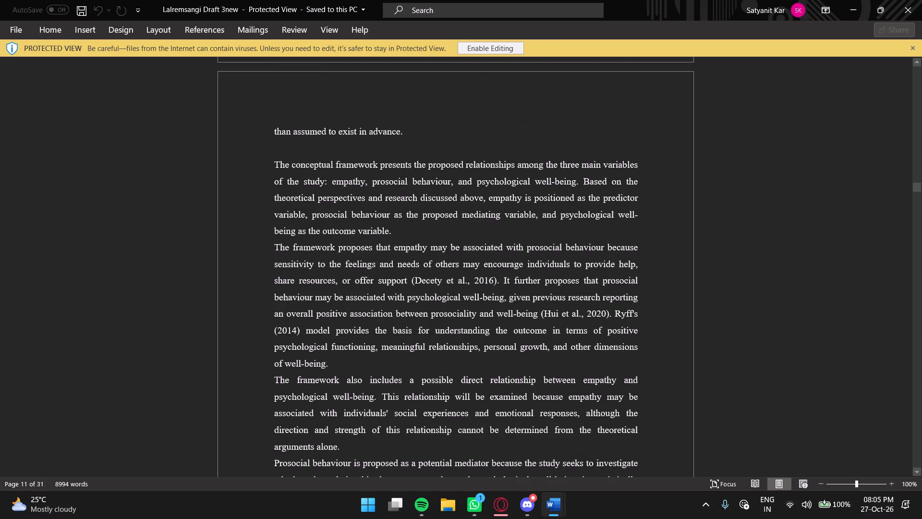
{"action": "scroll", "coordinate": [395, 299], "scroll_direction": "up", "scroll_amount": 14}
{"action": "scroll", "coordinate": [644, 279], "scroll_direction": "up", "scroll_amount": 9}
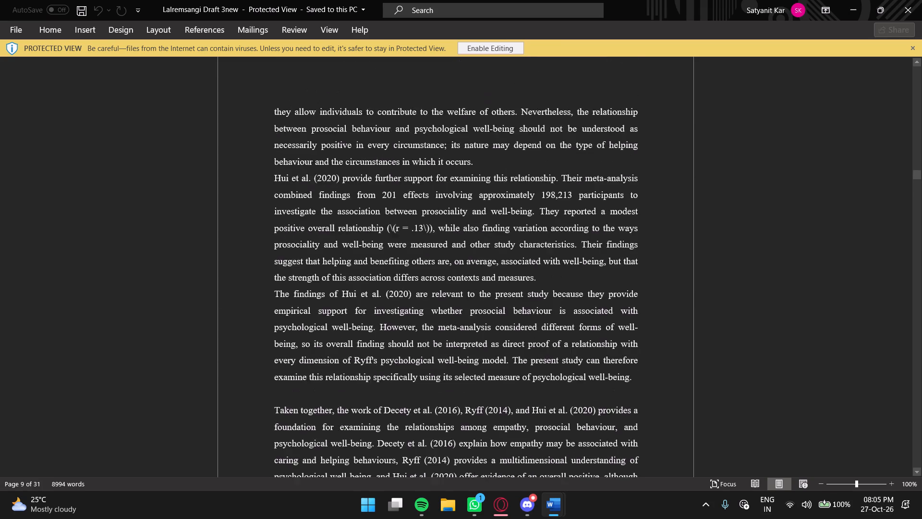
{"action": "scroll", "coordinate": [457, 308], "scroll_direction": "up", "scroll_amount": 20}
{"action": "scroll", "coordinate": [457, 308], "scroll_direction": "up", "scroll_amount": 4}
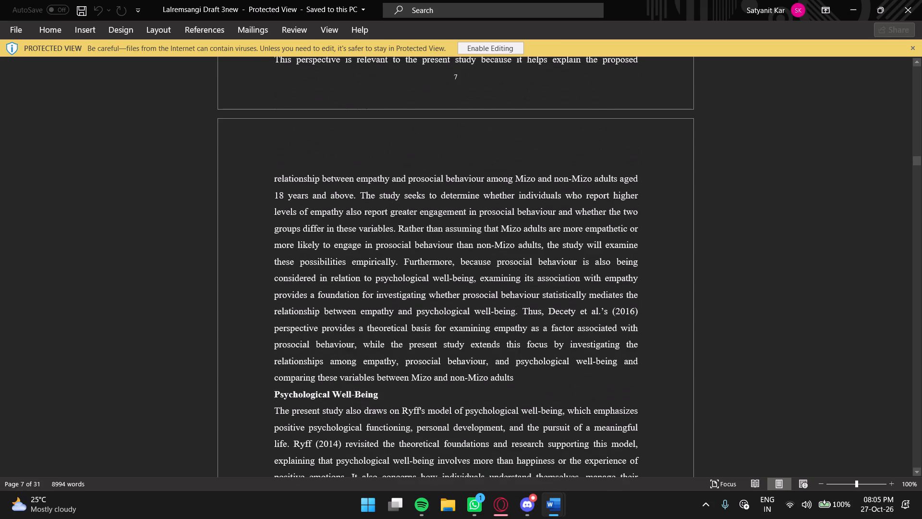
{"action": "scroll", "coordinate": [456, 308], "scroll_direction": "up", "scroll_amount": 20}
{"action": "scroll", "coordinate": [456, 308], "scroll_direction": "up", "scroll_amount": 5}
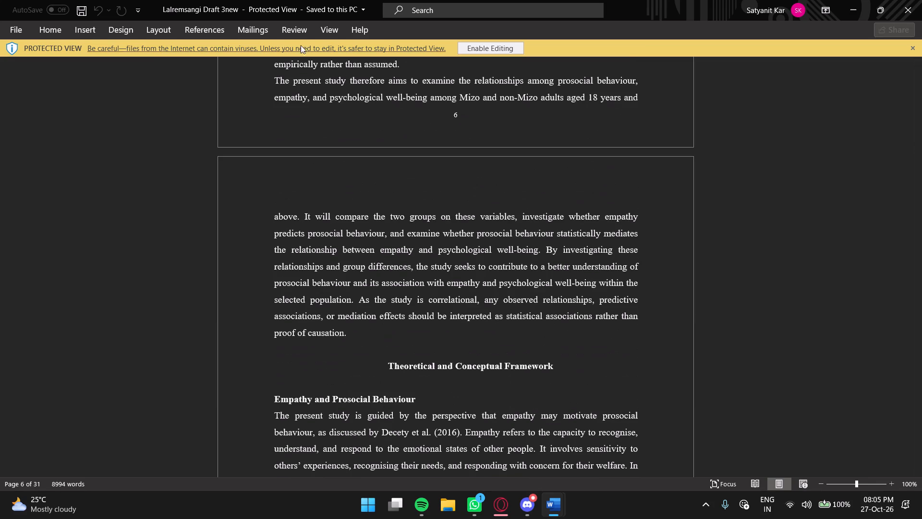
Set the review display to No Markup.
{"action": "left_click", "coordinate": [294, 27]}
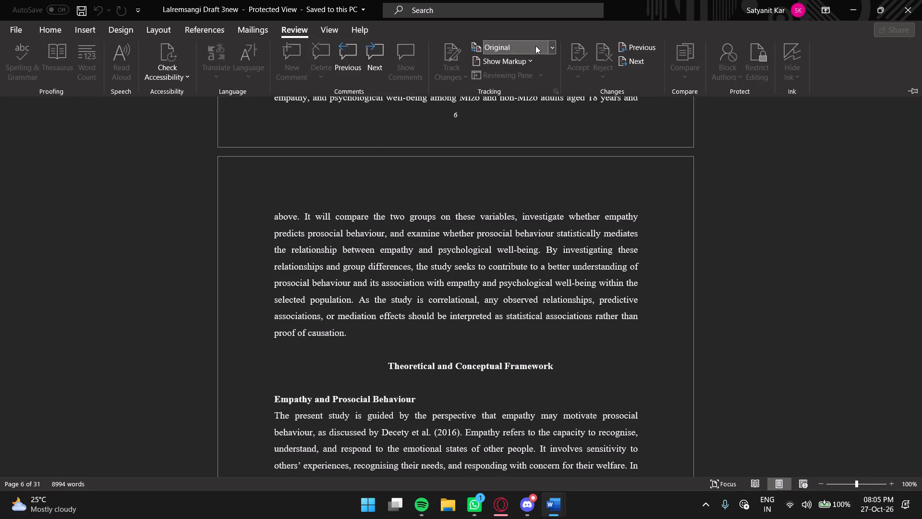
{"action": "left_click", "coordinate": [535, 46]}
{"action": "left_click", "coordinate": [520, 87]}
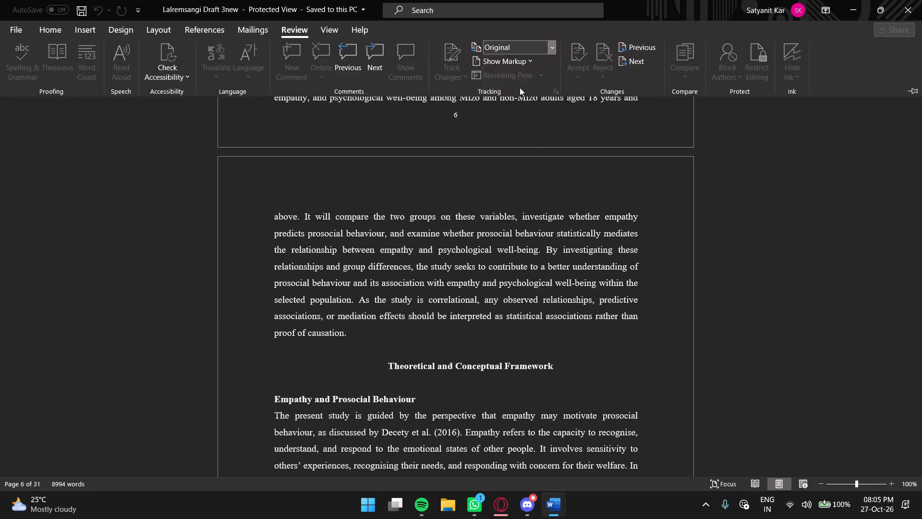
Look through the Introduction's Empathy and Psychological Well-Being sections in the markup-free view, down to the Theoretical and Conceptual Framework heading.
{"action": "scroll", "coordinate": [482, 280], "scroll_direction": "up", "scroll_amount": 6}
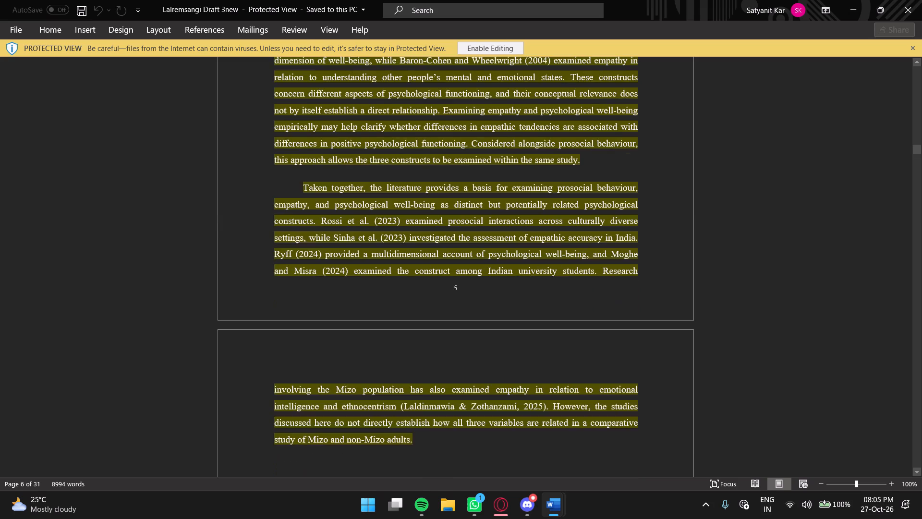
{"action": "scroll", "coordinate": [482, 280], "scroll_direction": "up", "scroll_amount": 20}
{"action": "scroll", "coordinate": [482, 280], "scroll_direction": "up", "scroll_amount": 2}
{"action": "left_click_drag", "start_coordinate": [916, 141], "coordinate": [918, 106]}
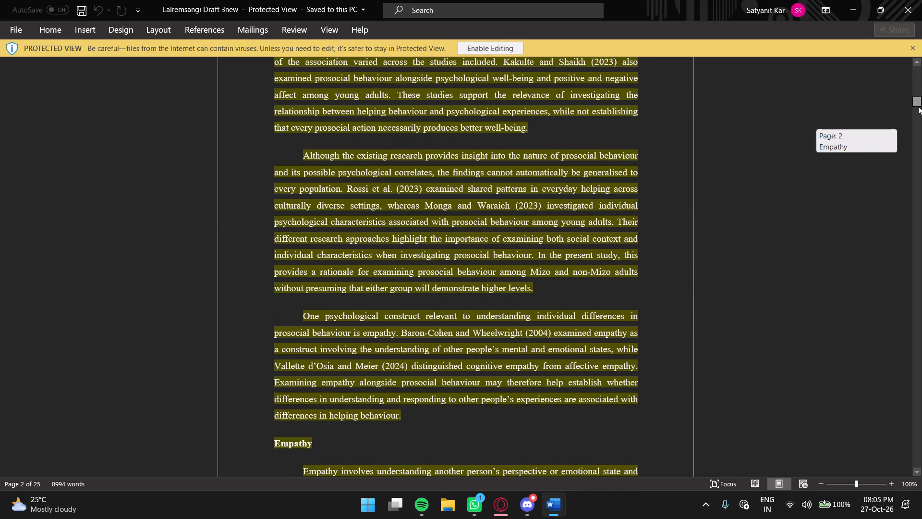
{"action": "left_click_drag", "start_coordinate": [918, 106], "coordinate": [916, 114]}
{"action": "scroll", "coordinate": [524, 282], "scroll_direction": "down", "scroll_amount": 19}
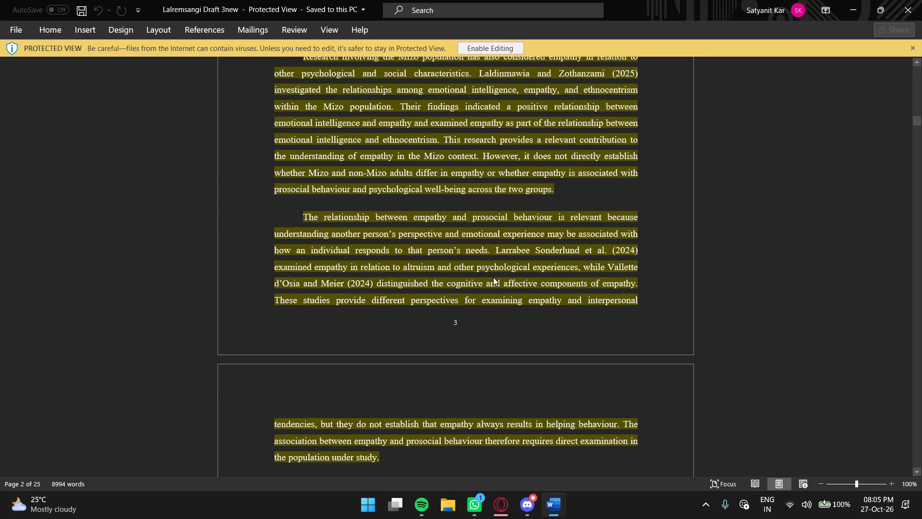
{"action": "scroll", "coordinate": [493, 277], "scroll_direction": "down", "scroll_amount": 20}
{"action": "scroll", "coordinate": [491, 280], "scroll_direction": "down", "scroll_amount": 13}
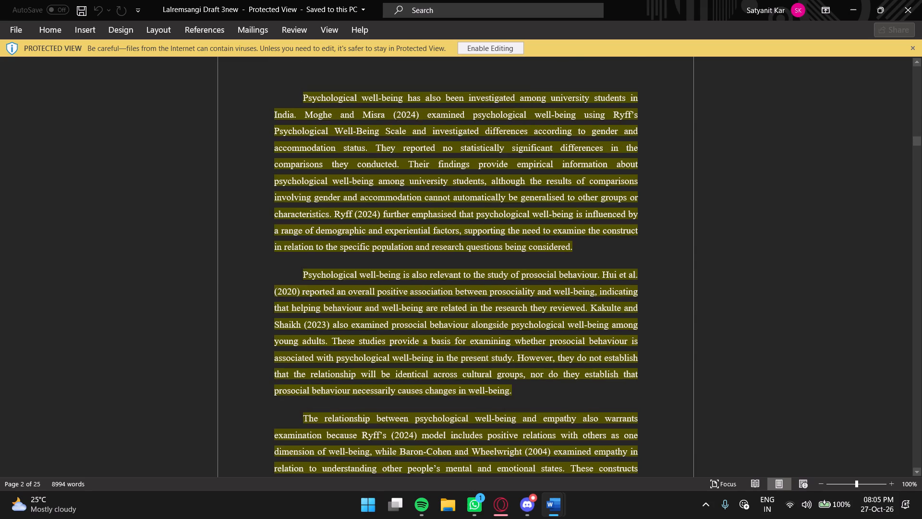
{"action": "scroll", "coordinate": [470, 306], "scroll_direction": "down", "scroll_amount": 20}
{"action": "scroll", "coordinate": [470, 306], "scroll_direction": "down", "scroll_amount": 10}
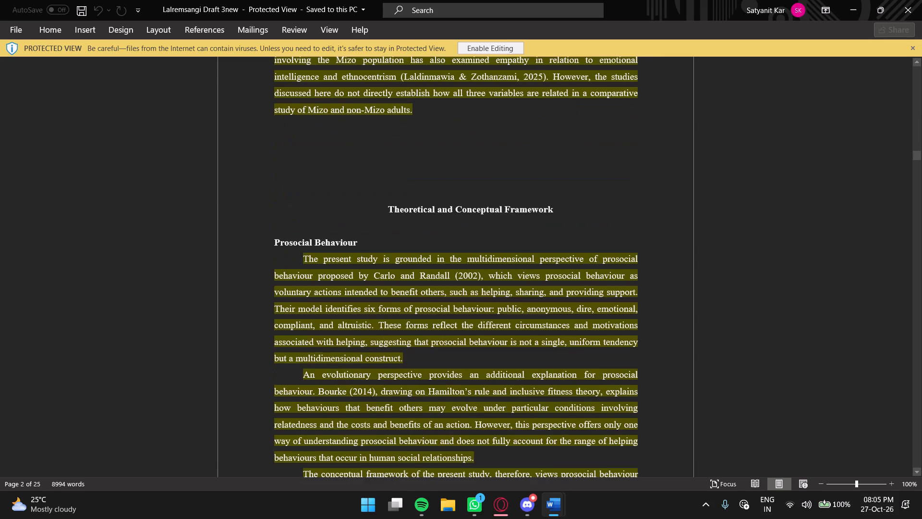
Look through the markup-free Theoretical and Conceptual Framework down to the Prosocial Behaviour section of the Review of Literature.
{"action": "scroll", "coordinate": [461, 343], "scroll_direction": "down", "scroll_amount": 18}
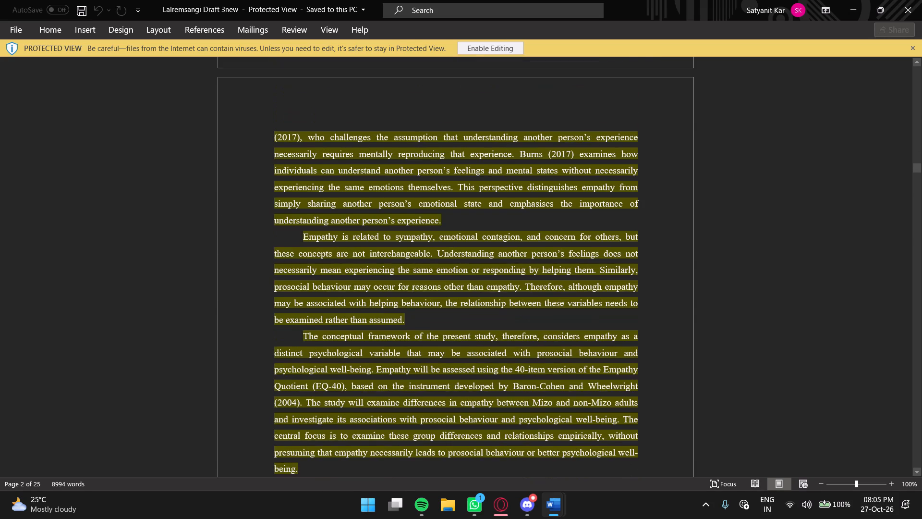
{"action": "scroll", "coordinate": [457, 352], "scroll_direction": "down", "scroll_amount": 16}
{"action": "scroll", "coordinate": [457, 352], "scroll_direction": "down", "scroll_amount": 10}
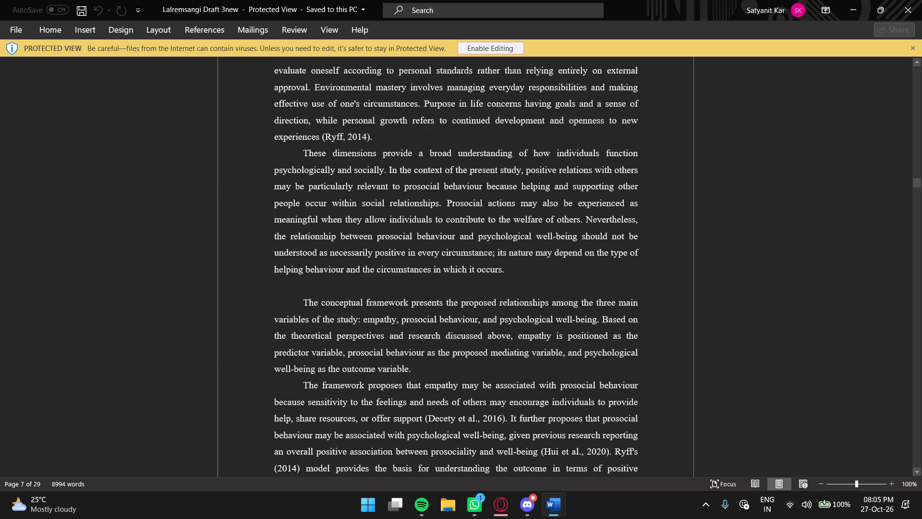
{"action": "scroll", "coordinate": [457, 352], "scroll_direction": "down", "scroll_amount": 12}
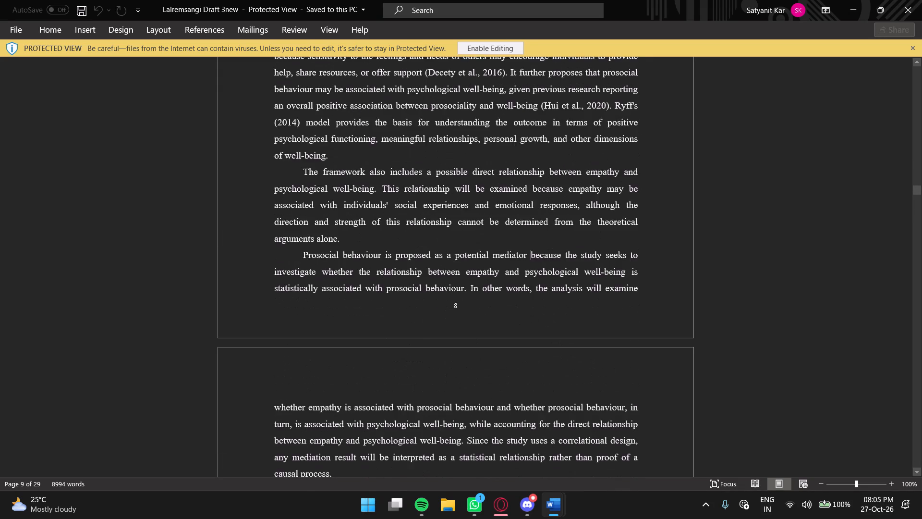
{"action": "scroll", "coordinate": [457, 352], "scroll_direction": "down", "scroll_amount": 14}
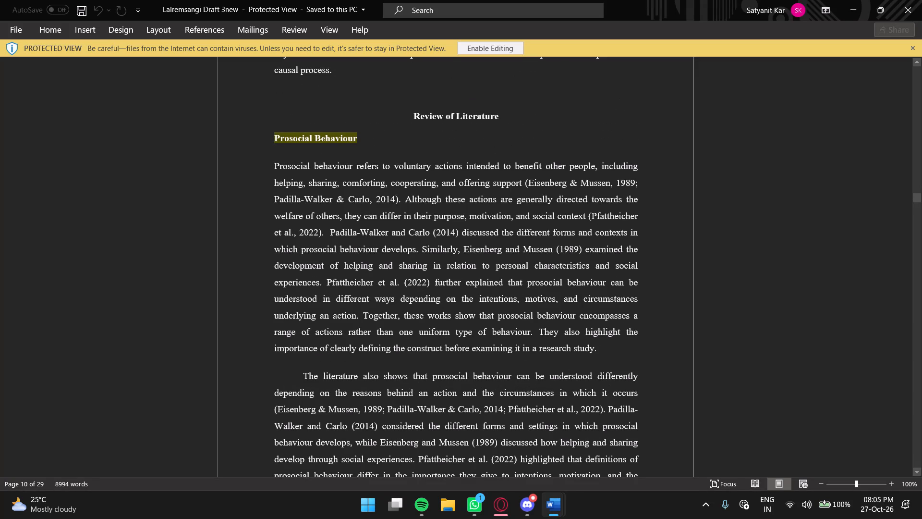
Look through the markup-free Review of Literature from Prosocial Behaviour through Empathy and Psychological Well-Being to the Interrelationship heading.
{"action": "scroll", "coordinate": [427, 323], "scroll_direction": "down", "scroll_amount": 6}
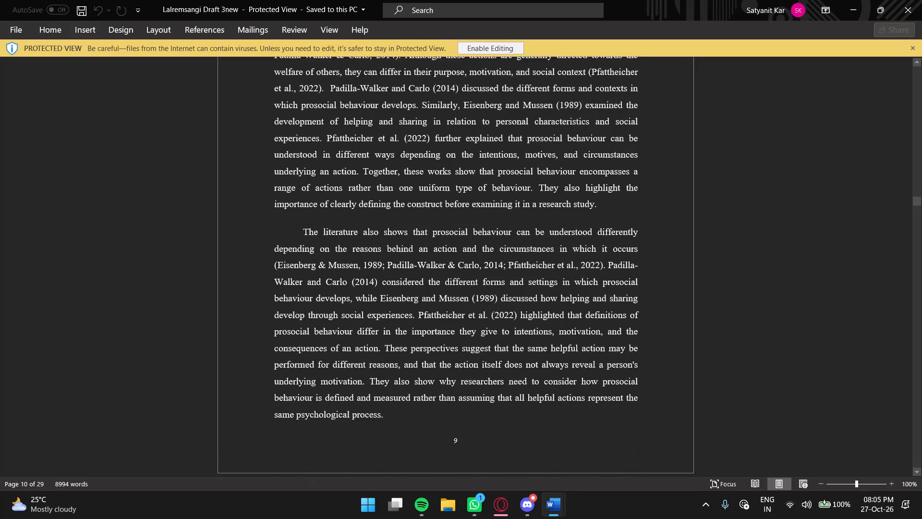
{"action": "scroll", "coordinate": [378, 309], "scroll_direction": "down", "scroll_amount": 15}
{"action": "scroll", "coordinate": [359, 309], "scroll_direction": "down", "scroll_amount": 7}
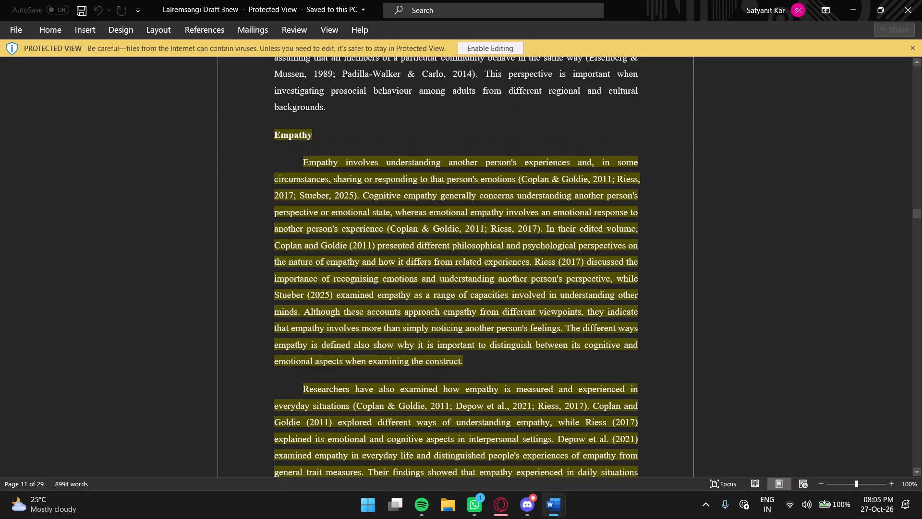
{"action": "scroll", "coordinate": [359, 311], "scroll_direction": "down", "scroll_amount": 8}
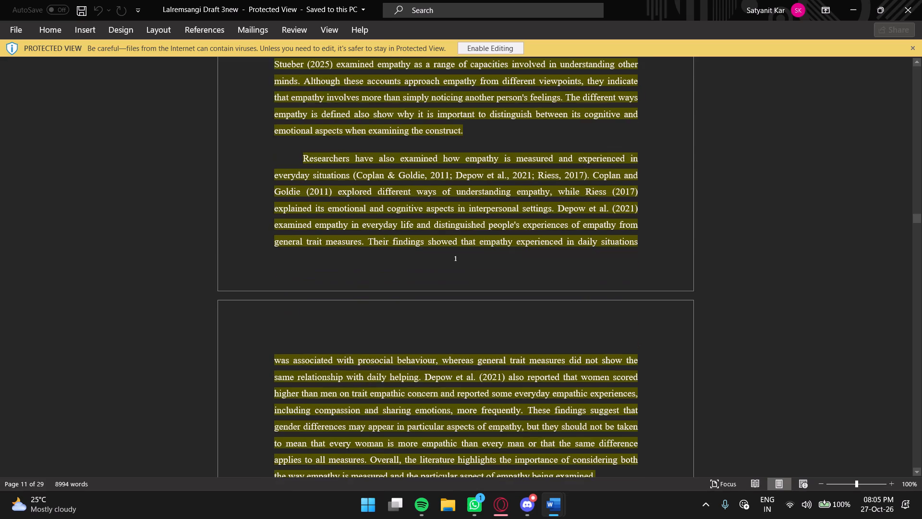
{"action": "scroll", "coordinate": [358, 316], "scroll_direction": "down", "scroll_amount": 15}
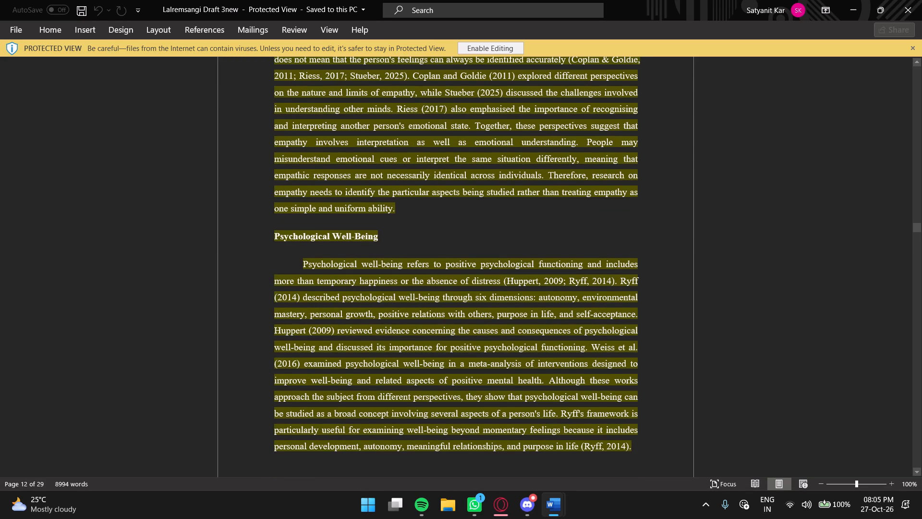
{"action": "scroll", "coordinate": [368, 324], "scroll_direction": "down", "scroll_amount": 7}
{"action": "scroll", "coordinate": [368, 324], "scroll_direction": "up", "scroll_amount": 3}
{"action": "scroll", "coordinate": [368, 324], "scroll_direction": "down", "scroll_amount": 9}
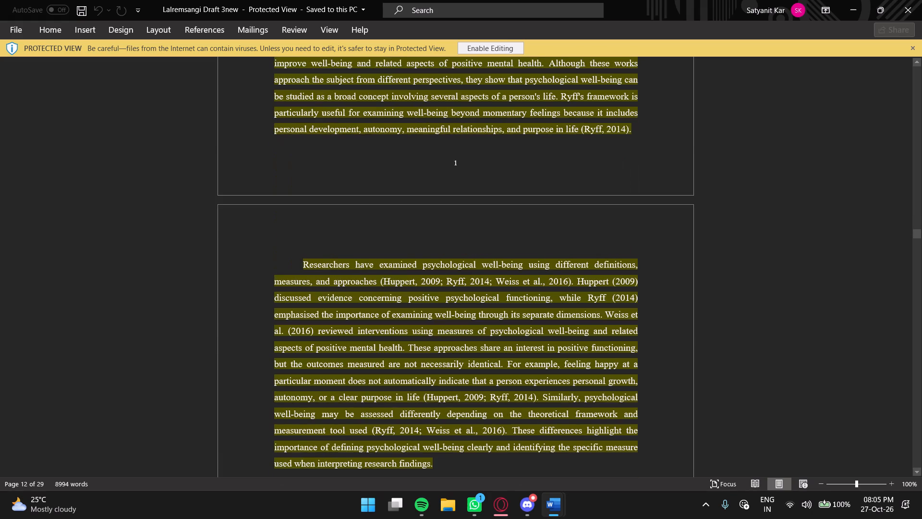
{"action": "scroll", "coordinate": [368, 324], "scroll_direction": "down", "scroll_amount": 6}
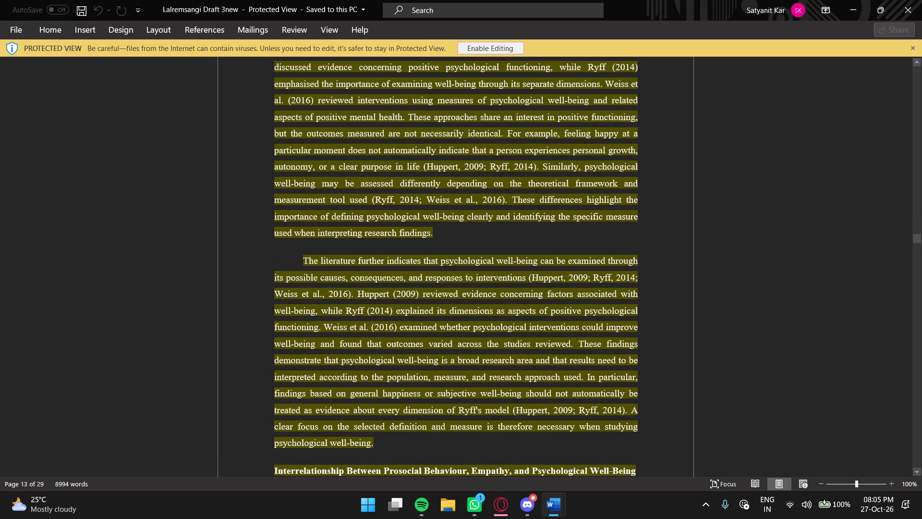
{"action": "scroll", "coordinate": [368, 324], "scroll_direction": "down", "scroll_amount": 10}
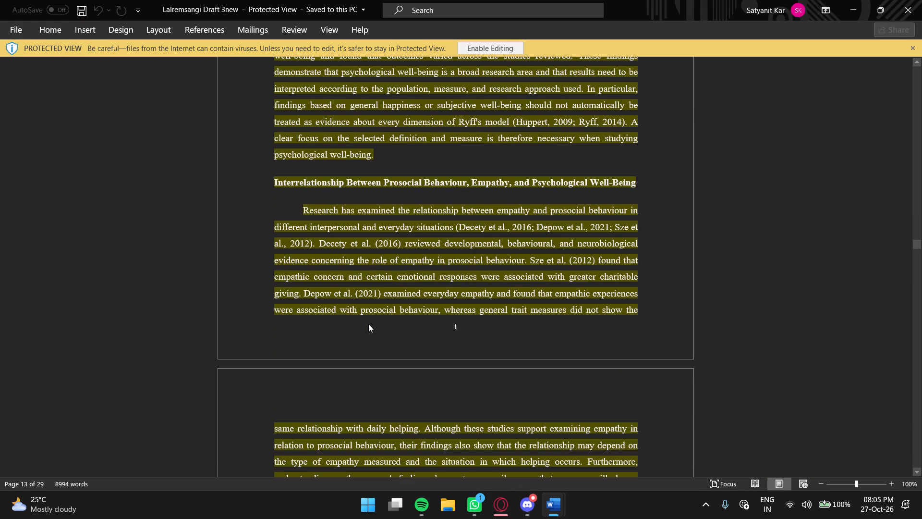
Look through the Interrelationship section to the Statement of the Problem, and check the present-study aims paragraph just before it.
{"action": "scroll", "coordinate": [368, 324], "scroll_direction": "down", "scroll_amount": 16}
{"action": "scroll", "coordinate": [368, 324], "scroll_direction": "down", "scroll_amount": 13}
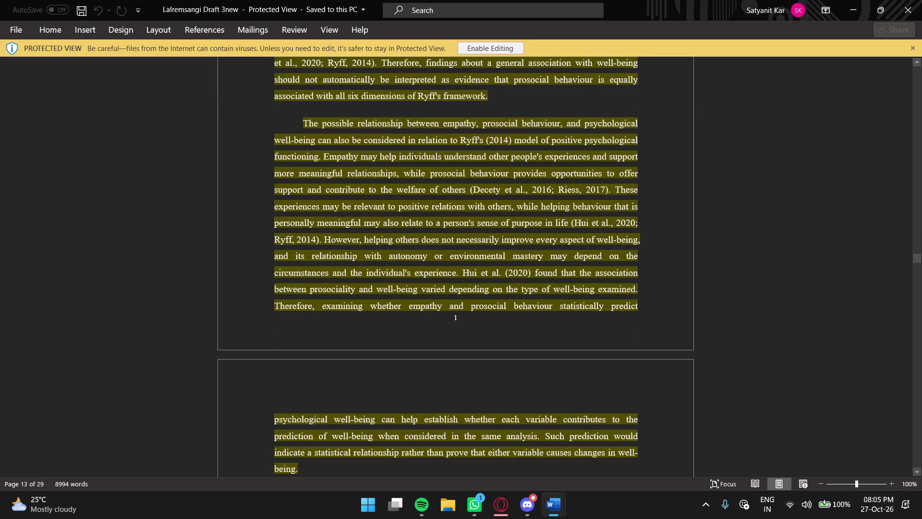
{"action": "scroll", "coordinate": [369, 324], "scroll_direction": "down", "scroll_amount": 8}
{"action": "scroll", "coordinate": [370, 325], "scroll_direction": "down", "scroll_amount": 16}
{"action": "scroll", "coordinate": [372, 326], "scroll_direction": "down", "scroll_amount": 9}
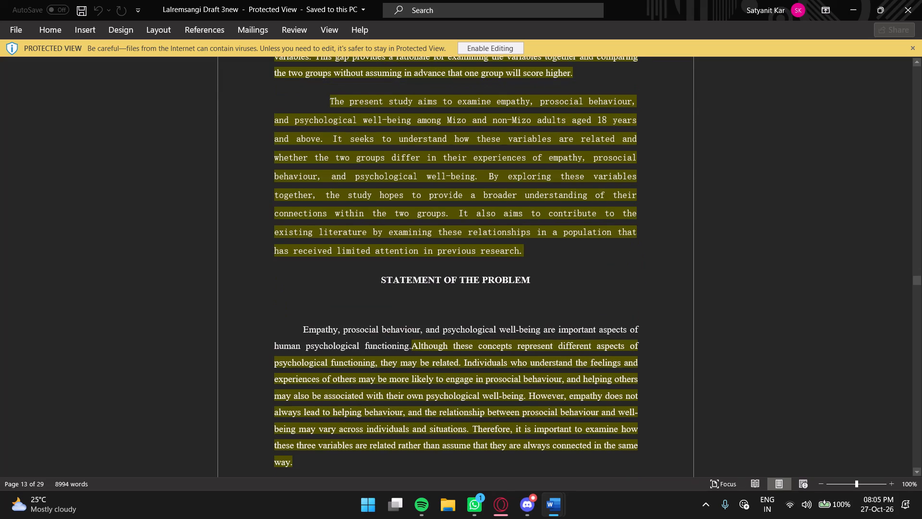
{"action": "scroll", "coordinate": [371, 321], "scroll_direction": "up", "scroll_amount": 5}
{"action": "left_click", "coordinate": [551, 256]}
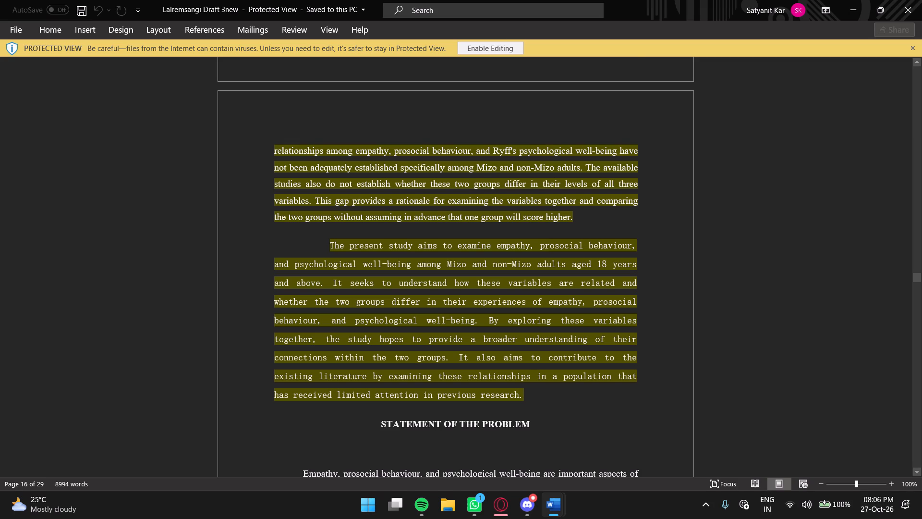
Look back through the Review of Literature from the present-study aims paragraph to its opening Prosocial Behaviour section.
{"action": "scroll", "coordinate": [555, 297], "scroll_direction": "up", "scroll_amount": 20}
{"action": "scroll", "coordinate": [555, 297], "scroll_direction": "up", "scroll_amount": 12}
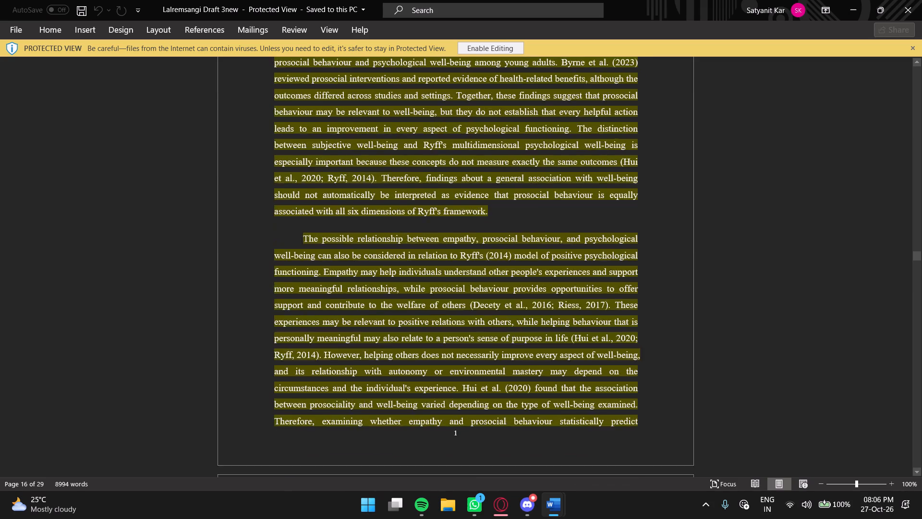
{"action": "scroll", "coordinate": [522, 301], "scroll_direction": "up", "scroll_amount": 20}
{"action": "scroll", "coordinate": [522, 301], "scroll_direction": "up", "scroll_amount": 9}
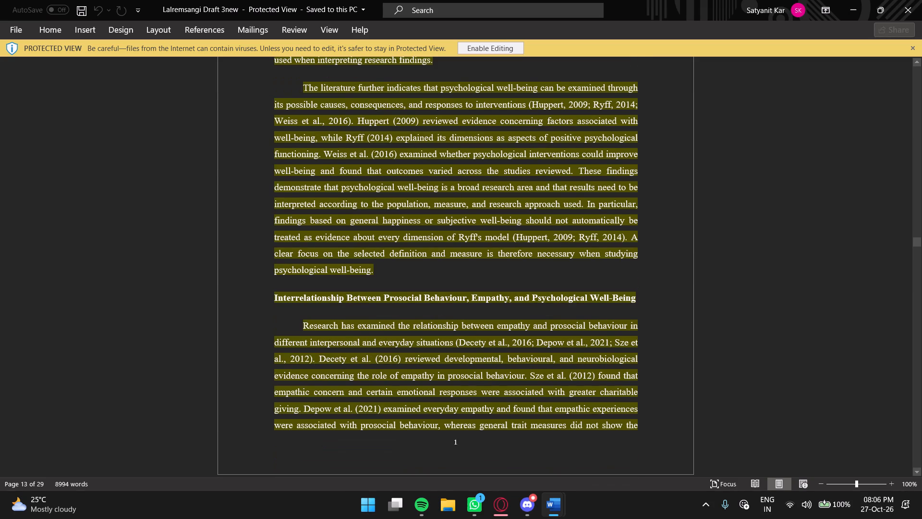
{"action": "scroll", "coordinate": [522, 301], "scroll_direction": "up", "scroll_amount": 20}
{"action": "scroll", "coordinate": [522, 301], "scroll_direction": "up", "scroll_amount": 11}
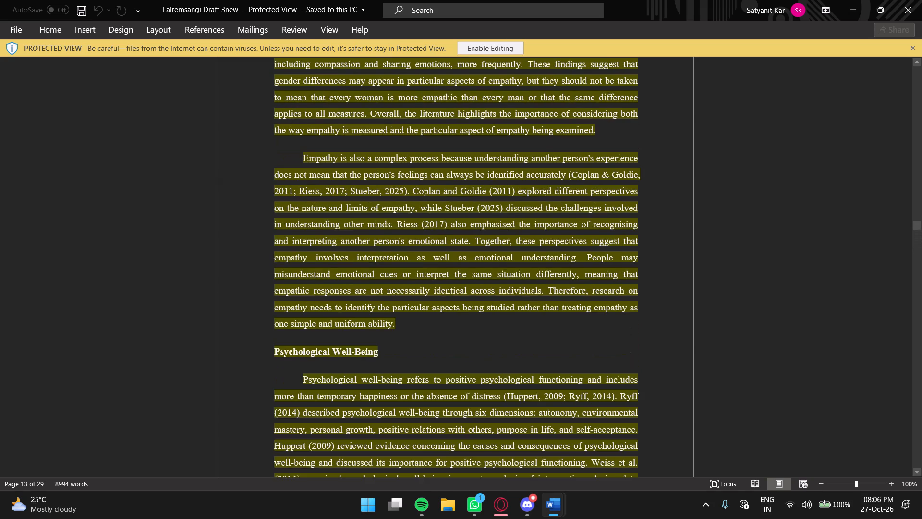
{"action": "scroll", "coordinate": [522, 301], "scroll_direction": "up", "scroll_amount": 20}
{"action": "scroll", "coordinate": [522, 301], "scroll_direction": "up", "scroll_amount": 2}
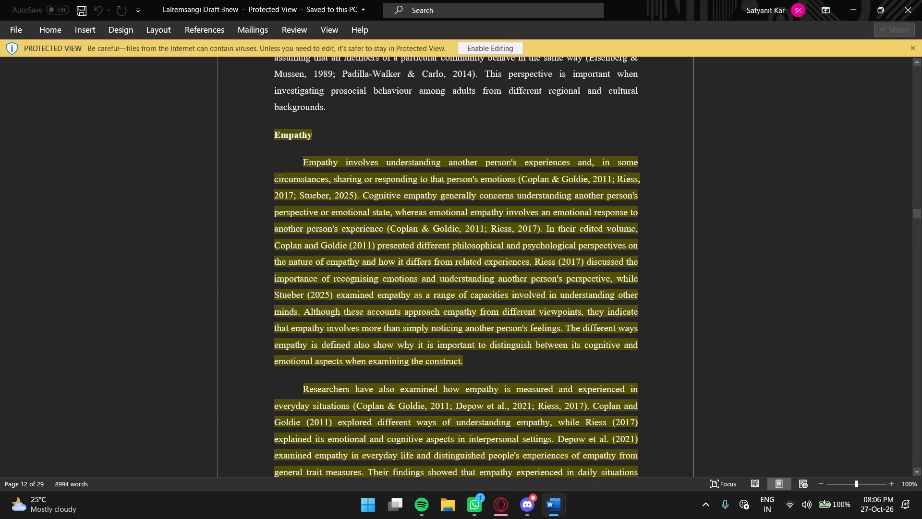
{"action": "scroll", "coordinate": [522, 301], "scroll_direction": "up", "scroll_amount": 2}
{"action": "scroll", "coordinate": [522, 301], "scroll_direction": "up", "scroll_amount": 20}
{"action": "scroll", "coordinate": [522, 301], "scroll_direction": "up", "scroll_amount": 5}
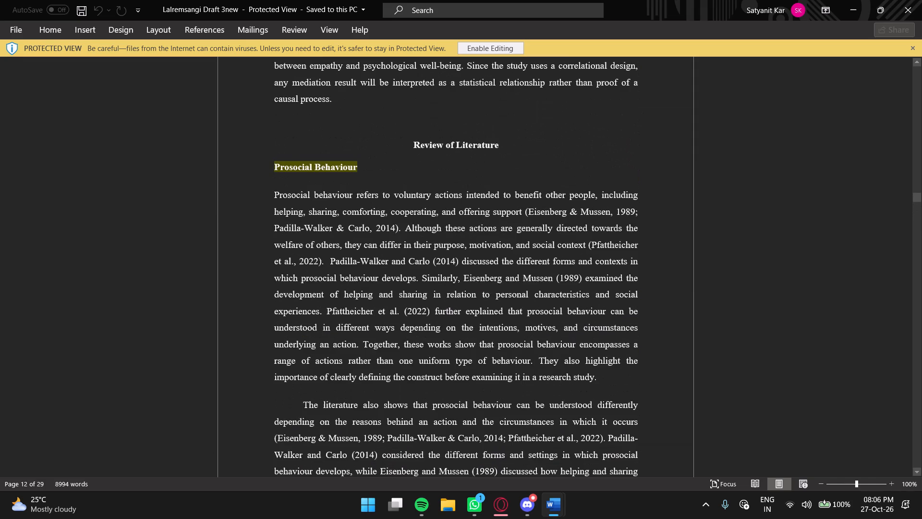
Look through the Review of Literature again, examining the present-study aims paragraph and the opening of the Statement of the Problem.
{"action": "scroll", "coordinate": [522, 301], "scroll_direction": "down", "scroll_amount": 20}
{"action": "scroll", "coordinate": [522, 301], "scroll_direction": "down", "scroll_amount": 20}
{"action": "scroll", "coordinate": [522, 301], "scroll_direction": "down", "scroll_amount": 2}
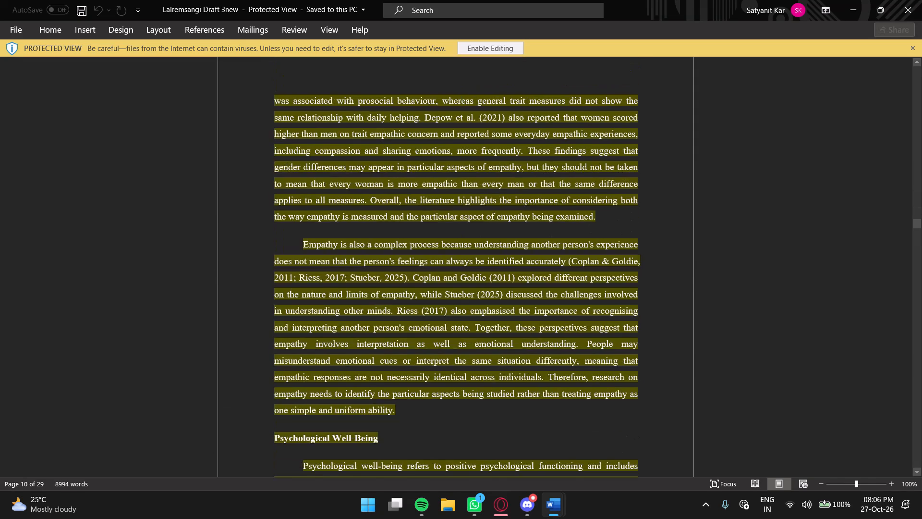
{"action": "scroll", "coordinate": [516, 387], "scroll_direction": "down", "scroll_amount": 20}
{"action": "scroll", "coordinate": [516, 387], "scroll_direction": "down", "scroll_amount": 20}
{"action": "scroll", "coordinate": [516, 387], "scroll_direction": "down", "scroll_amount": 13}
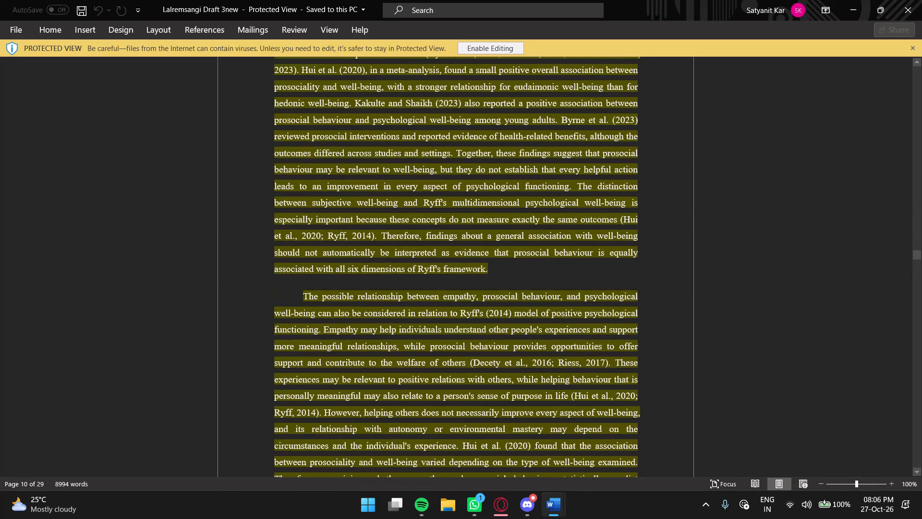
{"action": "scroll", "coordinate": [504, 410], "scroll_direction": "down", "scroll_amount": 19}
{"action": "scroll", "coordinate": [500, 417], "scroll_direction": "down", "scroll_amount": 17}
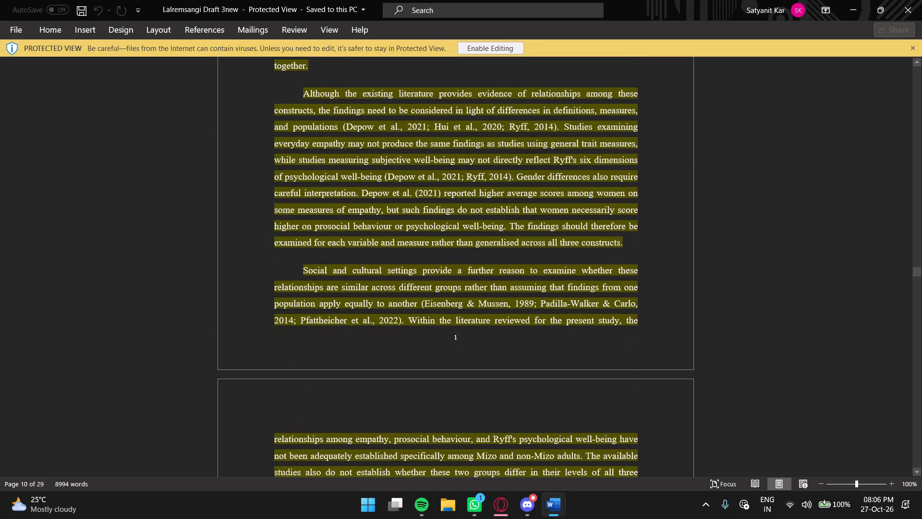
{"action": "scroll", "coordinate": [500, 417], "scroll_direction": "down", "scroll_amount": 13}
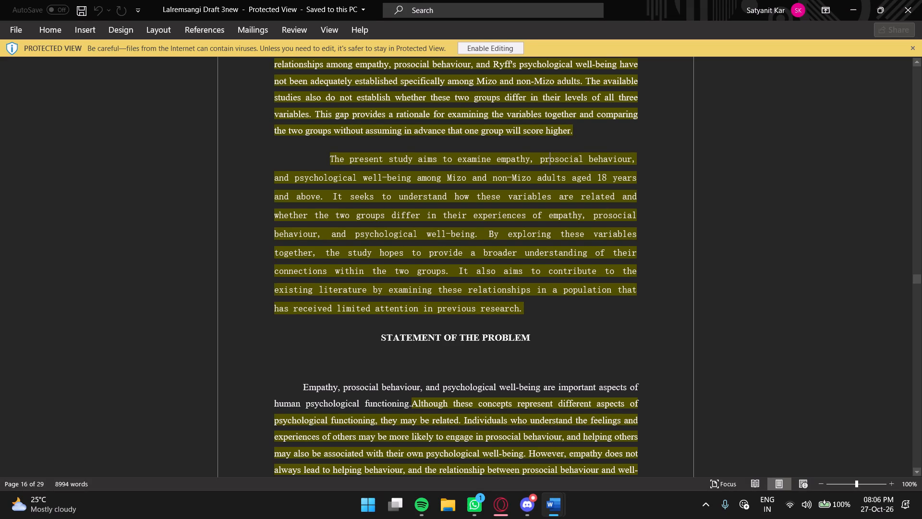
{"action": "left_click", "coordinate": [360, 227]}
{"action": "scroll", "coordinate": [502, 250], "scroll_direction": "down", "scroll_amount": 4}
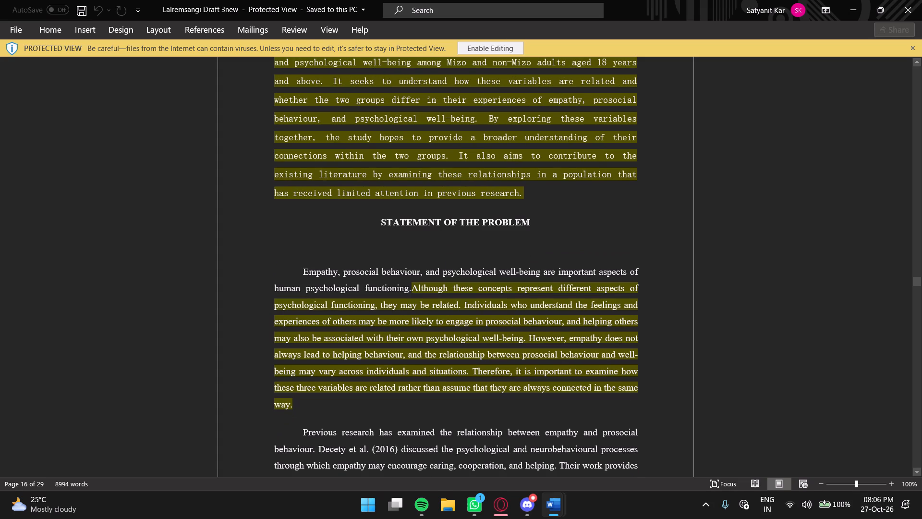
{"action": "scroll", "coordinate": [502, 250], "scroll_direction": "down", "scroll_amount": 5}
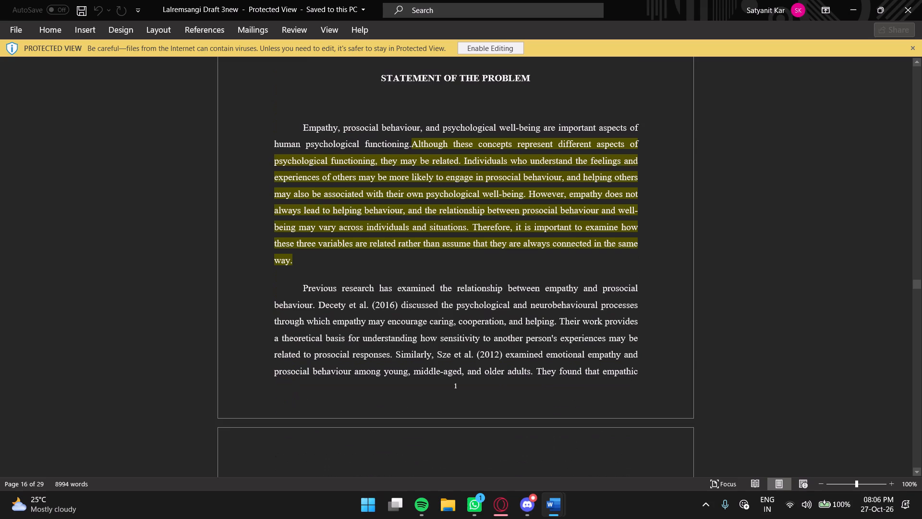
Look back from the Statement of the Problem through the highlighted literature sections to the Review of Literature heading.
{"action": "scroll", "coordinate": [510, 248], "scroll_direction": "up", "scroll_amount": 20}
{"action": "scroll", "coordinate": [510, 248], "scroll_direction": "up", "scroll_amount": 10}
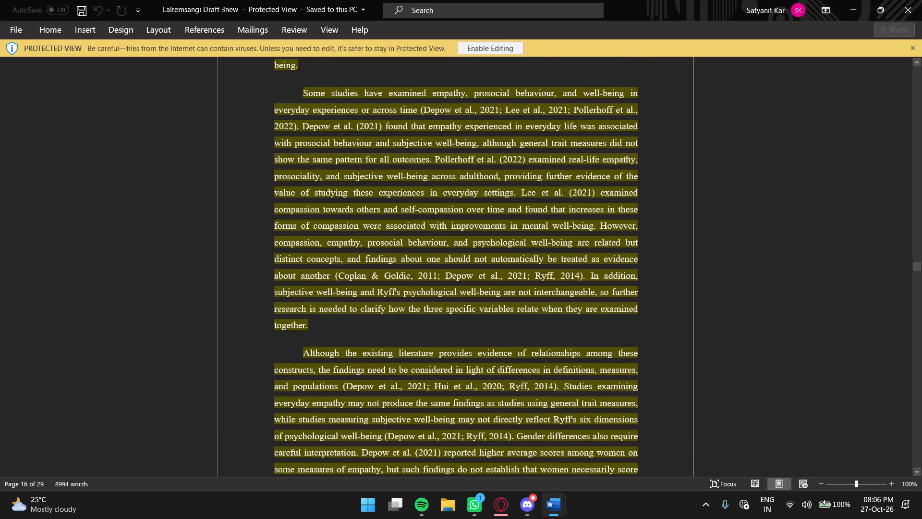
{"action": "scroll", "coordinate": [510, 248], "scroll_direction": "up", "scroll_amount": 20}
{"action": "scroll", "coordinate": [510, 248], "scroll_direction": "up", "scroll_amount": 13}
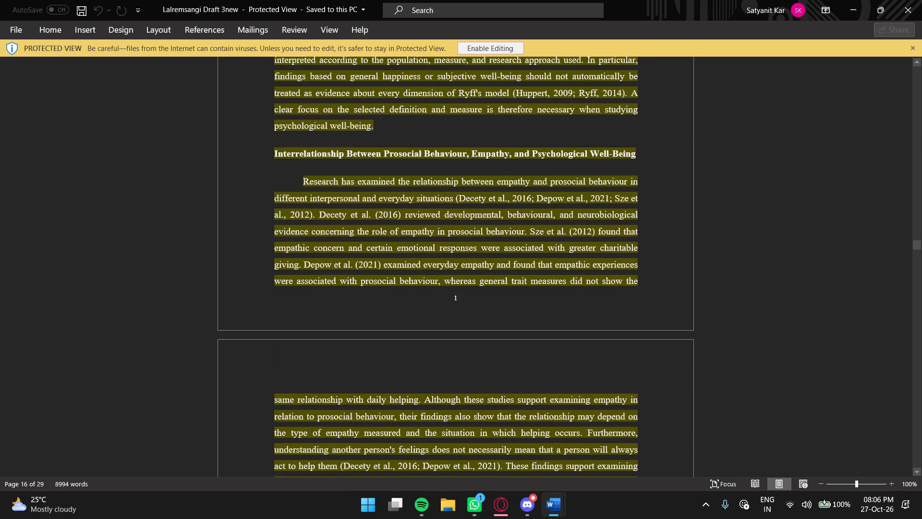
{"action": "scroll", "coordinate": [510, 248], "scroll_direction": "up", "scroll_amount": 20}
{"action": "scroll", "coordinate": [510, 248], "scroll_direction": "up", "scroll_amount": 13}
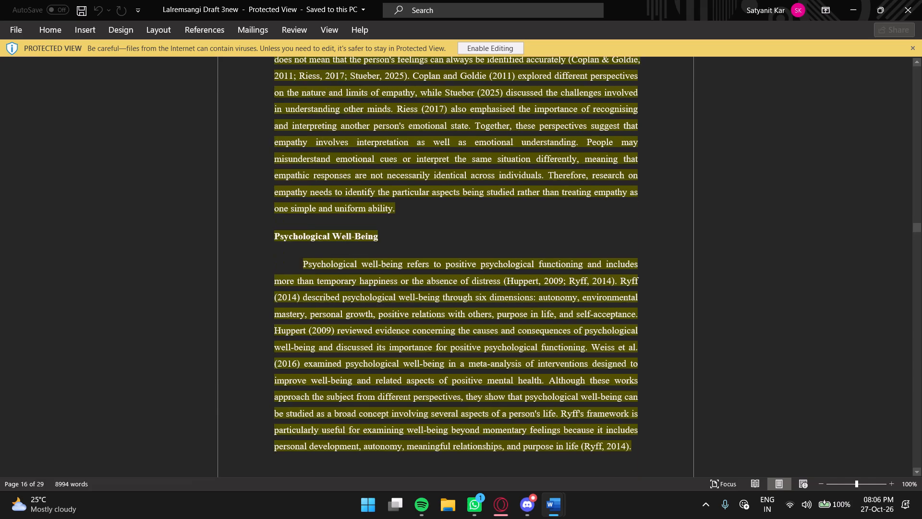
{"action": "scroll", "coordinate": [510, 248], "scroll_direction": "up", "scroll_amount": 11}
{"action": "scroll", "coordinate": [510, 248], "scroll_direction": "up", "scroll_amount": 18}
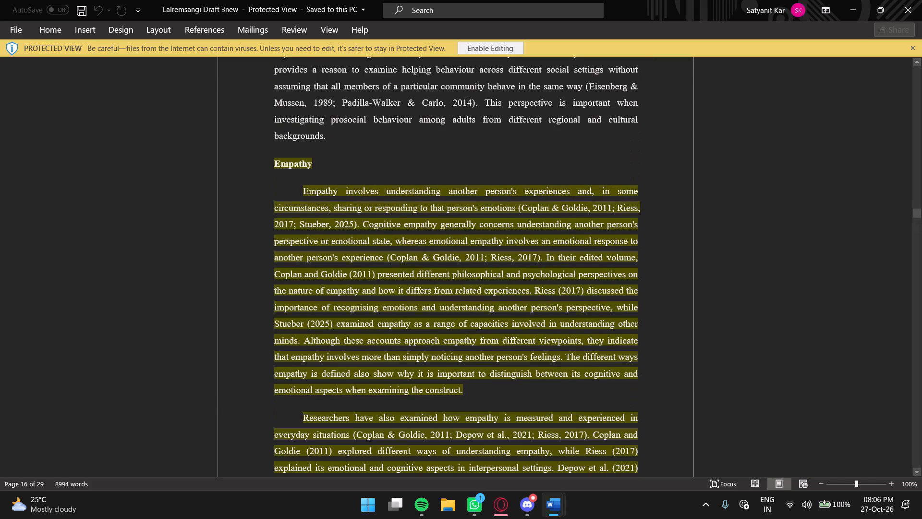
{"action": "scroll", "coordinate": [510, 248], "scroll_direction": "up", "scroll_amount": 18}
{"action": "scroll", "coordinate": [510, 248], "scroll_direction": "up", "scroll_amount": 8}
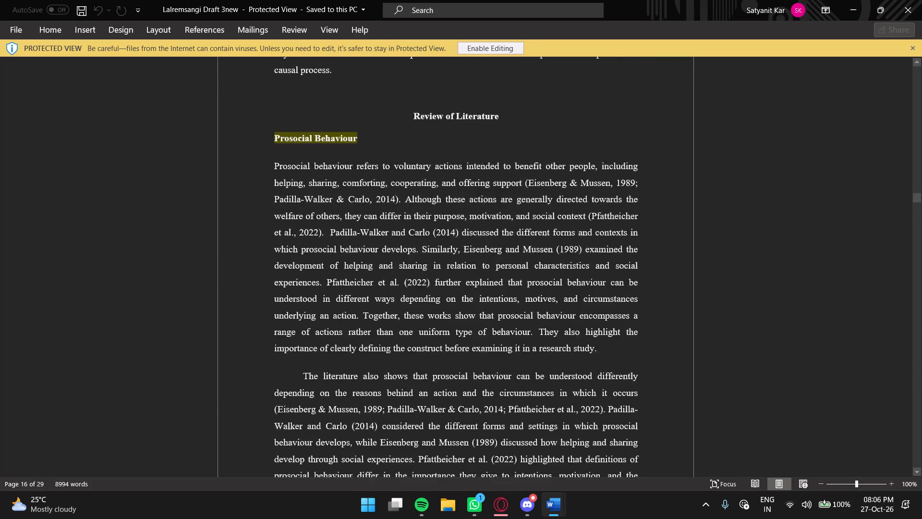
Look back through the Theoretical and Conceptual Framework to its heading and examine the Prosocial Behaviour section there.
{"action": "scroll", "coordinate": [510, 248], "scroll_direction": "up", "scroll_amount": 17}
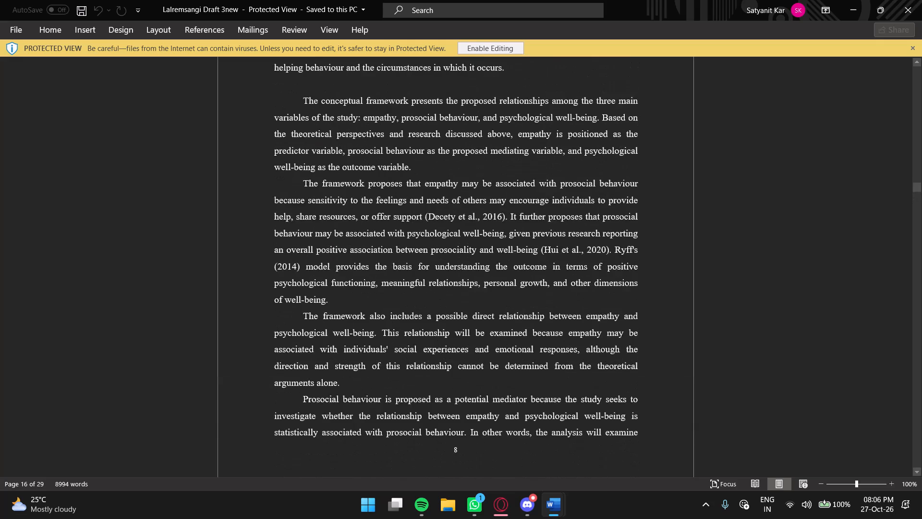
{"action": "scroll", "coordinate": [510, 248], "scroll_direction": "up", "scroll_amount": 13}
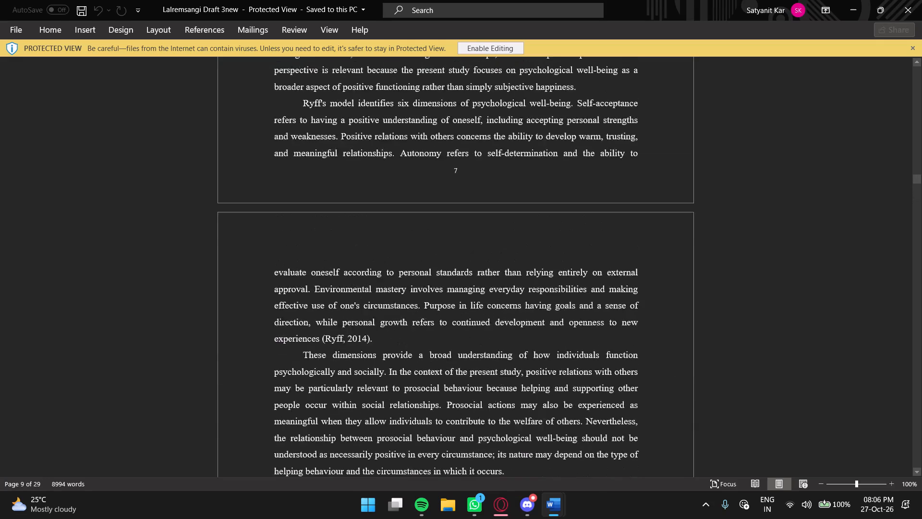
{"action": "scroll", "coordinate": [510, 248], "scroll_direction": "up", "scroll_amount": 10}
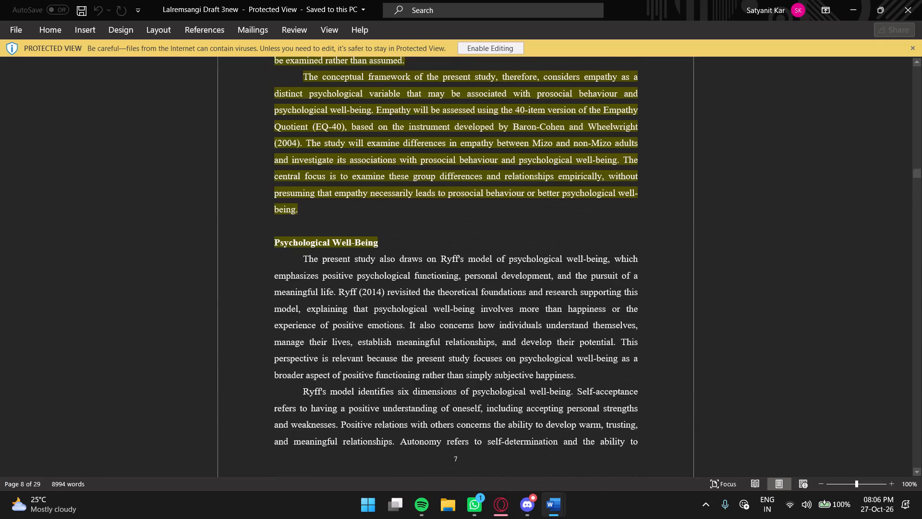
{"action": "scroll", "coordinate": [510, 248], "scroll_direction": "up", "scroll_amount": 6}
{"action": "scroll", "coordinate": [510, 248], "scroll_direction": "up", "scroll_amount": 17}
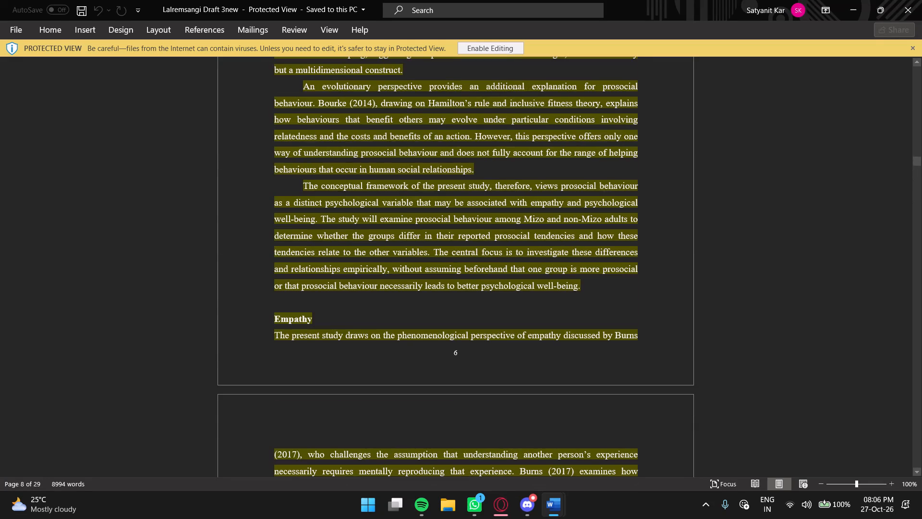
{"action": "scroll", "coordinate": [510, 248], "scroll_direction": "up", "scroll_amount": 5}
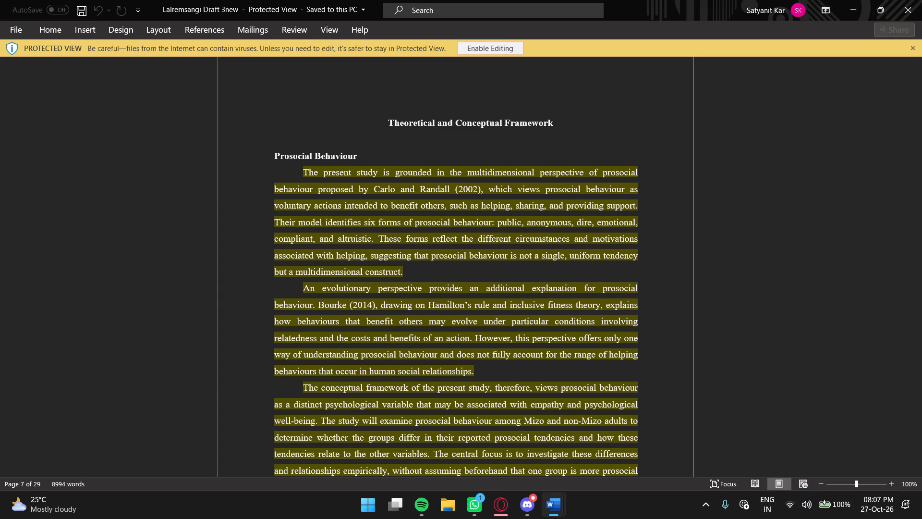
Look through the Theoretical and Conceptual Framework and on into the Review of Literature, as far as its Psychological Well-Being section.
{"action": "scroll", "coordinate": [542, 272], "scroll_direction": "down", "scroll_amount": 5}
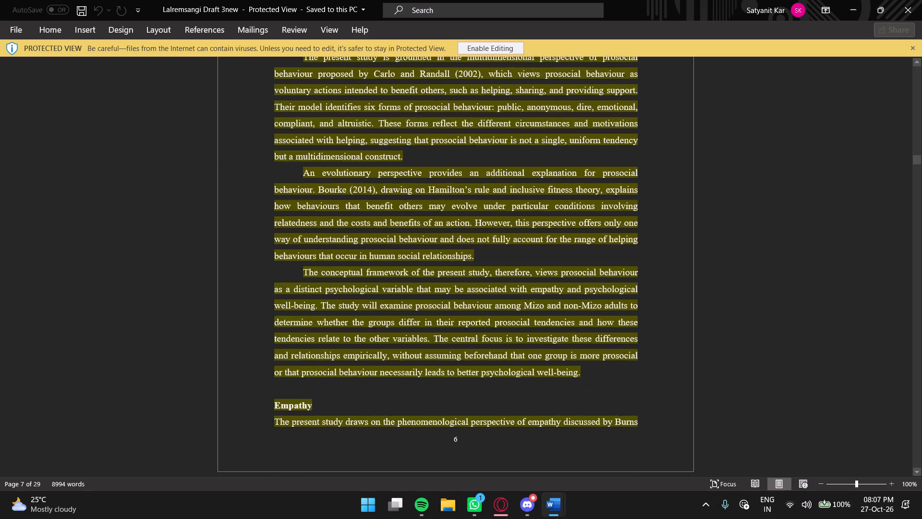
{"action": "scroll", "coordinate": [548, 285], "scroll_direction": "down", "scroll_amount": 3}
{"action": "left_click_drag", "start_coordinate": [919, 159], "coordinate": [908, 180]}
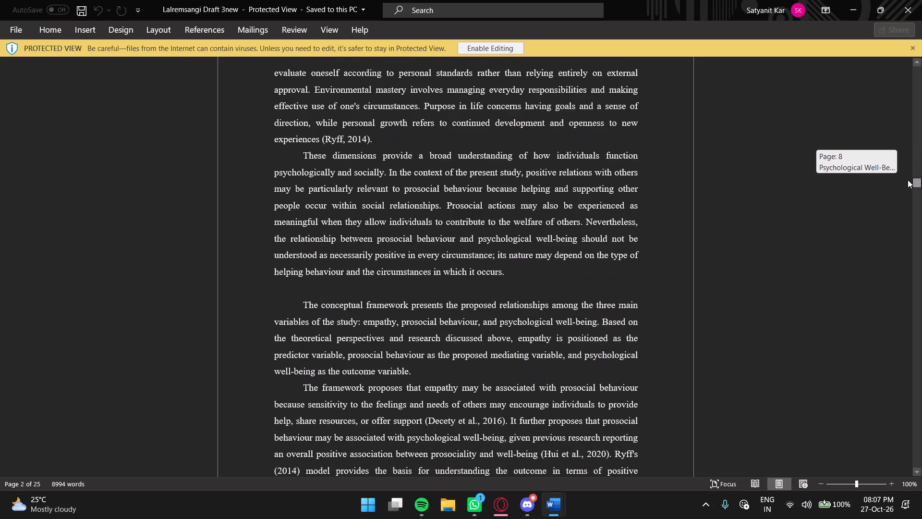
{"action": "left_click_drag", "start_coordinate": [908, 180], "coordinate": [912, 187]}
{"action": "scroll", "coordinate": [496, 229], "scroll_direction": "down", "scroll_amount": 13}
{"action": "scroll", "coordinate": [500, 243], "scroll_direction": "down", "scroll_amount": 10}
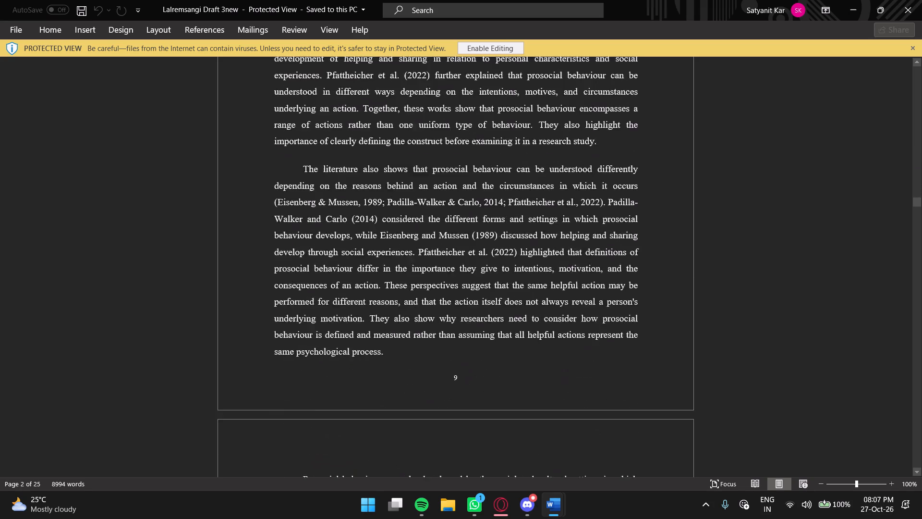
{"action": "scroll", "coordinate": [500, 247], "scroll_direction": "down", "scroll_amount": 19}
{"action": "scroll", "coordinate": [487, 270], "scroll_direction": "down", "scroll_amount": 6}
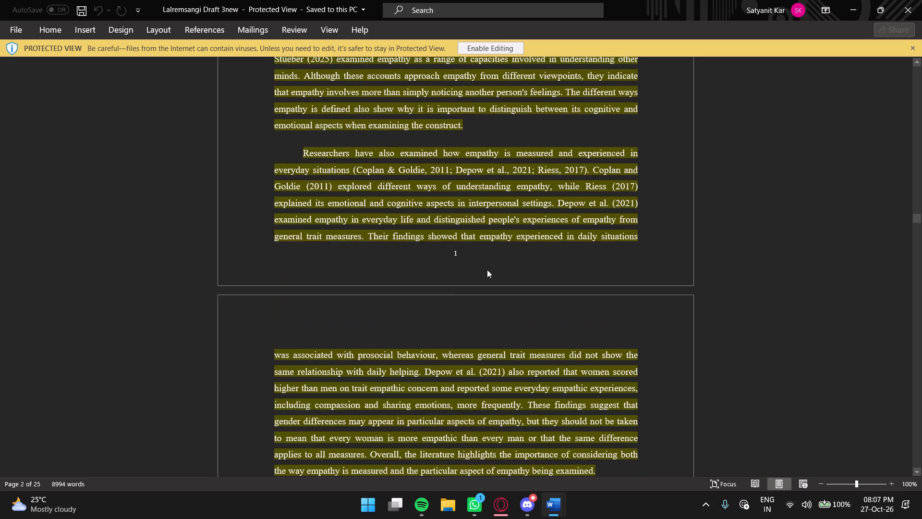
{"action": "scroll", "coordinate": [487, 270], "scroll_direction": "down", "scroll_amount": 20}
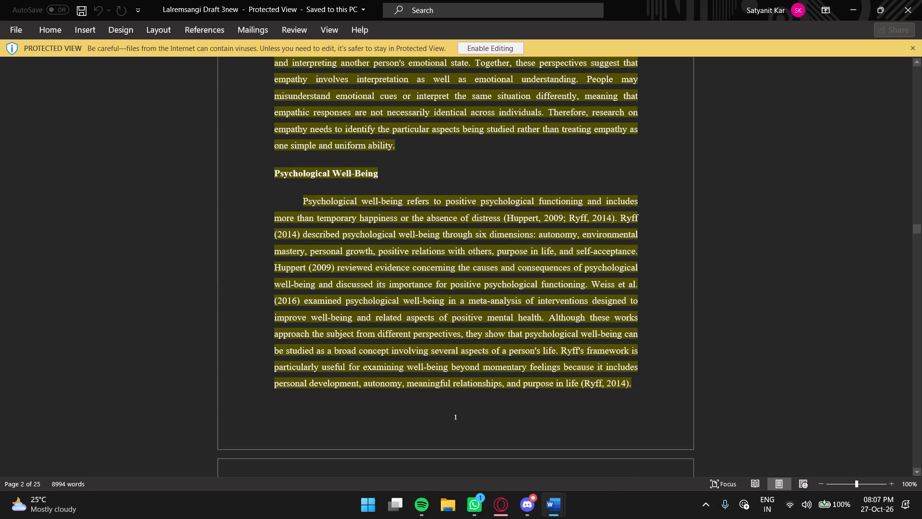
Look through the rest of the Review of Literature, from Psychological Well-Being and the Interrelationship section to the present-study aims paragraph.
{"action": "scroll", "coordinate": [487, 270], "scroll_direction": "down", "scroll_amount": 14}
{"action": "scroll", "coordinate": [487, 270], "scroll_direction": "down", "scroll_amount": 9}
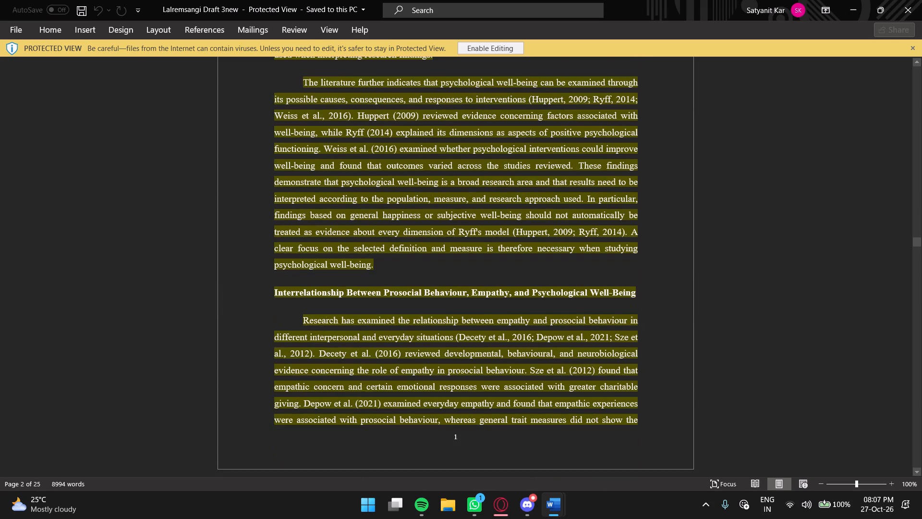
{"action": "scroll", "coordinate": [487, 270], "scroll_direction": "down", "scroll_amount": 18}
{"action": "scroll", "coordinate": [486, 271], "scroll_direction": "down", "scroll_amount": 5}
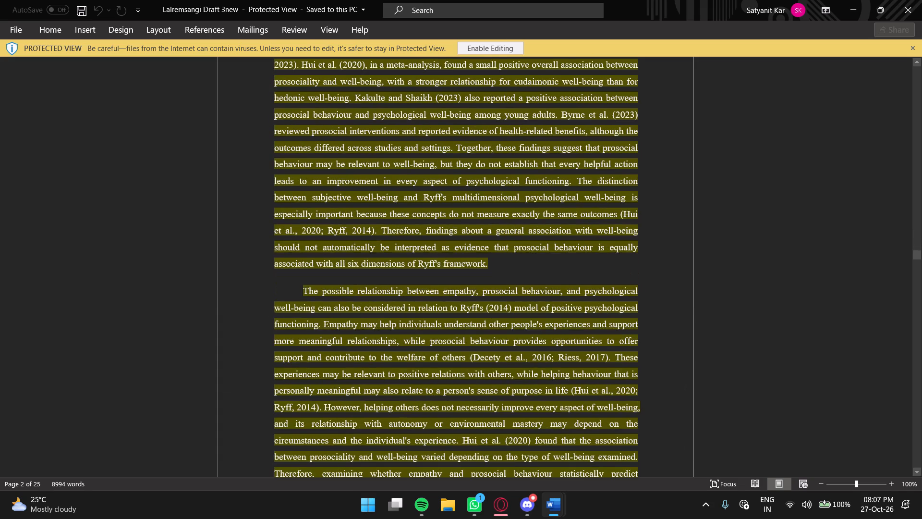
{"action": "scroll", "coordinate": [486, 271], "scroll_direction": "down", "scroll_amount": 20}
{"action": "scroll", "coordinate": [486, 271], "scroll_direction": "down", "scroll_amount": 1}
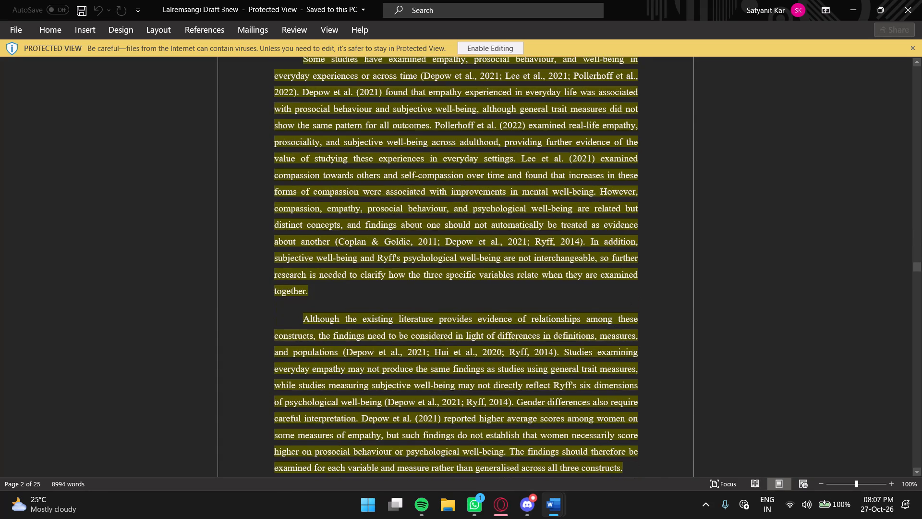
{"action": "scroll", "coordinate": [486, 271], "scroll_direction": "down", "scroll_amount": 15}
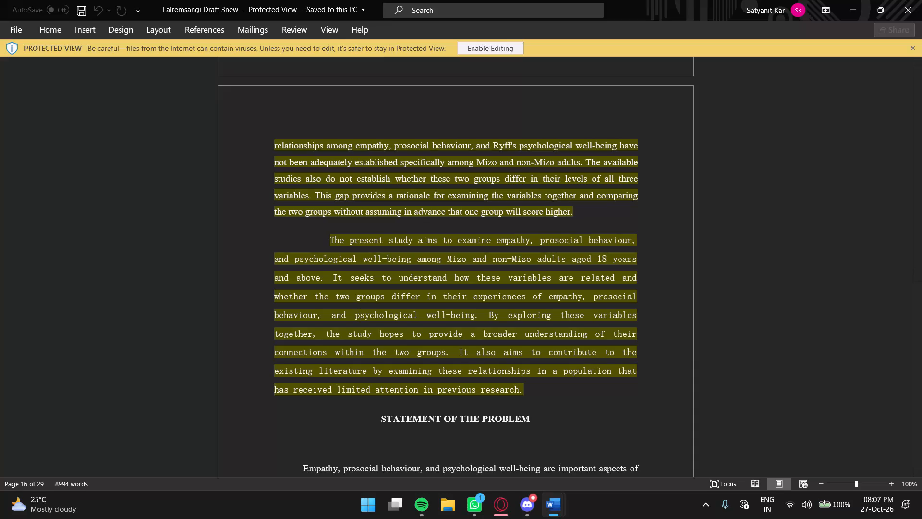
Examine the Statement of the Problem, comparing its highlighted and unhighlighted passages, and return to its opening paragraph.
{"action": "scroll", "coordinate": [446, 180], "scroll_direction": "down", "scroll_amount": 7}
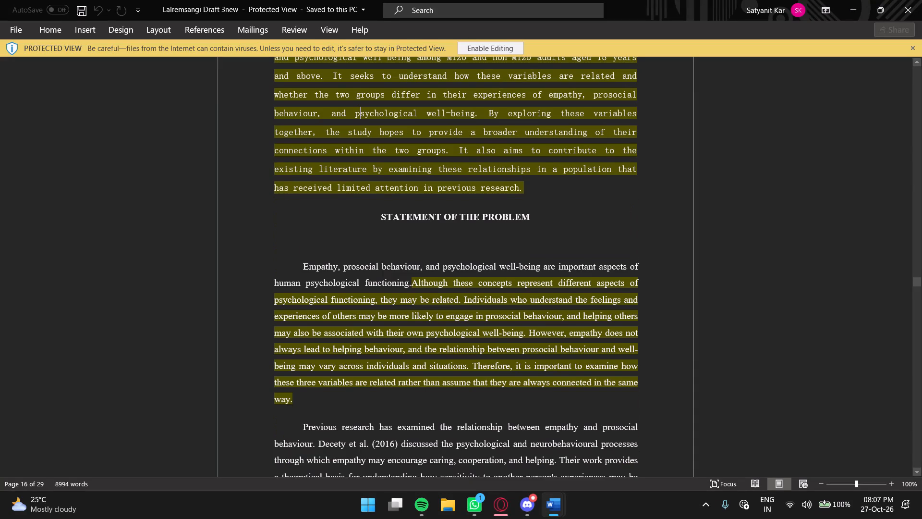
{"action": "scroll", "coordinate": [473, 245], "scroll_direction": "down", "scroll_amount": 3}
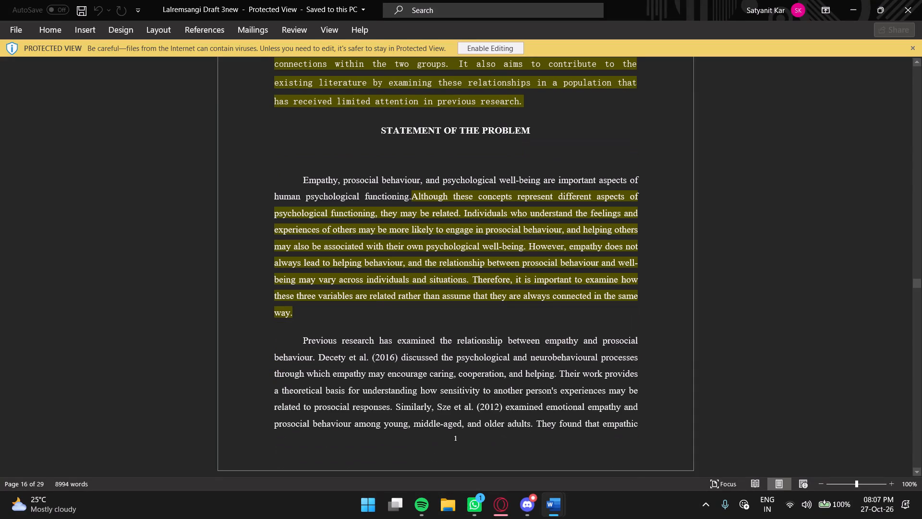
{"action": "left_click", "coordinate": [411, 198]}
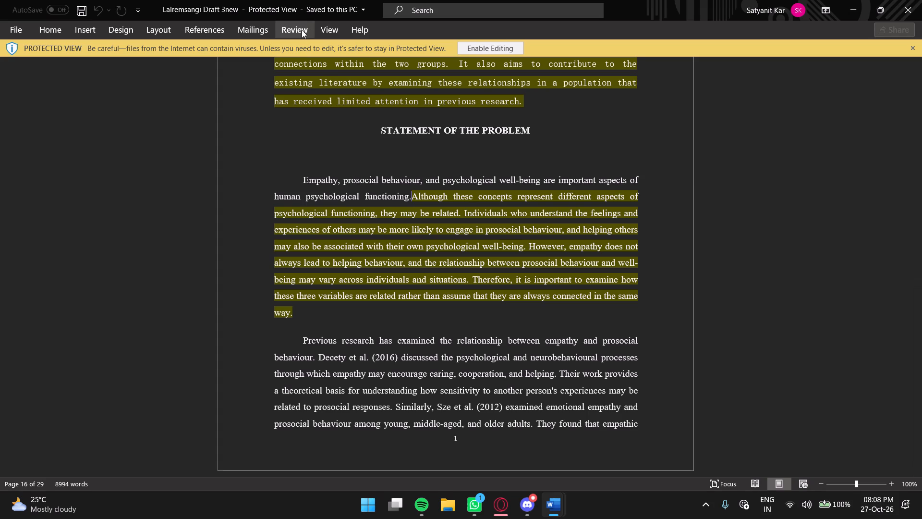
{"action": "scroll", "coordinate": [485, 289], "scroll_direction": "down", "scroll_amount": 15}
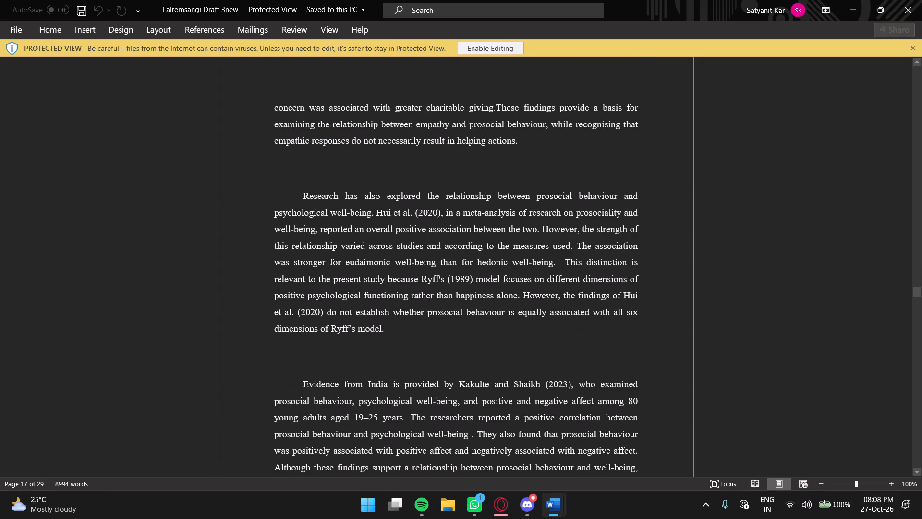
{"action": "scroll", "coordinate": [469, 245], "scroll_direction": "down", "scroll_amount": 13}
{"action": "scroll", "coordinate": [345, 189], "scroll_direction": "down", "scroll_amount": 6}
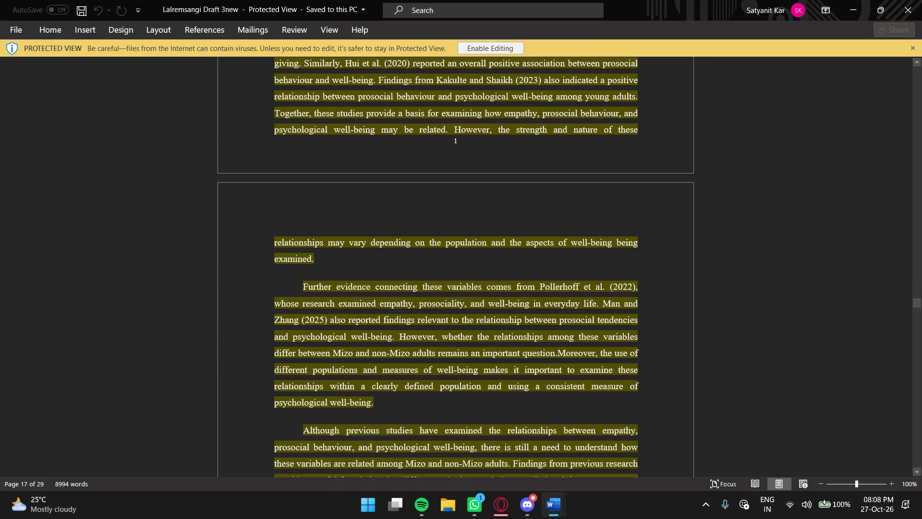
{"action": "scroll", "coordinate": [402, 260], "scroll_direction": "up", "scroll_amount": 20}
{"action": "scroll", "coordinate": [402, 260], "scroll_direction": "up", "scroll_amount": 14}
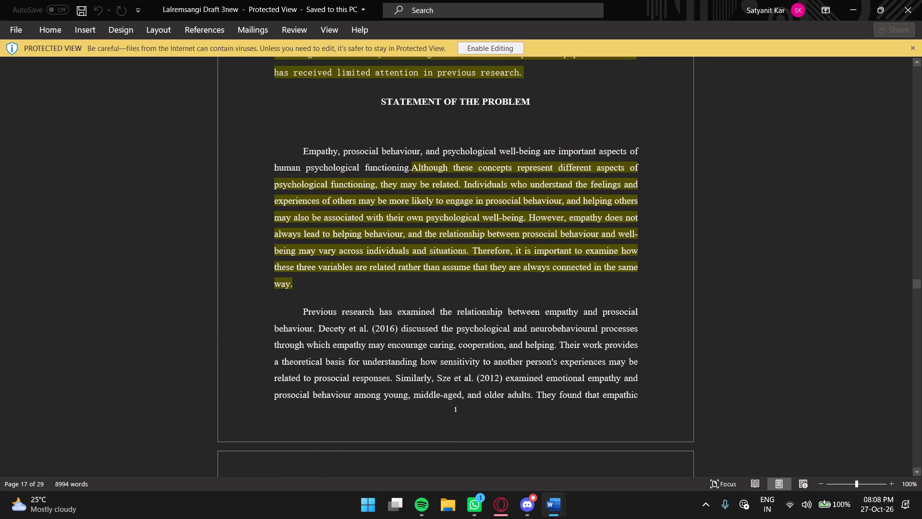
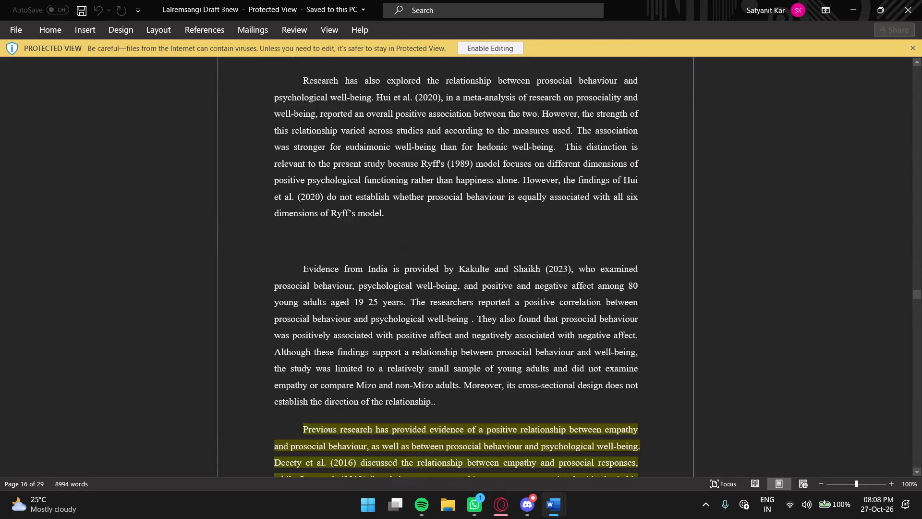
Look through the rest of the proposal, from the Statement of the Problem past Operational Definitions, Objectives and Design of the Study to the measures' descriptions.
{"action": "scroll", "coordinate": [467, 241], "scroll_direction": "down", "scroll_amount": 20}
{"action": "scroll", "coordinate": [467, 241], "scroll_direction": "down", "scroll_amount": 15}
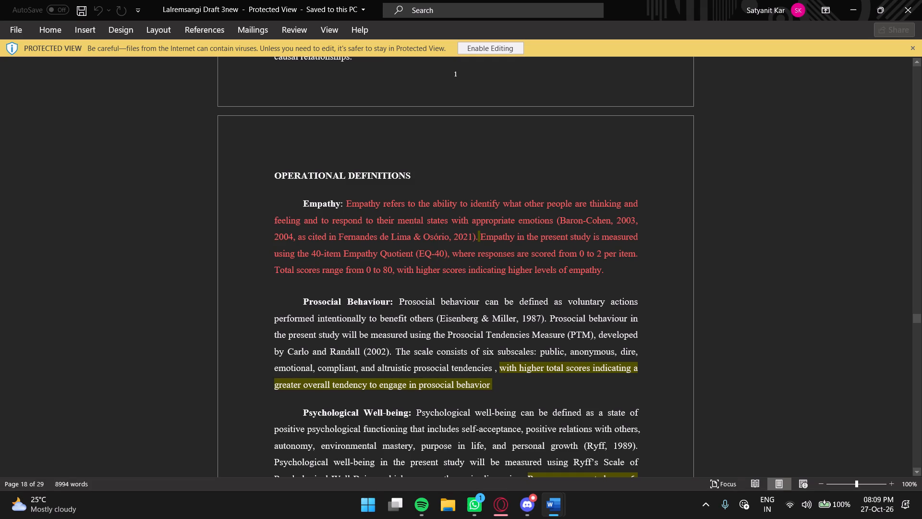
{"action": "scroll", "coordinate": [450, 237], "scroll_direction": "down", "scroll_amount": 3}
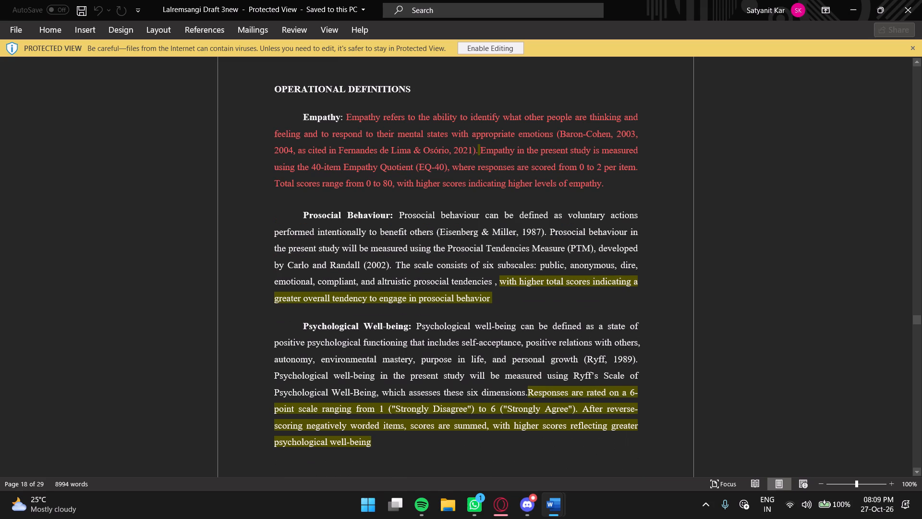
{"action": "scroll", "coordinate": [453, 238], "scroll_direction": "down", "scroll_amount": 5}
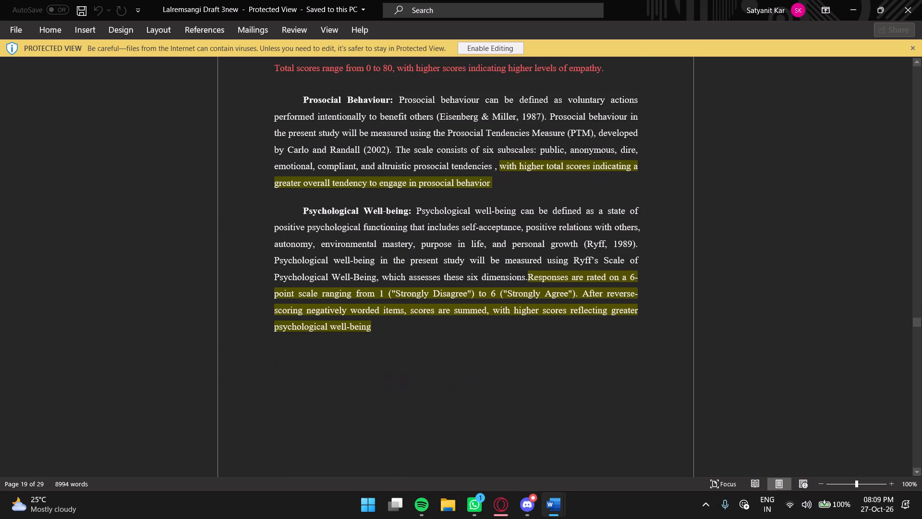
{"action": "scroll", "coordinate": [453, 239], "scroll_direction": "down", "scroll_amount": 7}
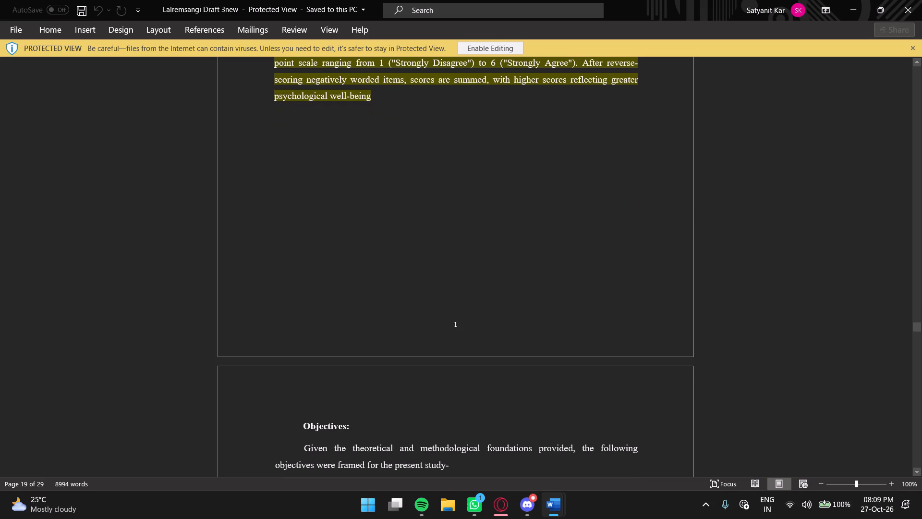
{"action": "scroll", "coordinate": [449, 237], "scroll_direction": "down", "scroll_amount": 7}
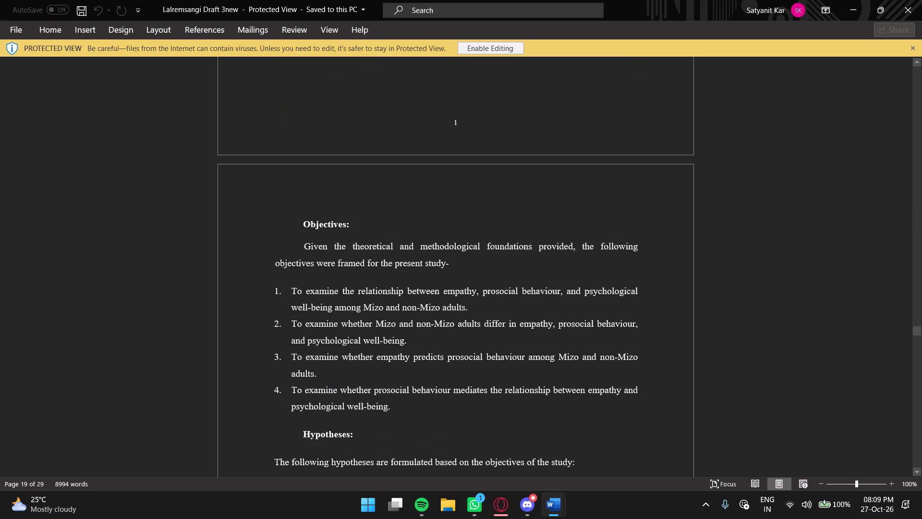
{"action": "scroll", "coordinate": [449, 237], "scroll_direction": "down", "scroll_amount": 17}
{"action": "scroll", "coordinate": [449, 237], "scroll_direction": "down", "scroll_amount": 14}
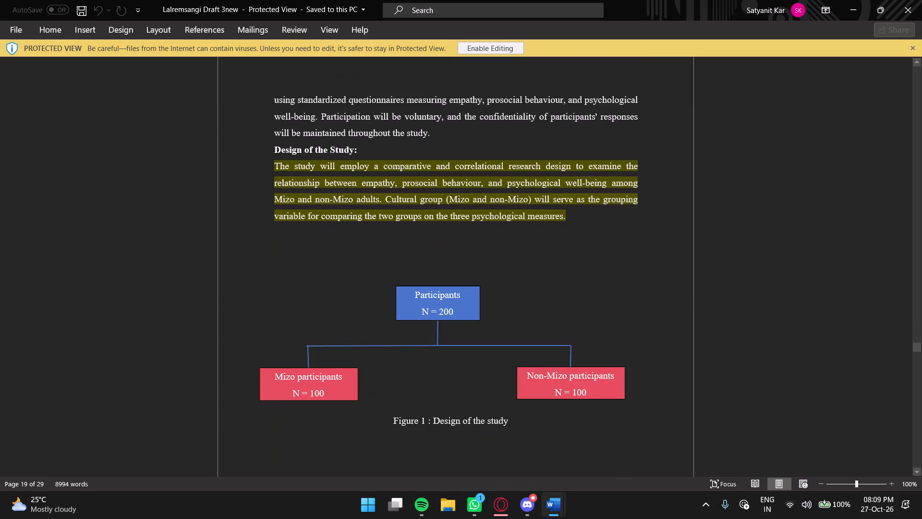
{"action": "scroll", "coordinate": [449, 237], "scroll_direction": "down", "scroll_amount": 15}
{"action": "scroll", "coordinate": [448, 240], "scroll_direction": "down", "scroll_amount": 9}
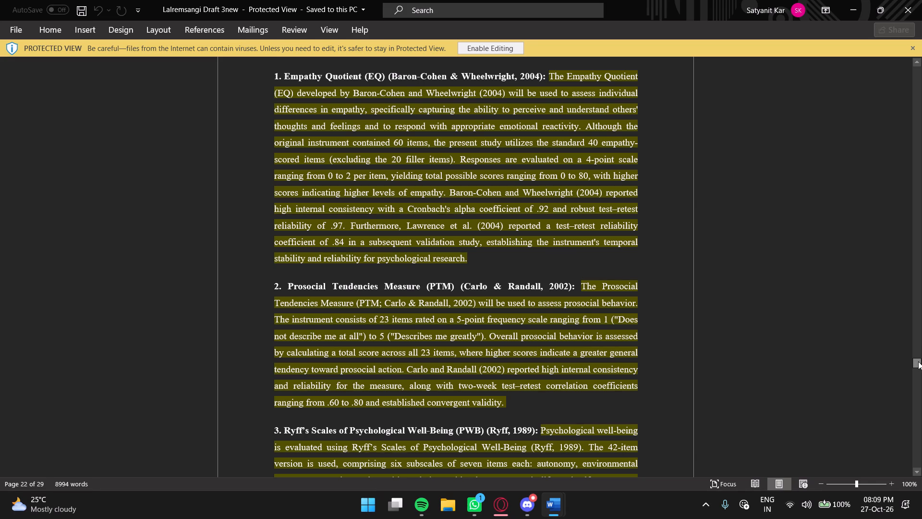
Return to the title page of the Draft 3new proposal and close that document.
{"action": "left_click_drag", "start_coordinate": [918, 361], "coordinate": [921, 55]}
{"action": "scroll", "coordinate": [509, 157], "scroll_direction": "up", "scroll_amount": 2}
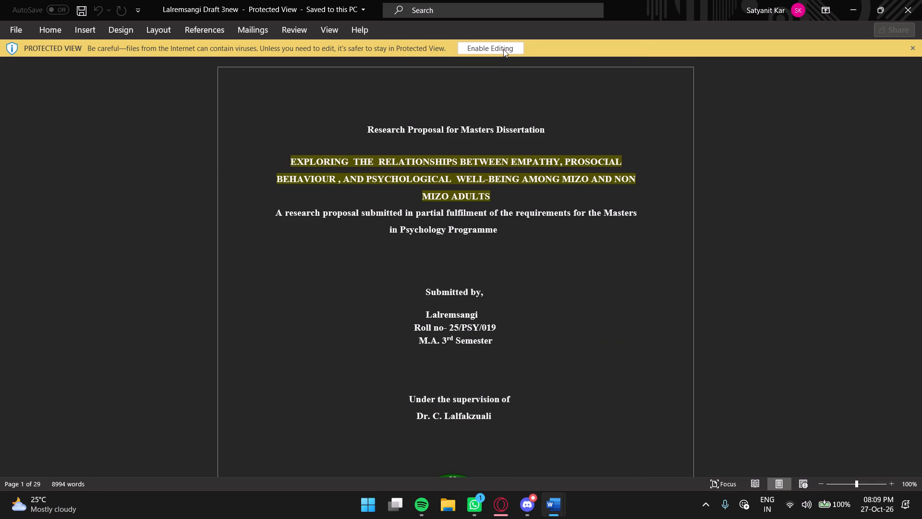
{"action": "left_click", "coordinate": [913, 6]}
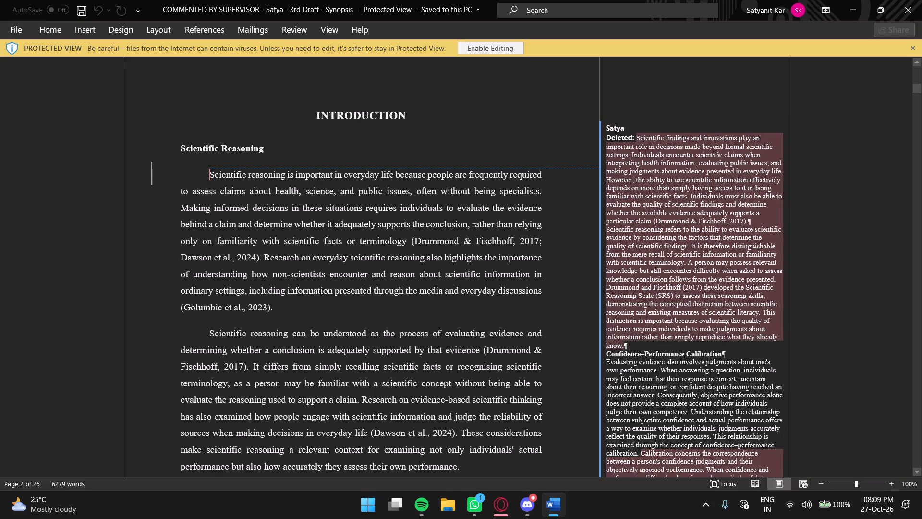
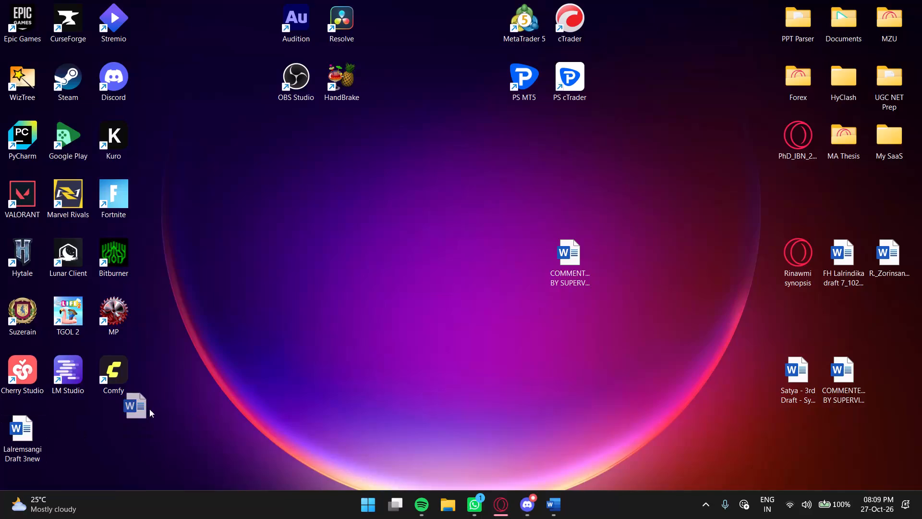
Move the Draft 3new file toward the middle of the desktop and open it in Word.
{"action": "left_click_drag", "start_coordinate": [332, 306], "coordinate": [365, 327]}
{"action": "double_click", "coordinate": [344, 193]}
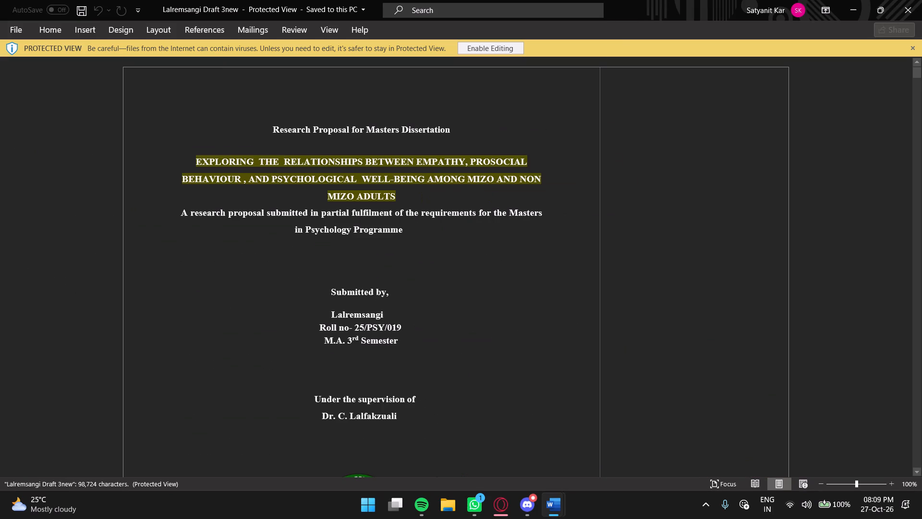
Set the tracked-changes display to No Markup and enable editing of the protected Draft 3new document.
{"action": "scroll", "coordinate": [613, 193], "scroll_direction": "down", "scroll_amount": 20}
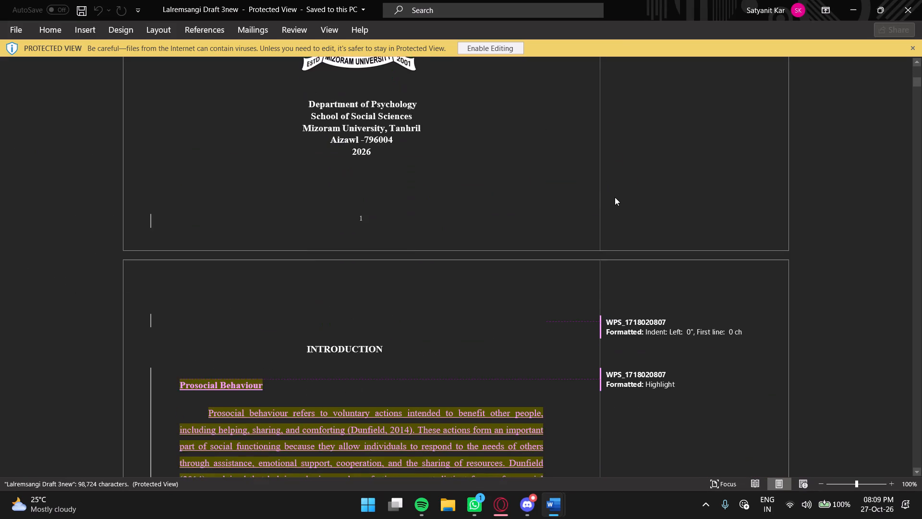
{"action": "scroll", "coordinate": [366, 157], "scroll_direction": "up", "scroll_amount": 20}
{"action": "scroll", "coordinate": [366, 157], "scroll_direction": "up", "scroll_amount": 3}
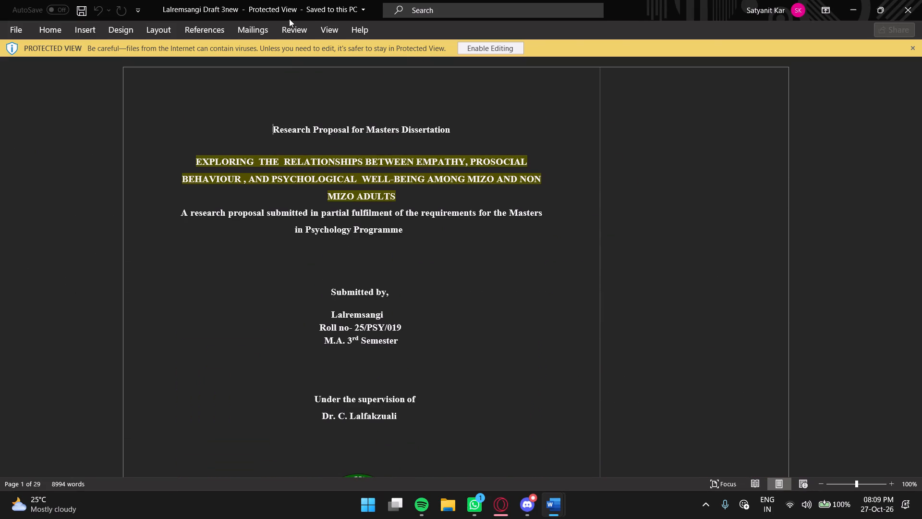
{"action": "left_click", "coordinate": [296, 33]}
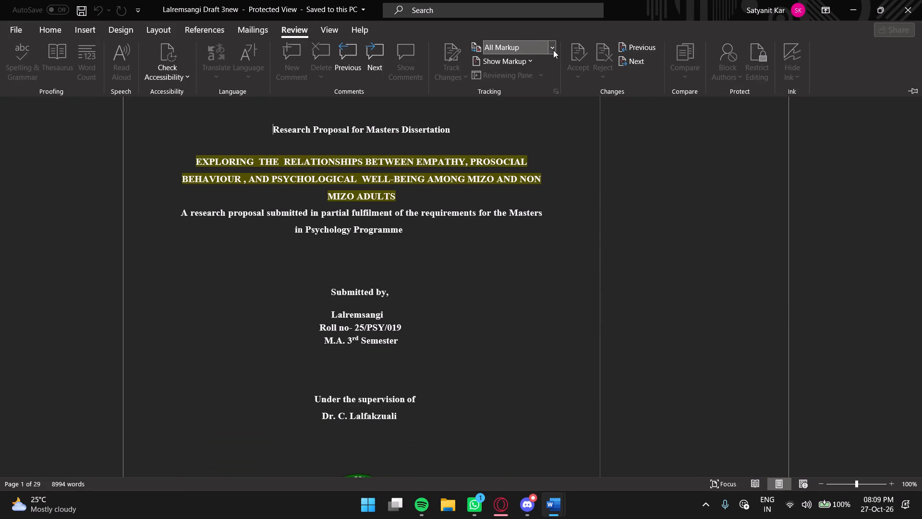
{"action": "left_click", "coordinate": [553, 50]}
{"action": "left_click", "coordinate": [523, 89]}
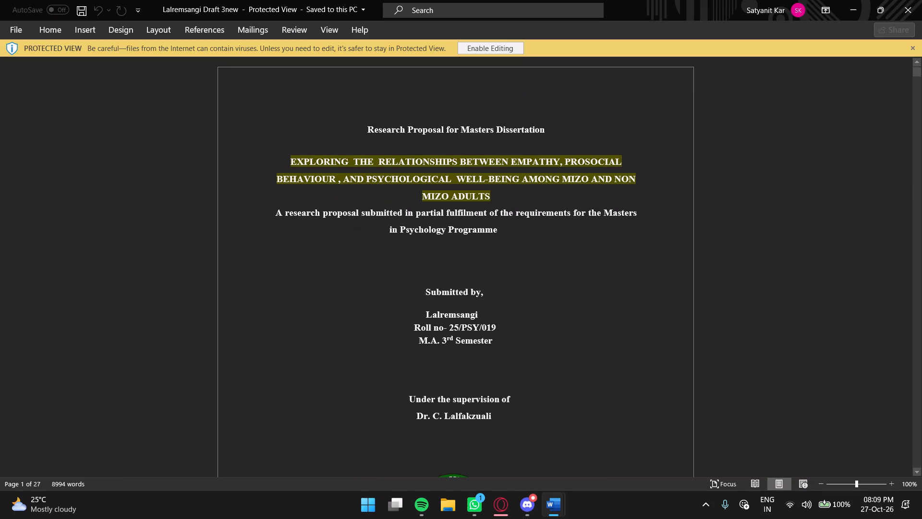
{"action": "left_click", "coordinate": [492, 50]}
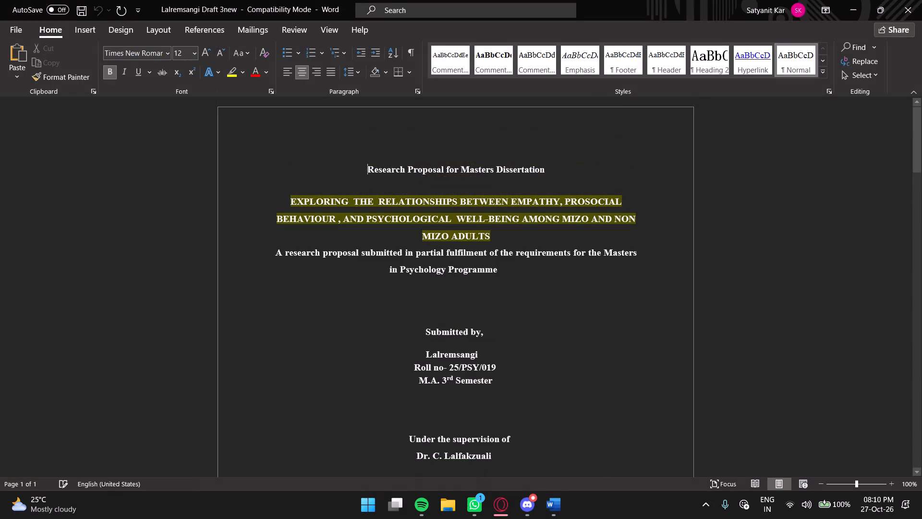
Add the missing apostrophe on the title page so the top line reads "Research Proposal for Master's Dissertation".
{"action": "left_click", "coordinate": [410, 203]}
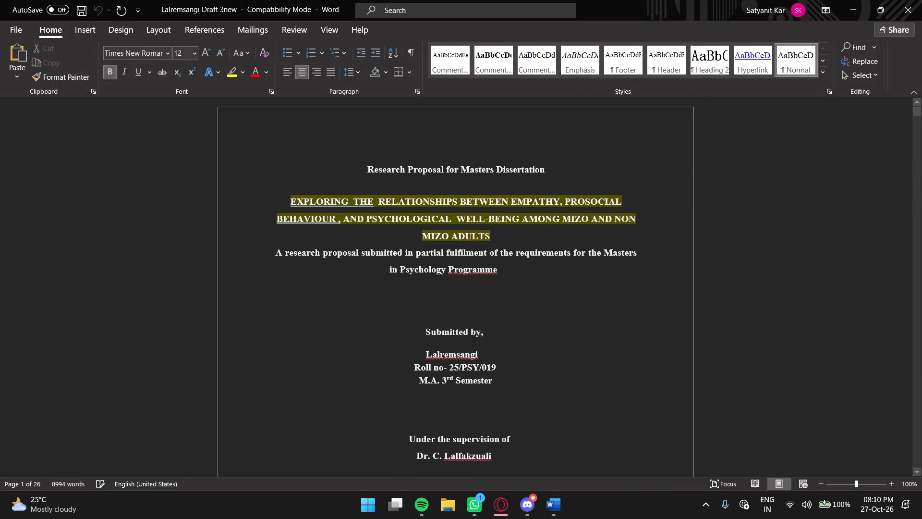
{"action": "scroll", "coordinate": [430, 218], "scroll_direction": "down", "scroll_amount": 2}
{"action": "scroll", "coordinate": [434, 223], "scroll_direction": "up", "scroll_amount": 2}
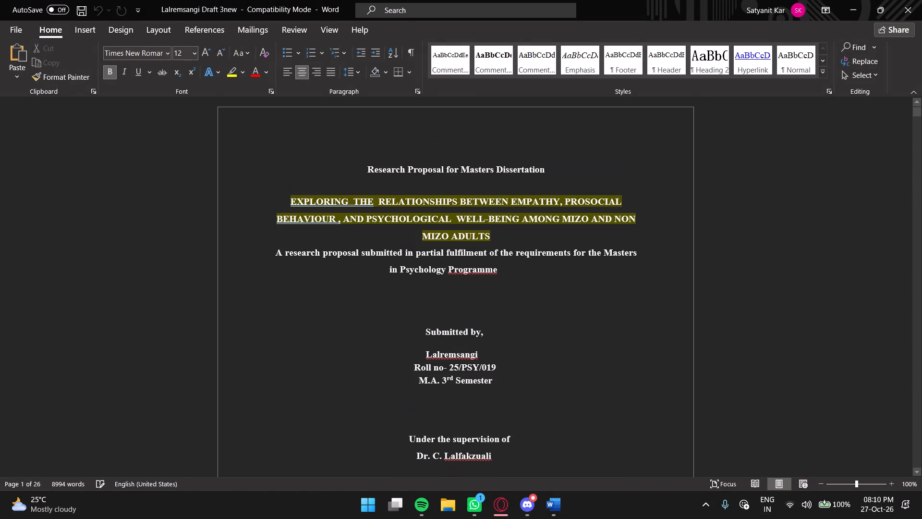
{"action": "left_click", "coordinate": [491, 171]}
{"action": "key", "text": "apostrophe"}
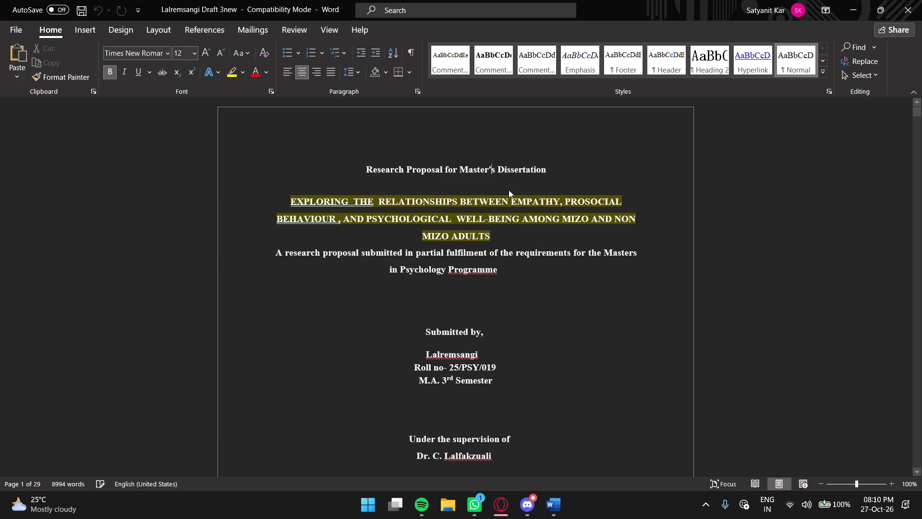
Shift the Mizoram University logo on the title page slightly to the right to centre it above the department lines.
{"action": "scroll", "coordinate": [525, 258], "scroll_direction": "down", "scroll_amount": 4}
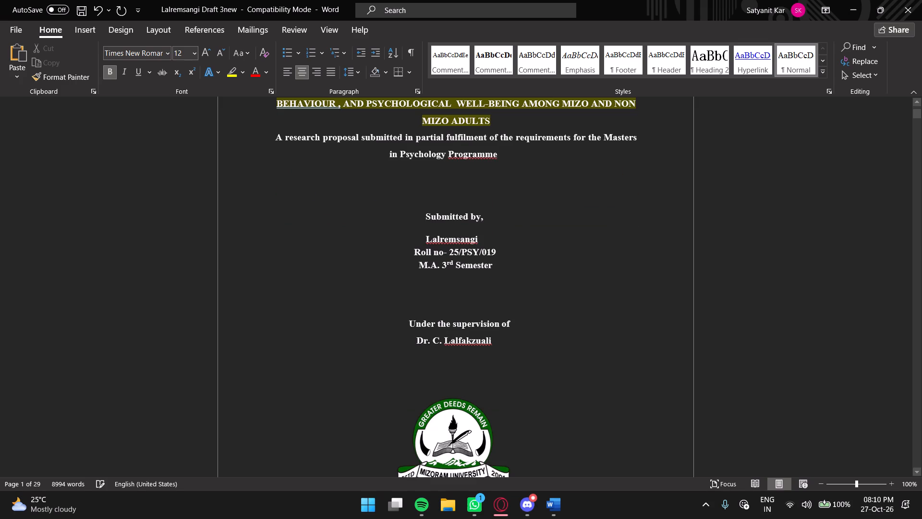
{"action": "scroll", "coordinate": [497, 254], "scroll_direction": "down", "scroll_amount": 6}
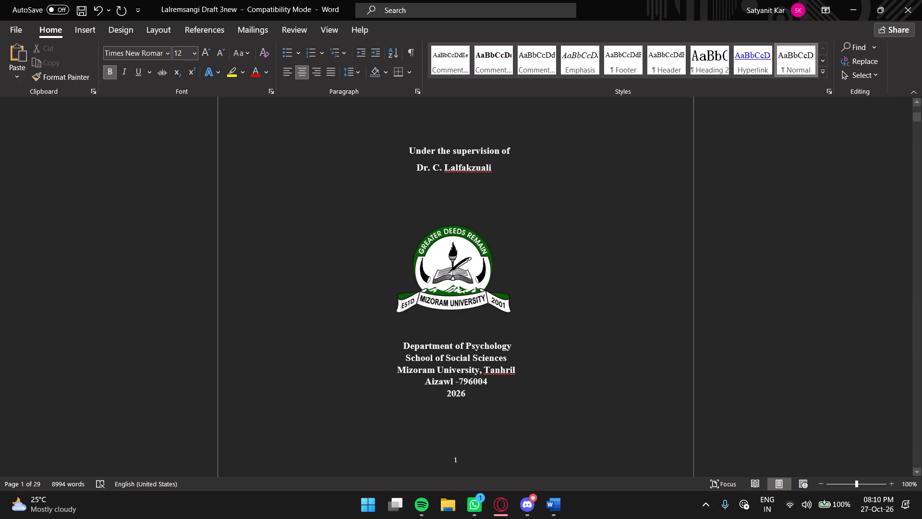
{"action": "left_click", "coordinate": [360, 266]}
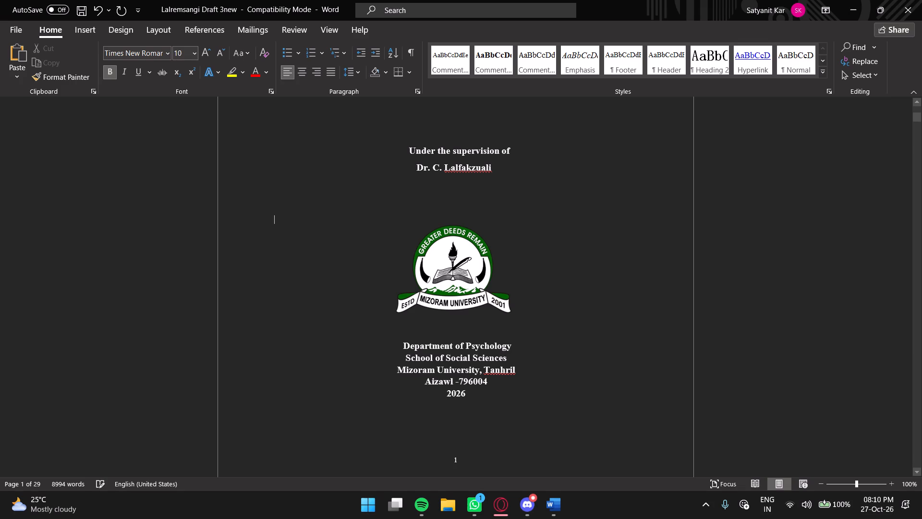
{"action": "key", "text": "space"}
{"action": "key", "text": "space"}
{"action": "left_click", "coordinate": [443, 277]}
{"action": "left_click_drag", "start_coordinate": [473, 267], "coordinate": [475, 267]}
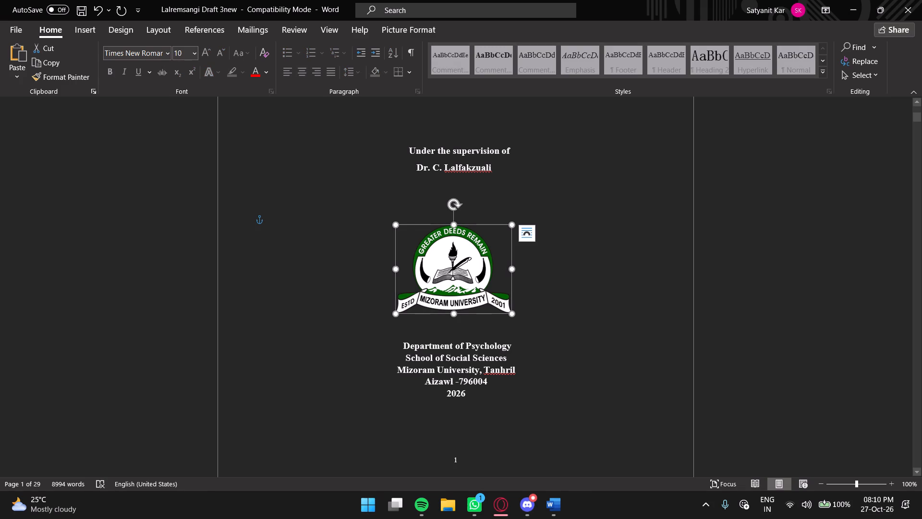
{"action": "left_click_drag", "start_coordinate": [475, 267], "coordinate": [480, 267]}
{"action": "left_click", "coordinate": [460, 366]}
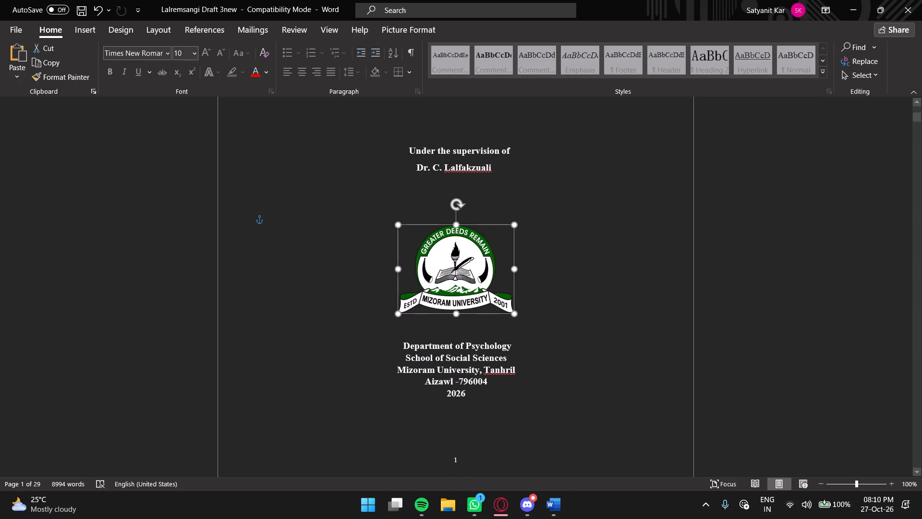
Remove the blank paragraph above the INTRODUCTION heading and the heading's indent and centring, bringing it to the top of its page.
{"action": "scroll", "coordinate": [456, 341], "scroll_direction": "down", "scroll_amount": 5}
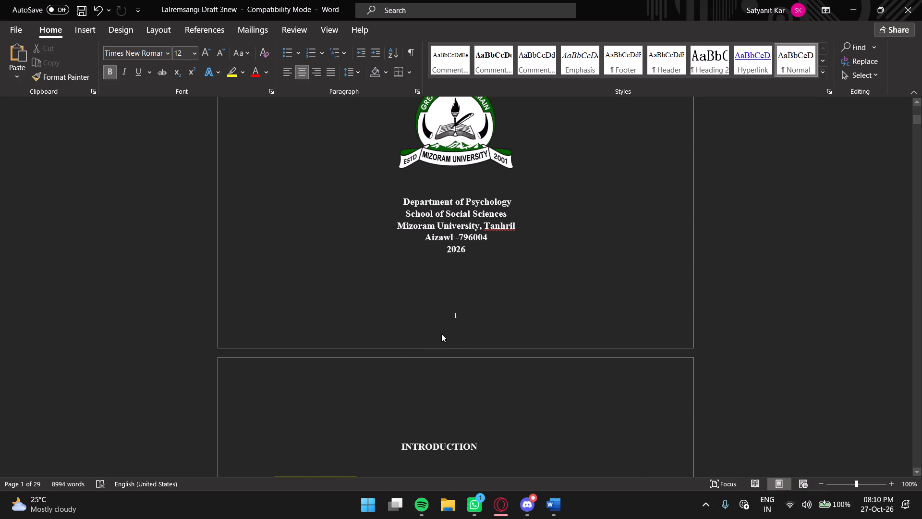
{"action": "scroll", "coordinate": [437, 336], "scroll_direction": "down", "scroll_amount": 4}
{"action": "left_click", "coordinate": [406, 307]}
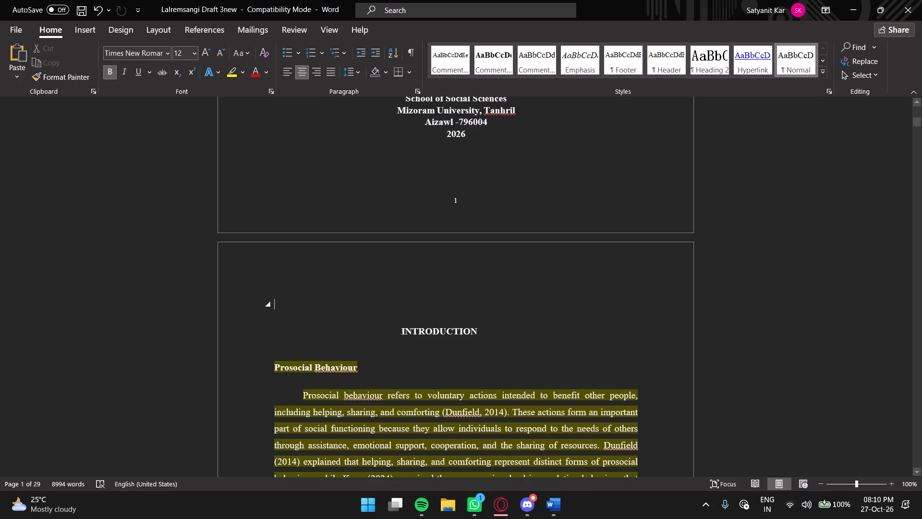
{"action": "key", "text": "BackSpace"}
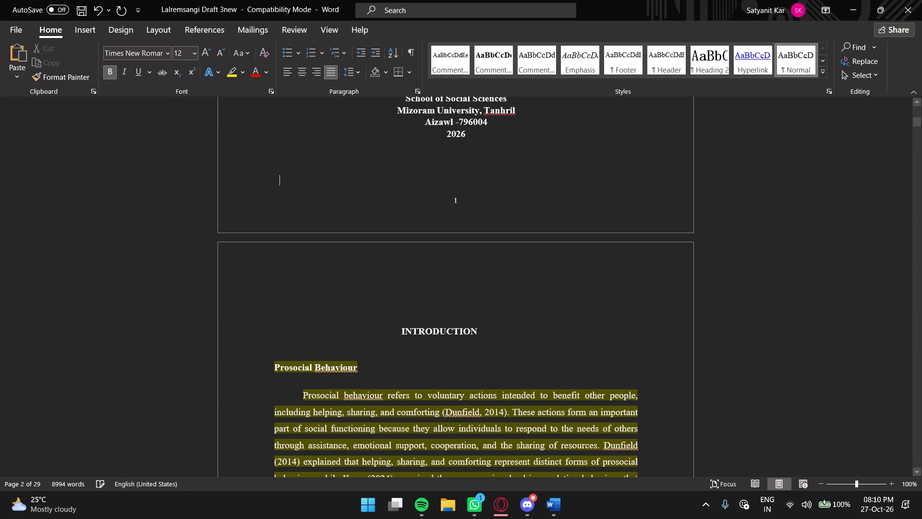
{"action": "left_click", "coordinate": [317, 329]}
{"action": "key", "text": "BackSpace"}
{"action": "key", "text": "BackSpace"}
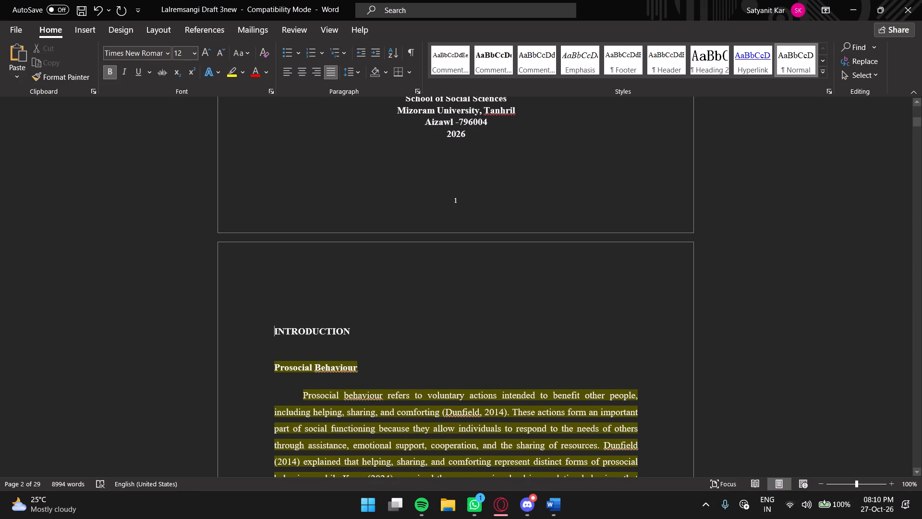
{"action": "key", "text": "BackSpace"}
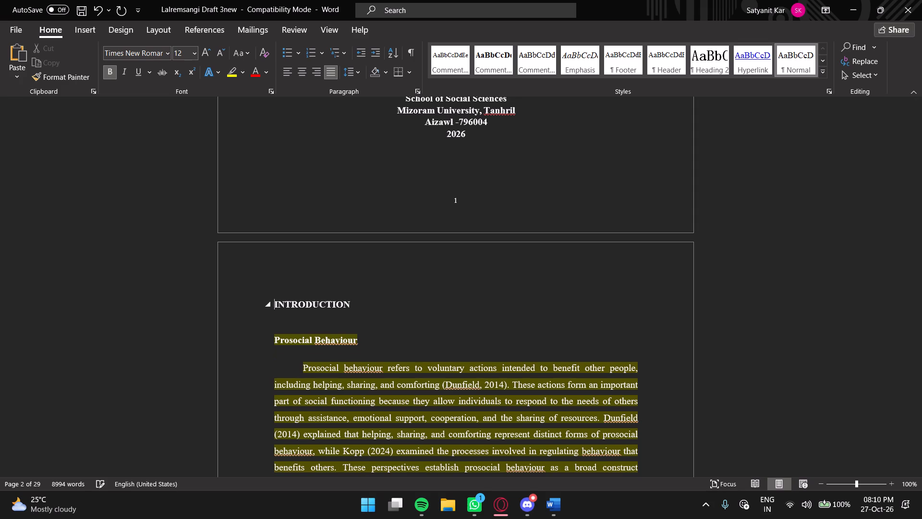
{"action": "key", "text": "BackSpace"}
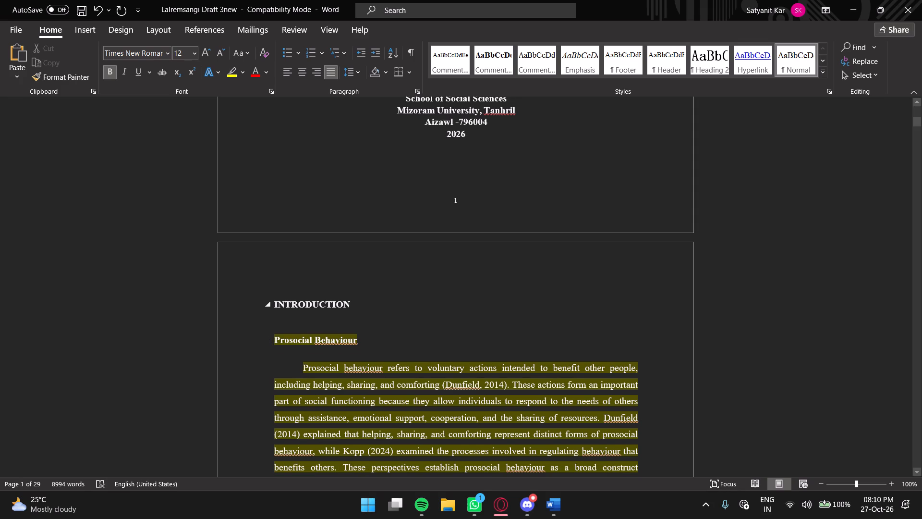
Set the INTRODUCTION heading to font size 14 and centre it.
{"action": "left_click_drag", "start_coordinate": [273, 304], "coordinate": [349, 306]}
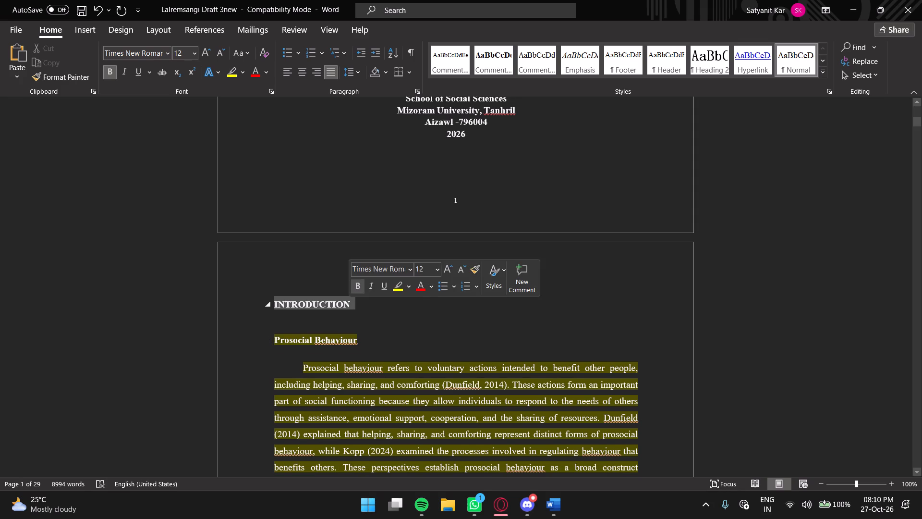
{"action": "left_click", "coordinate": [185, 53]}
{"action": "left_click", "coordinate": [193, 54]}
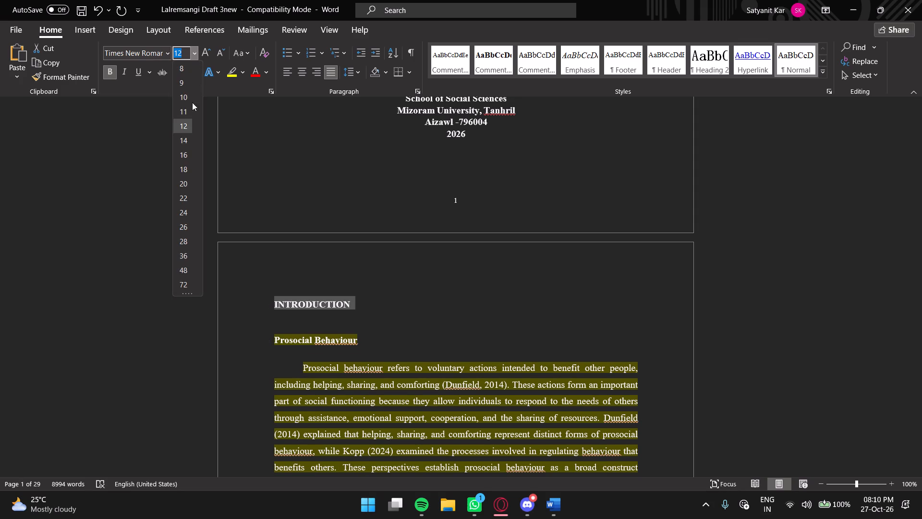
{"action": "left_click", "coordinate": [185, 138]}
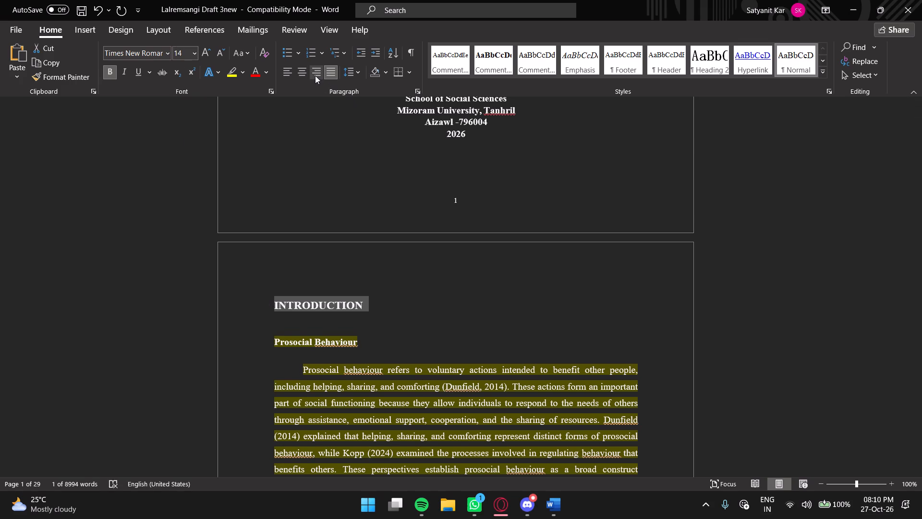
{"action": "left_click", "coordinate": [303, 73]}
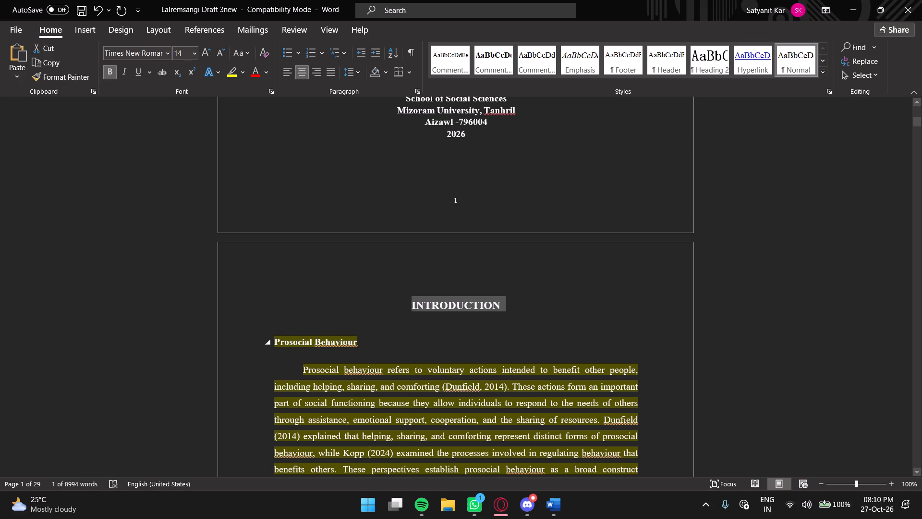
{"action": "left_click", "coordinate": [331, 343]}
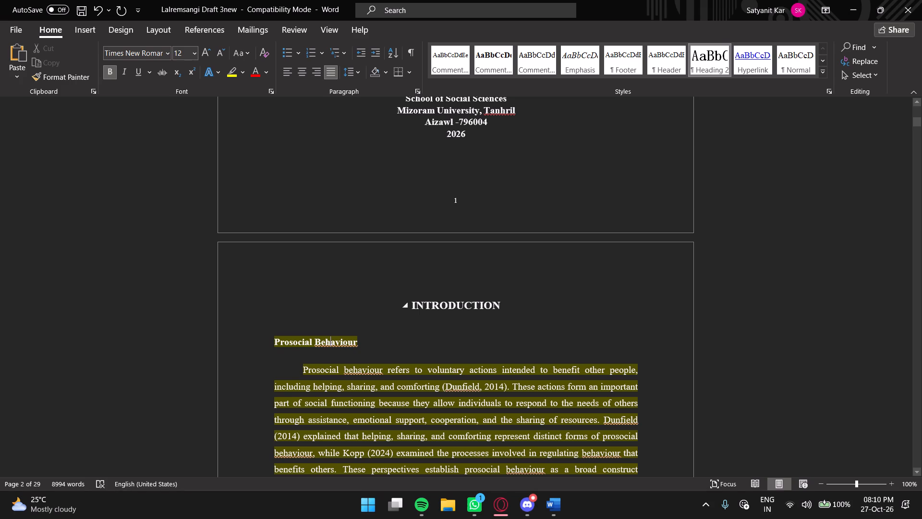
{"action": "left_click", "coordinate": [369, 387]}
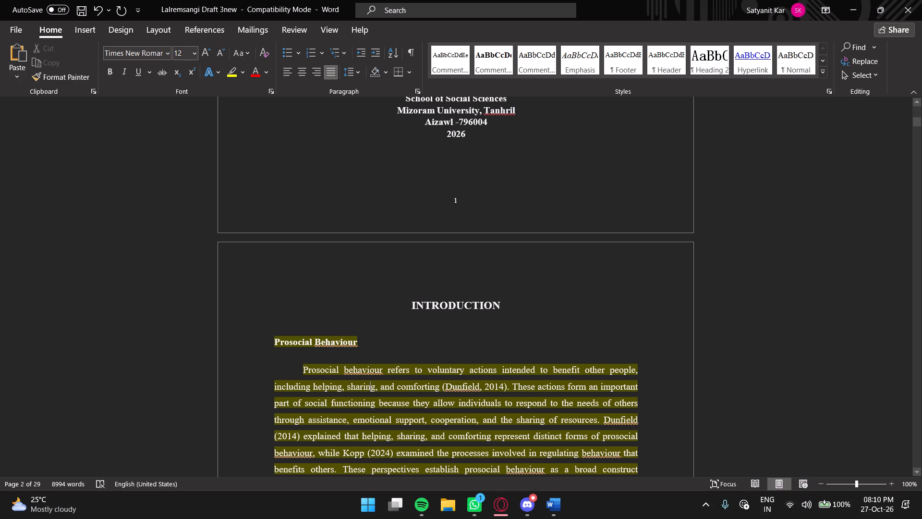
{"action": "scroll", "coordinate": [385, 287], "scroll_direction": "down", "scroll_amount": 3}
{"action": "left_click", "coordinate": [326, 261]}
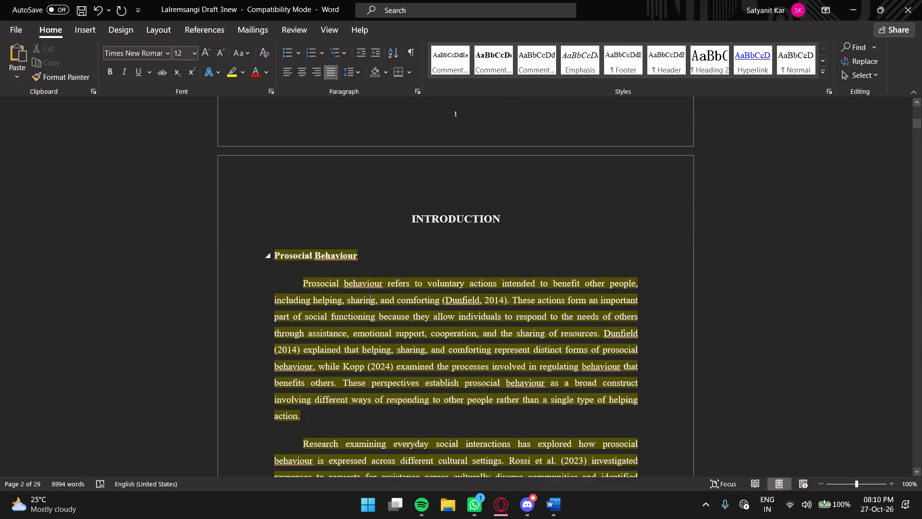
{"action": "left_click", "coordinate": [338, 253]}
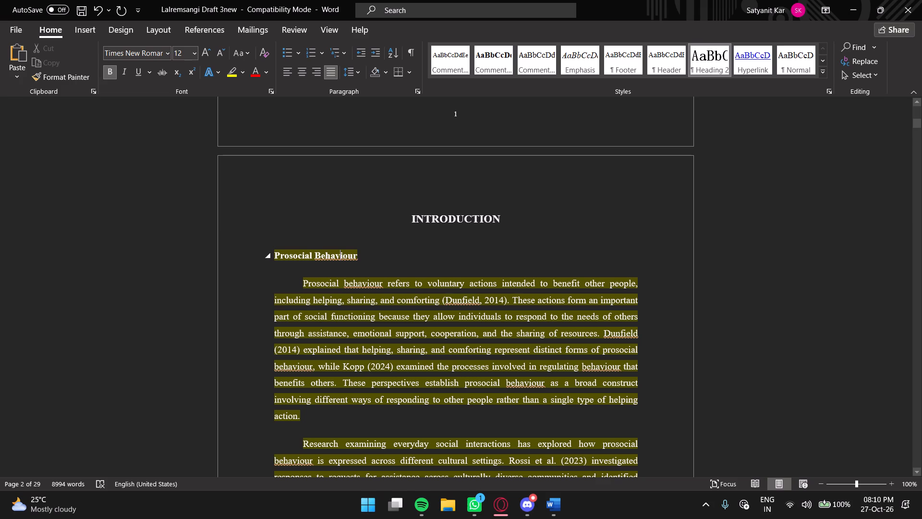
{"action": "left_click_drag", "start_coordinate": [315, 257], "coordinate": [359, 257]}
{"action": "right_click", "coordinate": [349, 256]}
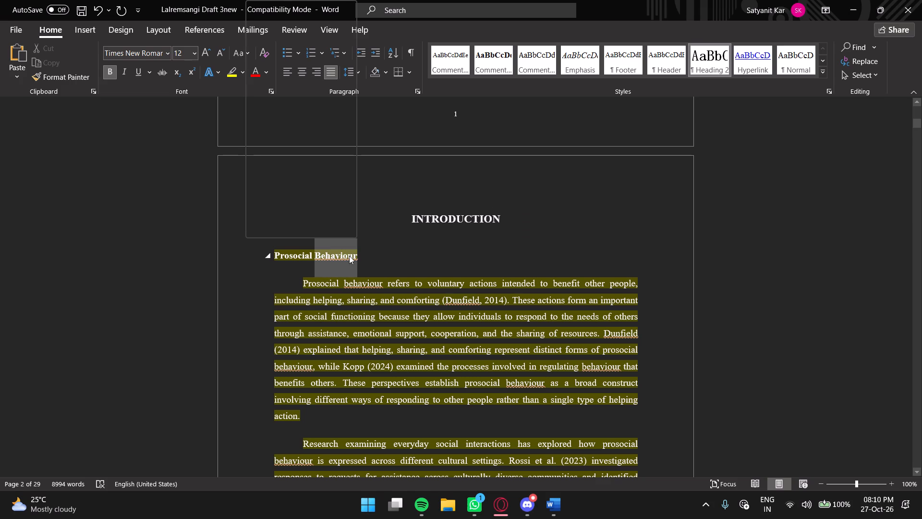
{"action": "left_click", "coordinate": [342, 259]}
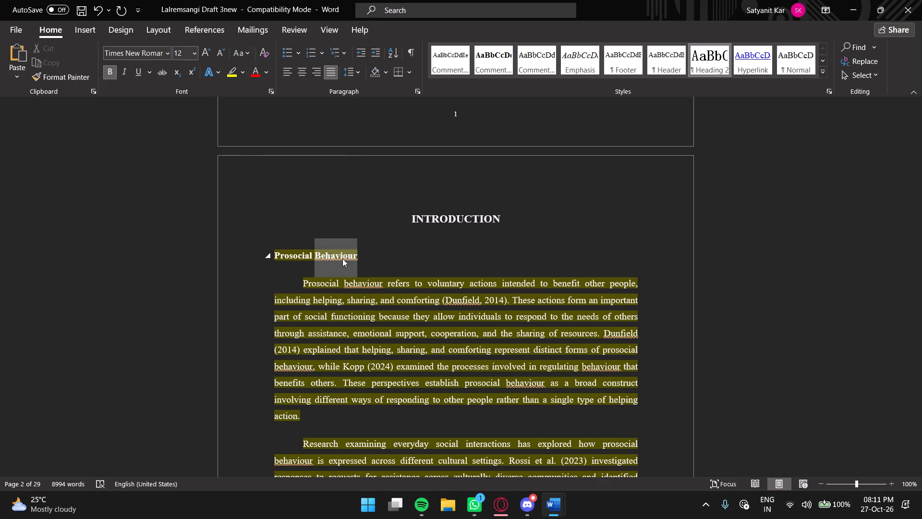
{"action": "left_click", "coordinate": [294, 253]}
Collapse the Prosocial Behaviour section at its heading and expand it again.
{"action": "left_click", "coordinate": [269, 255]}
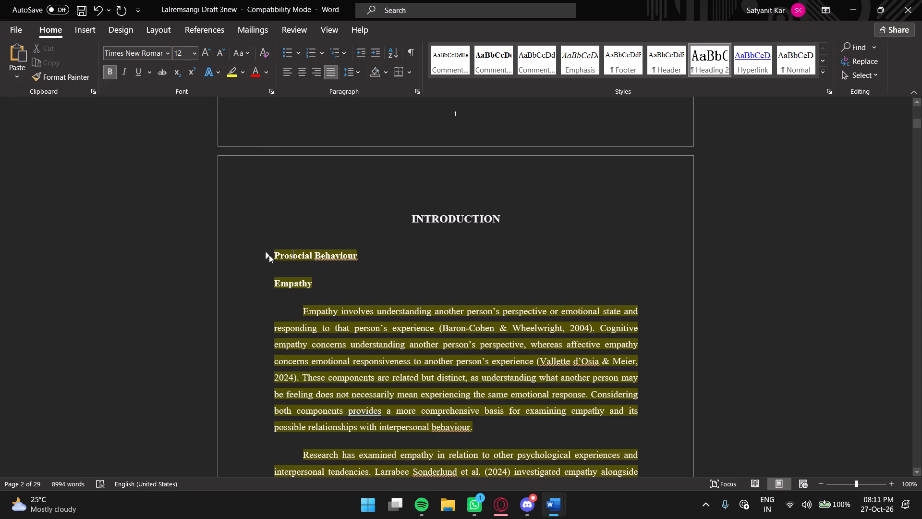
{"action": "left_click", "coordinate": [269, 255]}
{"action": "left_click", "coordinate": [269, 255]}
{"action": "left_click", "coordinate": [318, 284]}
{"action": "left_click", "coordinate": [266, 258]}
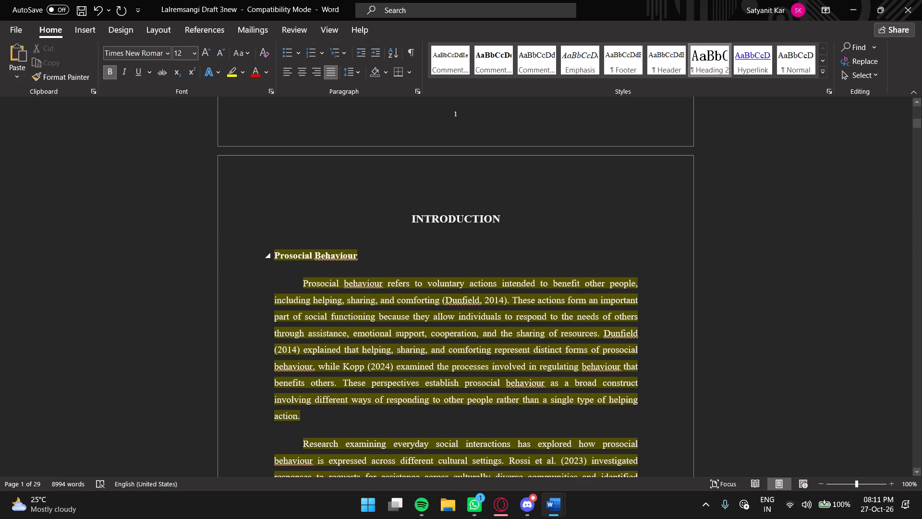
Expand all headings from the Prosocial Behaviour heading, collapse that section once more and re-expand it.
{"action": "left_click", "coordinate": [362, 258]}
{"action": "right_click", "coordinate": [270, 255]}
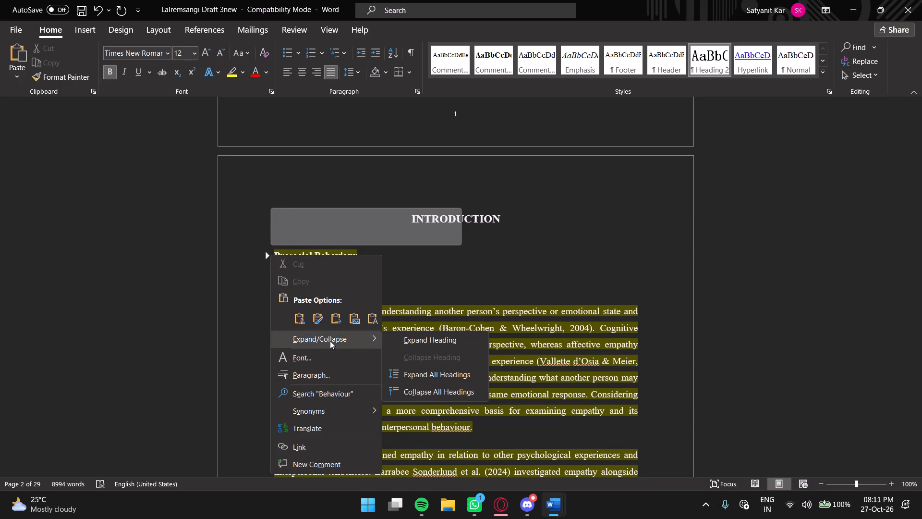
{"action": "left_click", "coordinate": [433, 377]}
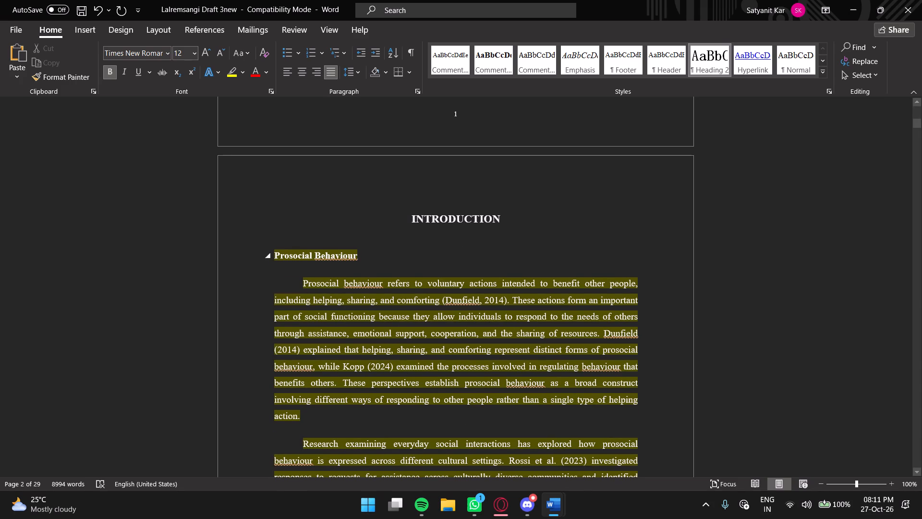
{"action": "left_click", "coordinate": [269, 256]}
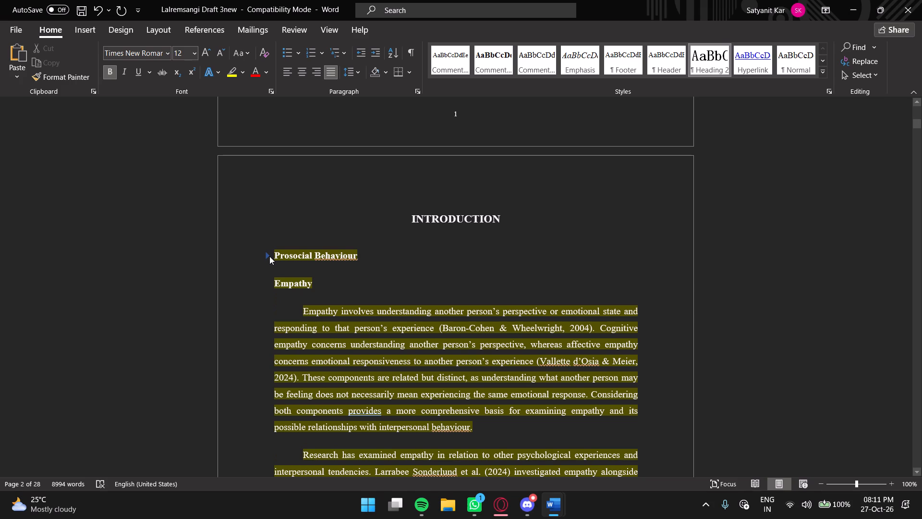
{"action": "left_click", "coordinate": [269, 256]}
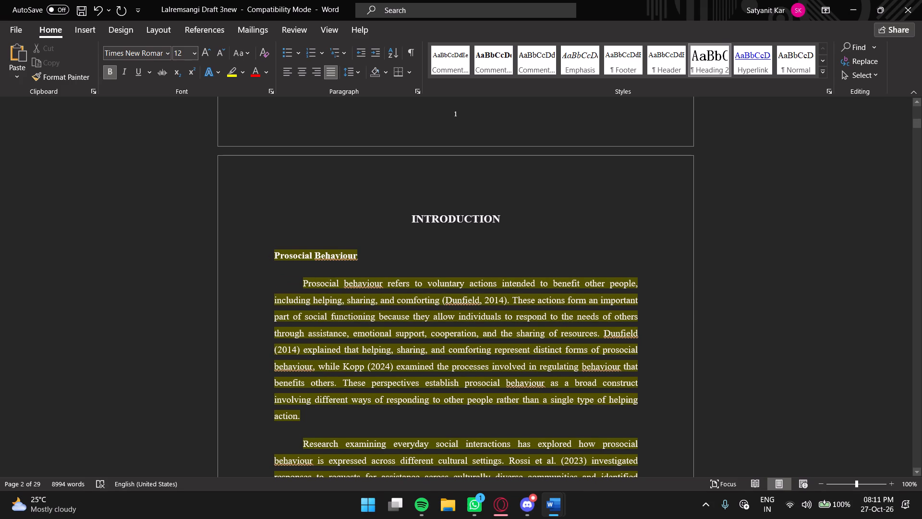
Read through the Introduction from the Prosocial Behaviour section to the psychological well-being paragraphs, checking the text and subheading formatting.
{"action": "scroll", "coordinate": [440, 291], "scroll_direction": "down", "scroll_amount": 8}
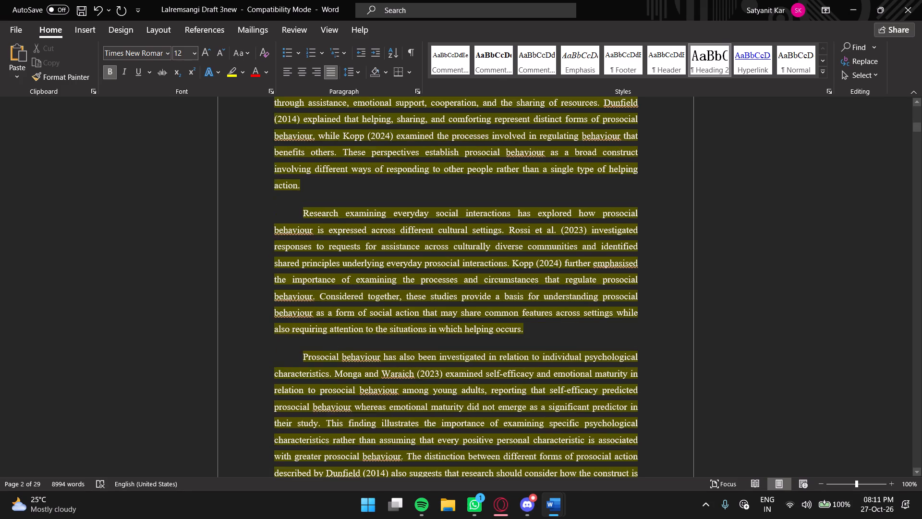
{"action": "scroll", "coordinate": [425, 277], "scroll_direction": "down", "scroll_amount": 19}
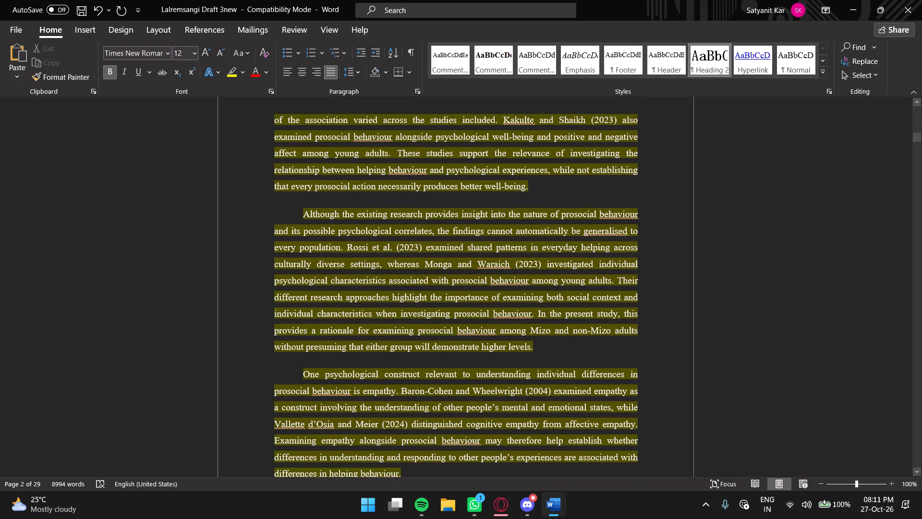
{"action": "scroll", "coordinate": [405, 246], "scroll_direction": "down", "scroll_amount": 10}
{"action": "scroll", "coordinate": [372, 236], "scroll_direction": "up", "scroll_amount": 6}
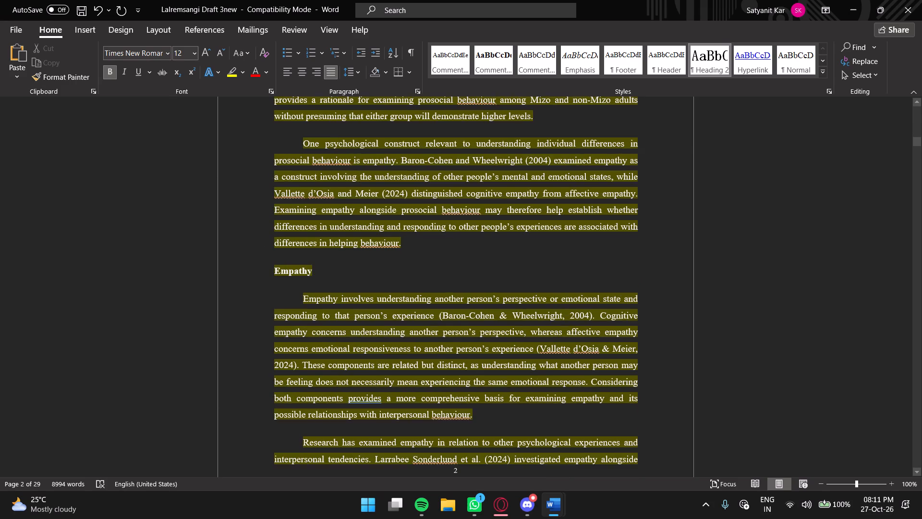
{"action": "scroll", "coordinate": [372, 236], "scroll_direction": "up", "scroll_amount": 20}
{"action": "scroll", "coordinate": [372, 236], "scroll_direction": "up", "scroll_amount": 14}
{"action": "scroll", "coordinate": [369, 235], "scroll_direction": "down", "scroll_amount": 3}
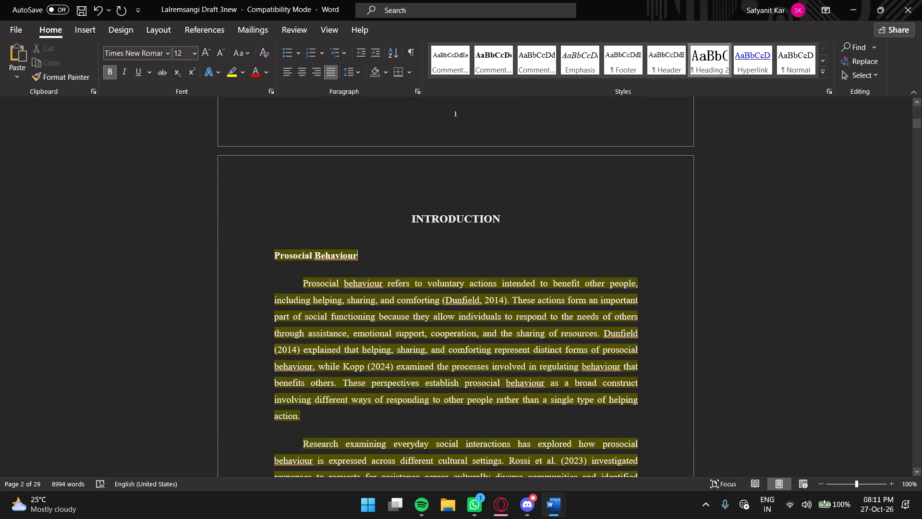
{"action": "left_click", "coordinate": [330, 253]}
{"action": "left_click", "coordinate": [347, 309]}
{"action": "scroll", "coordinate": [400, 305], "scroll_direction": "down", "scroll_amount": 2}
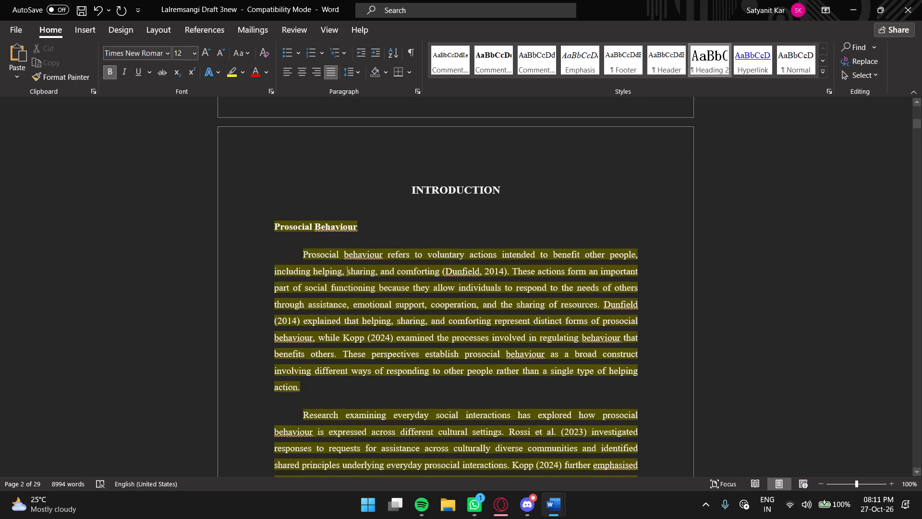
{"action": "scroll", "coordinate": [400, 305], "scroll_direction": "down", "scroll_amount": 20}
{"action": "scroll", "coordinate": [400, 305], "scroll_direction": "down", "scroll_amount": 13}
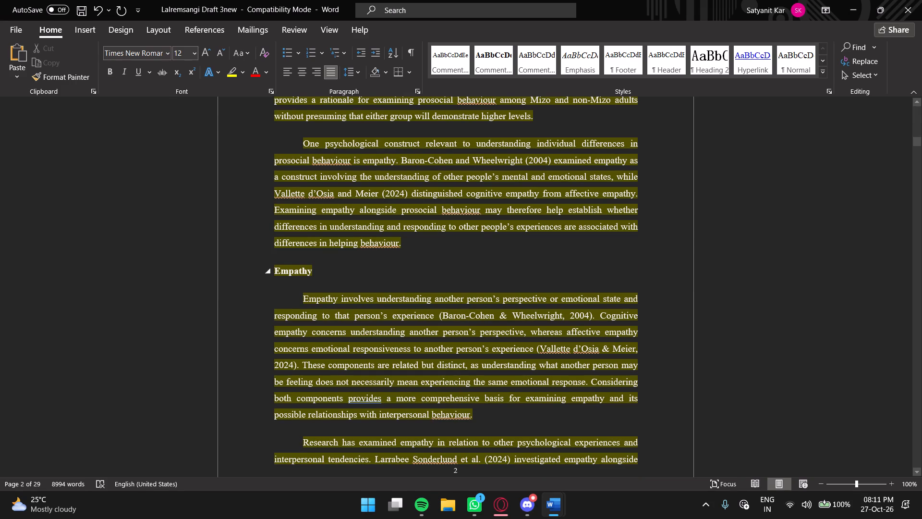
{"action": "left_click", "coordinate": [297, 272]}
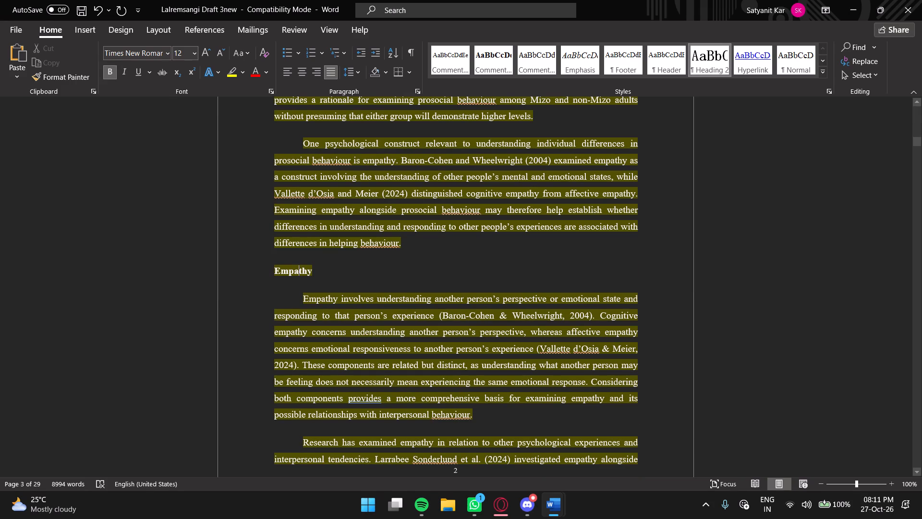
{"action": "scroll", "coordinate": [381, 217], "scroll_direction": "down", "scroll_amount": 4}
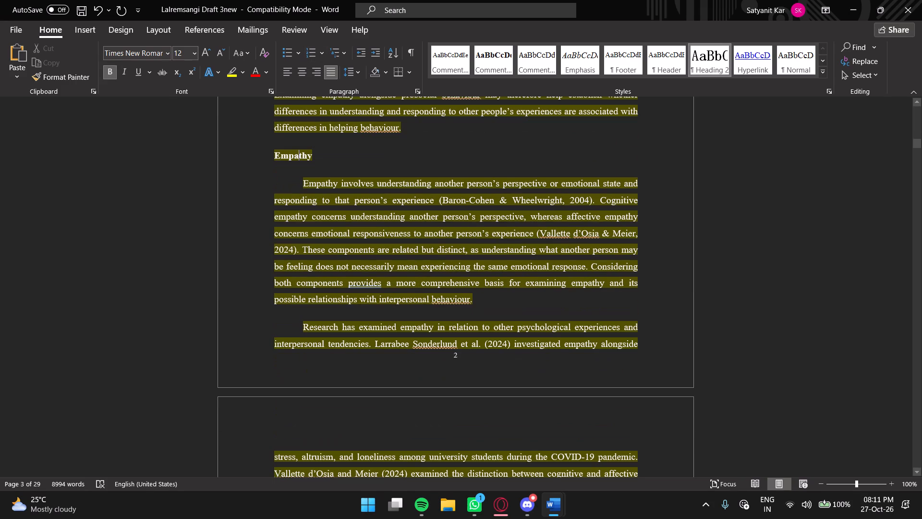
{"action": "scroll", "coordinate": [361, 231], "scroll_direction": "down", "scroll_amount": 15}
{"action": "scroll", "coordinate": [363, 222], "scroll_direction": "down", "scroll_amount": 8}
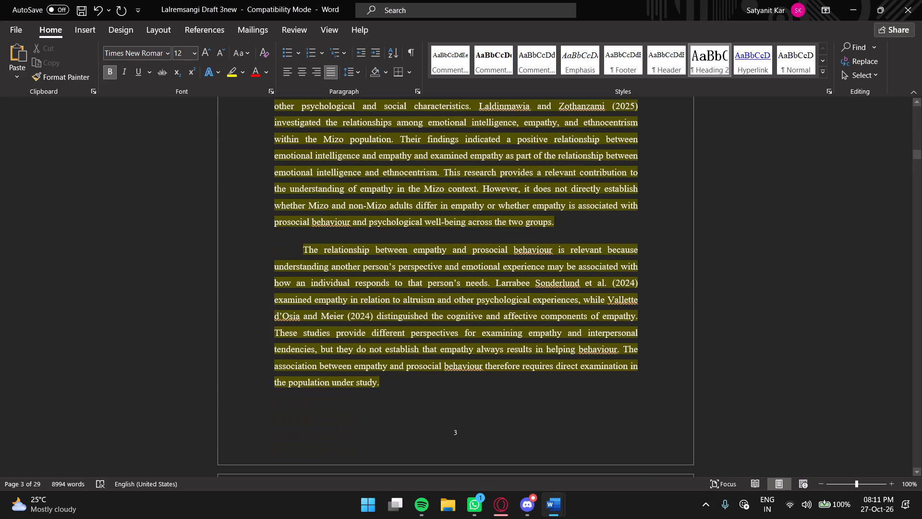
{"action": "scroll", "coordinate": [363, 222], "scroll_direction": "down", "scroll_amount": 16}
{"action": "scroll", "coordinate": [363, 222], "scroll_direction": "down", "scroll_amount": 17}
{"action": "scroll", "coordinate": [363, 226], "scroll_direction": "down", "scroll_amount": 9}
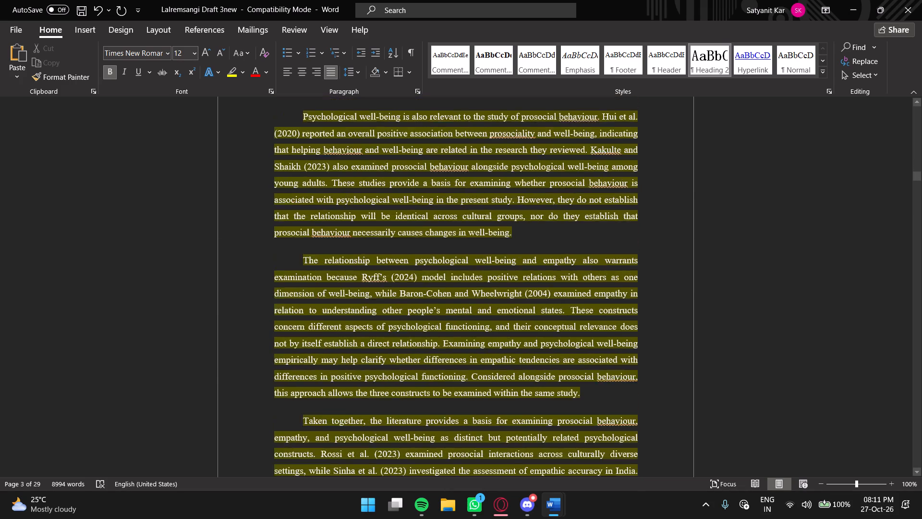
Delete the blank paragraphs above the Theoretical and Conceptual Framework heading, bringing it to the top of its page.
{"action": "scroll", "coordinate": [363, 226], "scroll_direction": "down", "scroll_amount": 12}
{"action": "left_click", "coordinate": [361, 309]}
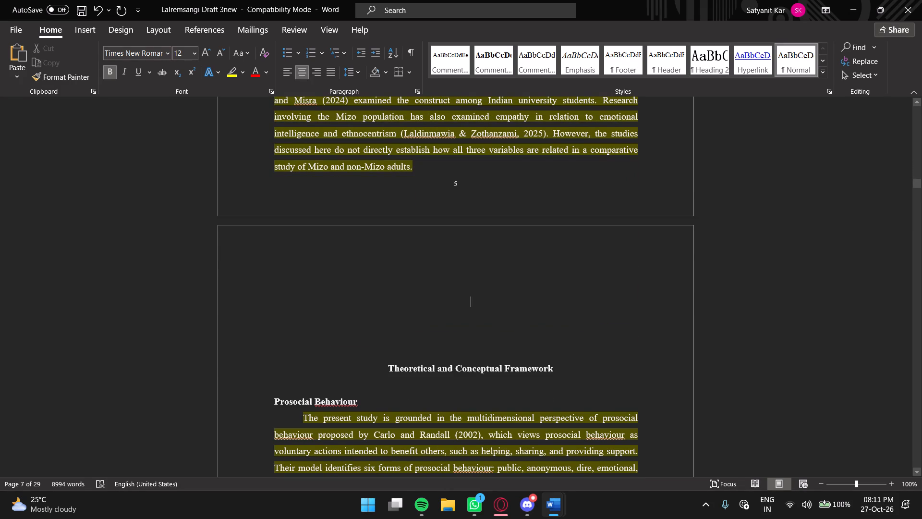
{"action": "key", "text": "BackSpace"}
{"action": "key", "text": "BackSpace"}
{"action": "key", "text": "BackSpace"}
{"action": "key", "text": "BackSpace"}
{"action": "left_click", "coordinate": [317, 290]}
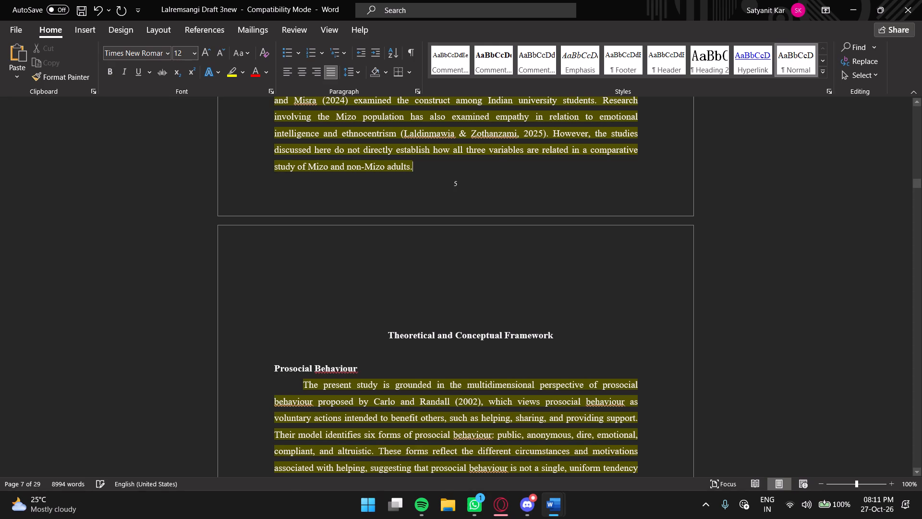
{"action": "key", "text": "BackSpace"}
{"action": "key", "text": "BackSpace"}
{"action": "key", "text": "BackSpace"}
{"action": "left_click", "coordinate": [348, 279]}
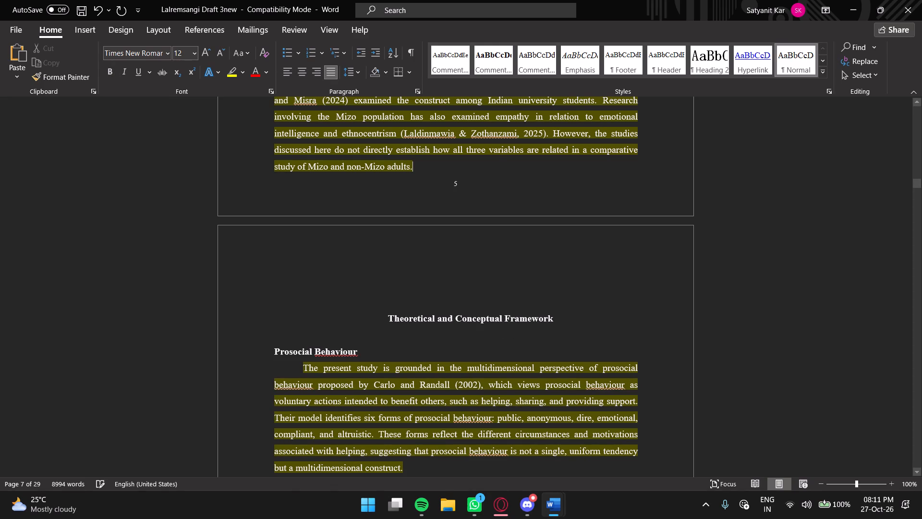
{"action": "key", "text": "BackSpace"}
{"action": "key", "text": "BackSpace"}
{"action": "key", "text": "BackSpace"}
{"action": "left_click", "coordinate": [364, 272]}
{"action": "key", "text": "BackSpace"}
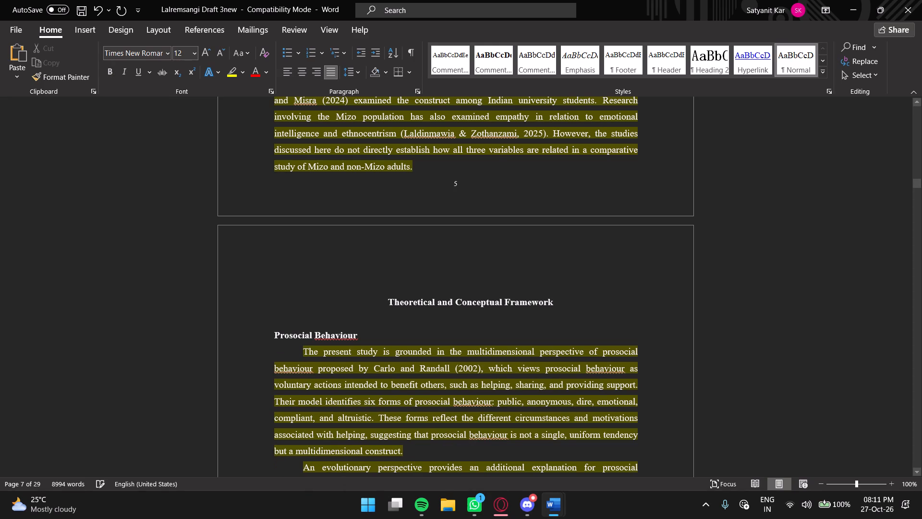
{"action": "key", "text": "BackSpace"}
{"action": "key", "text": "BackSpace"}
{"action": "left_click", "coordinate": [377, 253]}
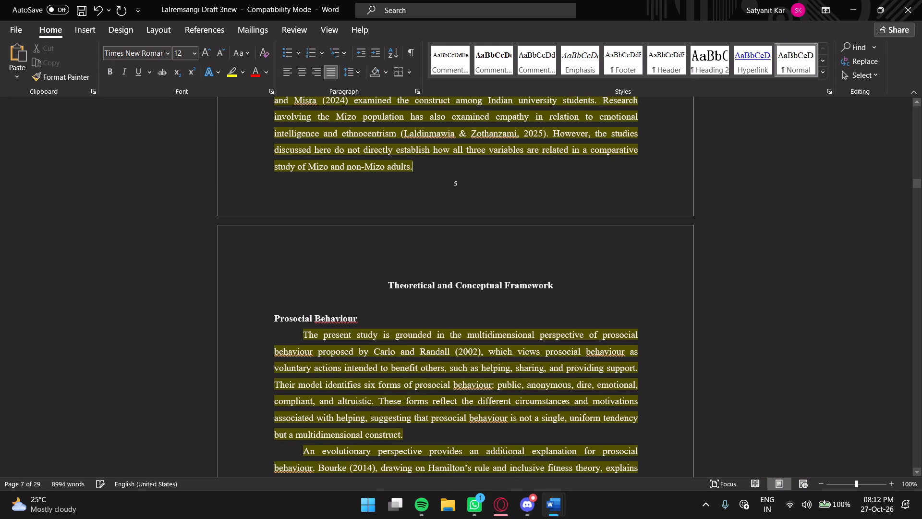
Remove the centring and first-line indent from the Theoretical and Conceptual Framework heading.
{"action": "left_click_drag", "start_coordinate": [383, 285], "coordinate": [551, 287]}
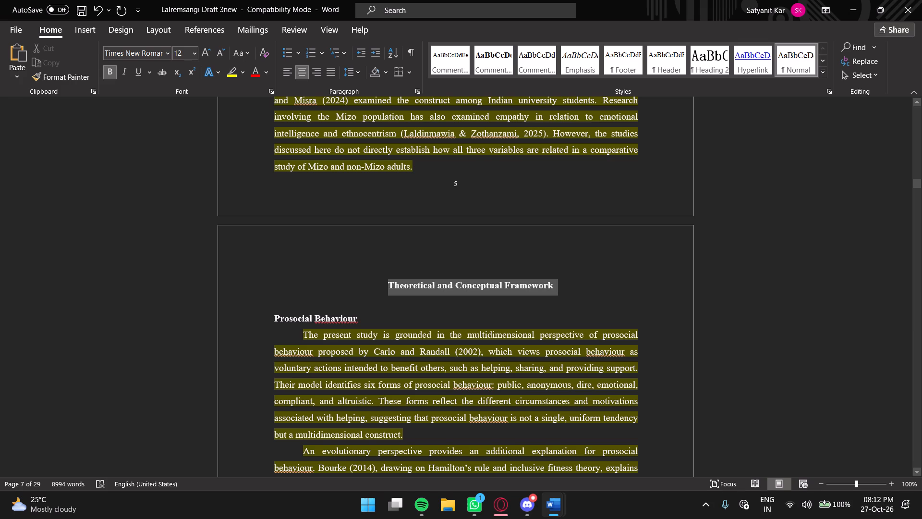
{"action": "left_click_drag", "start_coordinate": [551, 287], "coordinate": [551, 287]}
{"action": "left_click", "coordinate": [391, 287]}
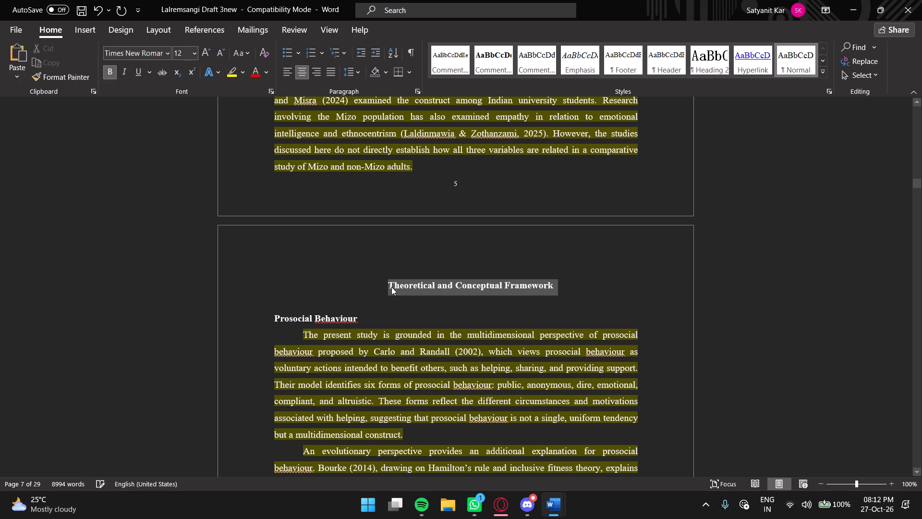
{"action": "left_click", "coordinate": [388, 287]}
{"action": "key", "text": "BackSpace"}
{"action": "key", "text": "BackSpace"}
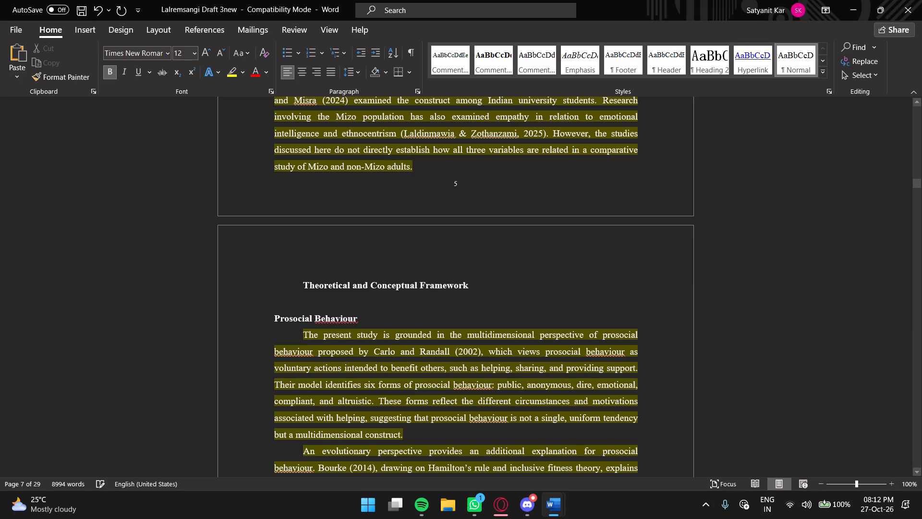
{"action": "key", "text": "BackSpace"}
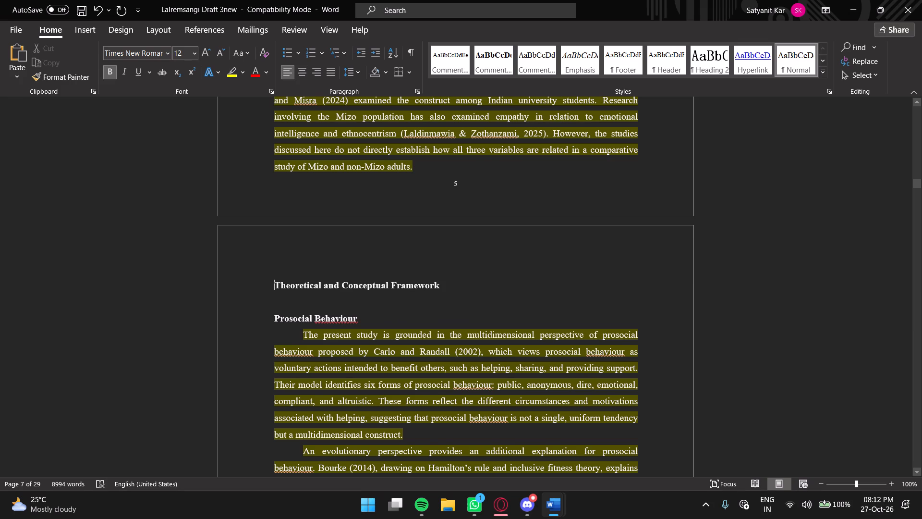
{"action": "key", "text": "Return"}
{"action": "key", "text": "BackSpace"}
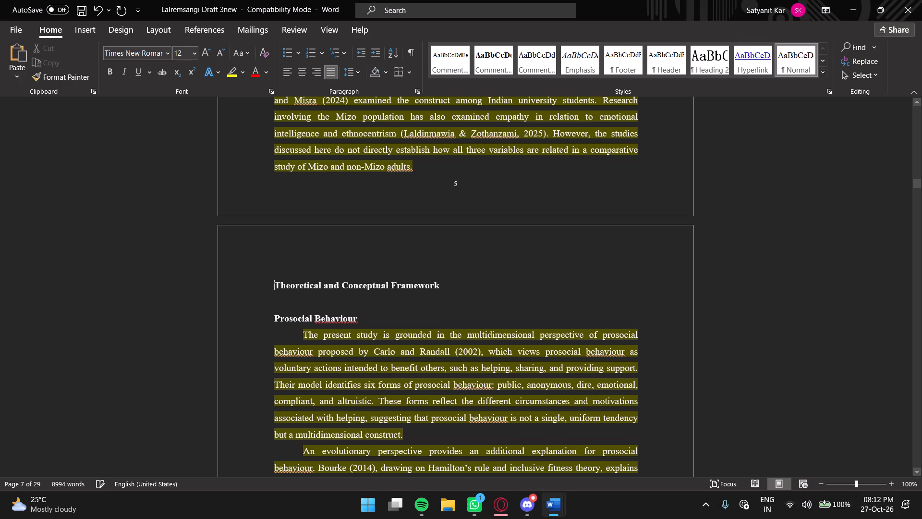
Centre the Theoretical and Conceptual Framework heading, set it to font size 14 and change it to uppercase.
{"action": "left_click_drag", "start_coordinate": [272, 285], "coordinate": [437, 286]}
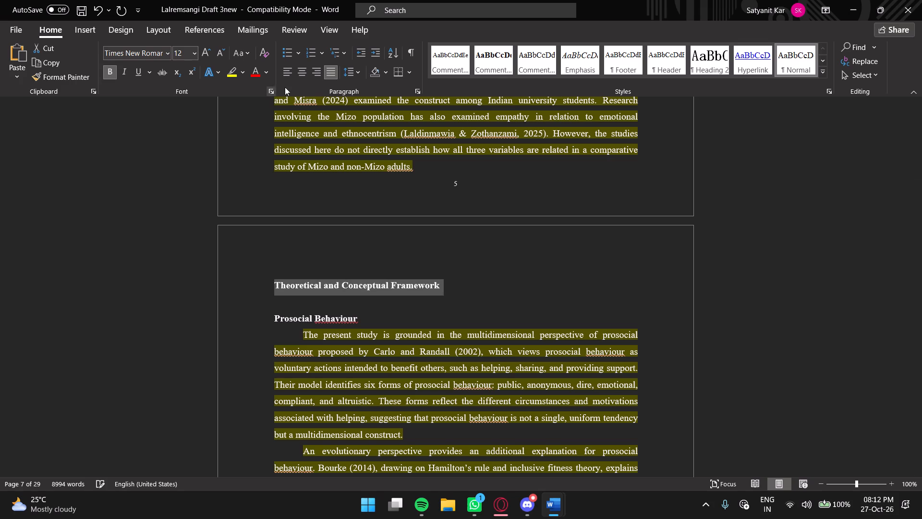
{"action": "left_click", "coordinate": [304, 73]}
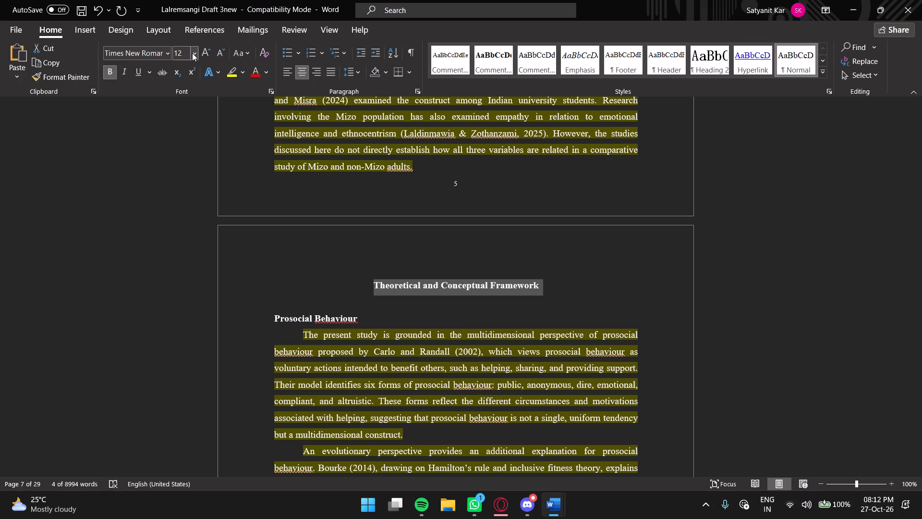
{"action": "left_click", "coordinate": [192, 53]}
{"action": "left_click", "coordinate": [189, 142]}
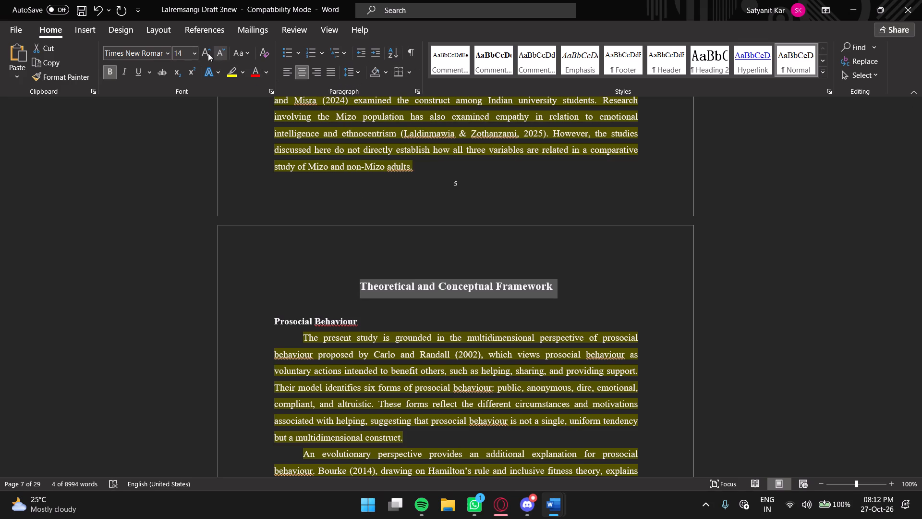
{"action": "left_click", "coordinate": [246, 54]}
{"action": "left_click", "coordinate": [261, 100]}
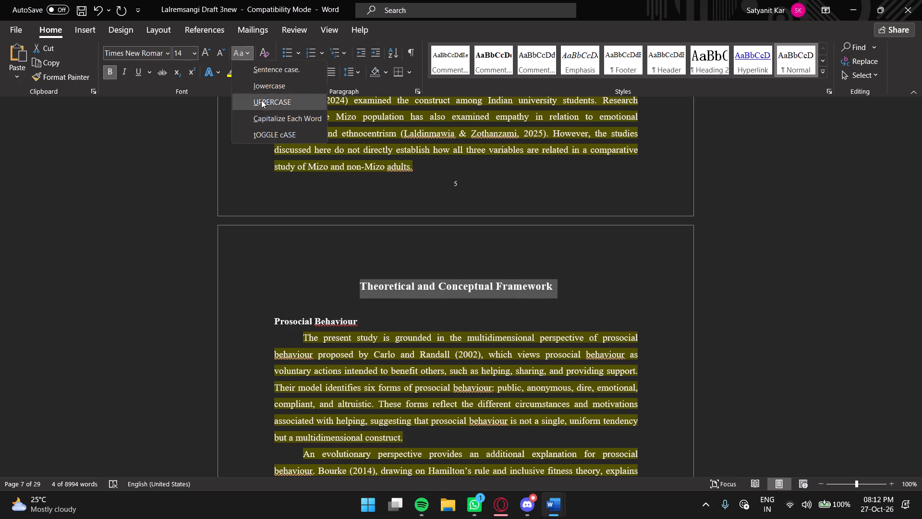
{"action": "left_click", "coordinate": [322, 286]}
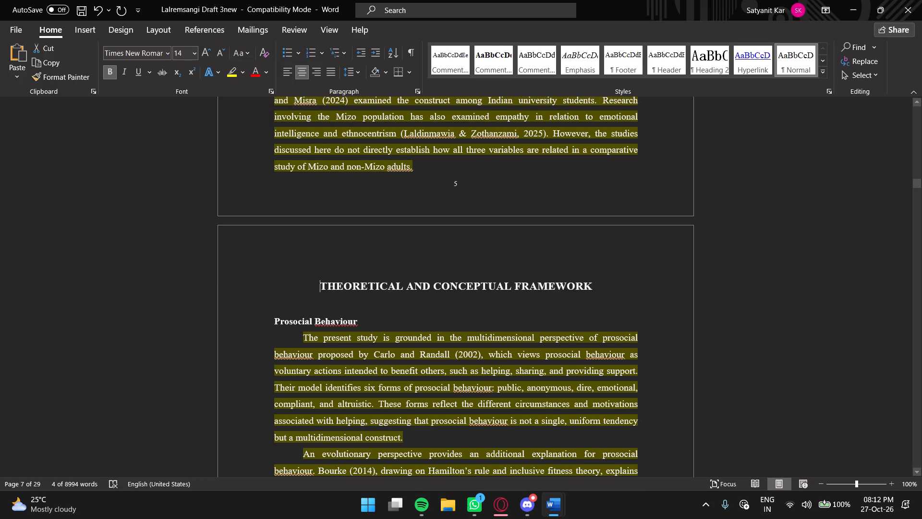
Go back to the title page and look through the Introduction to the Theoretical and Conceptual Framework heading, checking paragraph spacing and subheadings.
{"action": "scroll", "coordinate": [334, 312], "scroll_direction": "up", "scroll_amount": 20}
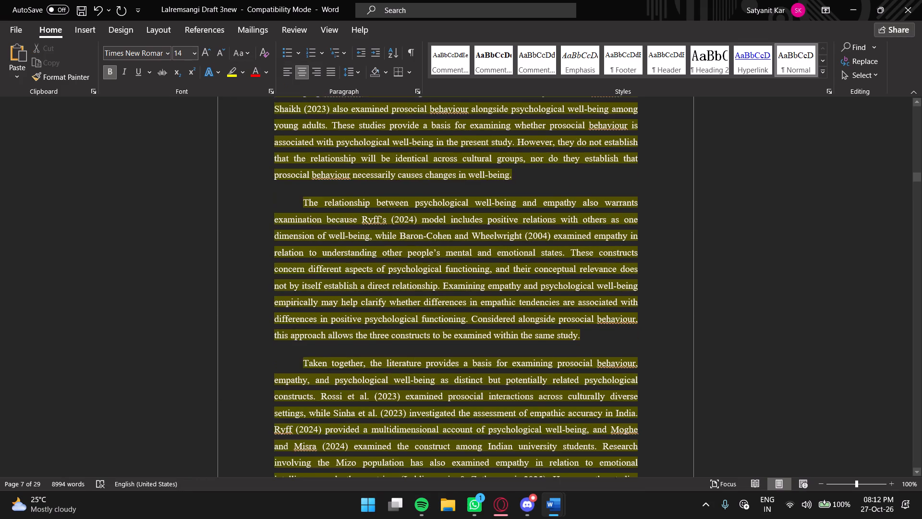
{"action": "scroll", "coordinate": [334, 309], "scroll_direction": "up", "scroll_amount": 20}
{"action": "scroll", "coordinate": [334, 309], "scroll_direction": "up", "scroll_amount": 20}
{"action": "scroll", "coordinate": [334, 309], "scroll_direction": "up", "scroll_amount": 12}
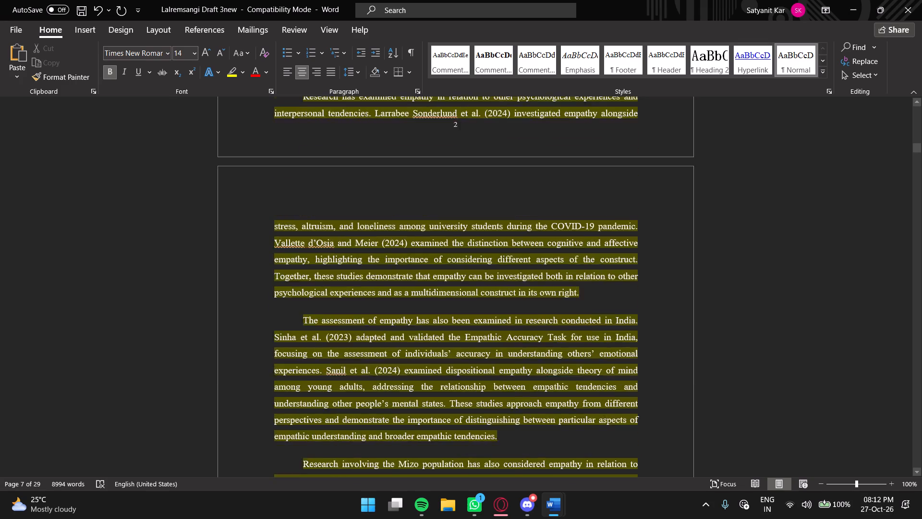
{"action": "scroll", "coordinate": [334, 308], "scroll_direction": "up", "scroll_amount": 6}
{"action": "left_click_drag", "start_coordinate": [915, 144], "coordinate": [921, 86]}
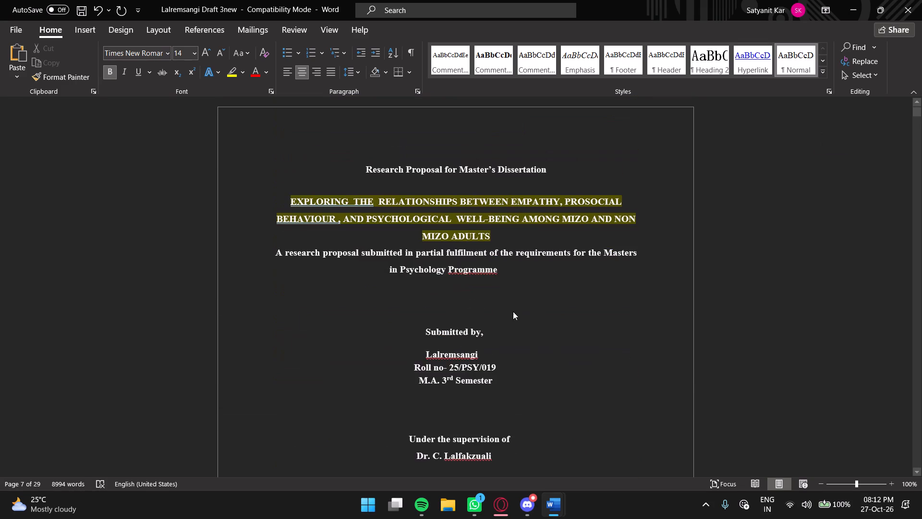
{"action": "scroll", "coordinate": [509, 309], "scroll_direction": "down", "scroll_amount": 20}
{"action": "scroll", "coordinate": [509, 309], "scroll_direction": "down", "scroll_amount": 5}
{"action": "scroll", "coordinate": [468, 241], "scroll_direction": "down", "scroll_amount": 6}
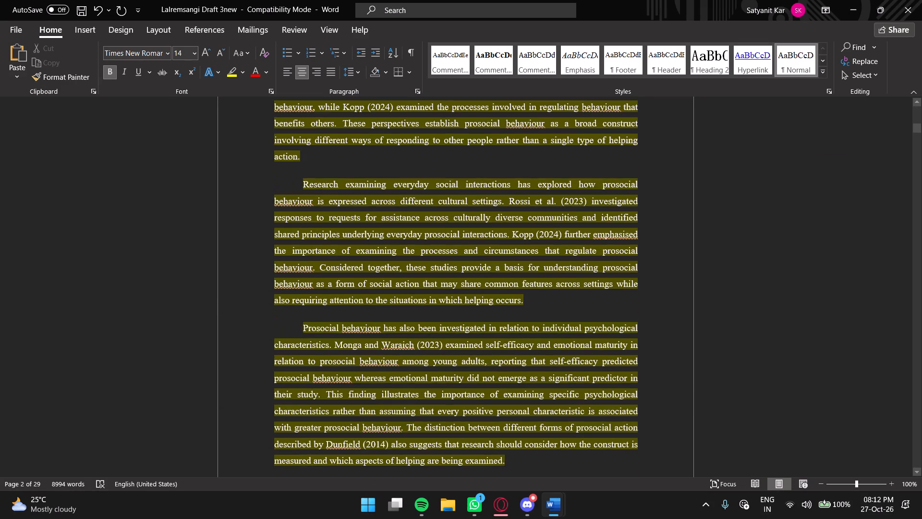
{"action": "scroll", "coordinate": [445, 210], "scroll_direction": "down", "scroll_amount": 20}
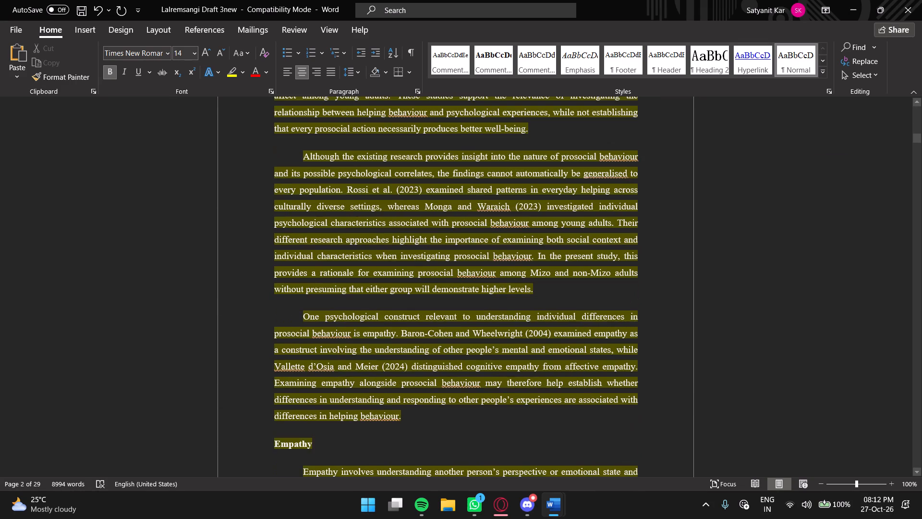
{"action": "scroll", "coordinate": [419, 229], "scroll_direction": "down", "scroll_amount": 16}
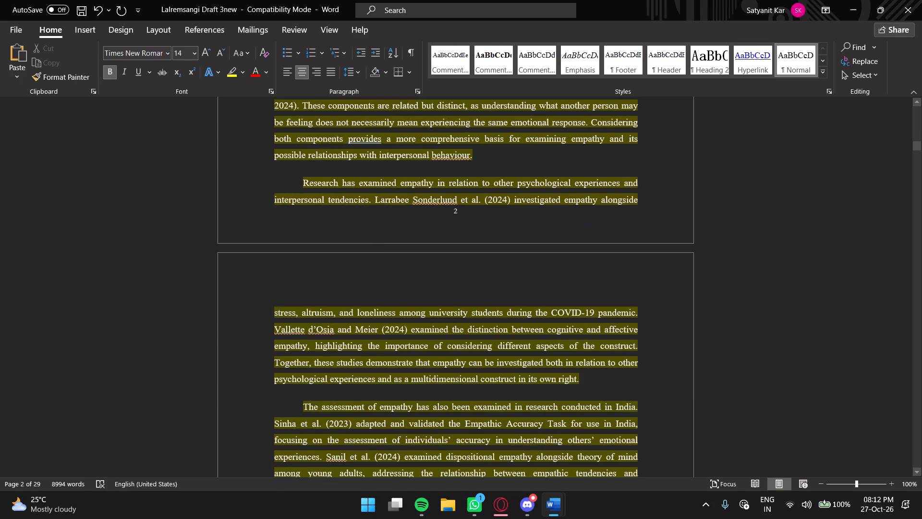
{"action": "scroll", "coordinate": [400, 224], "scroll_direction": "down", "scroll_amount": 18}
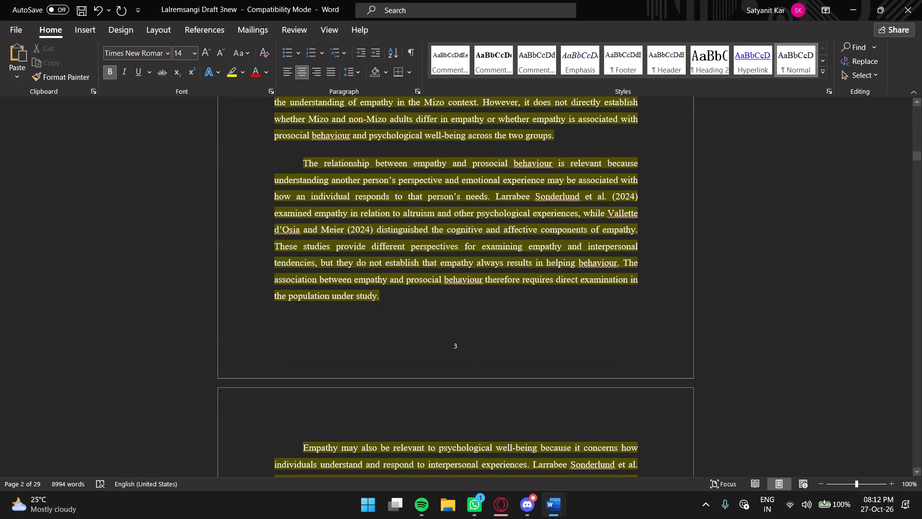
{"action": "scroll", "coordinate": [400, 224], "scroll_direction": "down", "scroll_amount": 19}
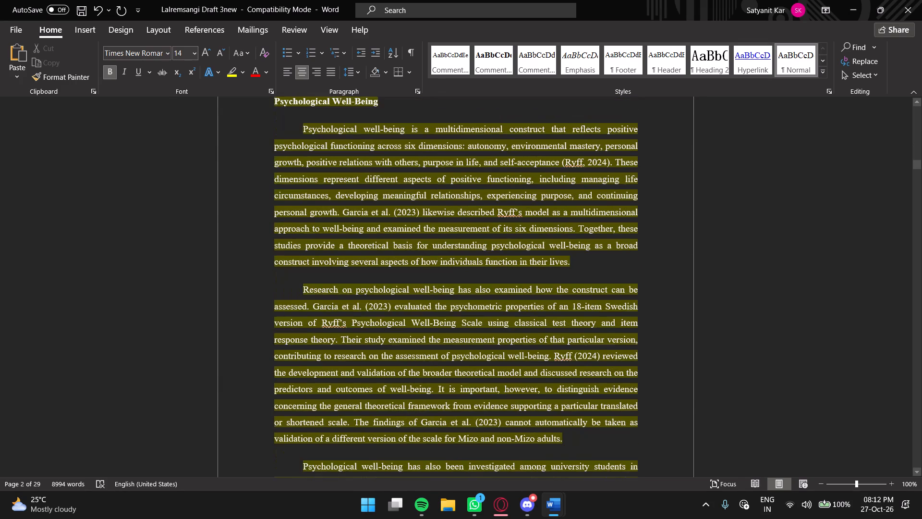
{"action": "scroll", "coordinate": [398, 224], "scroll_direction": "down", "scroll_amount": 19}
{"action": "scroll", "coordinate": [392, 222], "scroll_direction": "down", "scroll_amount": 16}
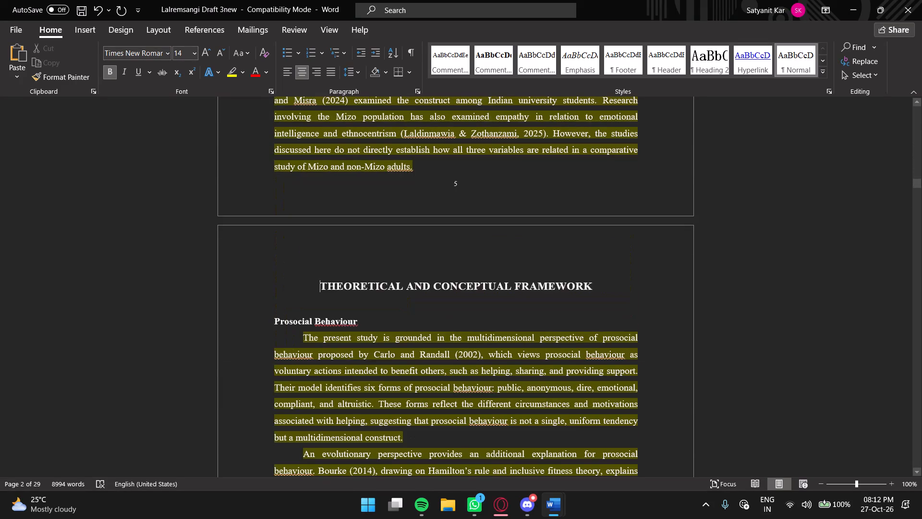
Under Theoretical and Conceptual Framework, insert blank lines below the Prosocial Behaviour subheading and between its three paragraphs.
{"action": "scroll", "coordinate": [391, 222], "scroll_direction": "down", "scroll_amount": 1}
{"action": "left_click", "coordinate": [371, 269]}
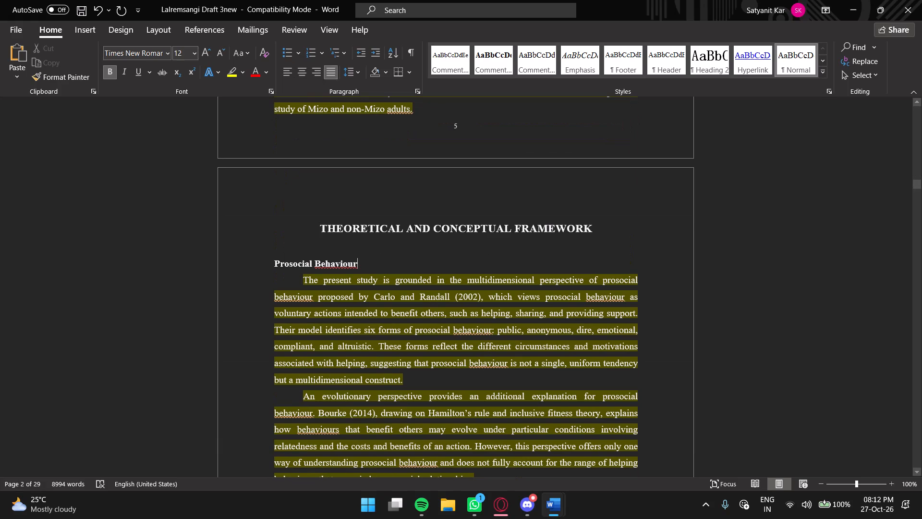
{"action": "key", "text": "Return"}
{"action": "scroll", "coordinate": [372, 274], "scroll_direction": "down", "scroll_amount": 5}
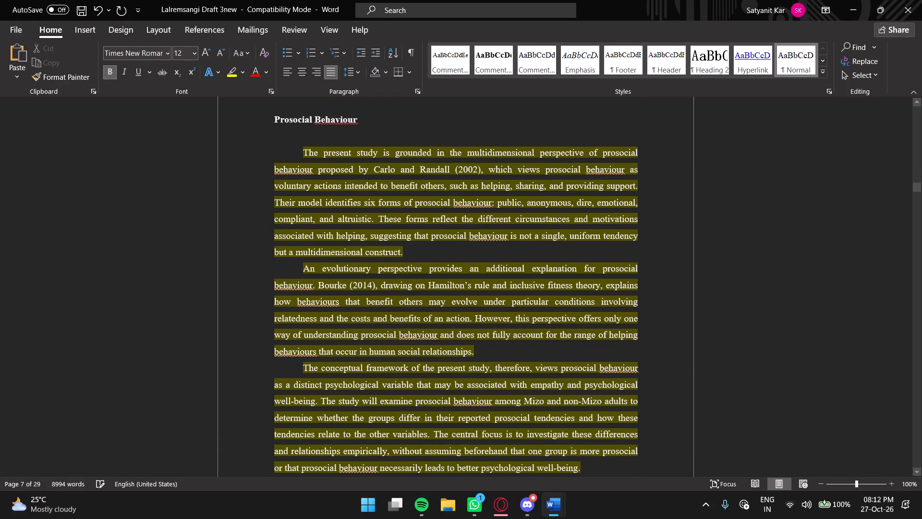
{"action": "left_click", "coordinate": [411, 250]}
{"action": "key", "text": "Return"}
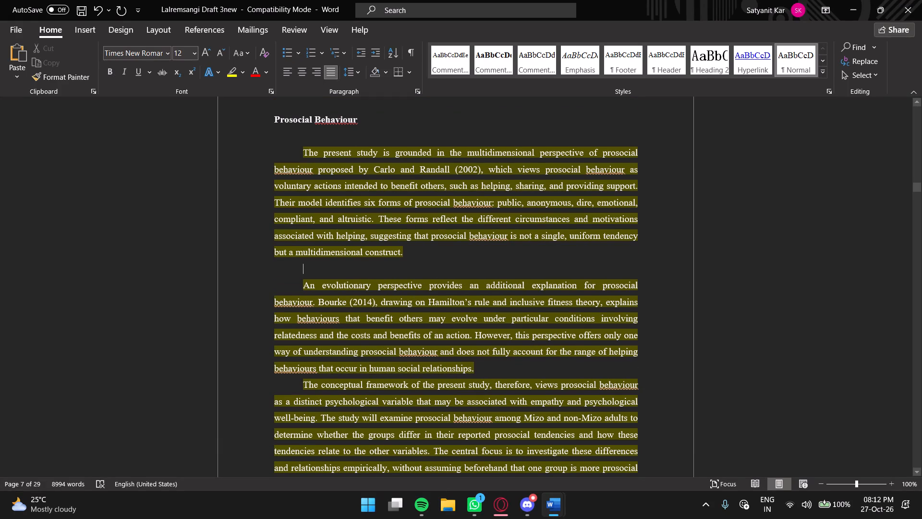
{"action": "left_click", "coordinate": [479, 369]}
{"action": "key", "text": "Return"}
Insert blank lines below the framework's Empathy subheading and between its three paragraphs.
{"action": "scroll", "coordinate": [480, 368], "scroll_direction": "down", "scroll_amount": 7}
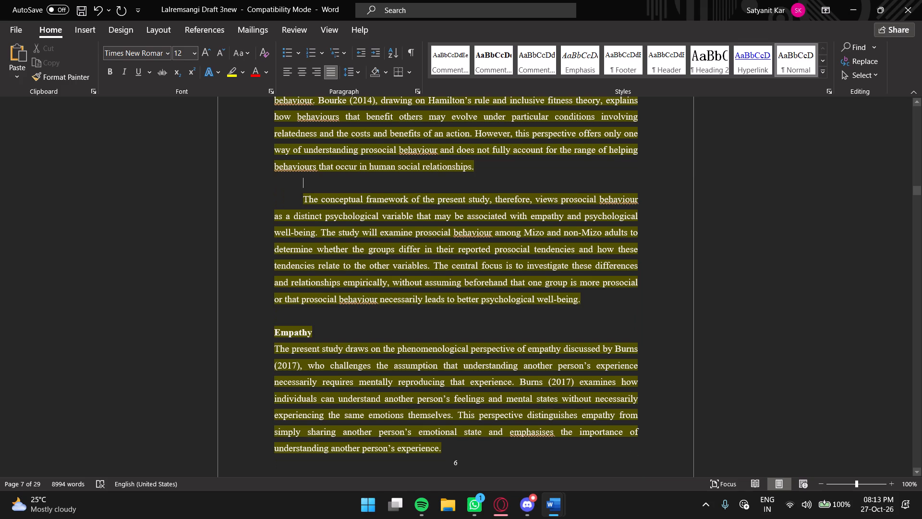
{"action": "left_click", "coordinate": [321, 337]}
{"action": "key", "text": "Return"}
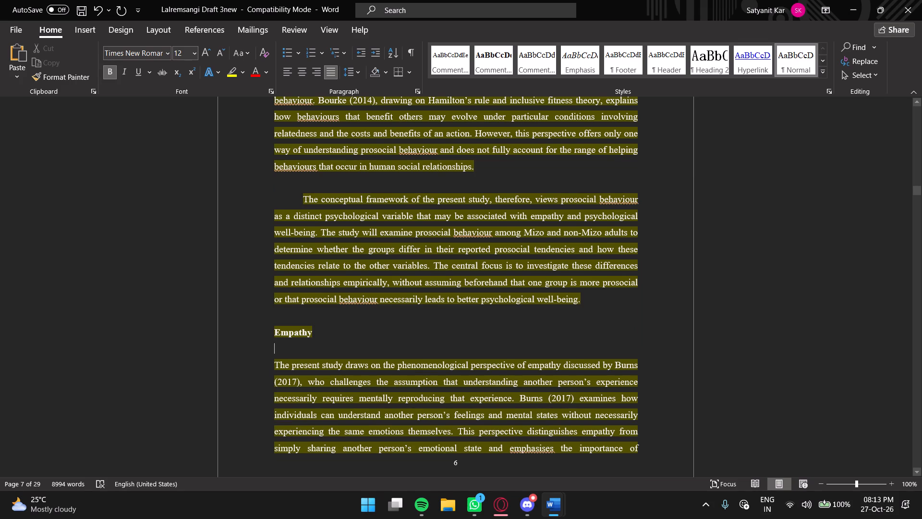
{"action": "scroll", "coordinate": [329, 313], "scroll_direction": "down", "scroll_amount": 9}
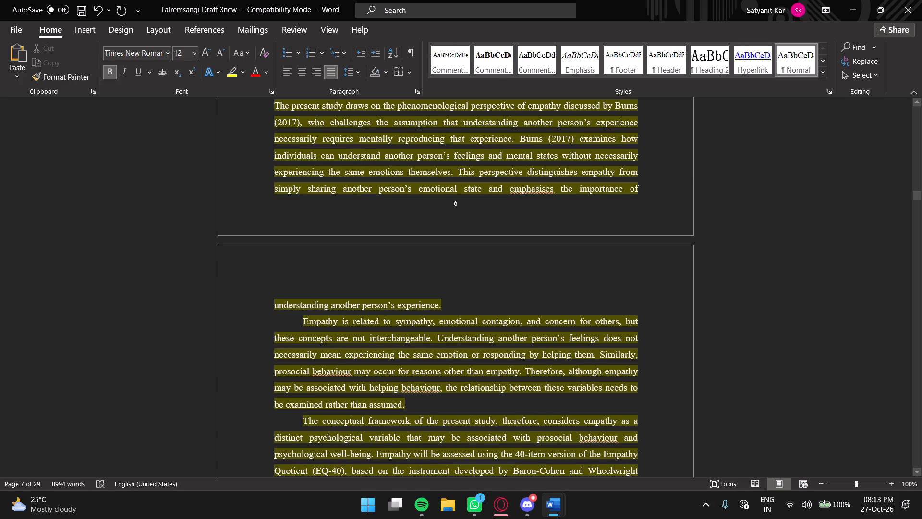
{"action": "left_click", "coordinate": [453, 302]}
{"action": "key", "text": "Return"}
{"action": "scroll", "coordinate": [445, 318], "scroll_direction": "down", "scroll_amount": 3}
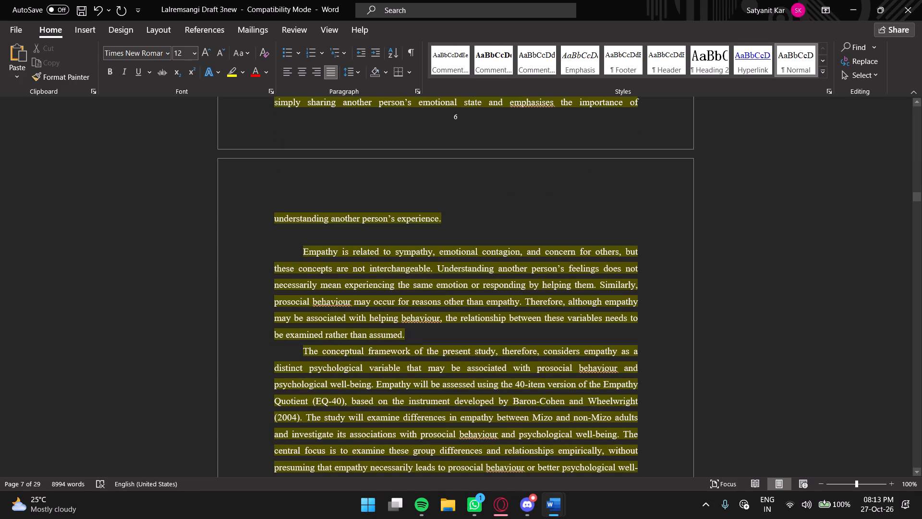
{"action": "left_click", "coordinate": [431, 331]}
{"action": "key", "text": "Return"}
Insert blank lines below the framework's Psychological Well-Being subheading and after its first two paragraphs, ending at "subjective happiness" and "(Ryff, 2014)".
{"action": "scroll", "coordinate": [431, 331], "scroll_direction": "down", "scroll_amount": 7}
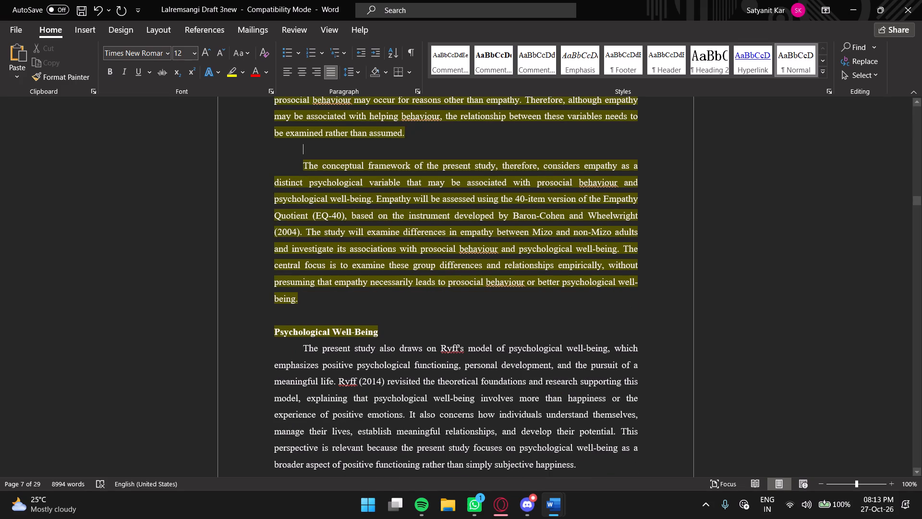
{"action": "left_click", "coordinate": [405, 331]}
{"action": "key", "text": "Return"}
{"action": "scroll", "coordinate": [405, 331], "scroll_direction": "down", "scroll_amount": 7}
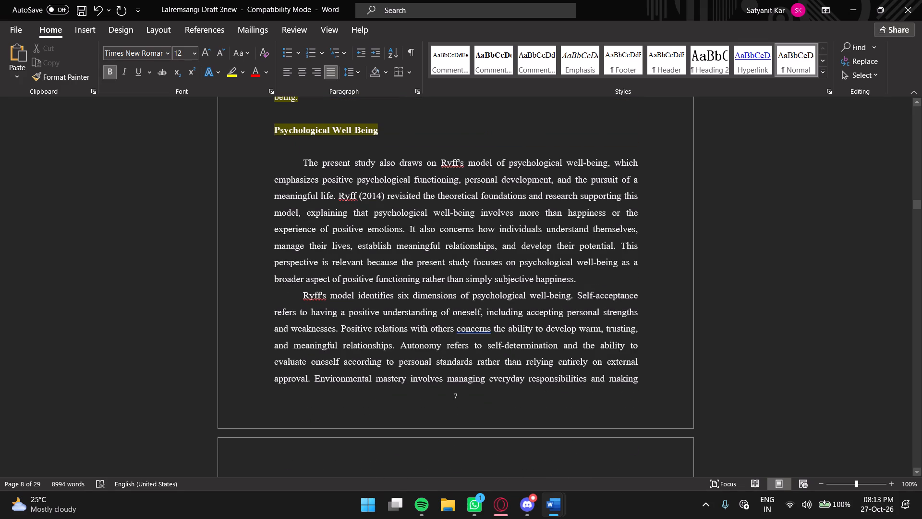
{"action": "left_click", "coordinate": [586, 282]}
{"action": "key", "text": "BackSpace"}
{"action": "key", "text": "Return"}
{"action": "scroll", "coordinate": [521, 297], "scroll_direction": "down", "scroll_amount": 2}
{"action": "scroll", "coordinate": [519, 294], "scroll_direction": "up", "scroll_amount": 10}
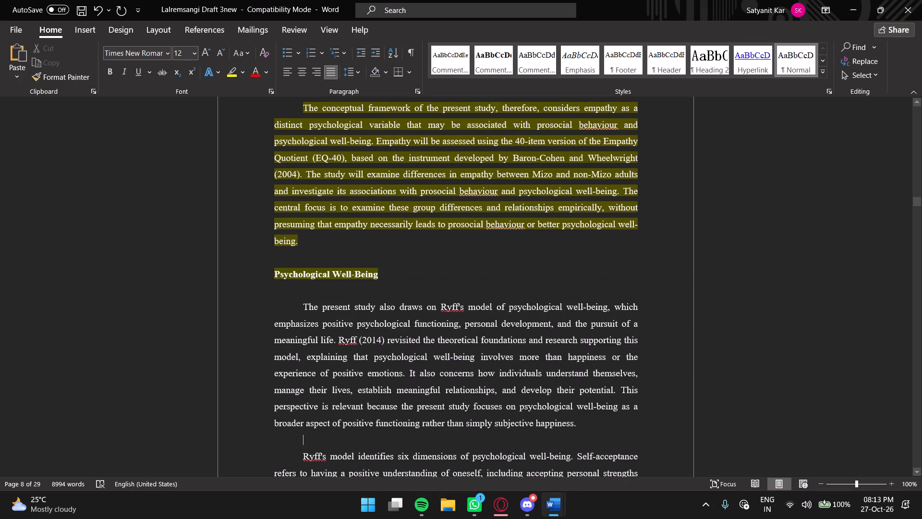
{"action": "scroll", "coordinate": [517, 293], "scroll_direction": "down", "scroll_amount": 17}
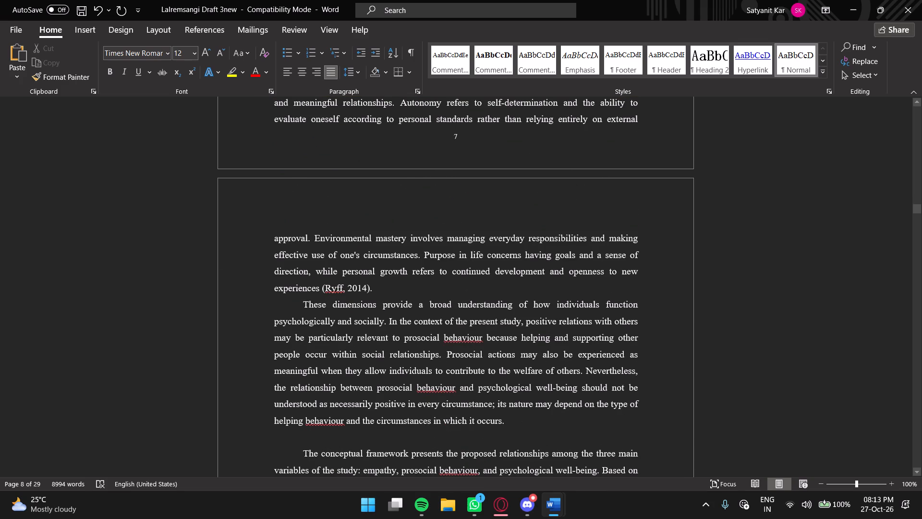
{"action": "left_click", "coordinate": [382, 294]}
{"action": "key", "text": "BackSpace"}
{"action": "key", "text": "Return"}
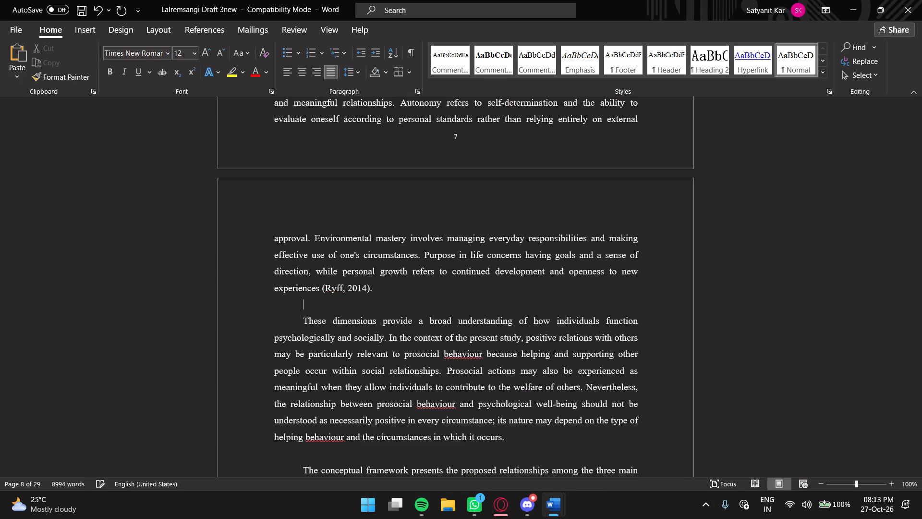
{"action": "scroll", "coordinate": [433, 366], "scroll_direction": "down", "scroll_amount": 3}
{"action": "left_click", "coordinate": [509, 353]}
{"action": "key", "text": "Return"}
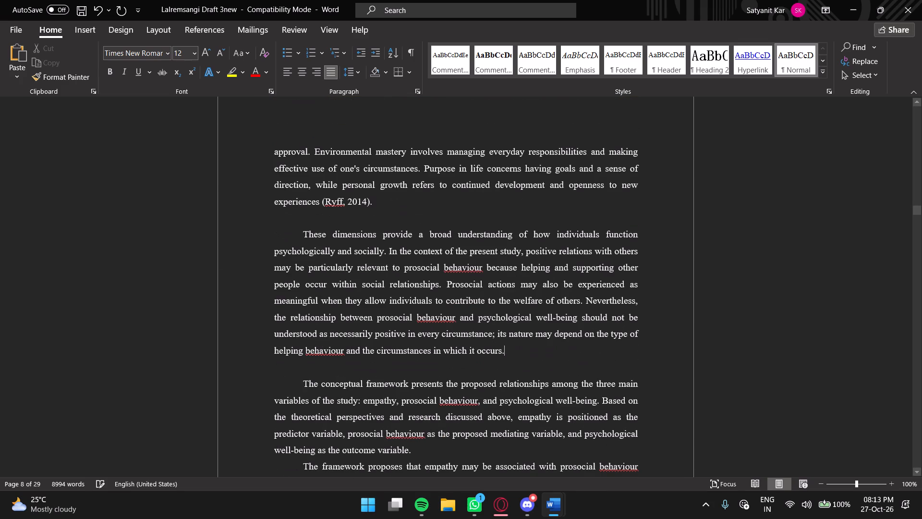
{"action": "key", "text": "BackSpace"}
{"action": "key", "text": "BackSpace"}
Insert a blank line after each conceptual framework paragraph ending in "outcome variable", "dimensions of well-being" and "theoretical arguments alone".
{"action": "scroll", "coordinate": [509, 355], "scroll_direction": "down", "scroll_amount": 1}
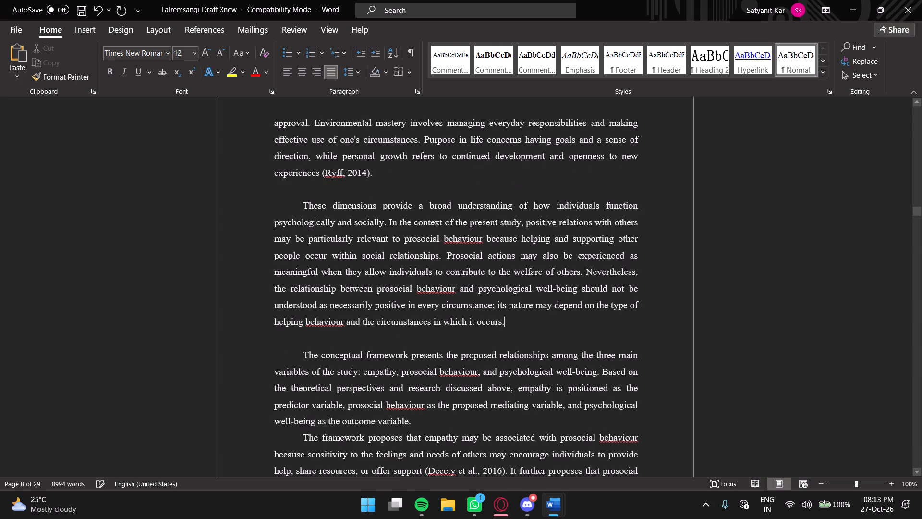
{"action": "scroll", "coordinate": [509, 355], "scroll_direction": "down", "scroll_amount": 3}
{"action": "left_click", "coordinate": [413, 339]}
{"action": "key", "text": "Return"}
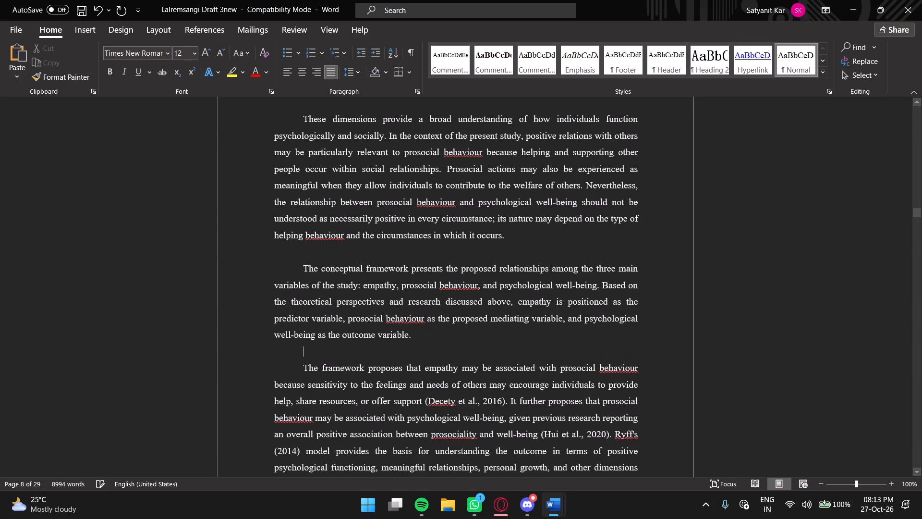
{"action": "scroll", "coordinate": [426, 343], "scroll_direction": "down", "scroll_amount": 5}
{"action": "left_click", "coordinate": [329, 342]}
{"action": "key", "text": "Return"}
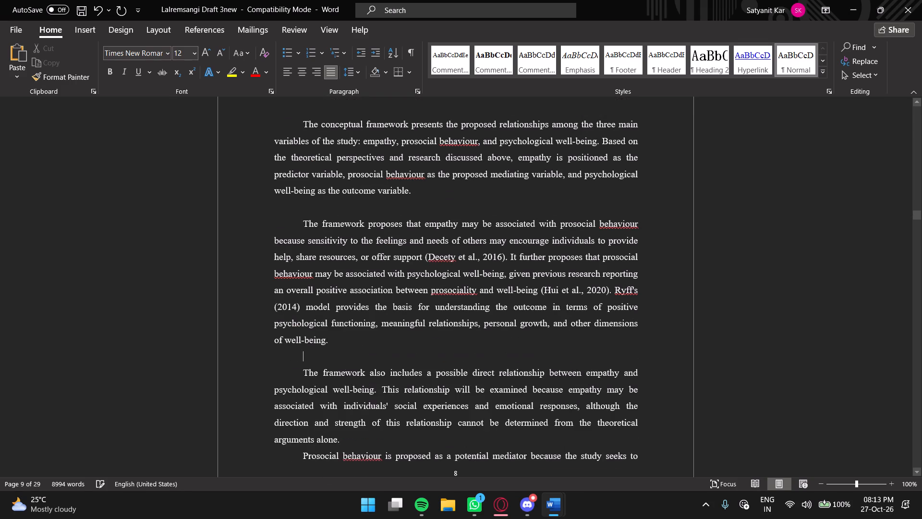
{"action": "scroll", "coordinate": [367, 342], "scroll_direction": "down", "scroll_amount": 2}
{"action": "left_click", "coordinate": [342, 381]}
{"action": "key", "text": "Return"}
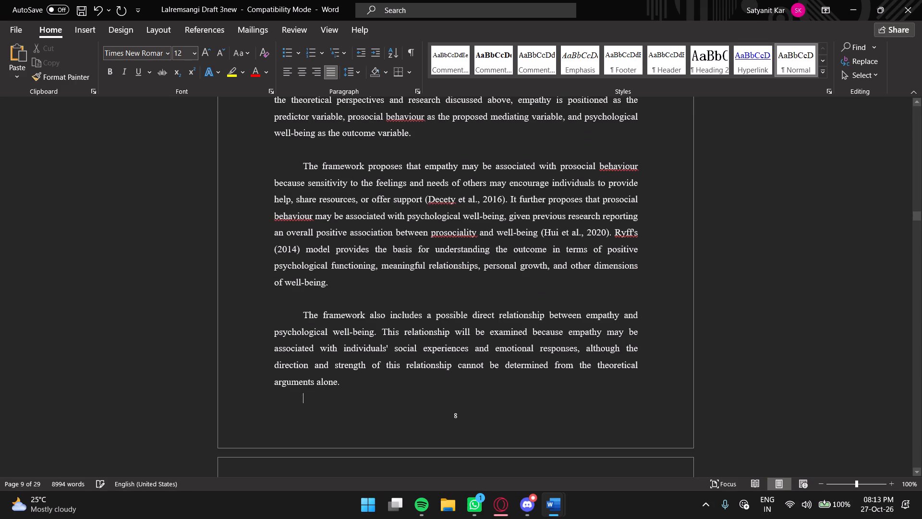
Change the Review of Literature heading to uppercase.
{"action": "scroll", "coordinate": [388, 372], "scroll_direction": "down", "scroll_amount": 11}
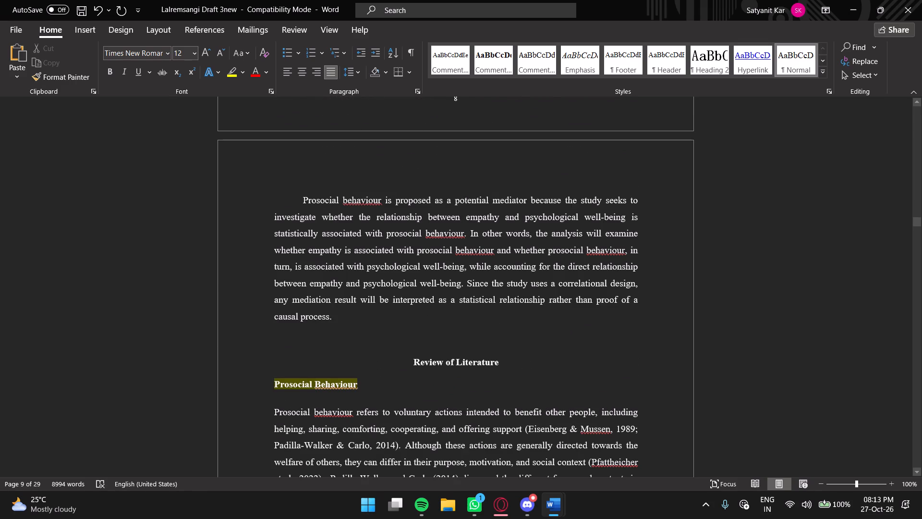
{"action": "left_click_drag", "start_coordinate": [414, 363], "coordinate": [485, 361]}
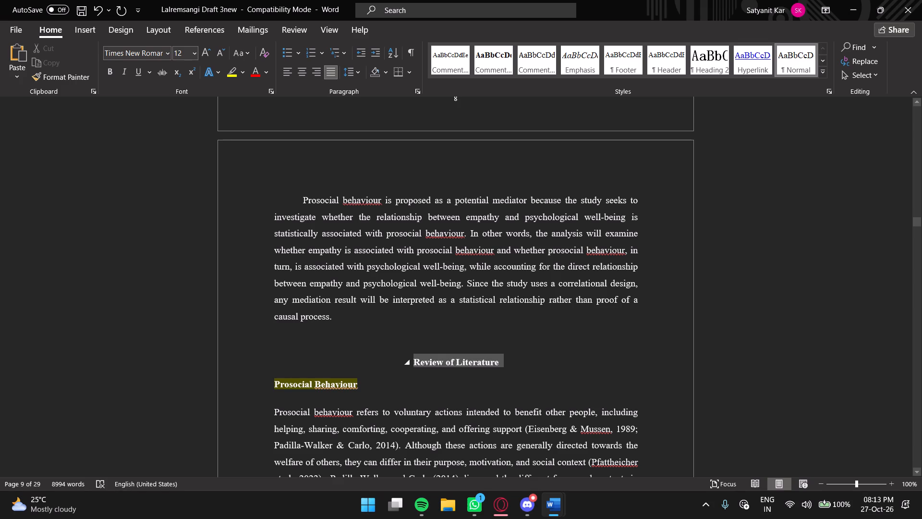
{"action": "left_click_drag", "start_coordinate": [485, 361], "coordinate": [498, 365]}
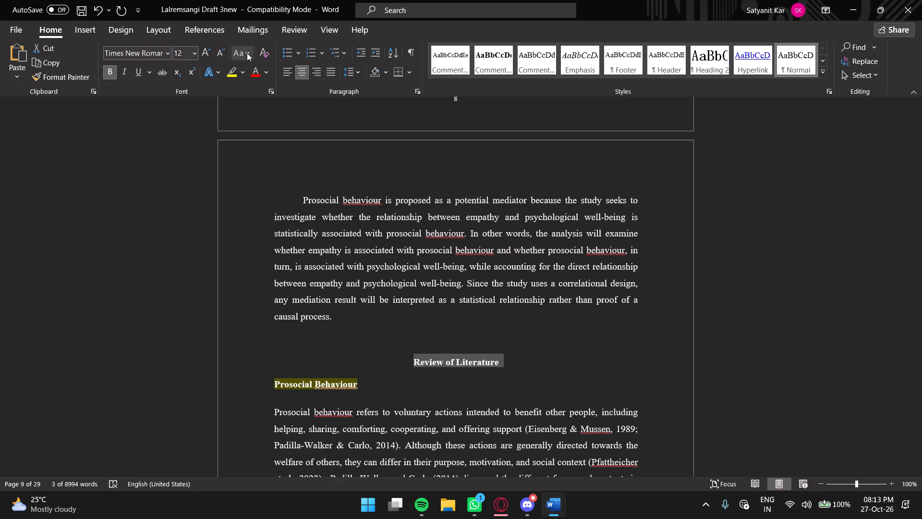
{"action": "left_click", "coordinate": [247, 53]}
{"action": "left_click", "coordinate": [266, 102]}
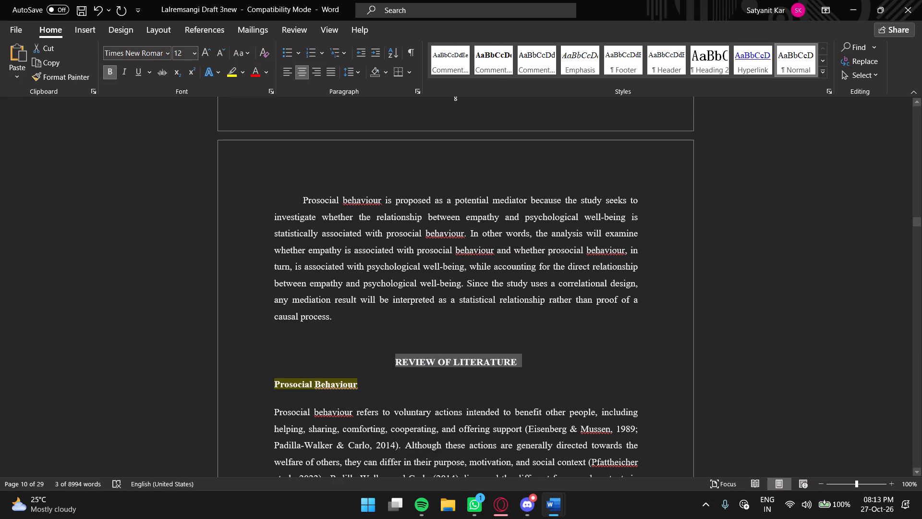
Indent the first line of the opening Prosocial Behaviour paragraph in the Review of Literature.
{"action": "left_click", "coordinate": [383, 392]}
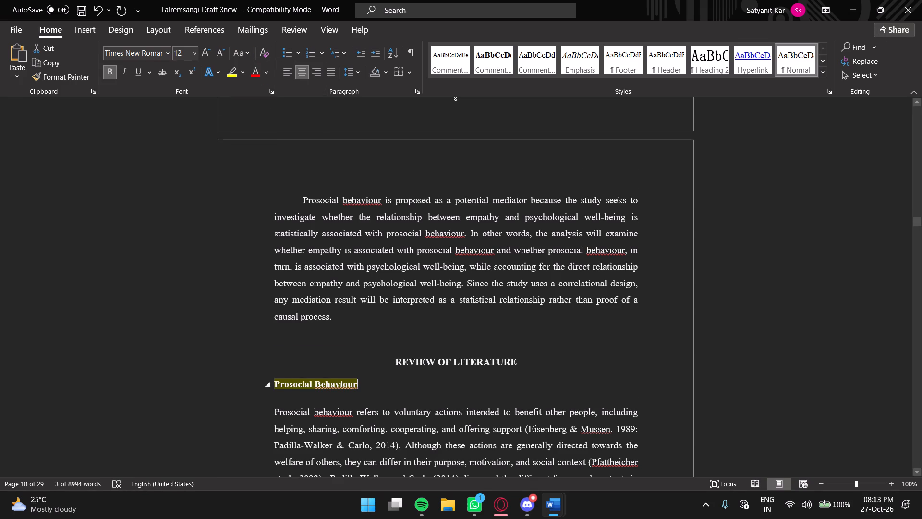
{"action": "scroll", "coordinate": [401, 378], "scroll_direction": "down", "scroll_amount": 7}
{"action": "scroll", "coordinate": [417, 337], "scroll_direction": "down", "scroll_amount": 8}
{"action": "scroll", "coordinate": [377, 307], "scroll_direction": "up", "scroll_amount": 5}
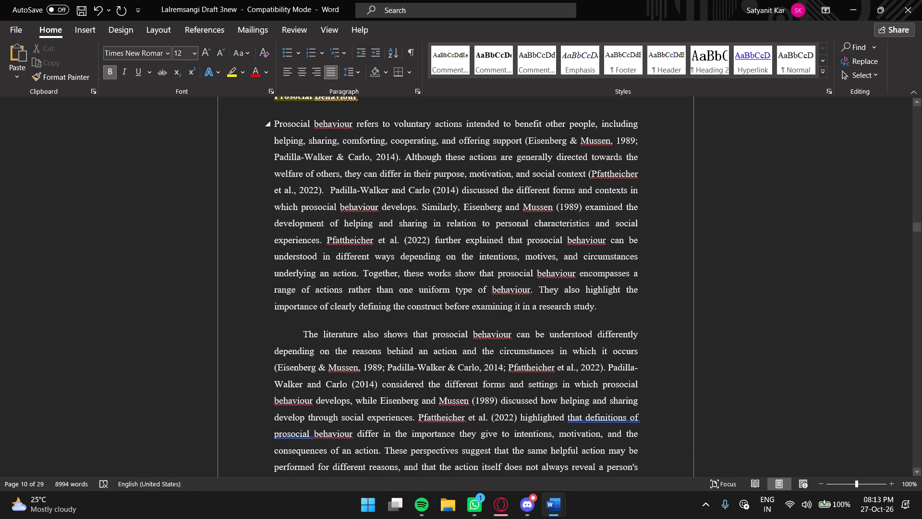
{"action": "scroll", "coordinate": [377, 307], "scroll_direction": "up", "scroll_amount": 2}
{"action": "left_click", "coordinate": [276, 181]}
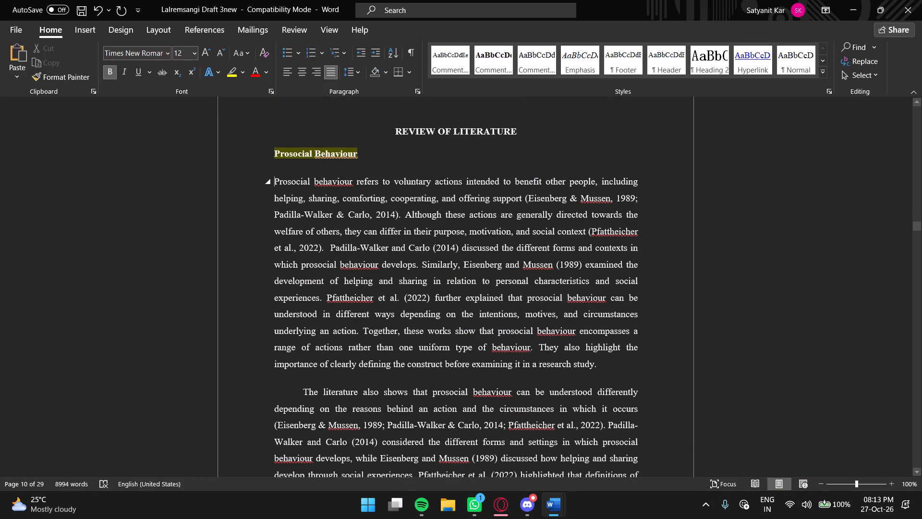
{"action": "key", "text": "Tab"}
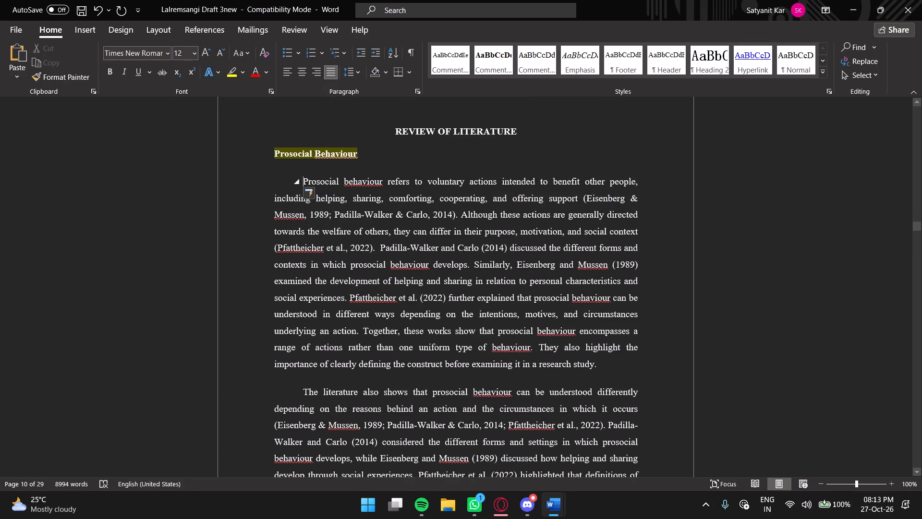
{"action": "left_click", "coordinate": [315, 193]}
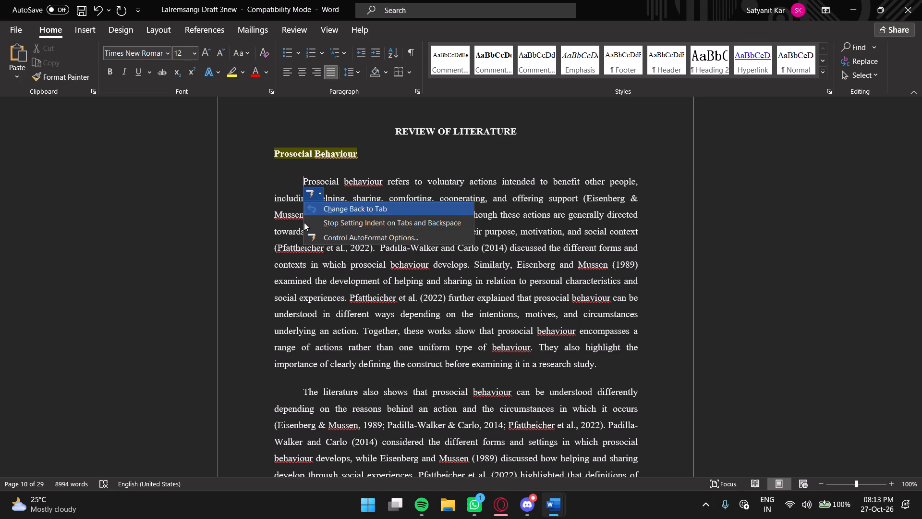
{"action": "left_click", "coordinate": [351, 289]}
Check the indentation, spacing and font of the remaining Review of Literature paragraphs up to the Statement of the Problem.
{"action": "scroll", "coordinate": [455, 261], "scroll_direction": "down", "scroll_amount": 9}
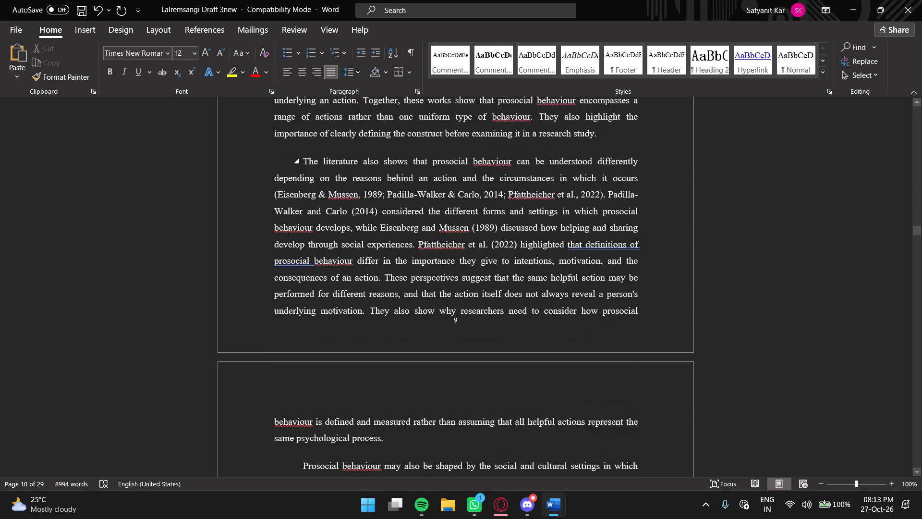
{"action": "scroll", "coordinate": [455, 261], "scroll_direction": "down", "scroll_amount": 15}
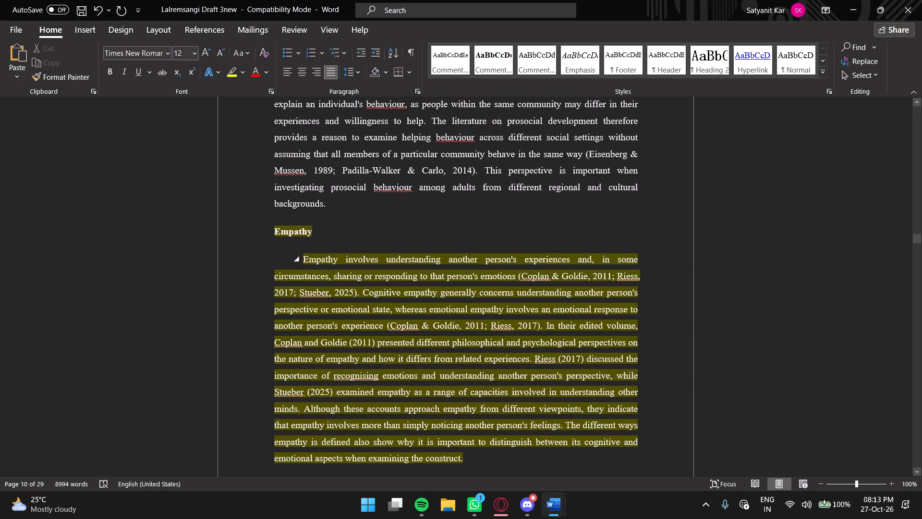
{"action": "scroll", "coordinate": [400, 242], "scroll_direction": "down", "scroll_amount": 18}
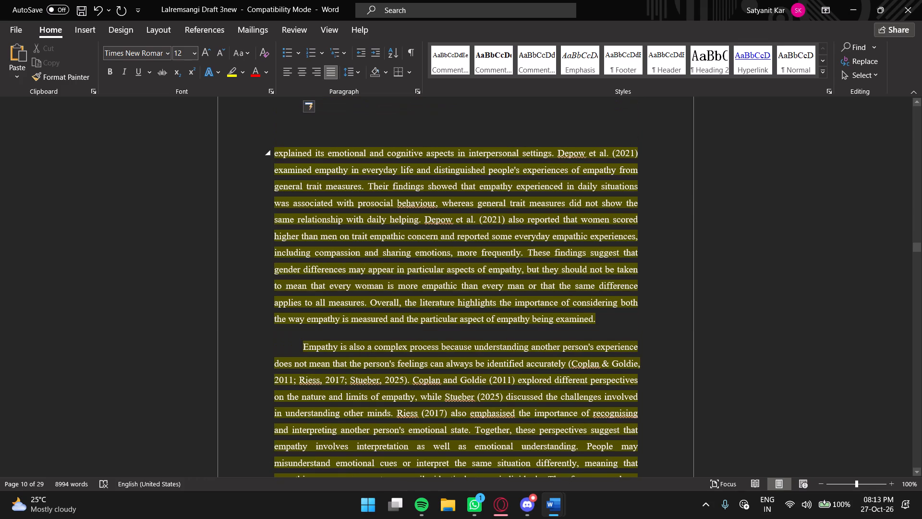
{"action": "scroll", "coordinate": [391, 238], "scroll_direction": "down", "scroll_amount": 19}
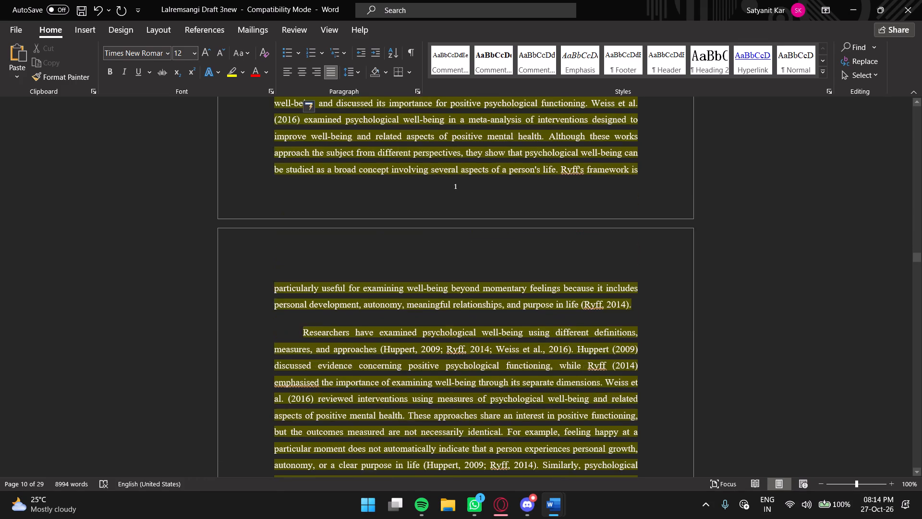
{"action": "scroll", "coordinate": [361, 222], "scroll_direction": "down", "scroll_amount": 18}
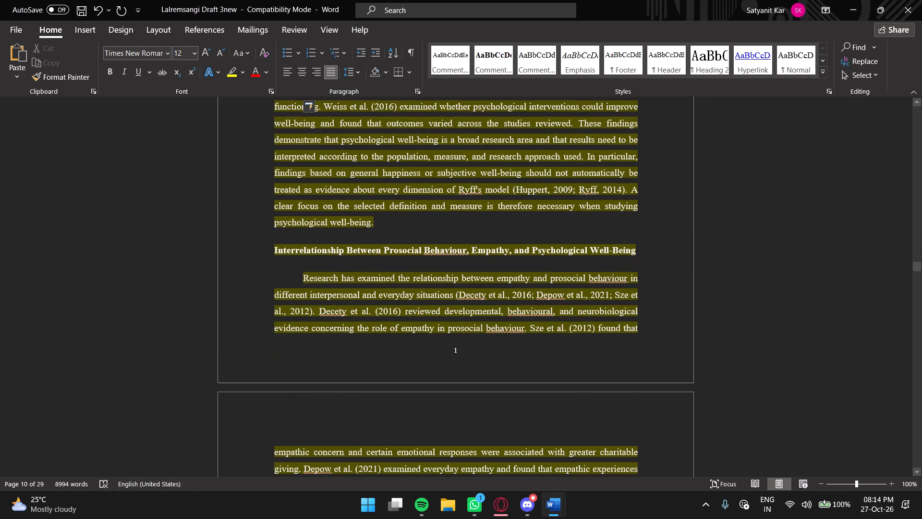
{"action": "scroll", "coordinate": [359, 221], "scroll_direction": "down", "scroll_amount": 20}
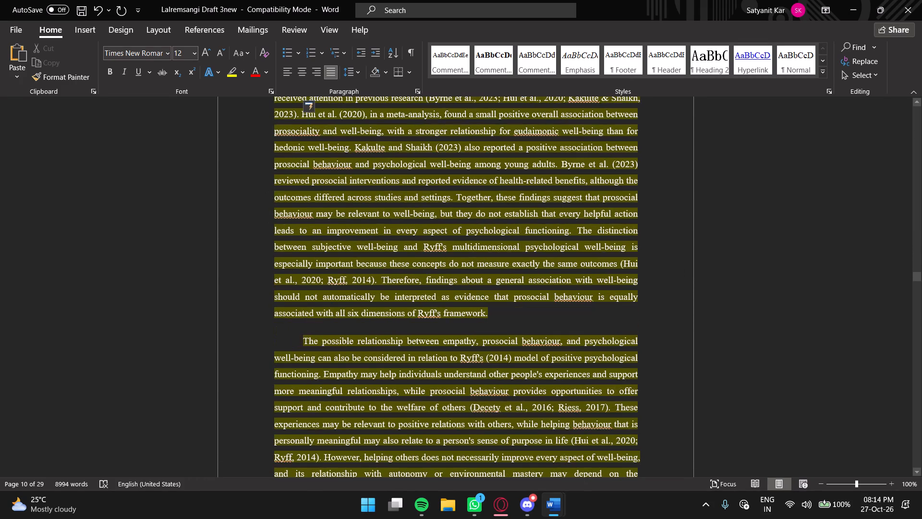
{"action": "scroll", "coordinate": [358, 221], "scroll_direction": "down", "scroll_amount": 20}
{"action": "scroll", "coordinate": [358, 221], "scroll_direction": "down", "scroll_amount": 19}
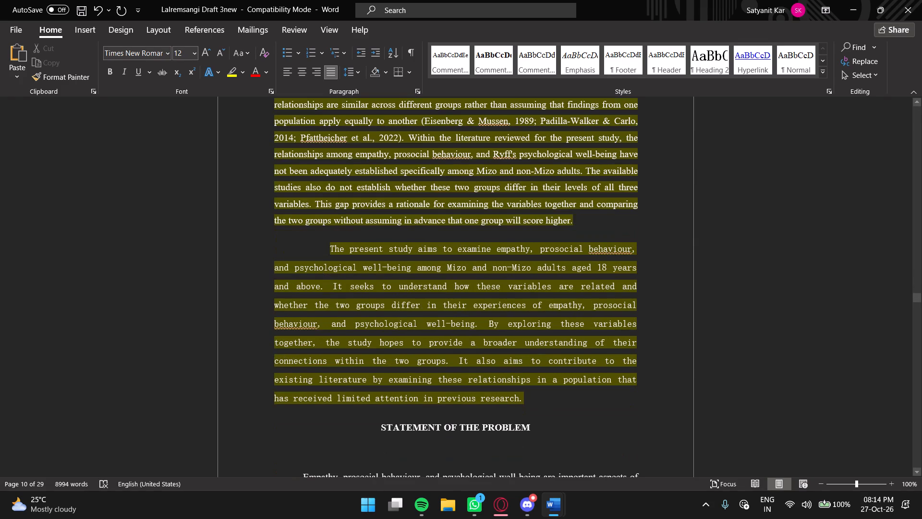
Change the font of the Review of Literature's closing paragraph, starting "The present study aims", to Times New Roman.
{"action": "left_click_drag", "start_coordinate": [329, 247], "coordinate": [478, 363]}
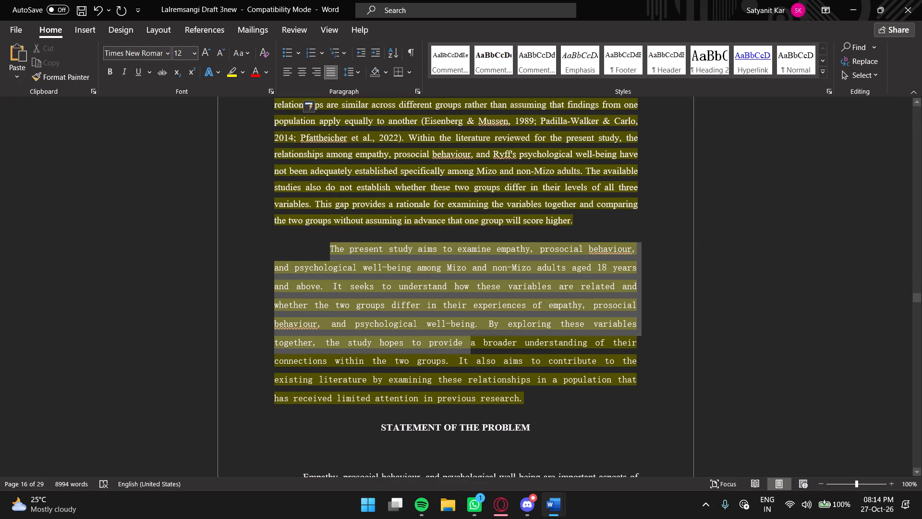
{"action": "left_click_drag", "start_coordinate": [478, 363], "coordinate": [522, 401]}
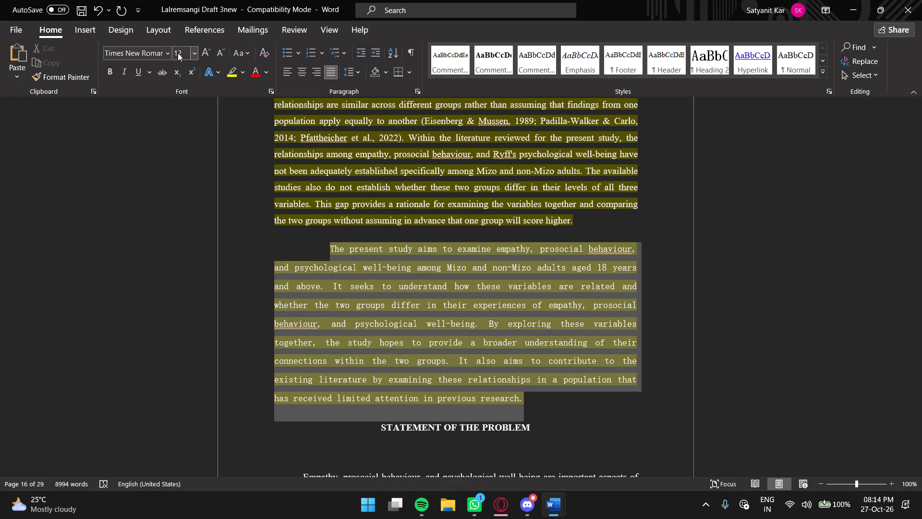
{"action": "left_click", "coordinate": [158, 53]}
{"action": "left_click", "coordinate": [172, 56]}
{"action": "left_click", "coordinate": [165, 53]}
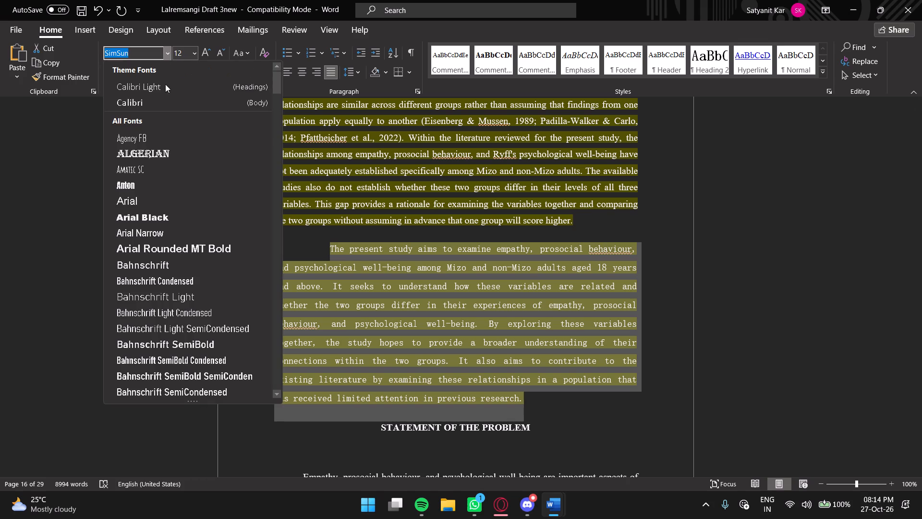
{"action": "scroll", "coordinate": [163, 93], "scroll_direction": "up", "scroll_amount": 4}
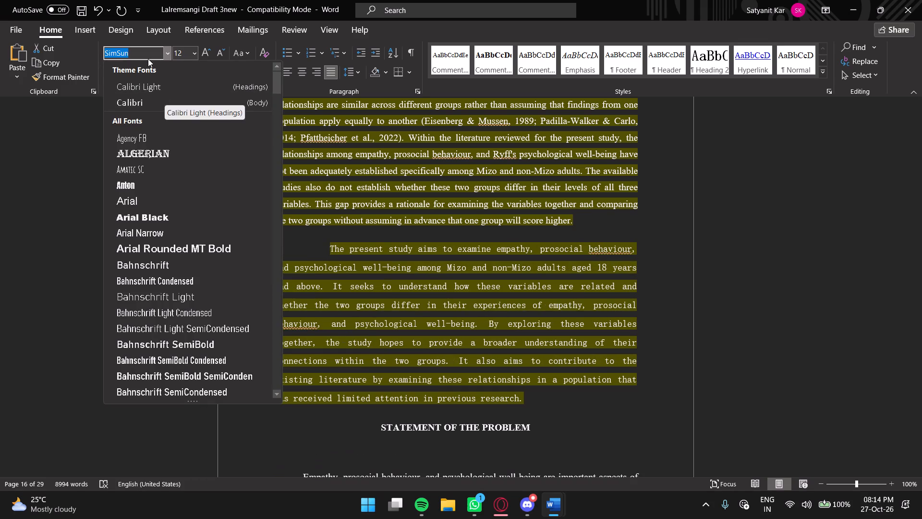
{"action": "type", "text": "ti"}
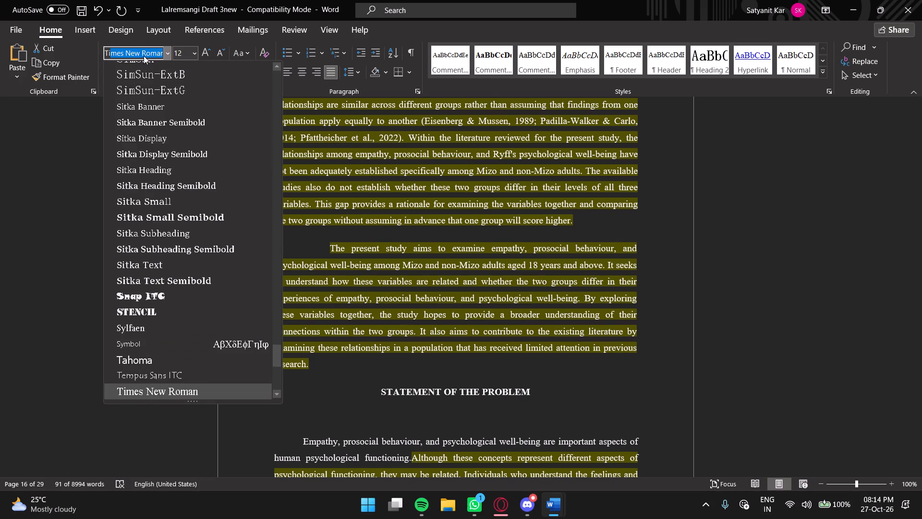
{"action": "left_click", "coordinate": [180, 390]}
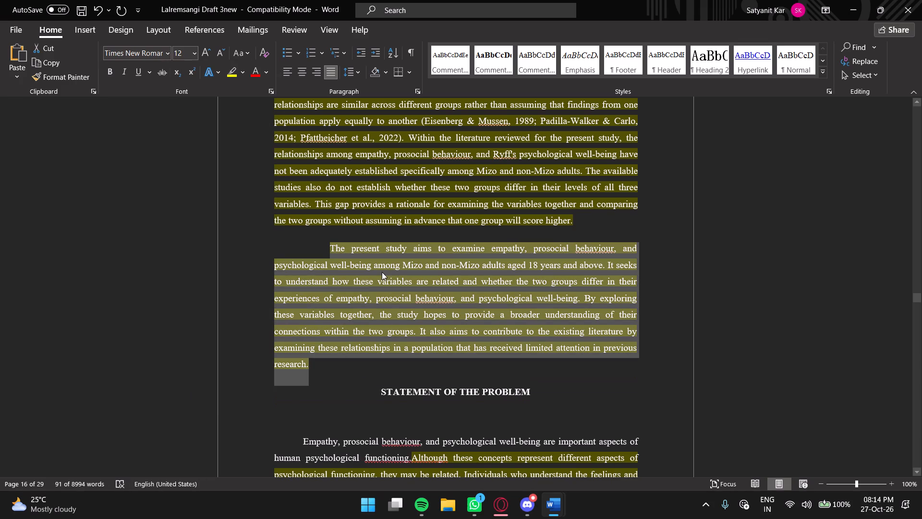
{"action": "left_click", "coordinate": [350, 272]}
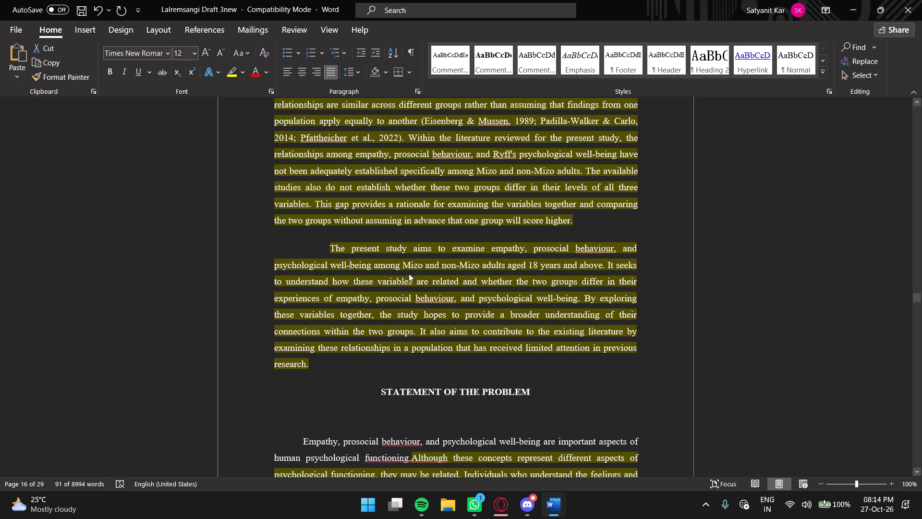
Set the Statement of the Problem heading's font size to 14.
{"action": "scroll", "coordinate": [421, 267], "scroll_direction": "down", "scroll_amount": 3}
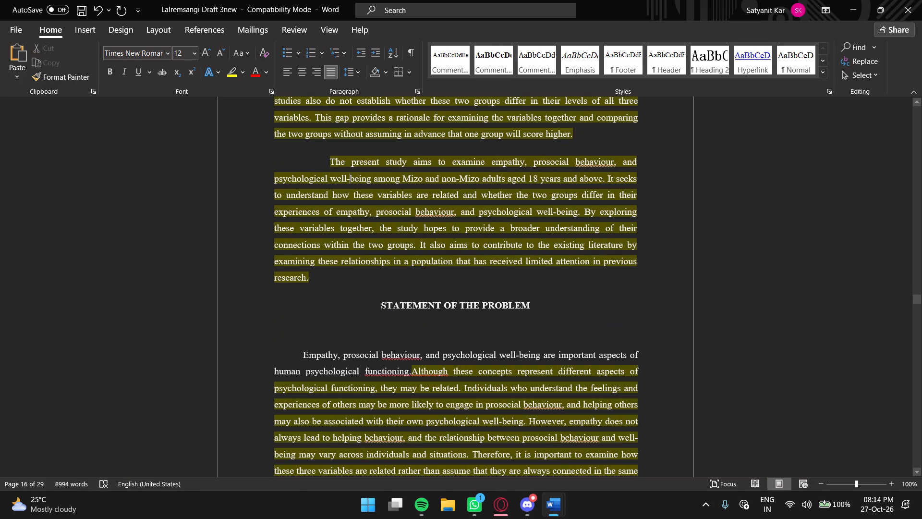
{"action": "left_click_drag", "start_coordinate": [382, 306], "coordinate": [530, 307]}
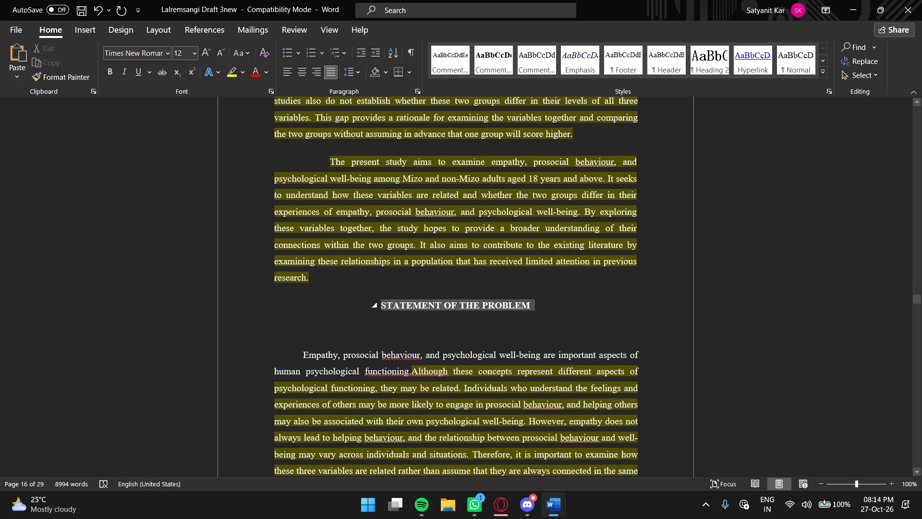
{"action": "left_click_drag", "start_coordinate": [530, 307], "coordinate": [532, 307]}
{"action": "left_click", "coordinate": [193, 55]}
{"action": "left_click", "coordinate": [182, 146]}
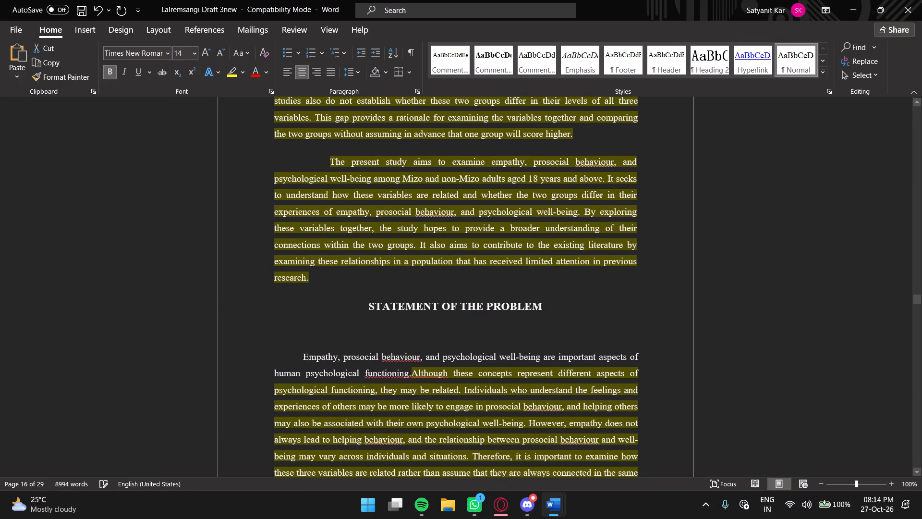
Delete the blank lines between the Statement of the Problem heading and its first paragraph.
{"action": "left_click", "coordinate": [304, 340]}
{"action": "left_click", "coordinate": [319, 340]}
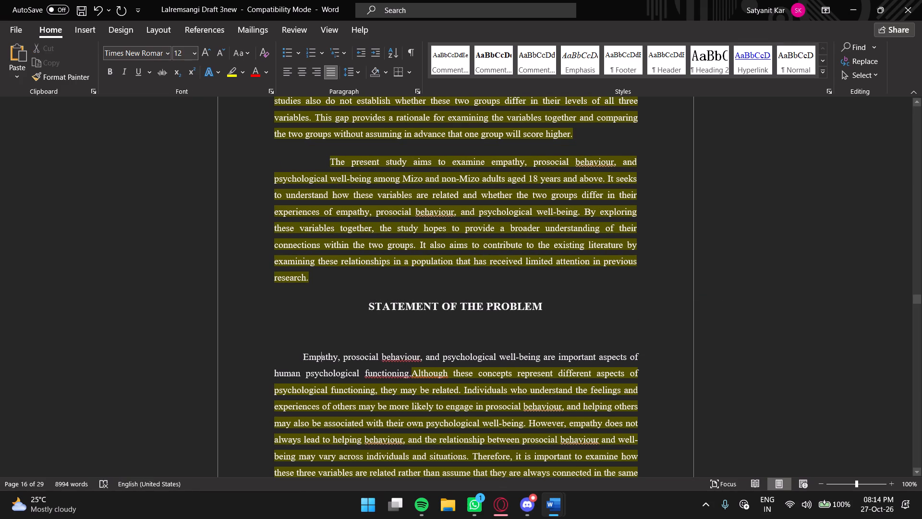
{"action": "left_click", "coordinate": [335, 328]}
{"action": "key", "text": "BackSpace"}
{"action": "key", "text": "BackSpace"}
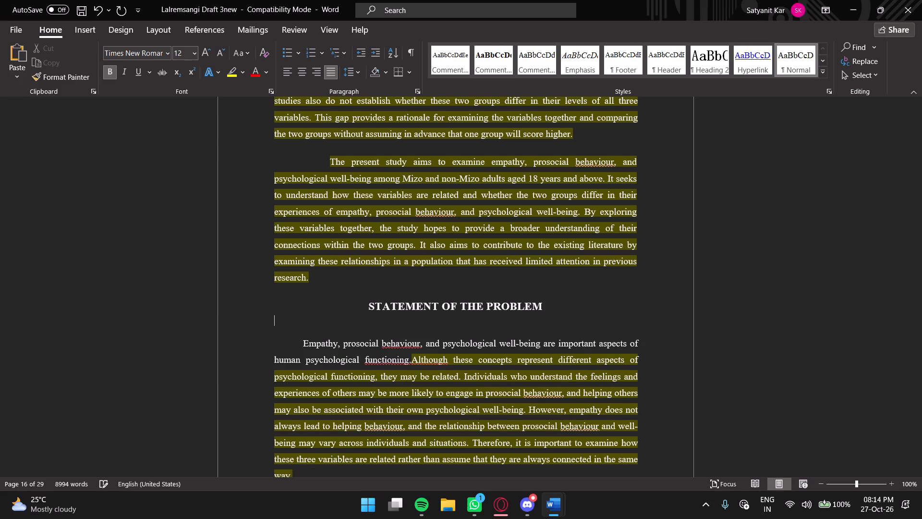
{"action": "key", "text": "BackSpace"}
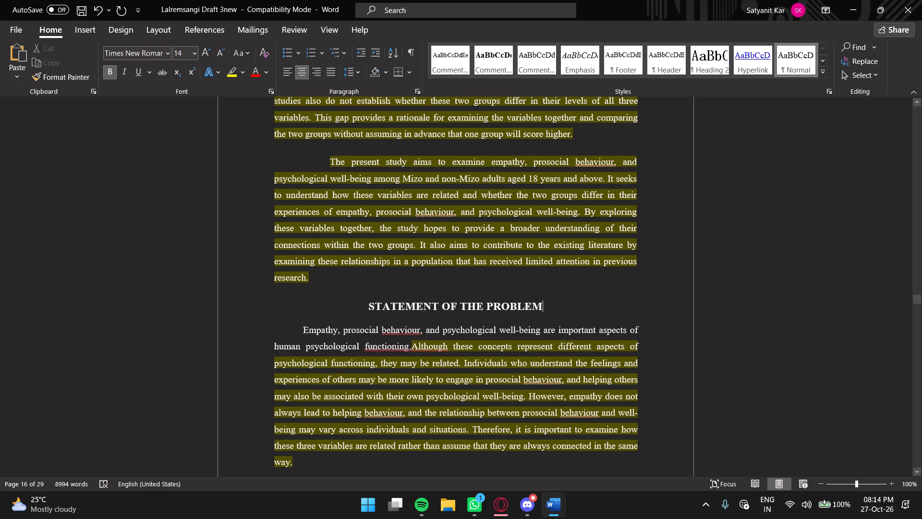
Remove the extra blank lines after the Statement of the Problem paragraphs ending in "helping actions" and "Ryff's model".
{"action": "scroll", "coordinate": [381, 295], "scroll_direction": "down", "scroll_amount": 4}
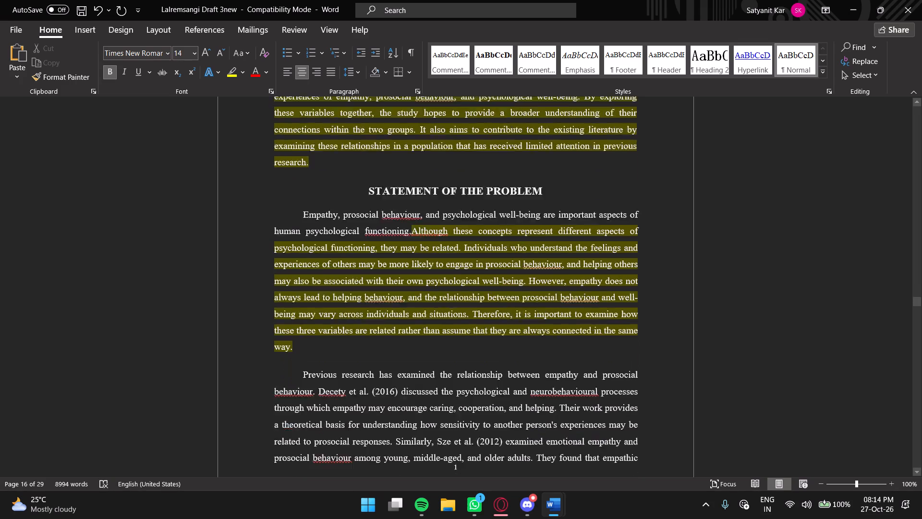
{"action": "scroll", "coordinate": [381, 295], "scroll_direction": "down", "scroll_amount": 2}
{"action": "left_click", "coordinate": [320, 306]}
{"action": "scroll", "coordinate": [337, 317], "scroll_direction": "down", "scroll_amount": 2}
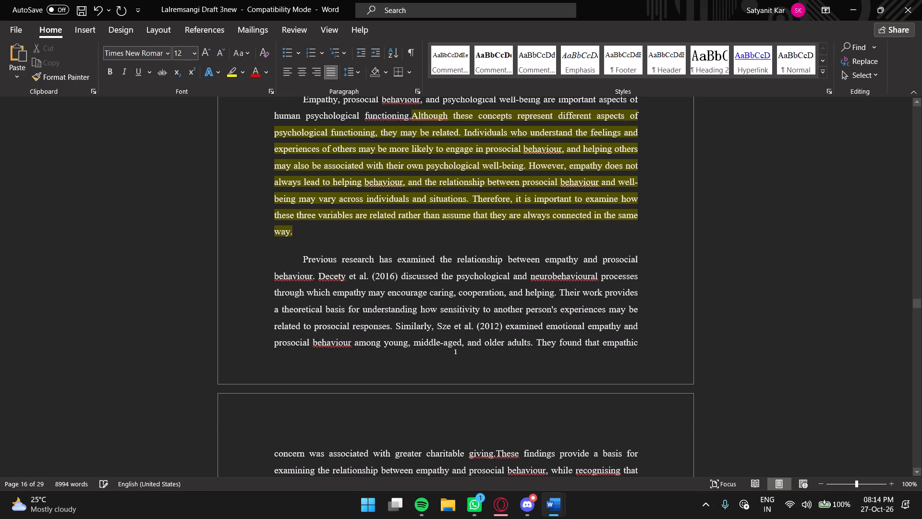
{"action": "left_click", "coordinate": [301, 248]}
{"action": "scroll", "coordinate": [353, 296], "scroll_direction": "down", "scroll_amount": 9}
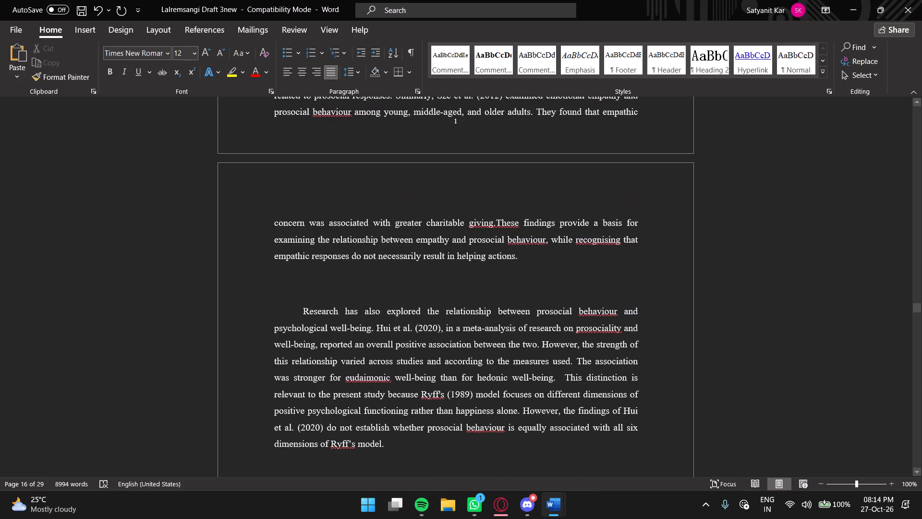
{"action": "left_click", "coordinate": [312, 260]}
{"action": "key", "text": "BackSpace"}
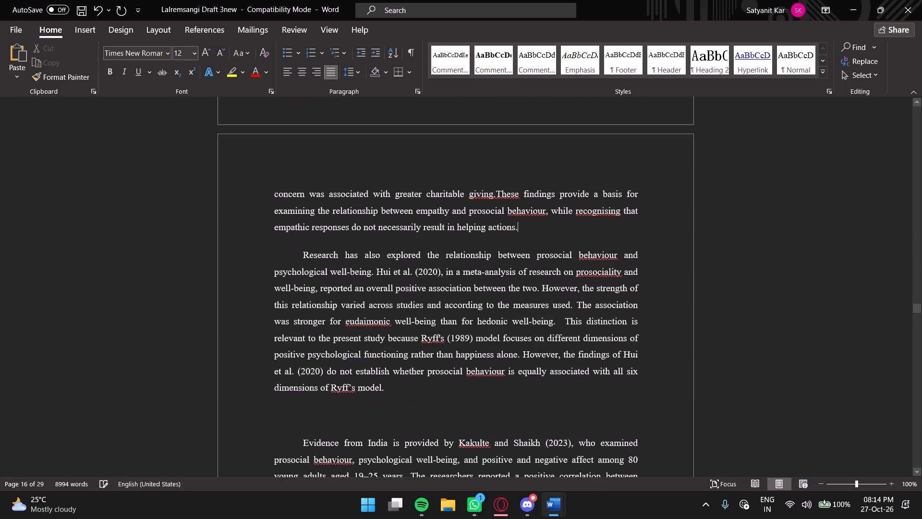
{"action": "scroll", "coordinate": [326, 314], "scroll_direction": "down", "scroll_amount": 3}
{"action": "left_click", "coordinate": [305, 334]}
{"action": "key", "text": "BackSpace"}
{"action": "key", "text": "BackSpace"}
{"action": "scroll", "coordinate": [309, 335], "scroll_direction": "down", "scroll_amount": 5}
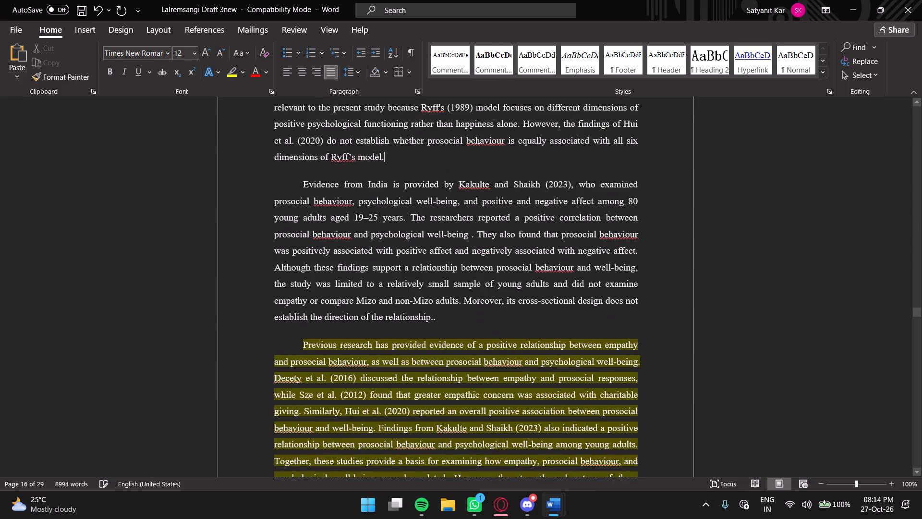
Delete the extra gap before the Statement of the Problem paragraph starting "Therefore, the present study aims".
{"action": "scroll", "coordinate": [318, 330], "scroll_direction": "down", "scroll_amount": 11}
{"action": "left_click", "coordinate": [312, 307]}
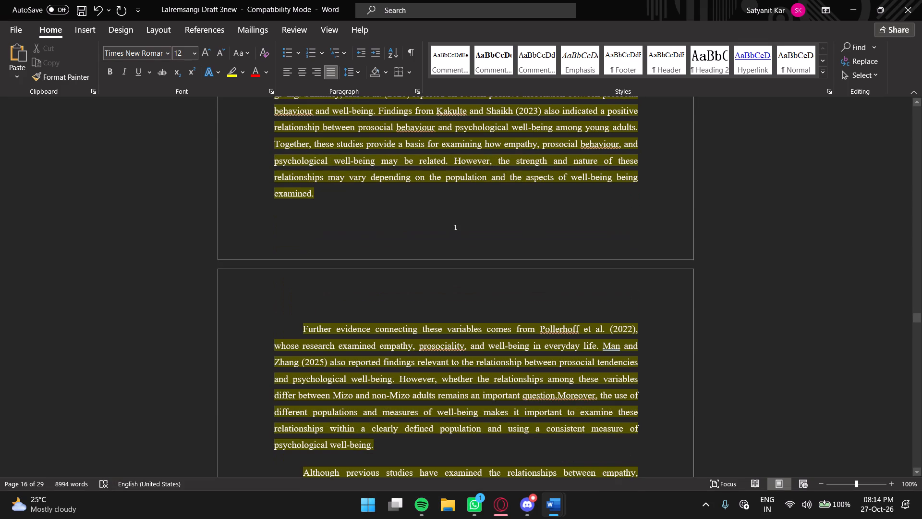
{"action": "scroll", "coordinate": [312, 307], "scroll_direction": "down", "scroll_amount": 14}
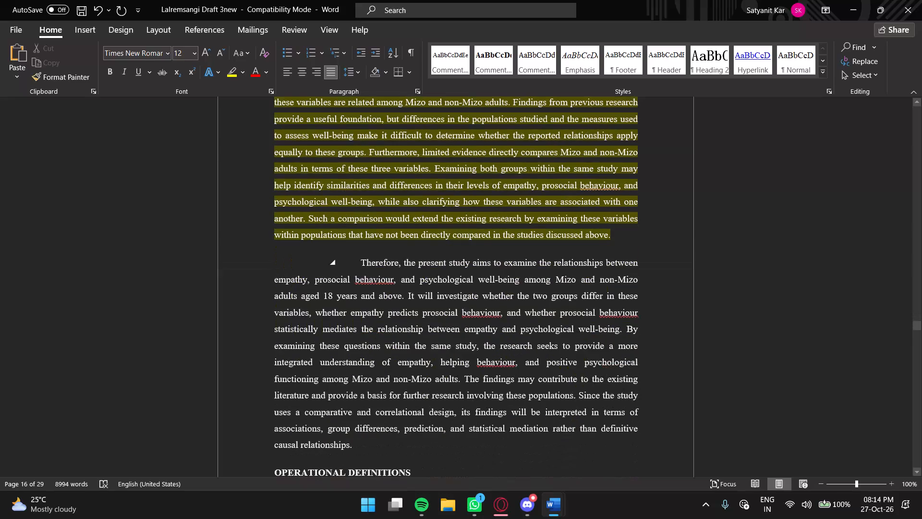
{"action": "left_click", "coordinate": [360, 261]}
{"action": "key", "text": "BackSpace"}
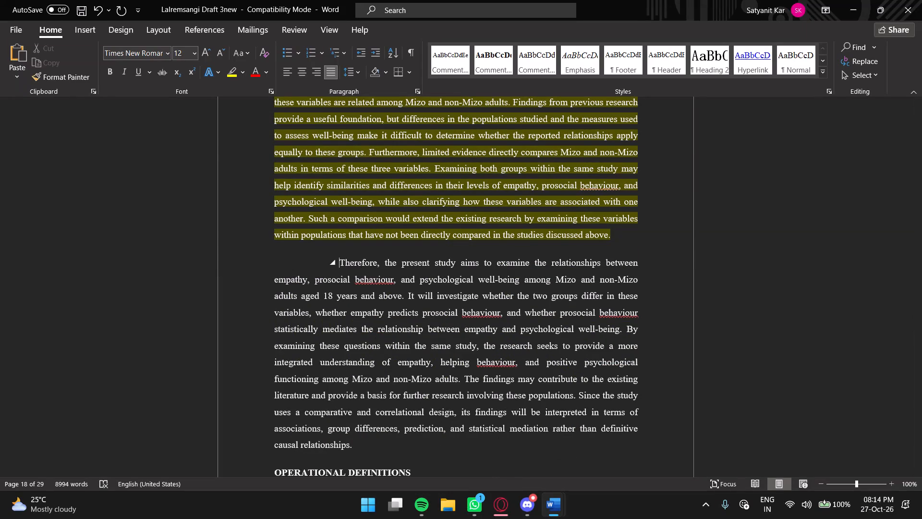
Reduce the first-line indent of the "Therefore, the present study aims" paragraph to match the paragraphs above it.
{"action": "key", "text": "BackSpace"}
{"action": "key", "text": "BackSpace"}
{"action": "key", "text": "BackSpace"}
{"action": "key", "text": "BackSpace"}
{"action": "scroll", "coordinate": [341, 272], "scroll_direction": "up", "scroll_amount": 3}
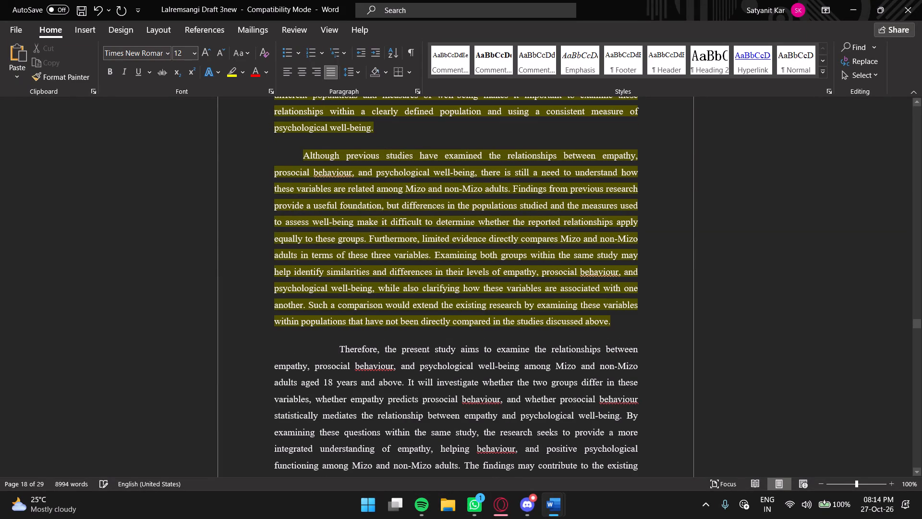
{"action": "key", "text": "BackSpace"}
{"action": "key", "text": "BackSpace"}
{"action": "key", "text": "BackSpace"}
{"action": "key", "text": "BackSpace"}
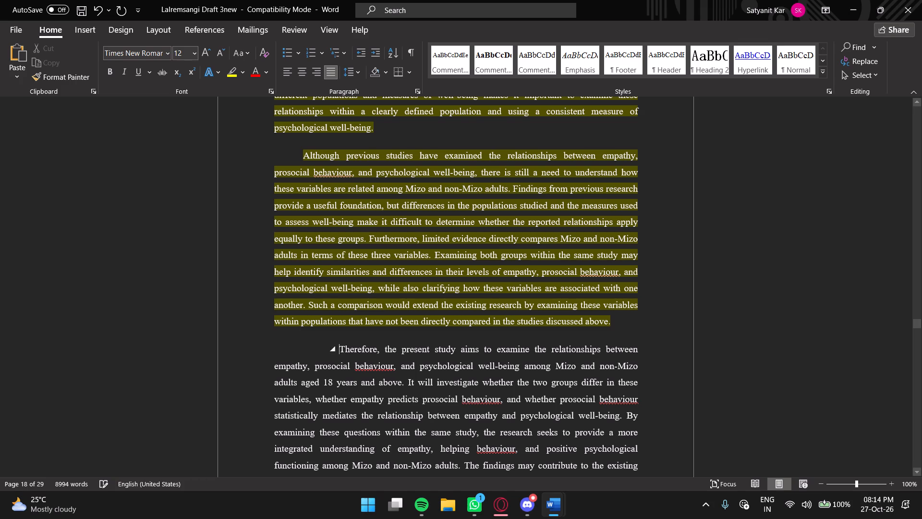
{"action": "left_click", "coordinate": [330, 348]}
{"action": "left_click", "coordinate": [334, 349]}
{"action": "left_click", "coordinate": [319, 347]}
{"action": "right_click", "coordinate": [339, 352]}
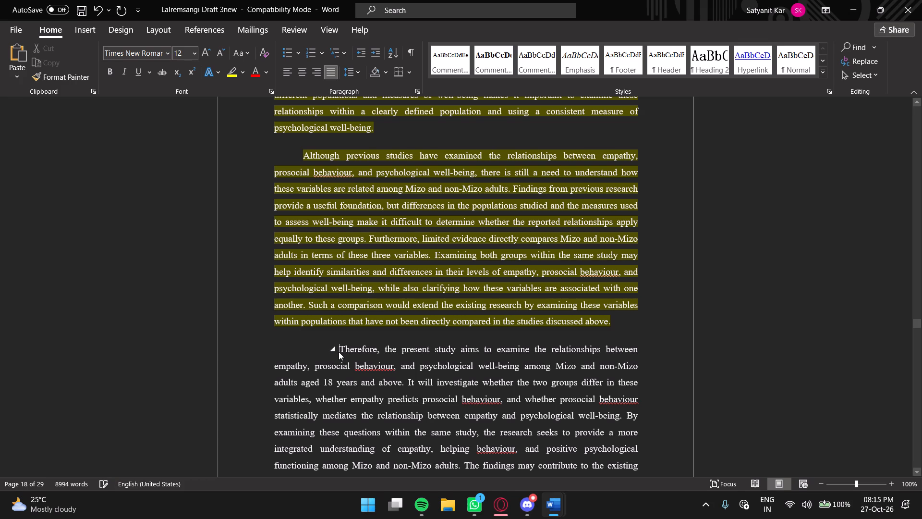
{"action": "left_click", "coordinate": [339, 352]}
{"action": "key", "text": "BackSpace"}
{"action": "key", "text": "Tab"}
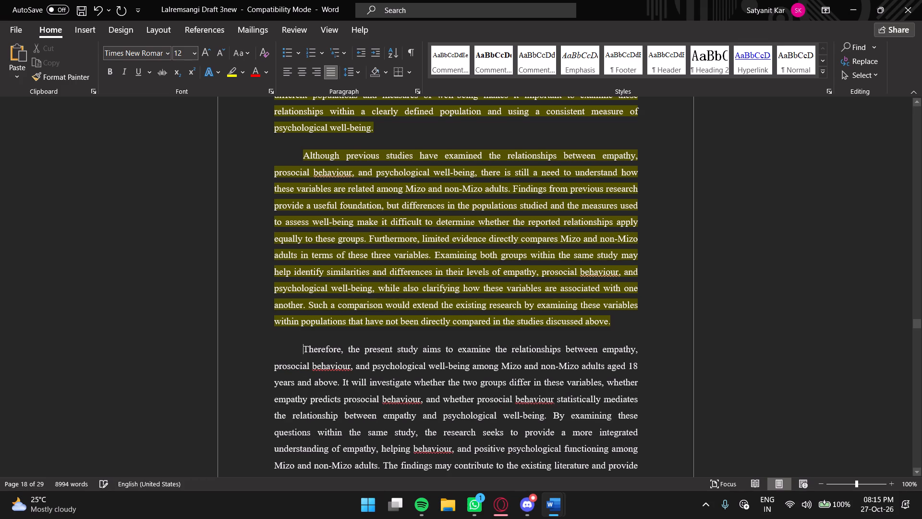
Insert two blank lines before the OPERATIONAL DEFINITIONS heading to move it onto a new page.
{"action": "scroll", "coordinate": [400, 274], "scroll_direction": "up", "scroll_amount": 16}
{"action": "scroll", "coordinate": [400, 274], "scroll_direction": "down", "scroll_amount": 7}
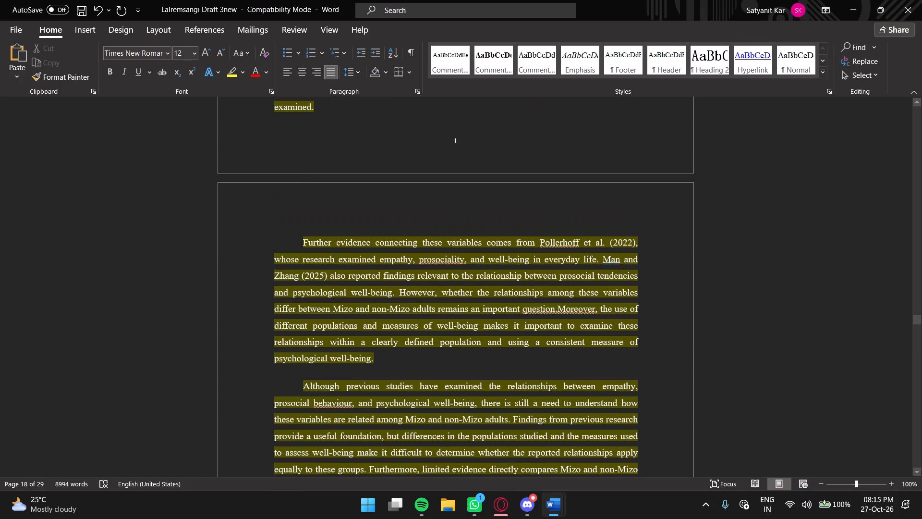
{"action": "scroll", "coordinate": [403, 281], "scroll_direction": "down", "scroll_amount": 20}
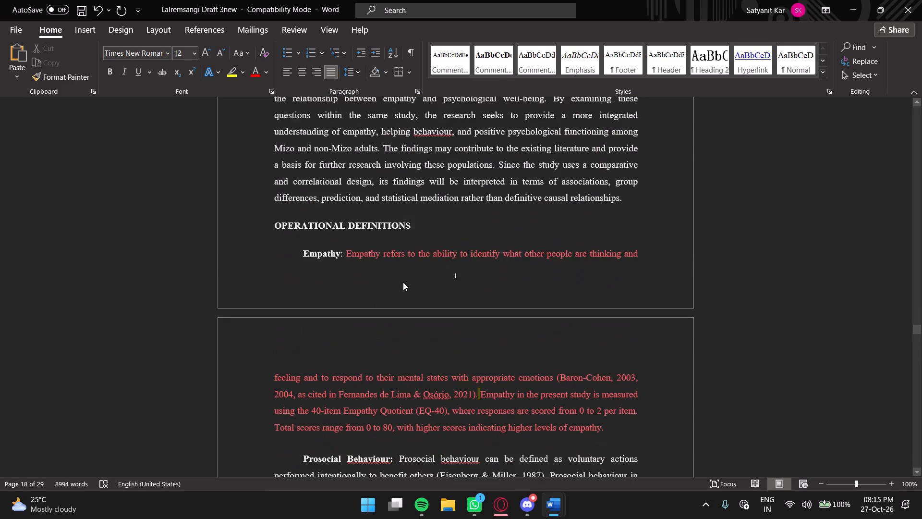
{"action": "scroll", "coordinate": [403, 282], "scroll_direction": "down", "scroll_amount": 1}
{"action": "left_click", "coordinate": [273, 198]}
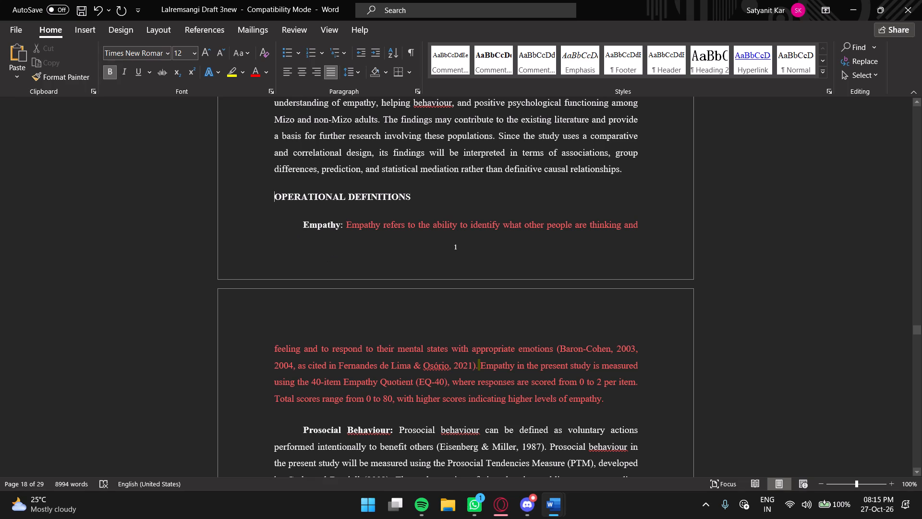
{"action": "key", "text": "Return"}
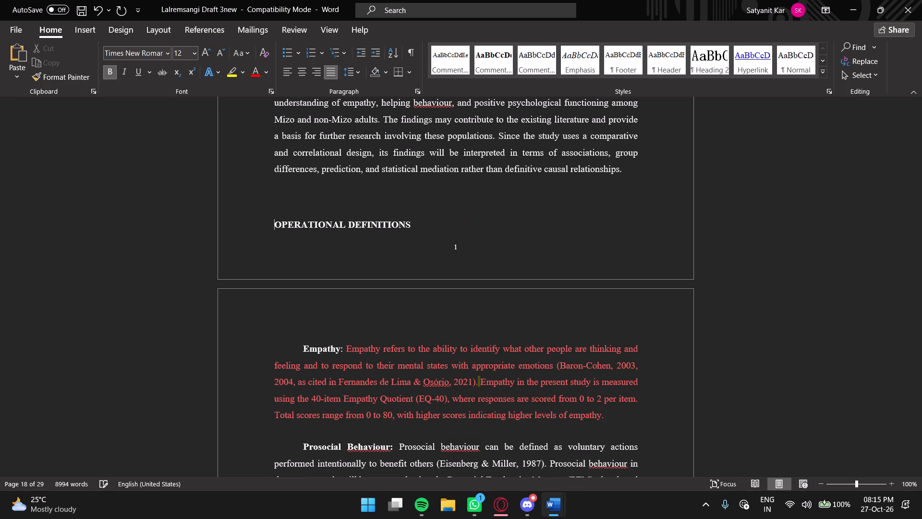
{"action": "key", "text": "Return"}
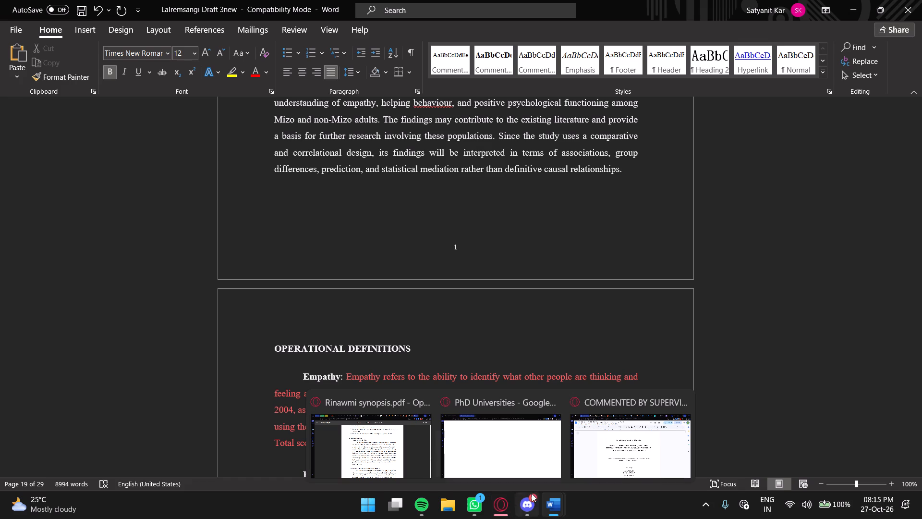
Switch to the supervisor-commented synopsis in Google Docs, search for "opera" and examine the section order and heading layout around Operational Definitions.
{"action": "left_click", "coordinate": [639, 443]}
{"action": "scroll", "coordinate": [401, 326], "scroll_direction": "down", "scroll_amount": 8}
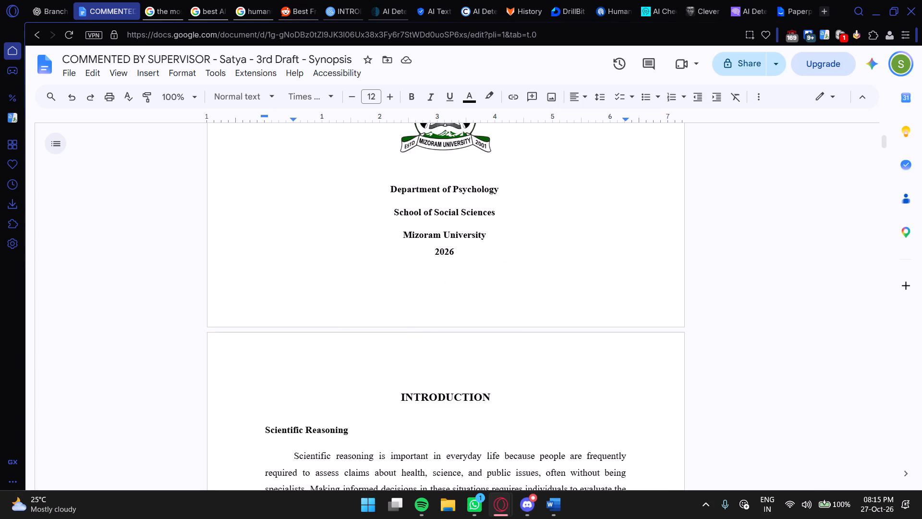
{"action": "scroll", "coordinate": [580, 277], "scroll_direction": "down", "scroll_amount": 15}
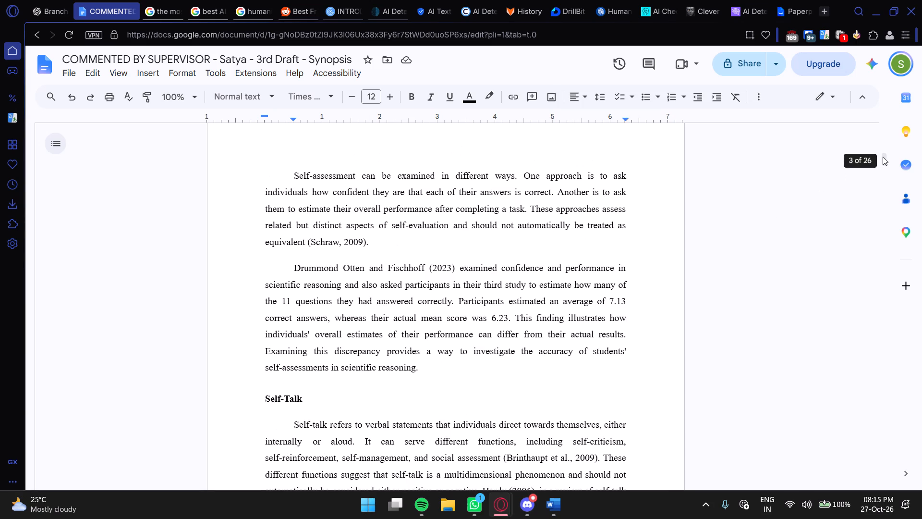
{"action": "left_click_drag", "start_coordinate": [883, 157], "coordinate": [855, 324]}
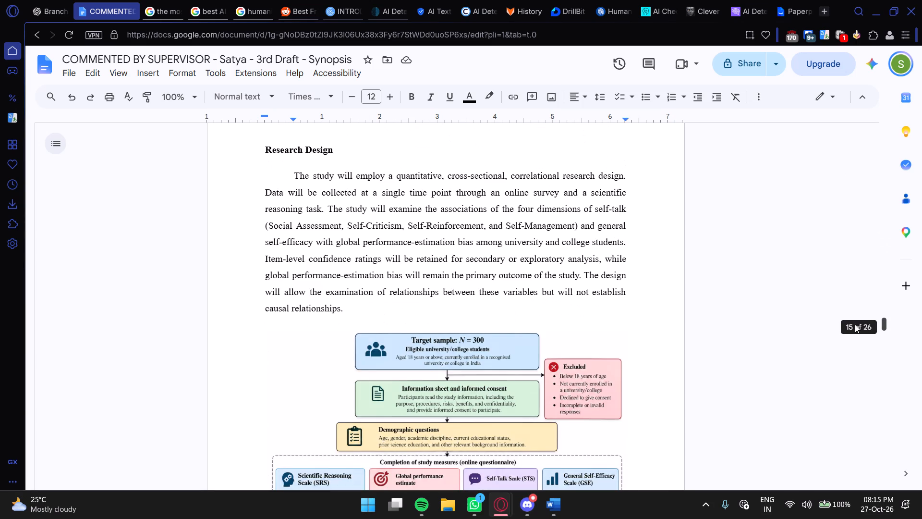
{"action": "left_click_drag", "start_coordinate": [855, 324], "coordinate": [858, 336]}
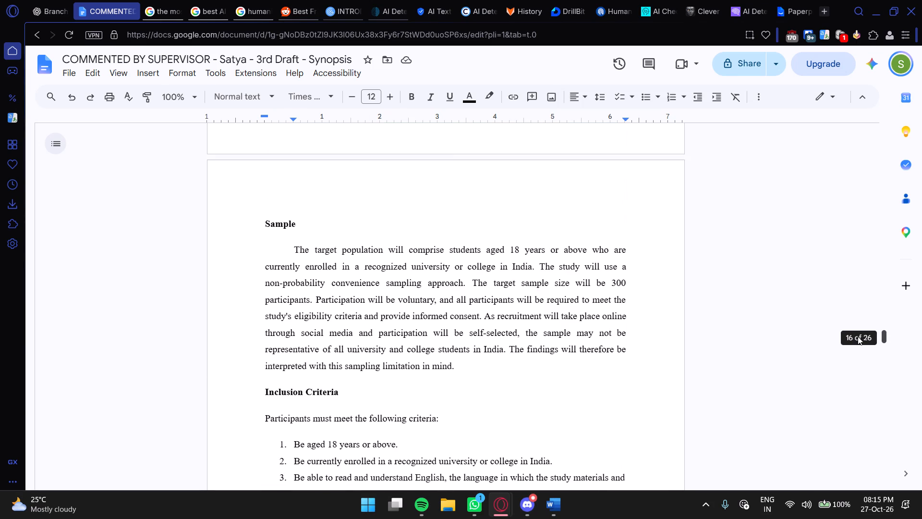
{"action": "left_click_drag", "start_coordinate": [858, 336], "coordinate": [853, 358]}
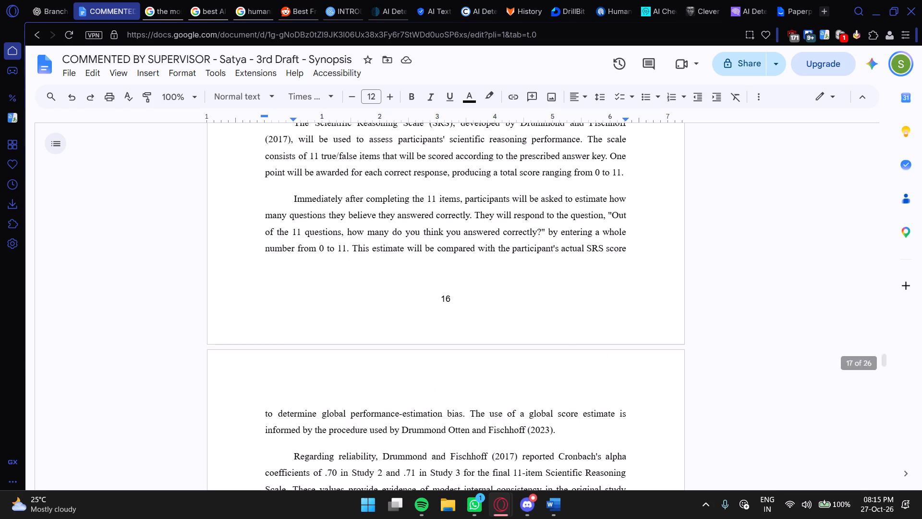
{"action": "scroll", "coordinate": [509, 321], "scroll_direction": "up", "scroll_amount": 17}
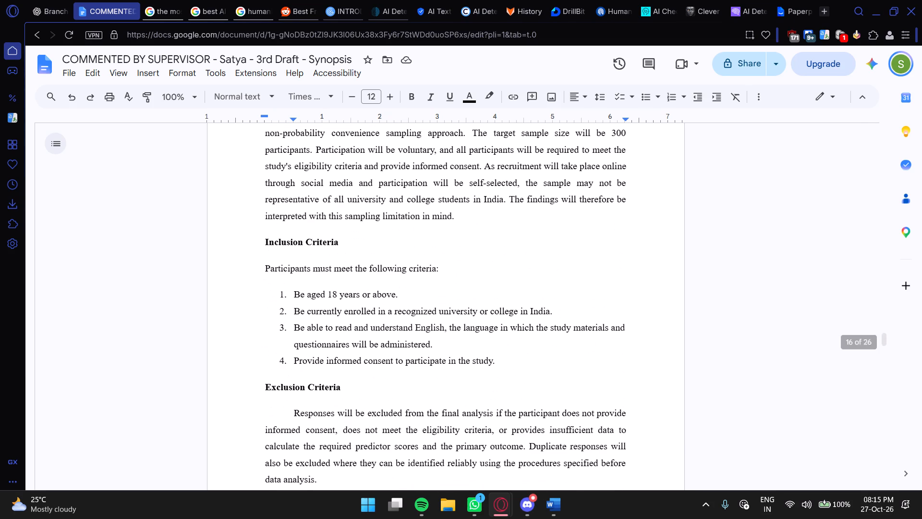
{"action": "key", "text": "ctrl+f"}
{"action": "type", "text": "oper"}
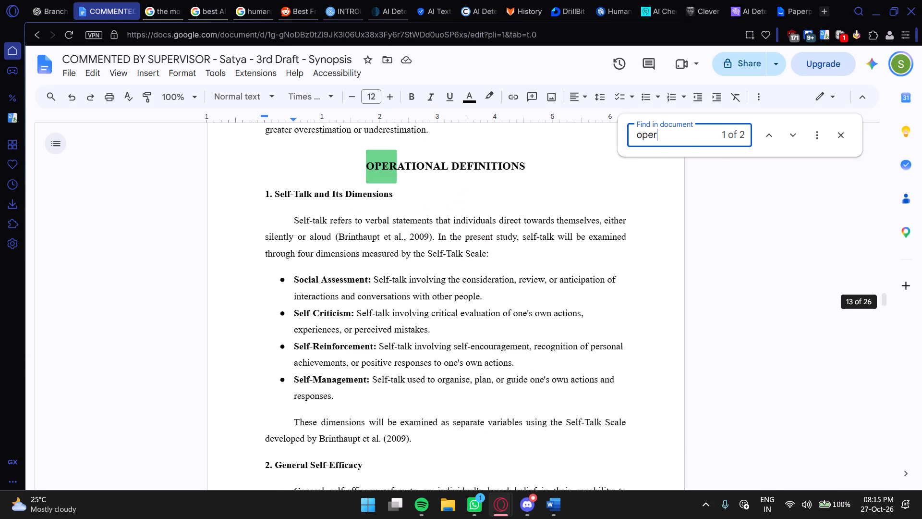
{"action": "key", "text": "a"}
{"action": "scroll", "coordinate": [291, 305], "scroll_direction": "up", "scroll_amount": 3}
{"action": "scroll", "coordinate": [423, 351], "scroll_direction": "down", "scroll_amount": 2}
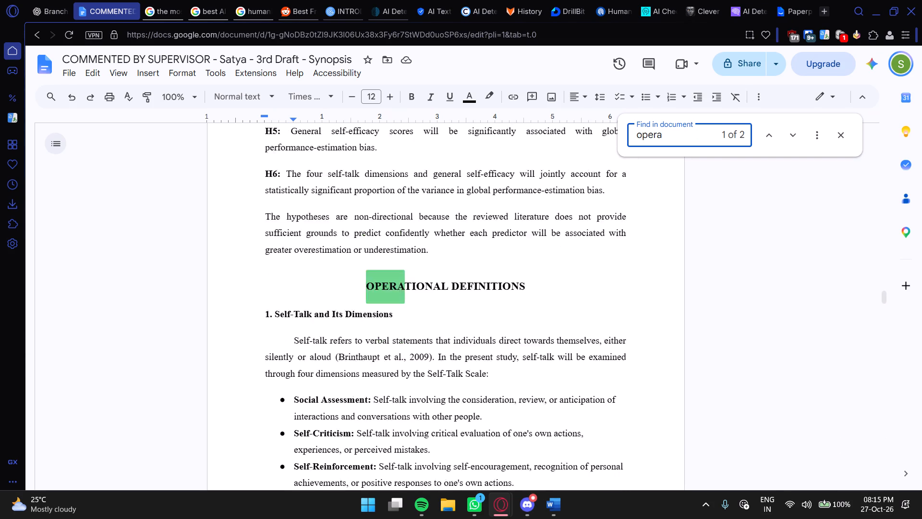
{"action": "scroll", "coordinate": [426, 354], "scroll_direction": "up", "scroll_amount": 13}
{"action": "scroll", "coordinate": [427, 353], "scroll_direction": "down", "scroll_amount": 8}
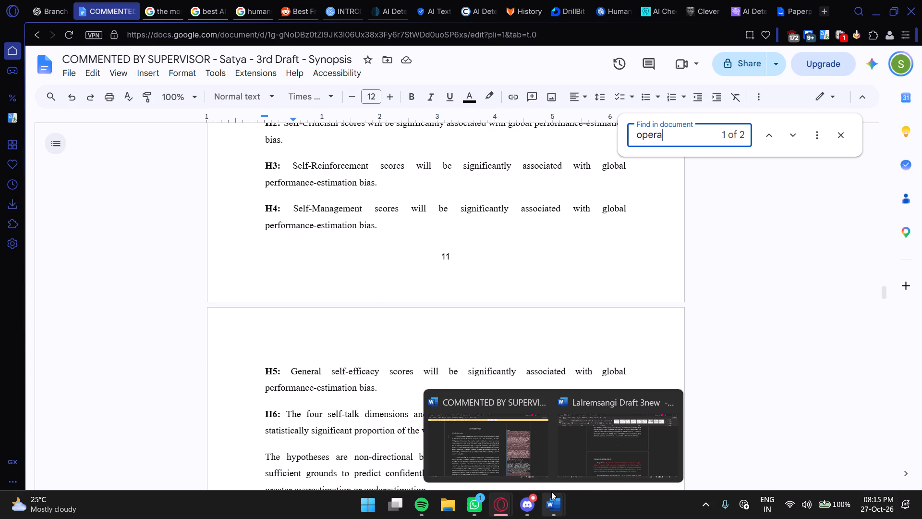
Return to the Word draft and review the layout and section order from the Statement of the Problem to Objectives.
{"action": "left_click", "coordinate": [630, 448]}
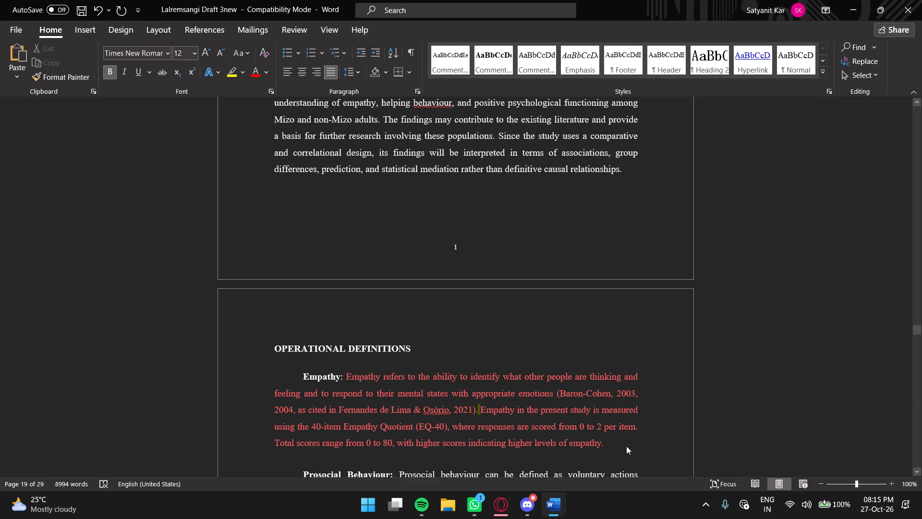
{"action": "scroll", "coordinate": [338, 322], "scroll_direction": "up", "scroll_amount": 13}
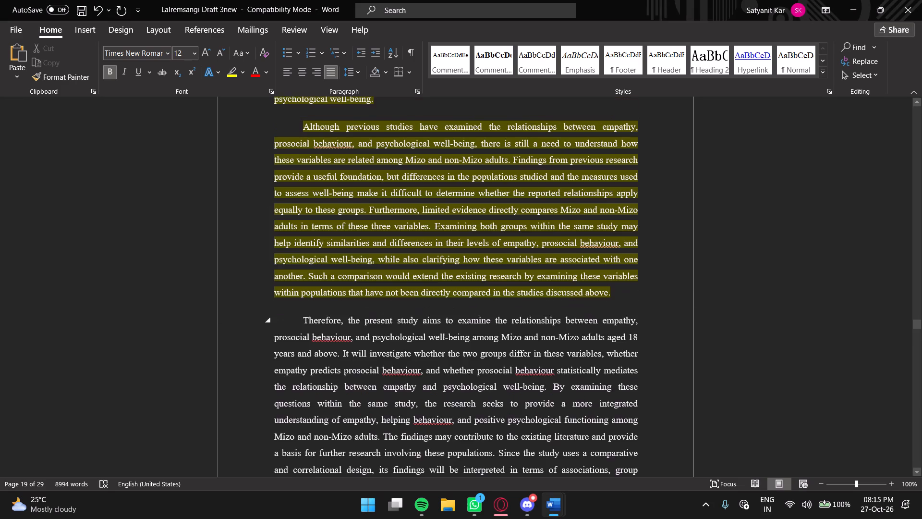
{"action": "scroll", "coordinate": [338, 322], "scroll_direction": "up", "scroll_amount": 5}
{"action": "scroll", "coordinate": [338, 322], "scroll_direction": "up", "scroll_amount": 20}
{"action": "scroll", "coordinate": [338, 322], "scroll_direction": "up", "scroll_amount": 6}
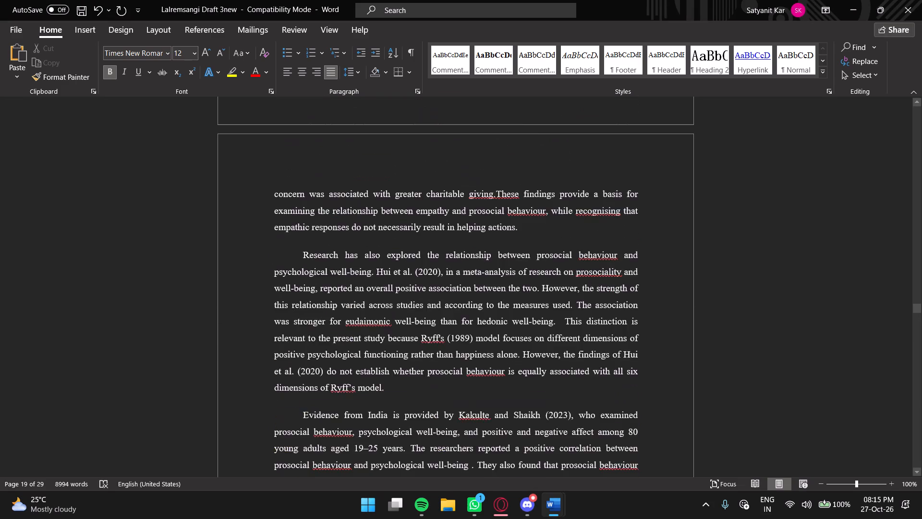
{"action": "scroll", "coordinate": [338, 322], "scroll_direction": "up", "scroll_amount": 19}
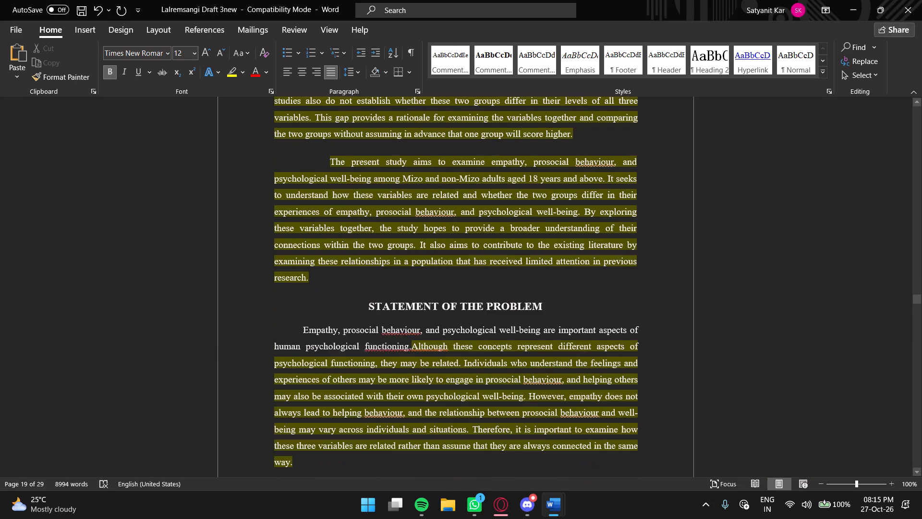
{"action": "scroll", "coordinate": [338, 322], "scroll_direction": "up", "scroll_amount": 6}
{"action": "scroll", "coordinate": [338, 322], "scroll_direction": "down", "scroll_amount": 20}
{"action": "scroll", "coordinate": [338, 322], "scroll_direction": "down", "scroll_amount": 20}
{"action": "scroll", "coordinate": [338, 322], "scroll_direction": "down", "scroll_amount": 2}
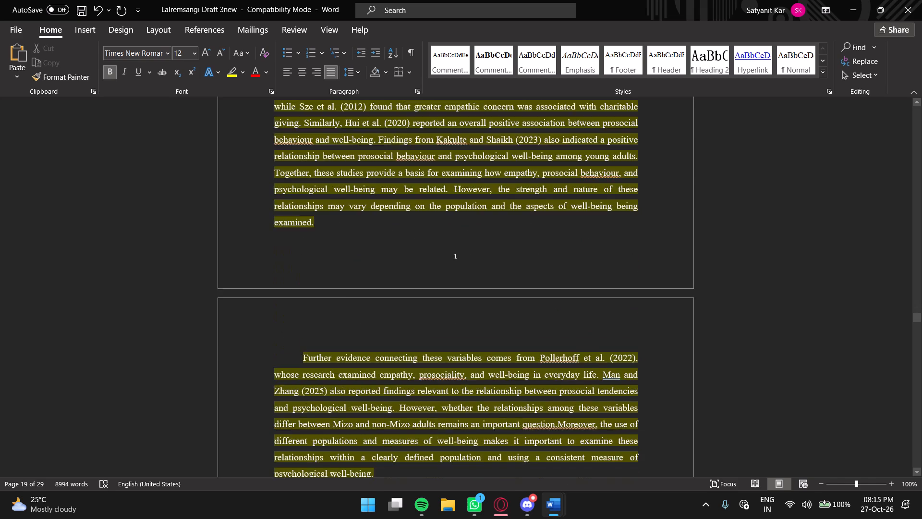
{"action": "scroll", "coordinate": [328, 380], "scroll_direction": "down", "scroll_amount": 20}
{"action": "scroll", "coordinate": [328, 380], "scroll_direction": "down", "scroll_amount": 18}
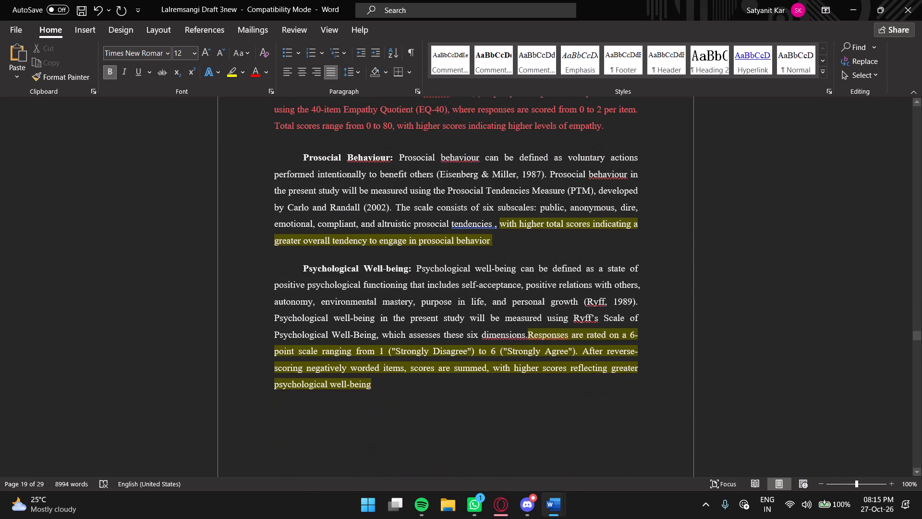
{"action": "scroll", "coordinate": [306, 394], "scroll_direction": "down", "scroll_amount": 6}
{"action": "scroll", "coordinate": [306, 394], "scroll_direction": "up", "scroll_amount": 8}
{"action": "scroll", "coordinate": [306, 394], "scroll_direction": "down", "scroll_amount": 16}
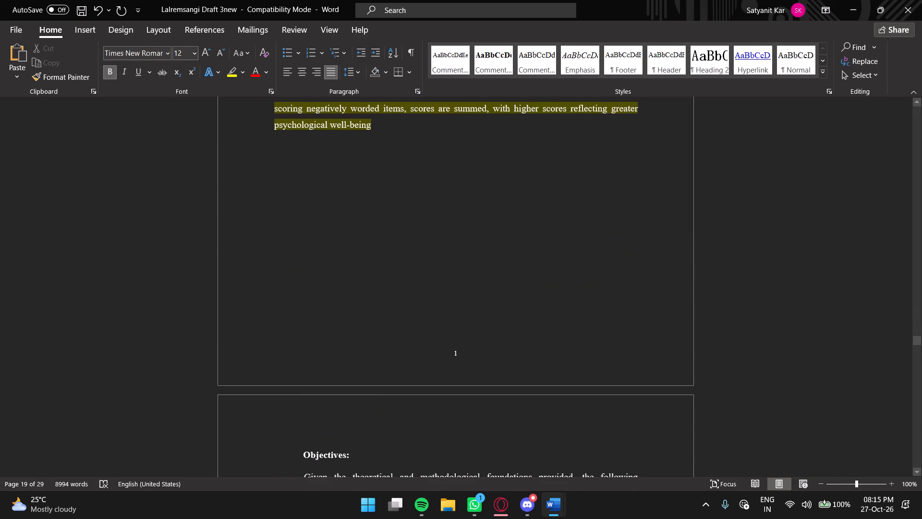
{"action": "scroll", "coordinate": [306, 395], "scroll_direction": "up", "scroll_amount": 20}
{"action": "scroll", "coordinate": [306, 395], "scroll_direction": "up", "scroll_amount": 6}
{"action": "scroll", "coordinate": [303, 393], "scroll_direction": "down", "scroll_amount": 4}
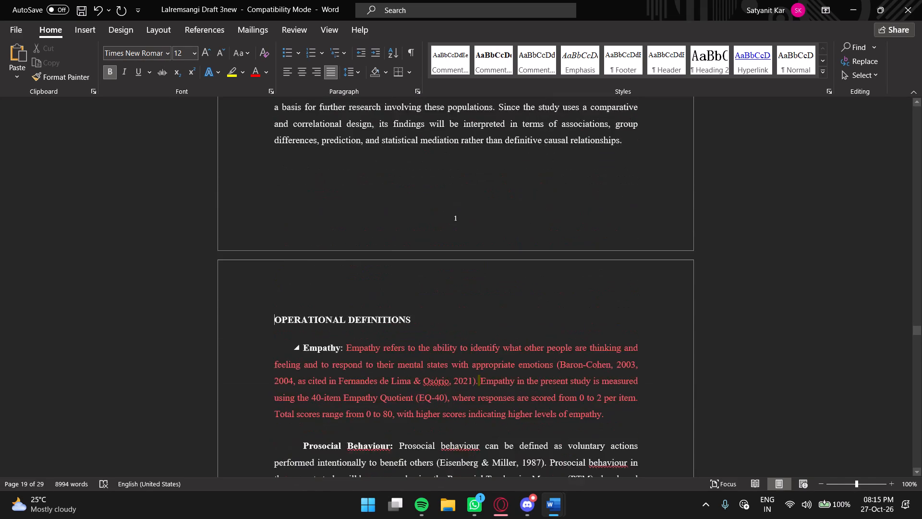
Set the OPERATIONAL DEFINITIONS heading's font size to 14 and centre it.
{"action": "left_click_drag", "start_coordinate": [272, 261], "coordinate": [391, 261]}
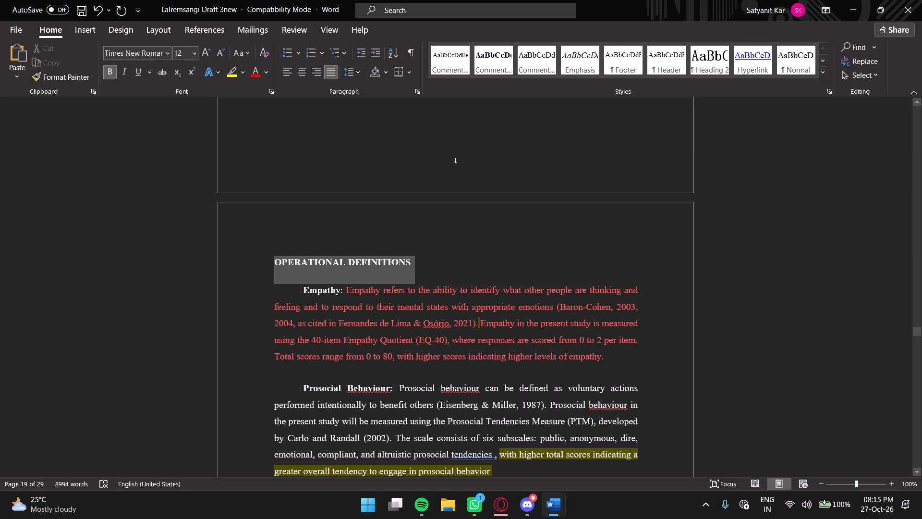
{"action": "left_click_drag", "start_coordinate": [391, 261], "coordinate": [395, 261]}
{"action": "left_click", "coordinate": [195, 53]}
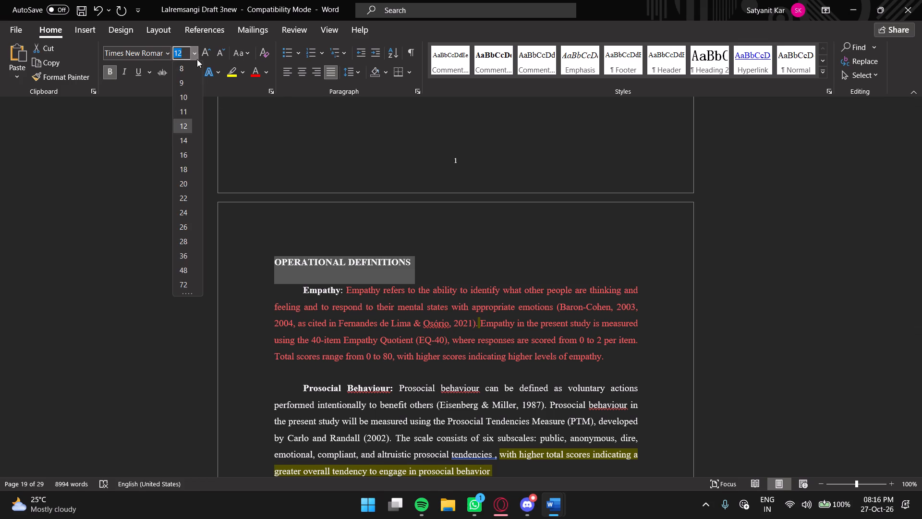
{"action": "left_click", "coordinate": [186, 141]}
{"action": "left_click", "coordinate": [306, 74]}
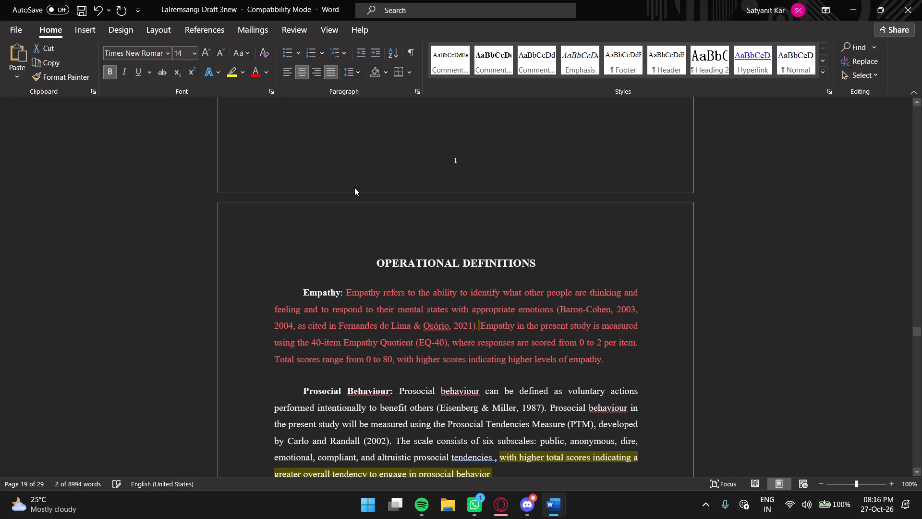
Put the Empathy heading on its own unindented line without the colon, with a blank line before its definition paragraph.
{"action": "left_click", "coordinate": [345, 292]}
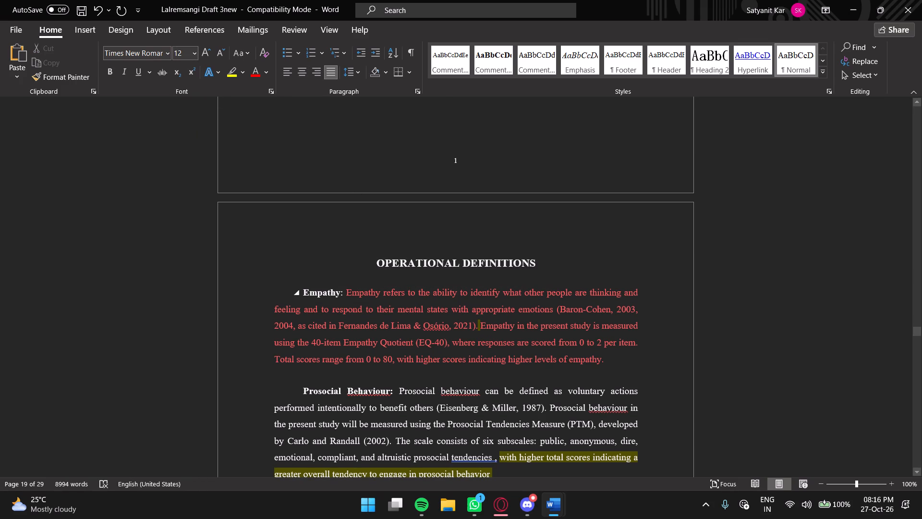
{"action": "key", "text": "Return"}
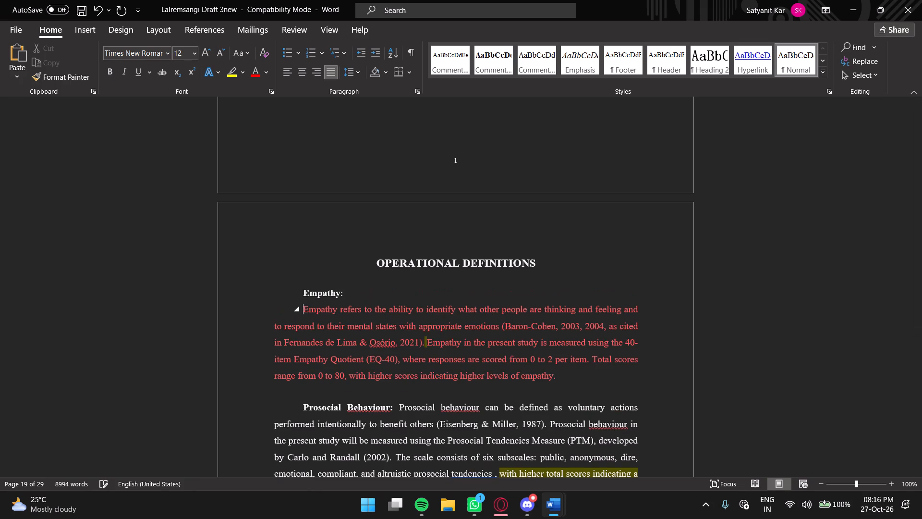
{"action": "key", "text": "Return"}
{"action": "left_click_drag", "start_coordinate": [346, 296], "coordinate": [344, 295]}
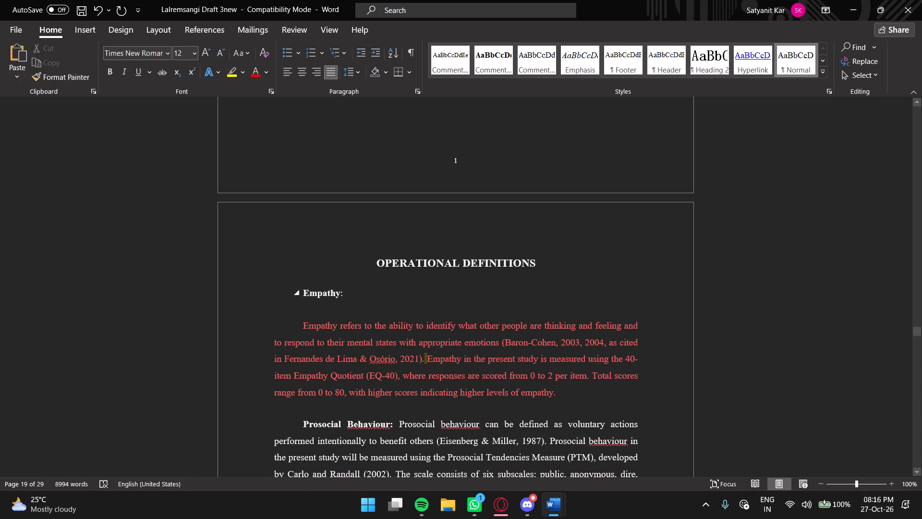
{"action": "left_click_drag", "start_coordinate": [344, 295], "coordinate": [340, 295]}
{"action": "key", "text": "BackSpace"}
{"action": "left_click", "coordinate": [303, 294]}
{"action": "key", "text": "BackSpace"}
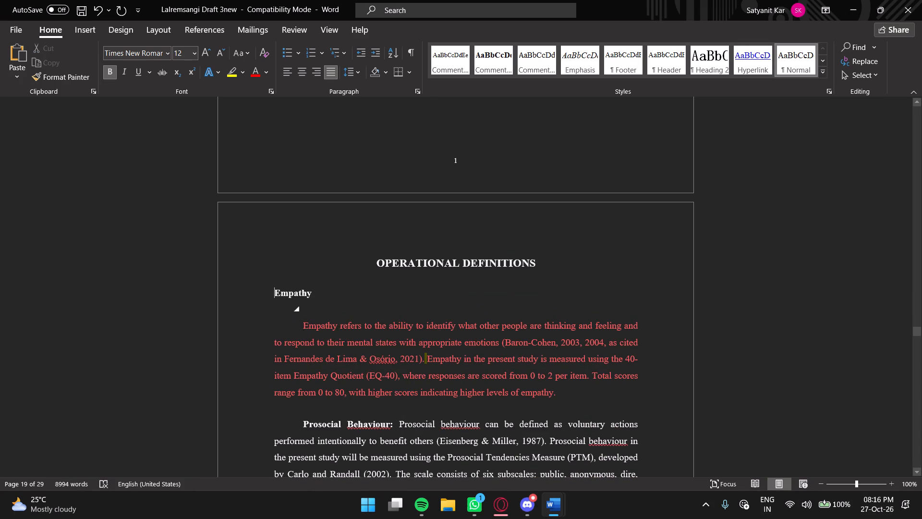
{"action": "left_click", "coordinate": [311, 307]}
{"action": "key", "text": "BackSpace"}
{"action": "key", "text": "BackSpace"}
{"action": "key", "text": "Return"}
Put the Prosocial Behaviour heading on its own unindented line without the colon, with a blank line before its definition.
{"action": "scroll", "coordinate": [310, 327], "scroll_direction": "down", "scroll_amount": 2}
{"action": "left_click", "coordinate": [399, 369]}
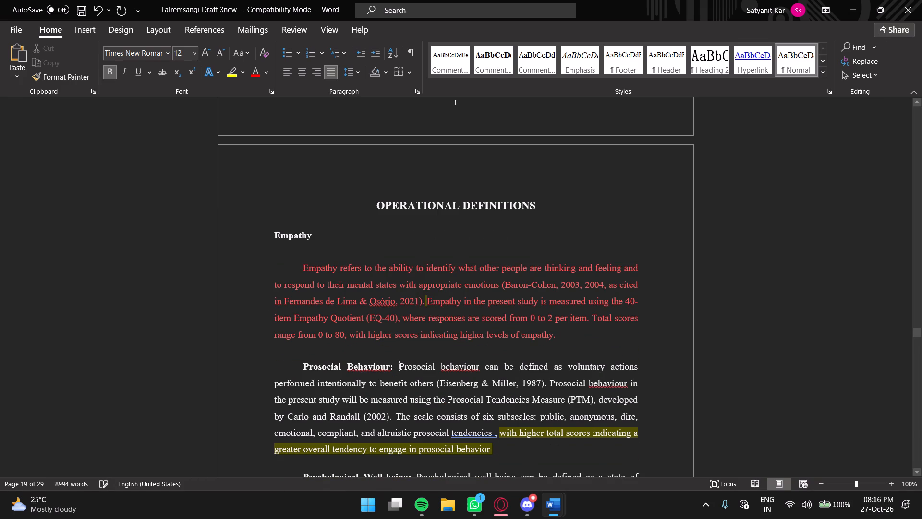
{"action": "key", "text": "BackSpace"}
{"action": "key", "text": "BackSpace"}
{"action": "key", "text": "Return"}
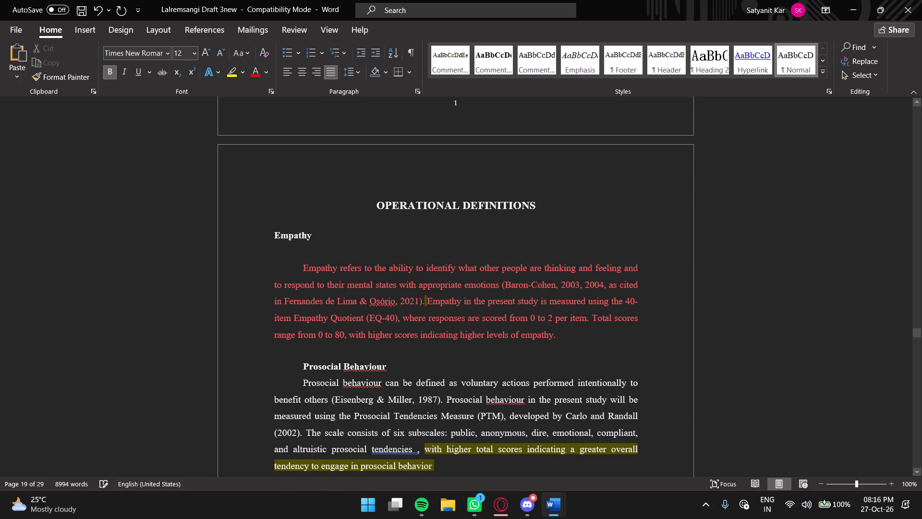
{"action": "key", "text": "Return"}
{"action": "left_click", "coordinate": [303, 367]}
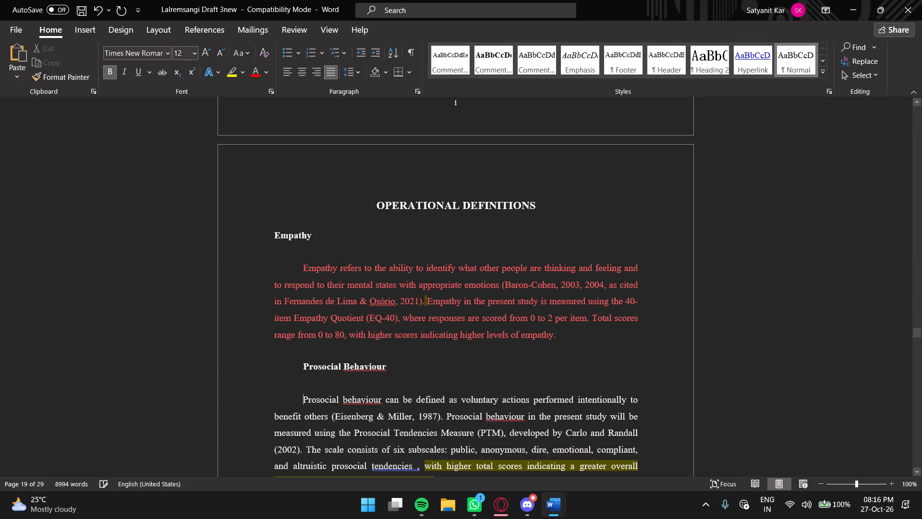
{"action": "key", "text": "BackSpace"}
{"action": "key", "text": "BackSpace"}
{"action": "key", "text": "Return"}
Put the Psychological Well-being heading on its own unindented line without the colon, and indent the first line of its definition.
{"action": "scroll", "coordinate": [354, 355], "scroll_direction": "down", "scroll_amount": 2}
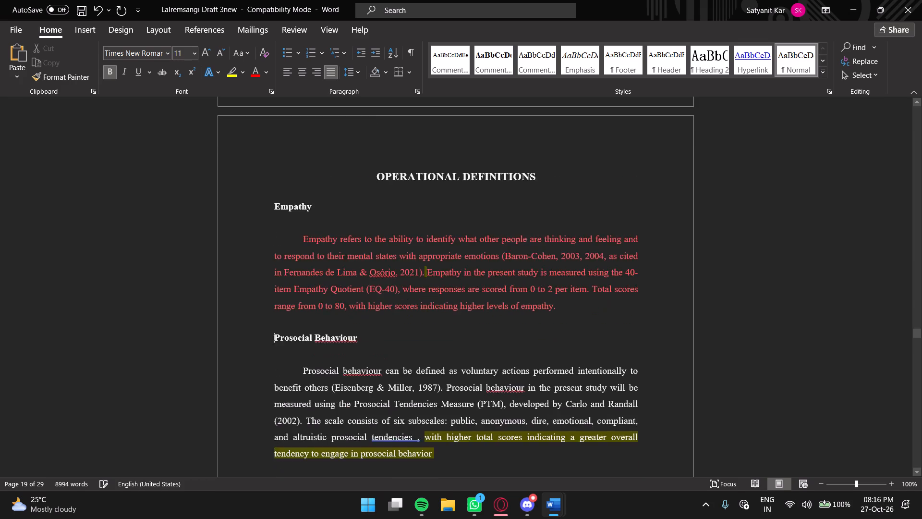
{"action": "scroll", "coordinate": [354, 355], "scroll_direction": "down", "scroll_amount": 4}
{"action": "left_click", "coordinate": [302, 338]}
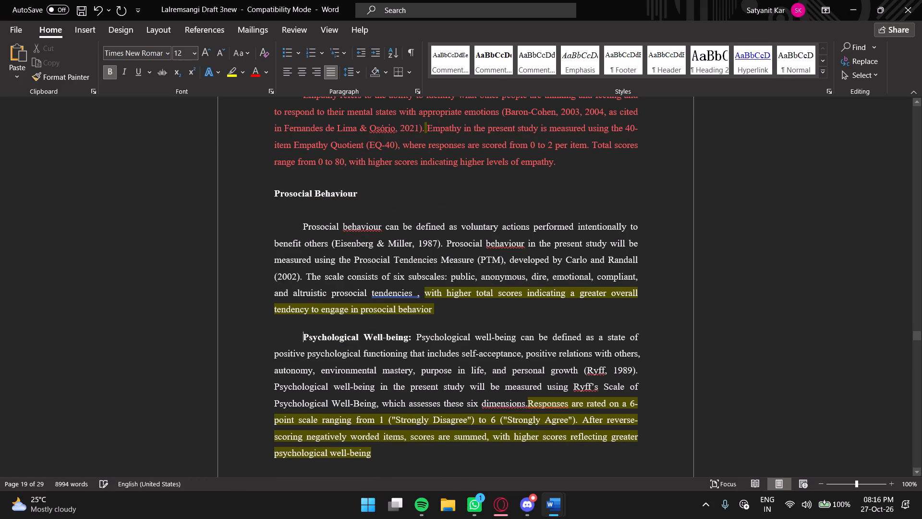
{"action": "key", "text": "BackSpace"}
{"action": "left_click", "coordinate": [388, 336]}
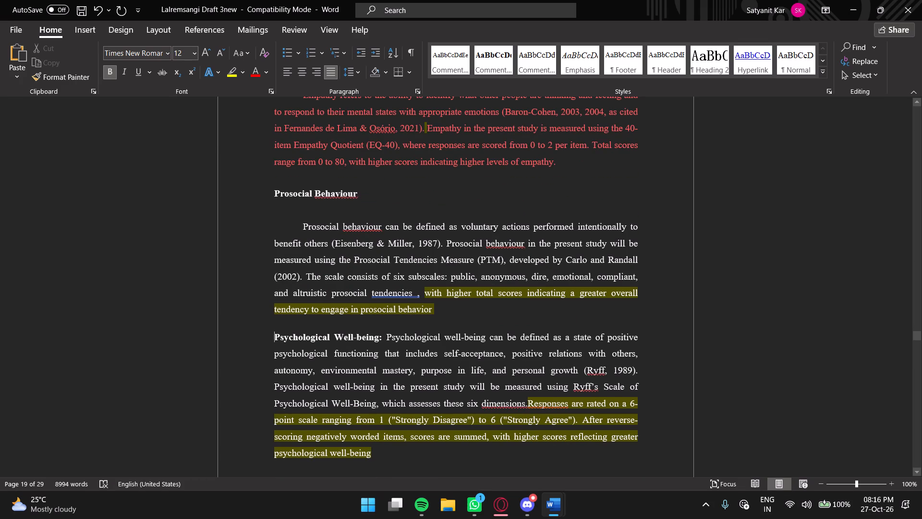
{"action": "key", "text": "Return"}
{"action": "left_click", "coordinate": [381, 340]}
{"action": "key", "text": "BackSpace"}
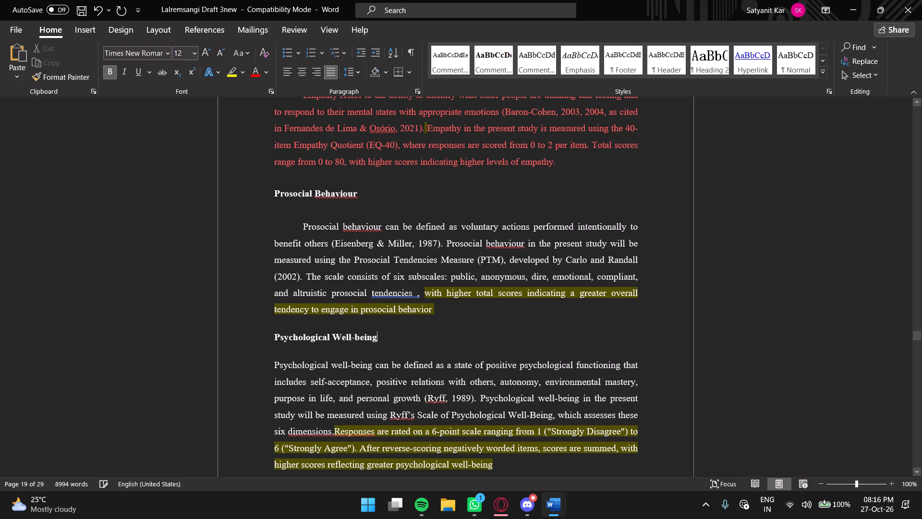
{"action": "left_click", "coordinate": [276, 366]}
{"action": "key", "text": "Tab"}
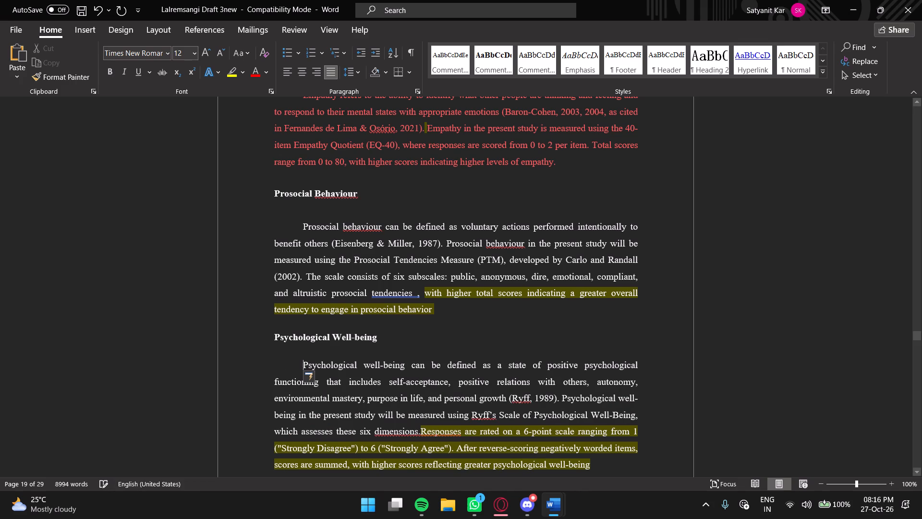
Delete four blank lines above the Objectives heading.
{"action": "scroll", "coordinate": [393, 332], "scroll_direction": "up", "scroll_amount": 3}
{"action": "scroll", "coordinate": [393, 332], "scroll_direction": "down", "scroll_amount": 18}
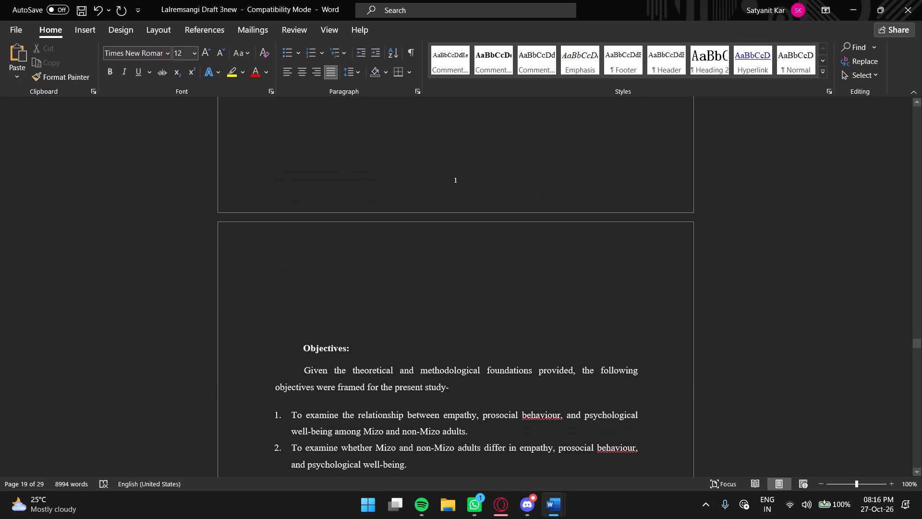
{"action": "left_click", "coordinate": [299, 308]}
{"action": "key", "text": "BackSpace"}
{"action": "key", "text": "BackSpace"}
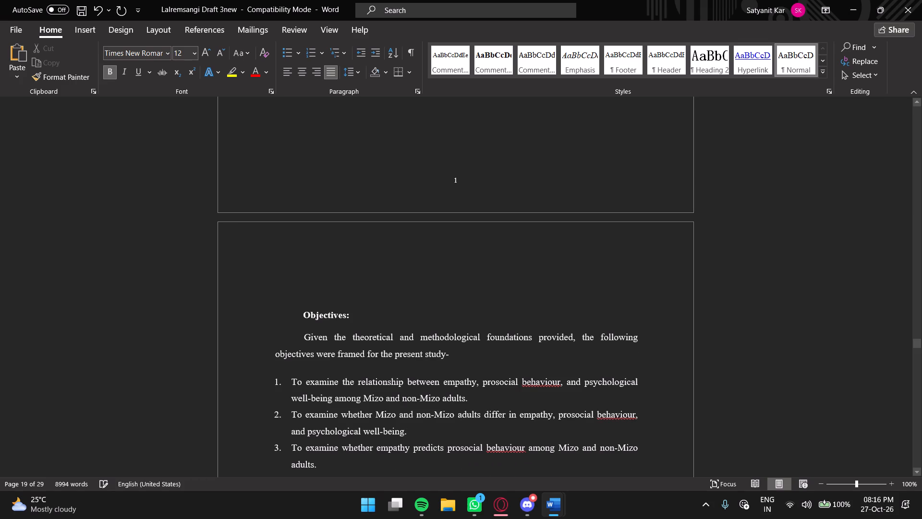
{"action": "left_click", "coordinate": [302, 284]}
{"action": "key", "text": "BackSpace"}
{"action": "left_click", "coordinate": [287, 280]}
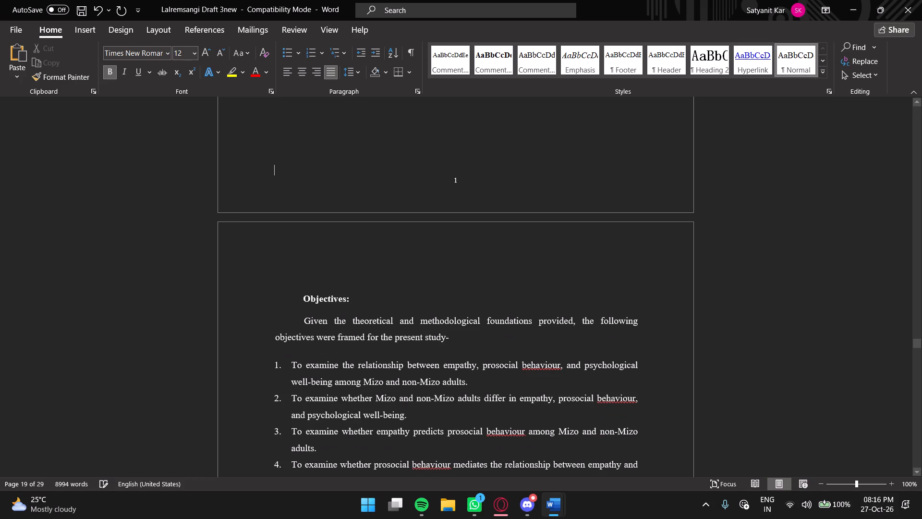
{"action": "key", "text": "BackSpace"}
Remove the indent and the trailing colon from the Objectives heading.
{"action": "left_click", "coordinate": [282, 272]}
{"action": "left_click", "coordinate": [294, 266]}
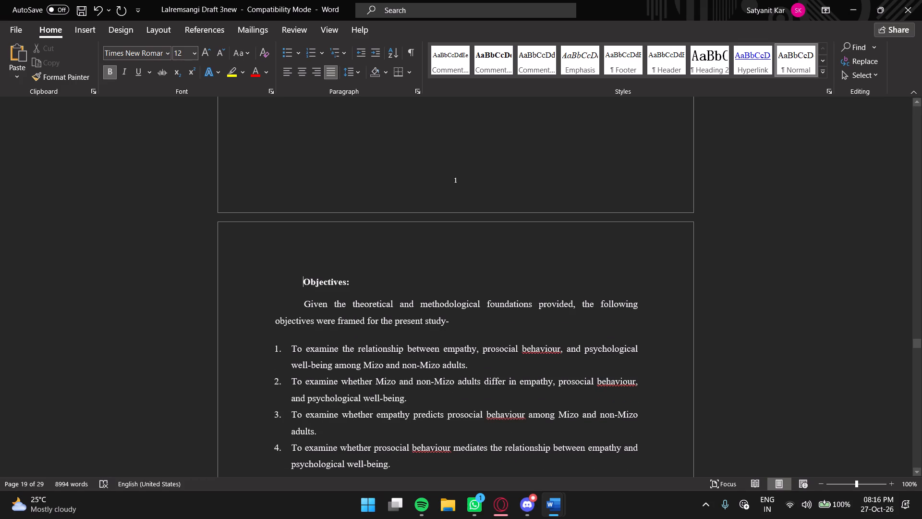
{"action": "key", "text": "BackSpace"}
{"action": "key", "text": "BackSpace"}
{"action": "key", "text": "Return"}
{"action": "left_click", "coordinate": [324, 277]}
{"action": "key", "text": "BackSpace"}
Switch to the supervisor-commented synopsis in Google Docs and examine the section order and heading layout from Research Question to Methods and Procedure.
{"action": "left_click", "coordinate": [554, 505]}
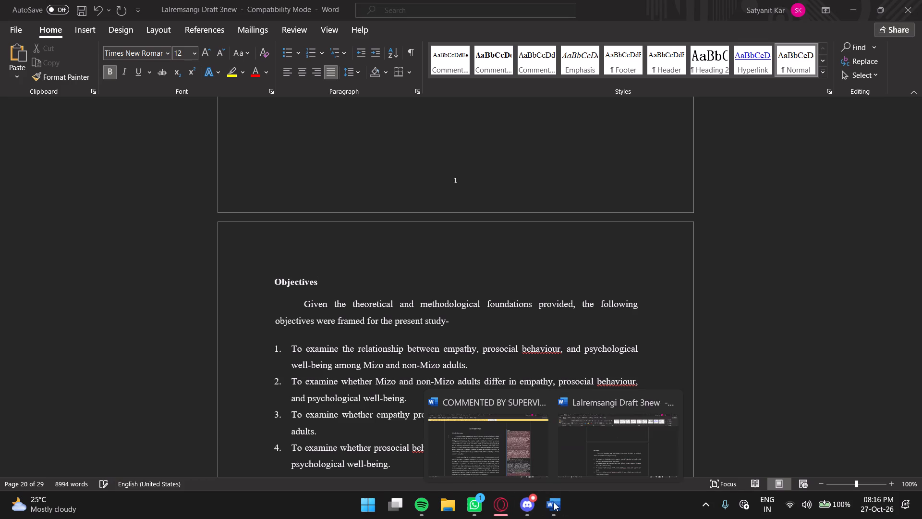
{"action": "left_click", "coordinate": [613, 446]}
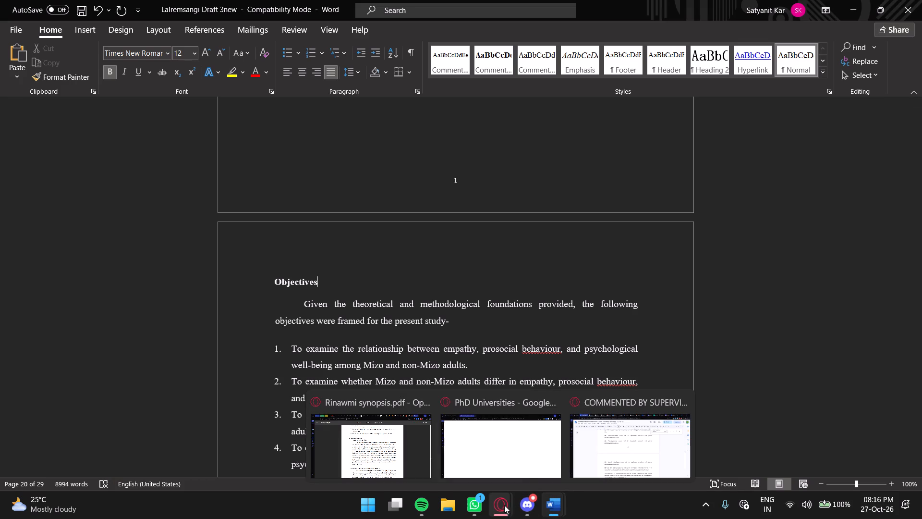
{"action": "left_click", "coordinate": [592, 453]}
{"action": "scroll", "coordinate": [327, 332], "scroll_direction": "up", "scroll_amount": 9}
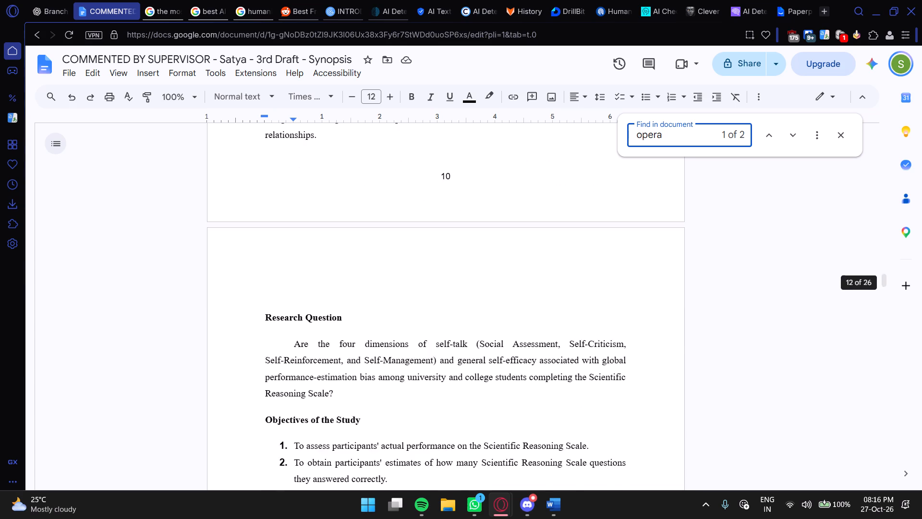
{"action": "scroll", "coordinate": [327, 332], "scroll_direction": "up", "scroll_amount": 11}
{"action": "scroll", "coordinate": [327, 332], "scroll_direction": "down", "scroll_amount": 11}
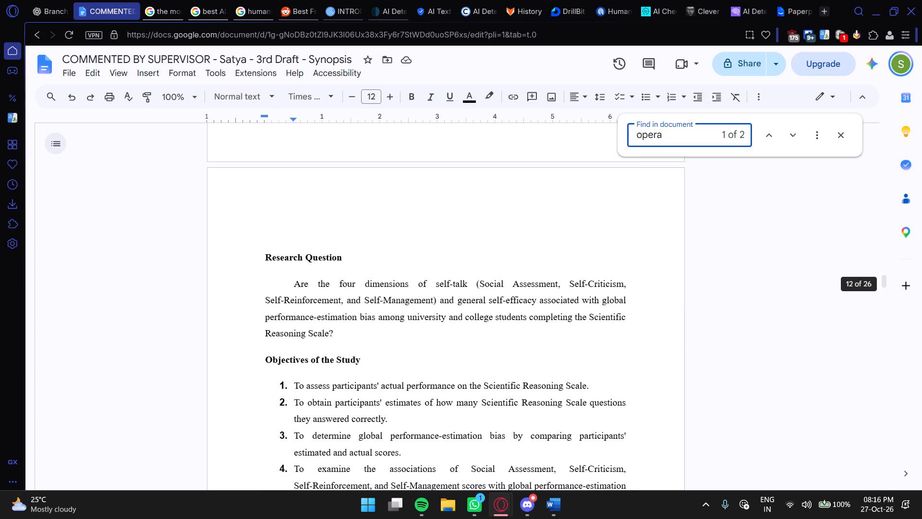
{"action": "scroll", "coordinate": [327, 334], "scroll_direction": "down", "scroll_amount": 14}
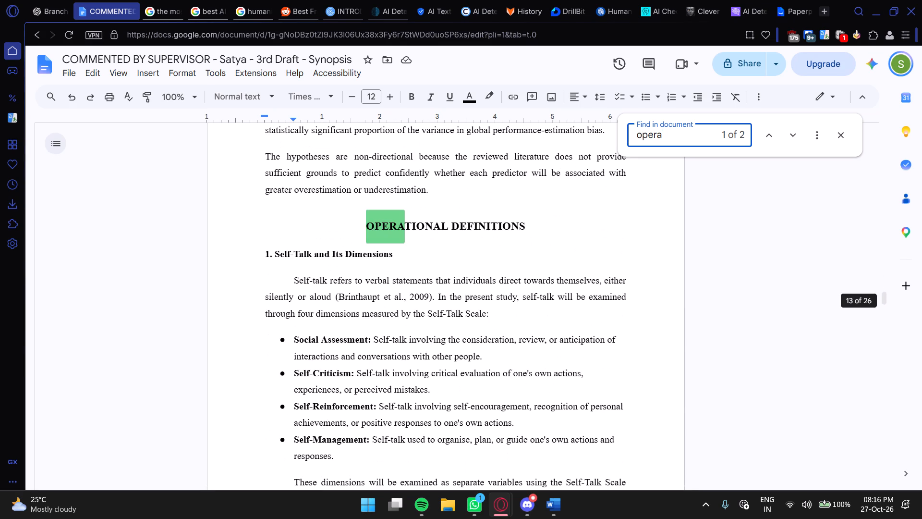
{"action": "scroll", "coordinate": [327, 334], "scroll_direction": "up", "scroll_amount": 15}
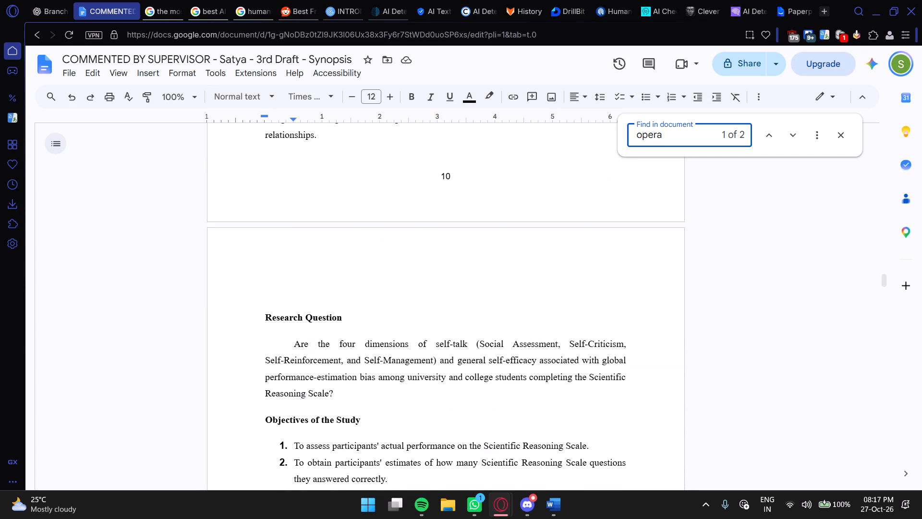
{"action": "scroll", "coordinate": [327, 334], "scroll_direction": "up", "scroll_amount": 1}
{"action": "scroll", "coordinate": [327, 334], "scroll_direction": "down", "scroll_amount": 14}
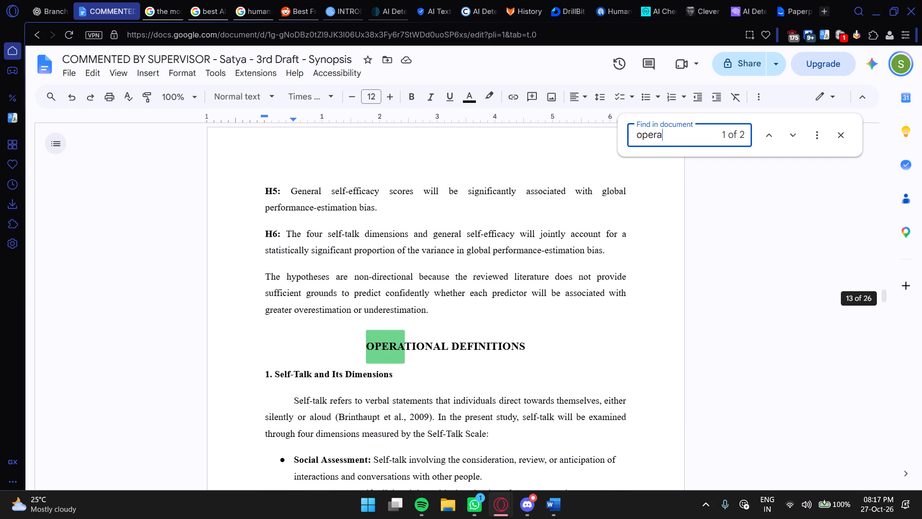
{"action": "scroll", "coordinate": [320, 342], "scroll_direction": "down", "scroll_amount": 17}
{"action": "scroll", "coordinate": [320, 342], "scroll_direction": "down", "scroll_amount": 8}
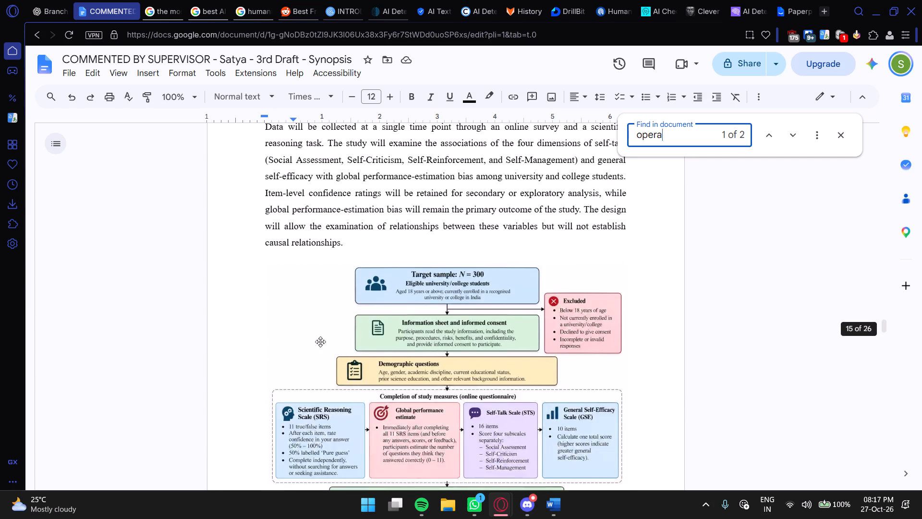
{"action": "scroll", "coordinate": [320, 342], "scroll_direction": "up", "scroll_amount": 4}
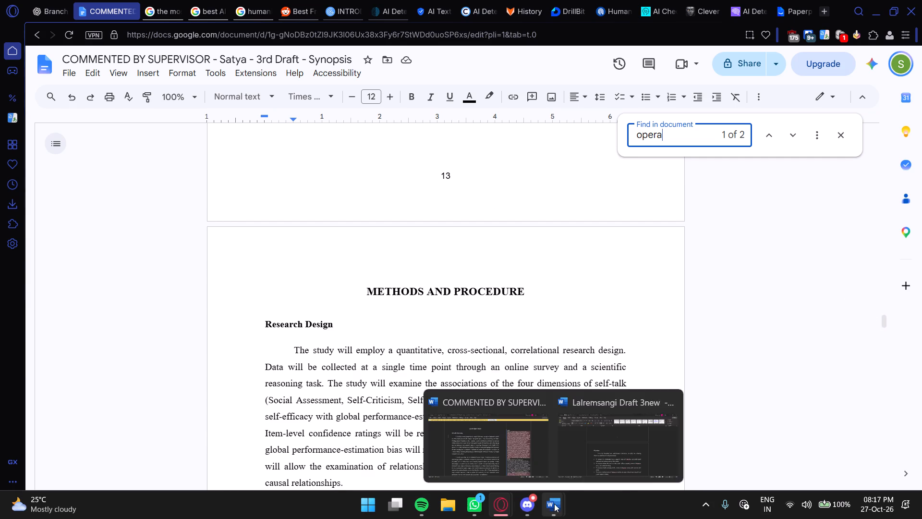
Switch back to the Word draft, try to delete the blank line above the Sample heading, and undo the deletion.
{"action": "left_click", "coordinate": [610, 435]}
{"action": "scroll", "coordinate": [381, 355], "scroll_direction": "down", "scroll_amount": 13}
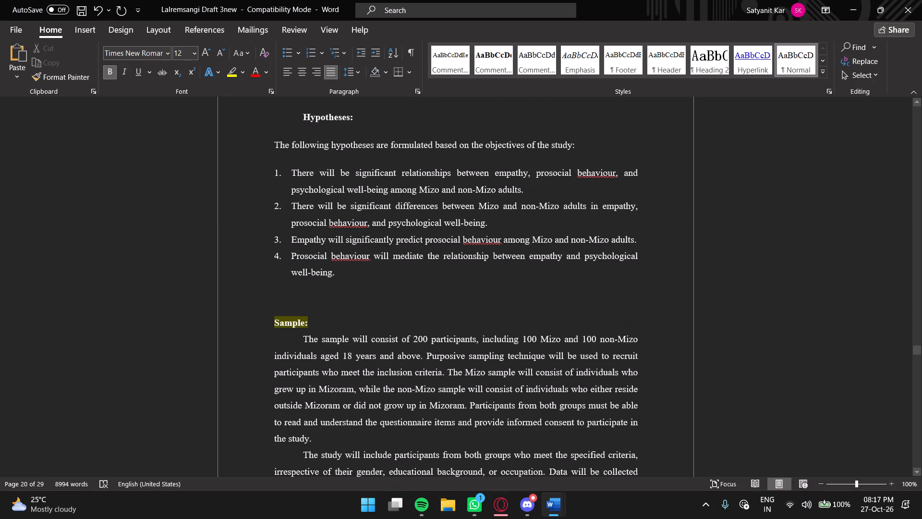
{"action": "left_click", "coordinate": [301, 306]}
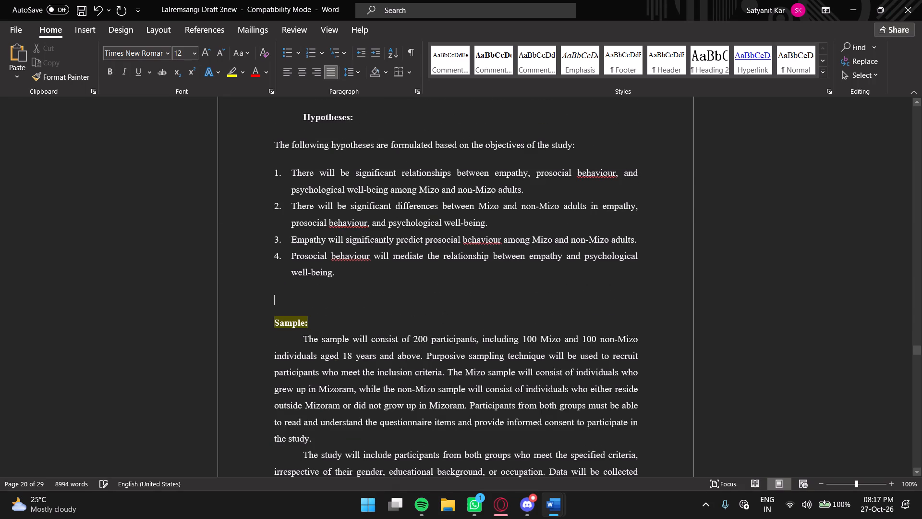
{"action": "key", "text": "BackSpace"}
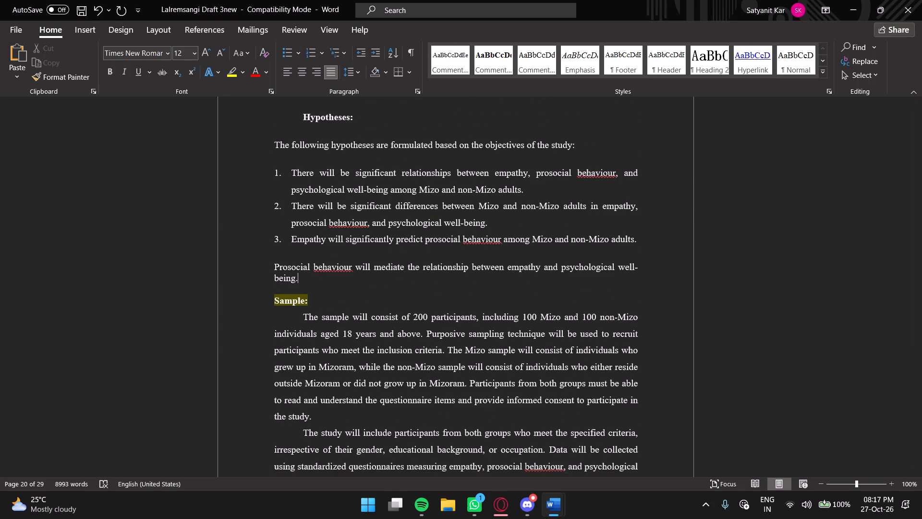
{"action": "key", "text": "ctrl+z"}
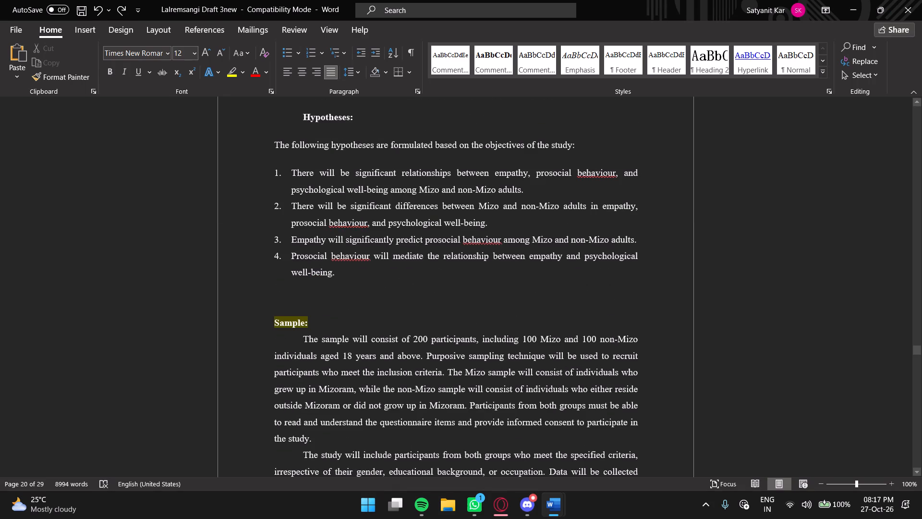
Remove the blank line above the Sample heading, put a line break back, and reapply the number 4. to the last hypothesis.
{"action": "left_click", "coordinate": [264, 309]}
{"action": "left_click", "coordinate": [277, 318]}
{"action": "left_click", "coordinate": [279, 309]}
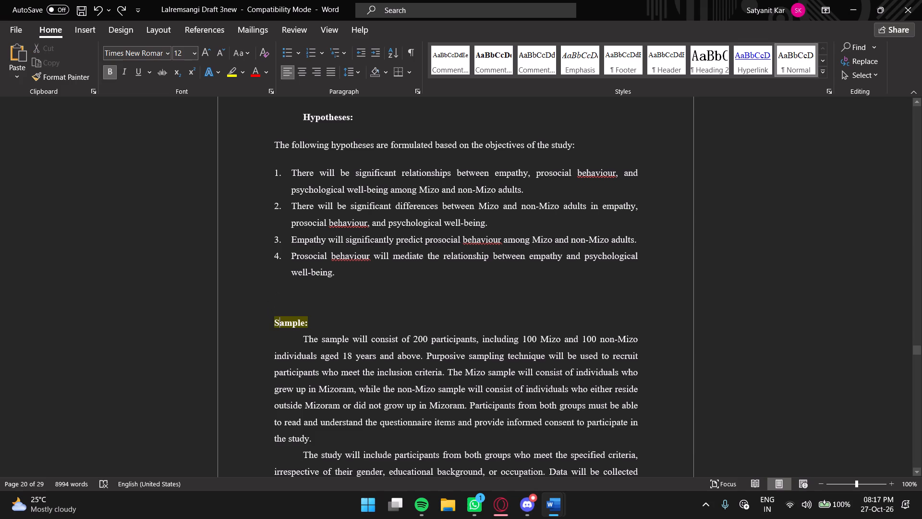
{"action": "key", "text": "BackSpace"}
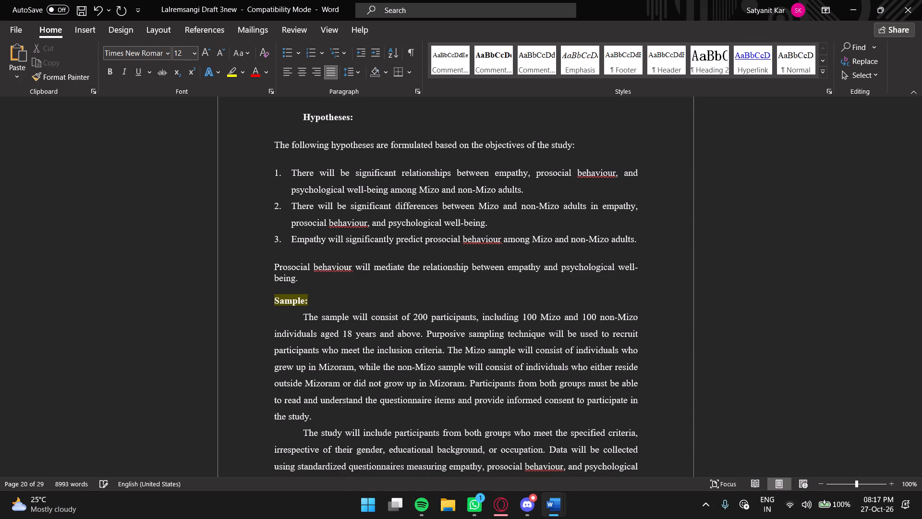
{"action": "key", "text": "Return"}
{"action": "left_click", "coordinate": [269, 267]}
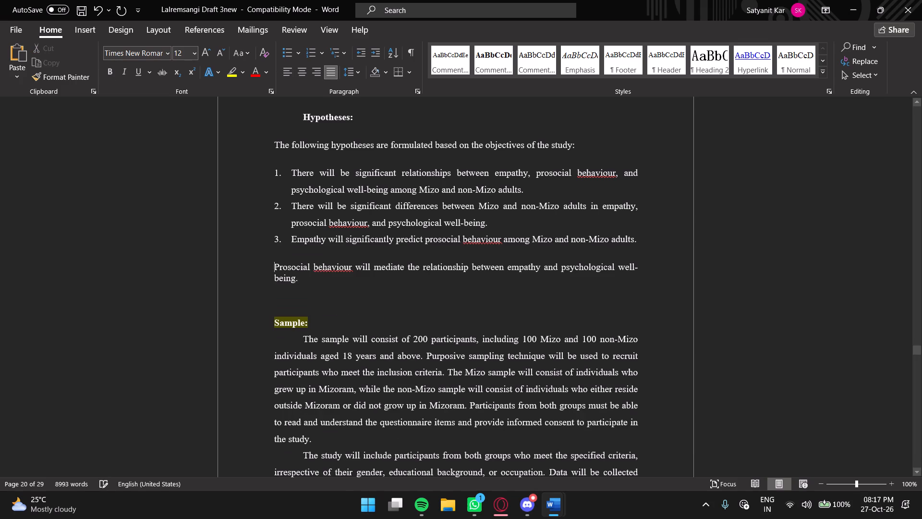
{"action": "type", "text": "4."}
{"action": "key", "text": "space"}
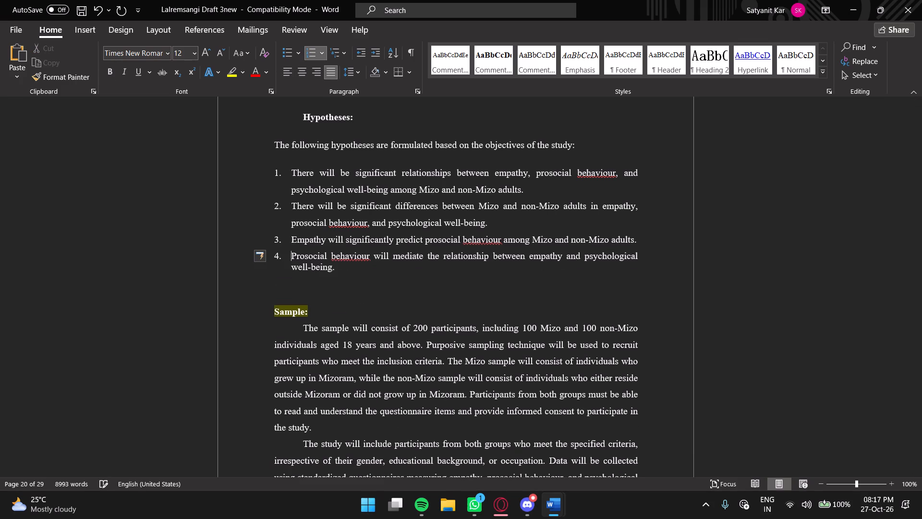
Delete the remaining blank line above the Sample heading and remove the heading's trailing colon.
{"action": "left_click", "coordinate": [274, 297]}
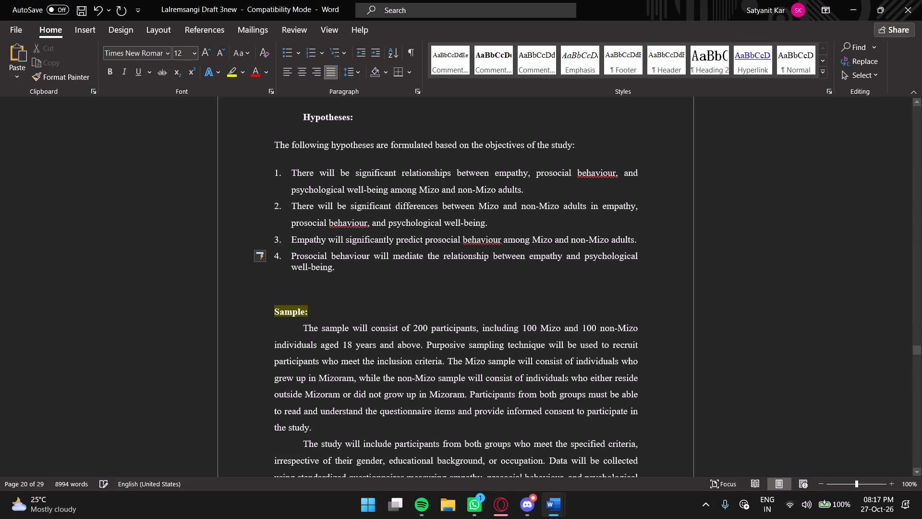
{"action": "left_click_drag", "start_coordinate": [274, 281], "coordinate": [306, 294]}
{"action": "left_click", "coordinate": [284, 291]}
{"action": "left_click_drag", "start_coordinate": [280, 291], "coordinate": [288, 301]}
{"action": "left_click", "coordinate": [267, 308]}
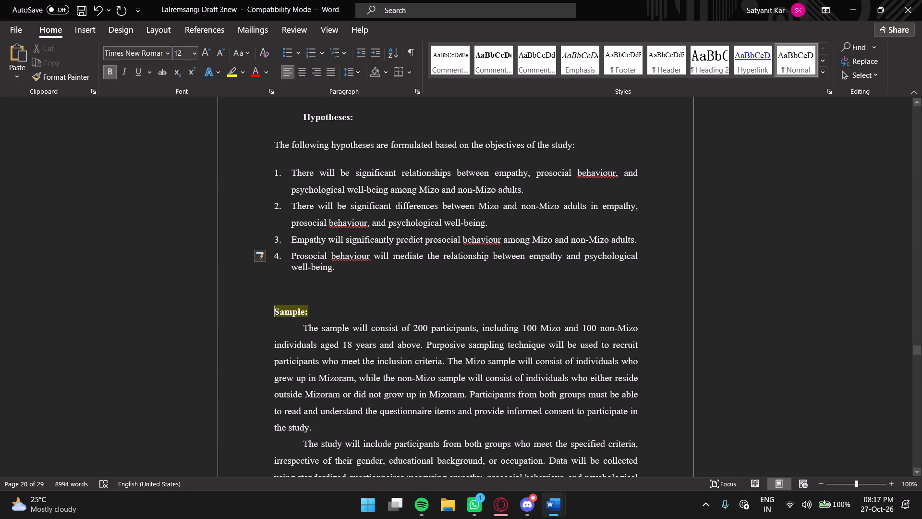
{"action": "key", "text": "BackSpace"}
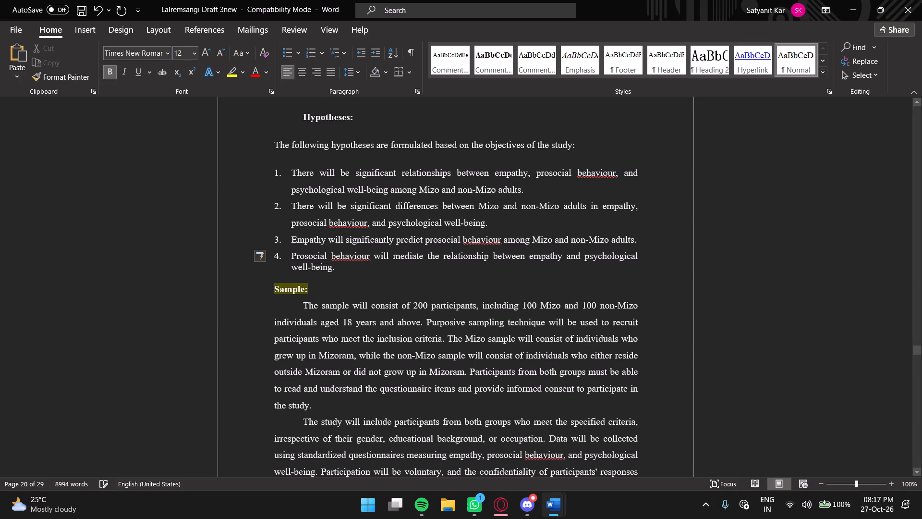
{"action": "left_click", "coordinate": [318, 292]}
{"action": "key", "text": "BackSpace"}
Insert a blank line between the two paragraphs of the Sample section.
{"action": "scroll", "coordinate": [316, 291], "scroll_direction": "down", "scroll_amount": 5}
{"action": "left_click", "coordinate": [316, 263]}
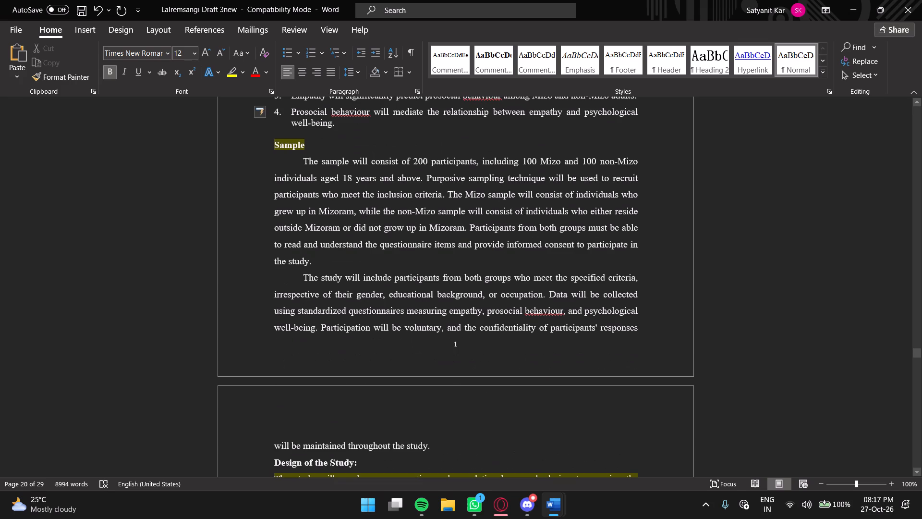
{"action": "key", "text": "Return"}
Add a blank line above and below the Design of the Study heading and remove its trailing colon.
{"action": "scroll", "coordinate": [329, 282], "scroll_direction": "down", "scroll_amount": 7}
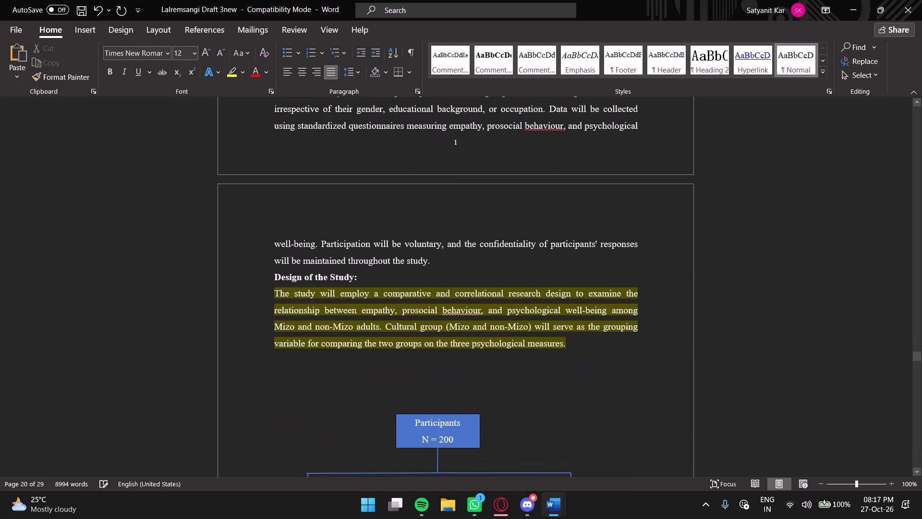
{"action": "left_click", "coordinate": [437, 265]}
{"action": "key", "text": "Return"}
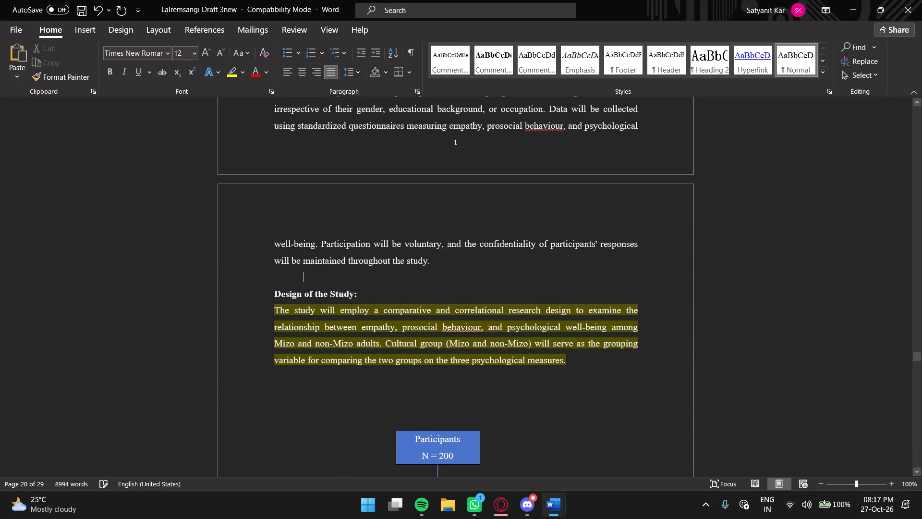
{"action": "left_click", "coordinate": [360, 297]}
{"action": "key", "text": "BackSpace"}
{"action": "key", "text": "Return"}
Delete the extra blank lines between the study design paragraph and the participants flowchart.
{"action": "scroll", "coordinate": [380, 298], "scroll_direction": "down", "scroll_amount": 6}
{"action": "left_click", "coordinate": [388, 242]}
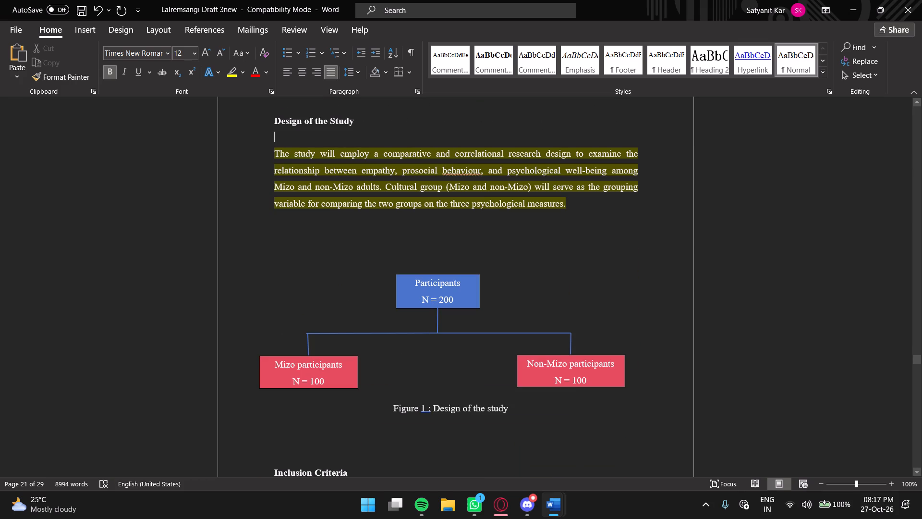
{"action": "key", "text": "BackSpace"}
{"action": "key", "text": "BackSpace"}
{"action": "left_click", "coordinate": [391, 235]}
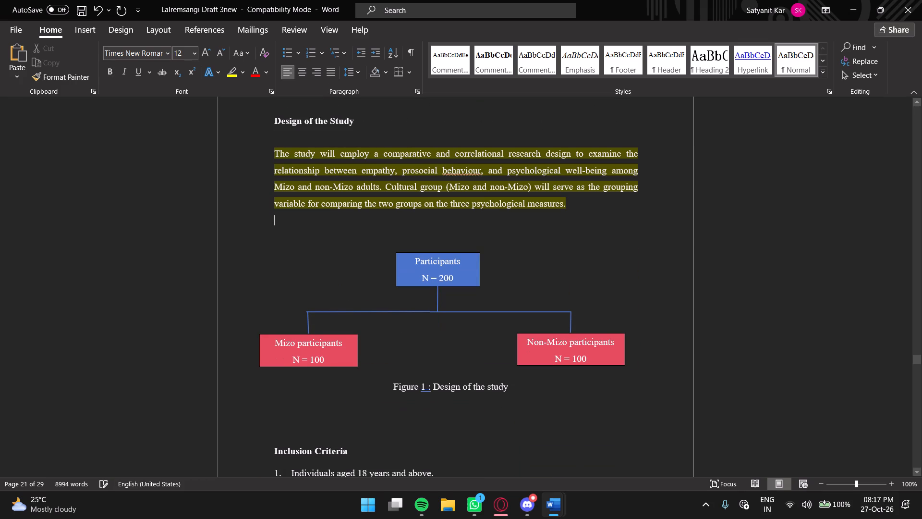
{"action": "key", "text": "BackSpace"}
{"action": "key", "text": "BackSpace"}
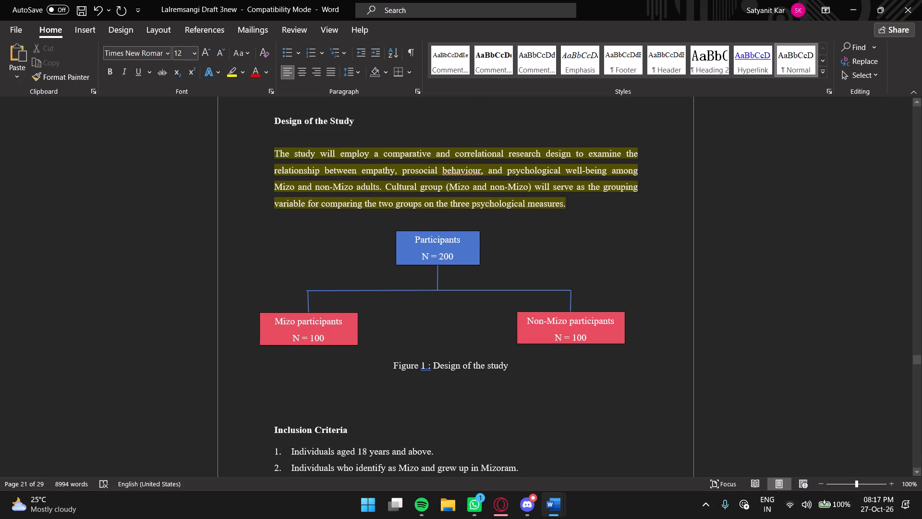
Delete the extra blank lines between the Figure 1 caption and the Inclusion Criteria heading.
{"action": "scroll", "coordinate": [402, 344], "scroll_direction": "down", "scroll_amount": 4}
{"action": "left_click", "coordinate": [272, 301]}
{"action": "key", "text": "BackSpace"}
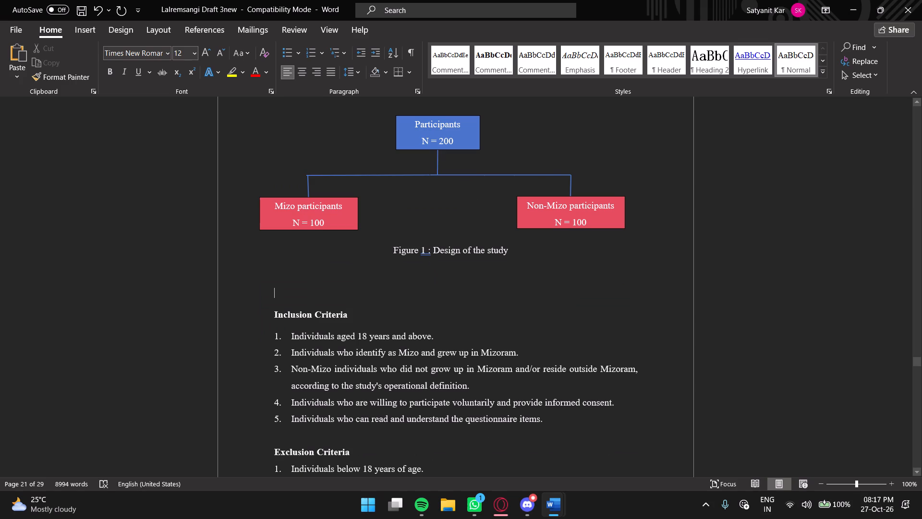
{"action": "key", "text": "BackSpace"}
Insert a blank line above the Psychological Tools Used heading.
{"action": "scroll", "coordinate": [291, 297], "scroll_direction": "down", "scroll_amount": 8}
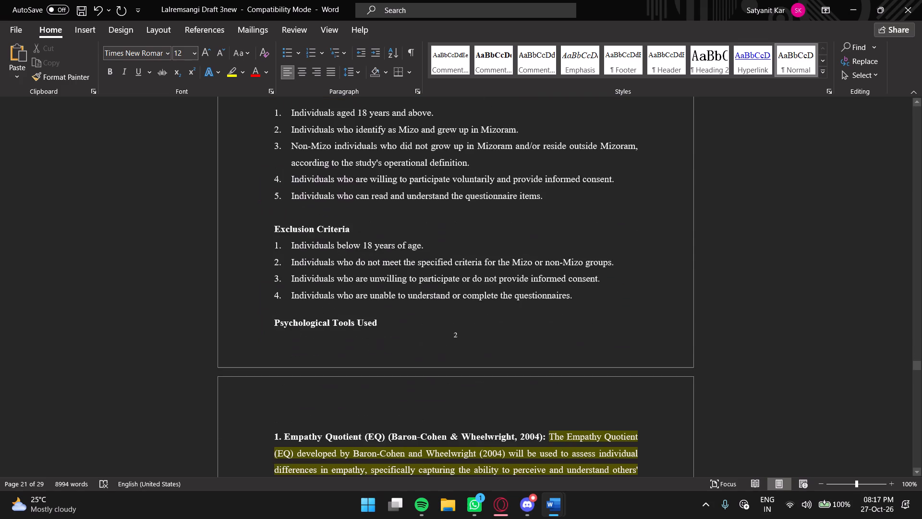
{"action": "scroll", "coordinate": [287, 301], "scroll_direction": "down", "scroll_amount": 2}
{"action": "left_click", "coordinate": [276, 236]}
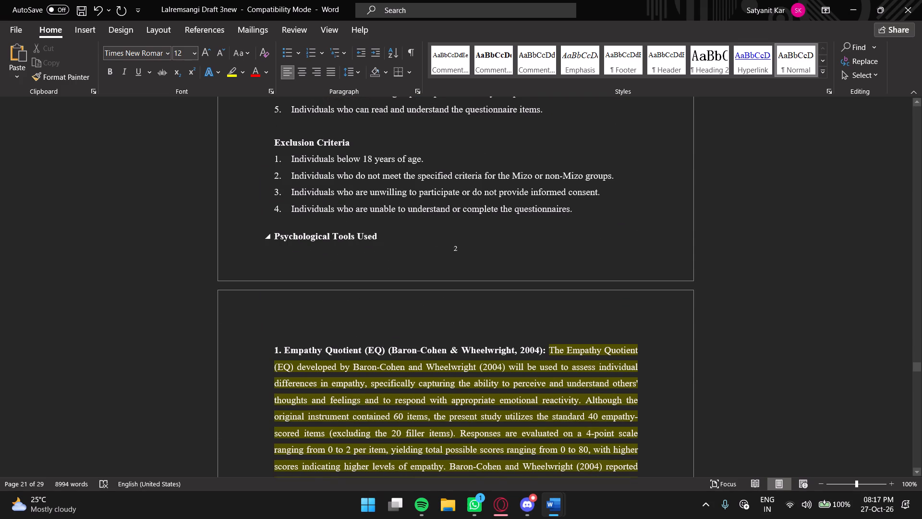
{"action": "key", "text": "Return"}
Delete the extra blank lines above the Procedure heading, after the psychological well-being scale description.
{"action": "scroll", "coordinate": [324, 281], "scroll_direction": "down", "scroll_amount": 4}
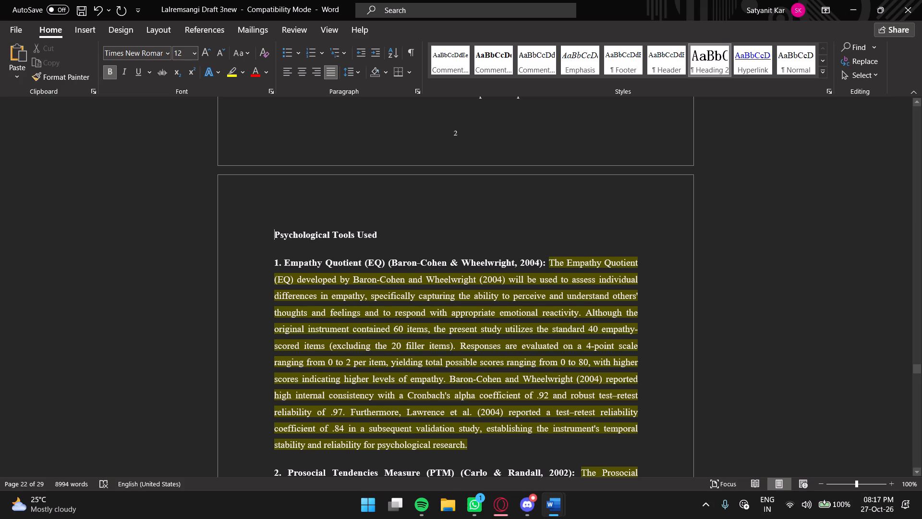
{"action": "scroll", "coordinate": [476, 284], "scroll_direction": "down", "scroll_amount": 17}
{"action": "scroll", "coordinate": [427, 285], "scroll_direction": "down", "scroll_amount": 3}
{"action": "left_click", "coordinate": [269, 201]}
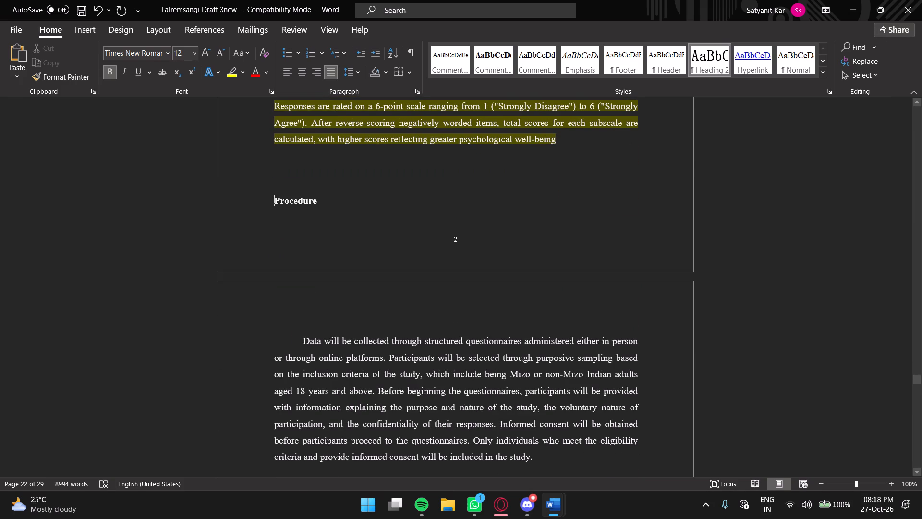
{"action": "left_click", "coordinate": [276, 187]}
{"action": "key", "text": "BackSpace"}
{"action": "key", "text": "BackSpace"}
{"action": "key", "text": "BackSpace"}
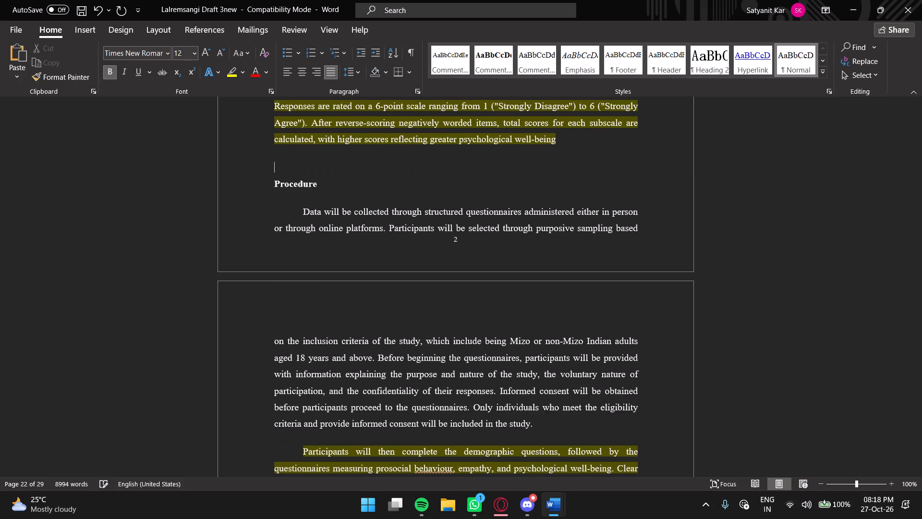
{"action": "key", "text": "BackSpace"}
{"action": "key", "text": "BackSpace"}
{"action": "key", "text": "BackSpace"}
{"action": "key", "text": "BackSpace"}
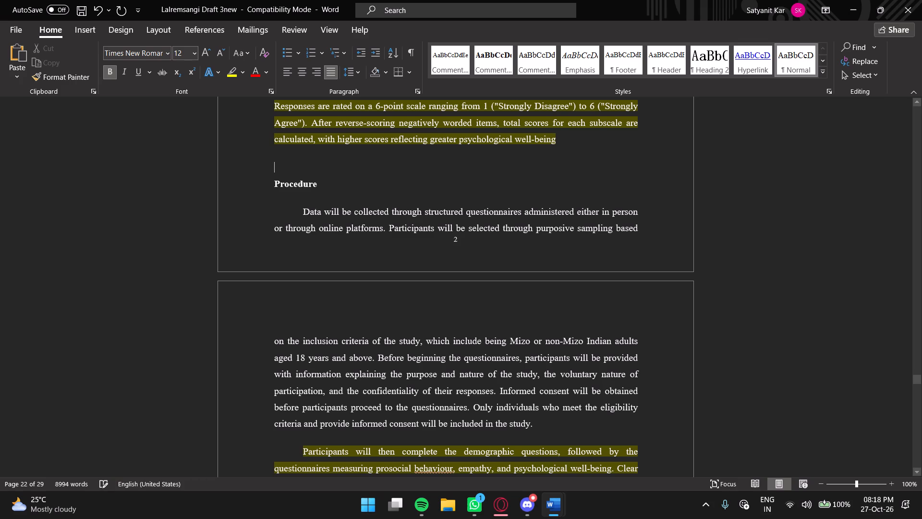
{"action": "left_click", "coordinate": [274, 188]}
{"action": "key", "text": "BackSpace"}
Insert a blank line between the Ethical Considerations heading and its paragraph.
{"action": "scroll", "coordinate": [410, 224], "scroll_direction": "down", "scroll_amount": 4}
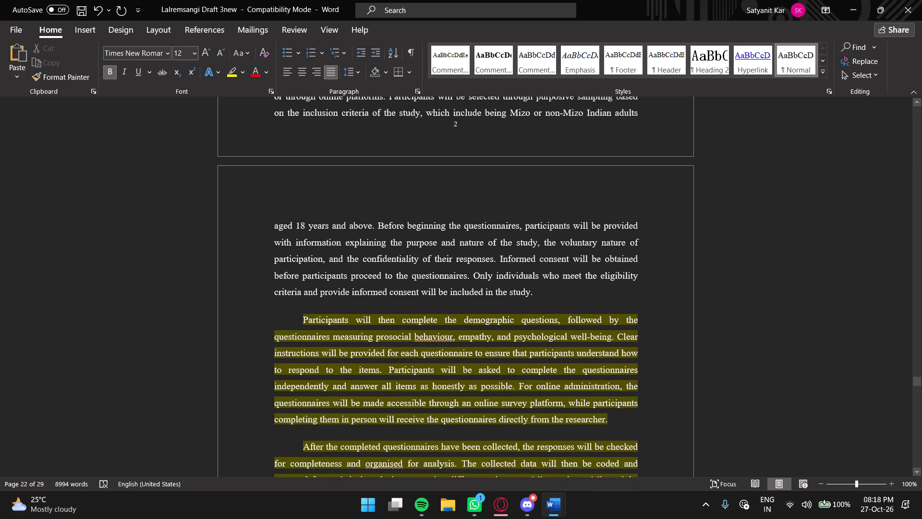
{"action": "scroll", "coordinate": [482, 304], "scroll_direction": "down", "scroll_amount": 12}
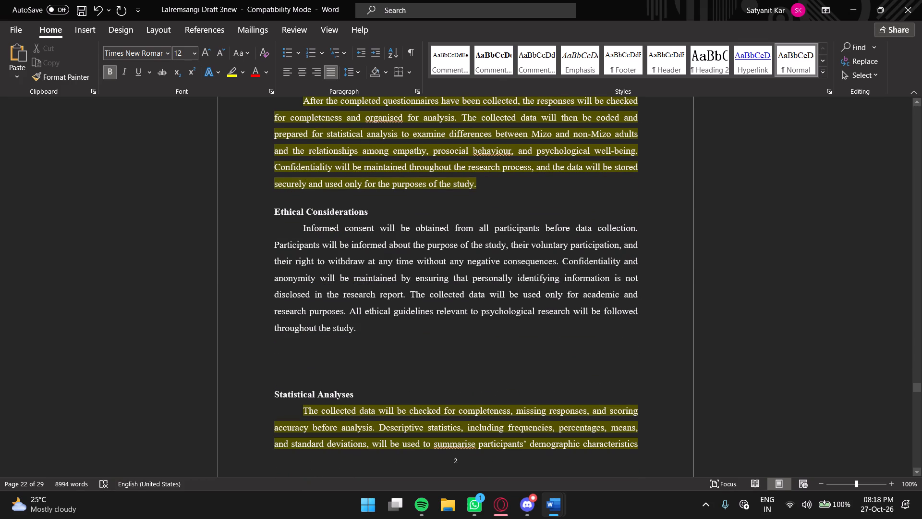
{"action": "left_click", "coordinate": [387, 213]}
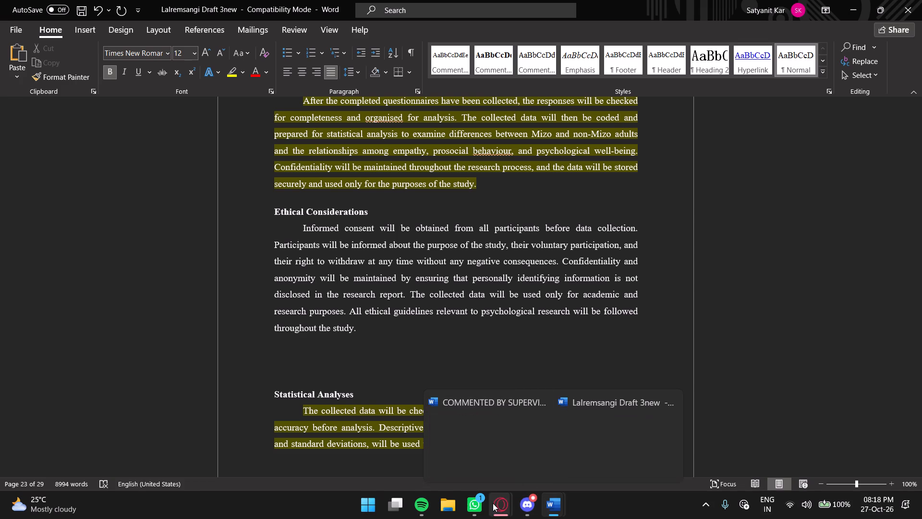
{"action": "left_click", "coordinate": [613, 447]}
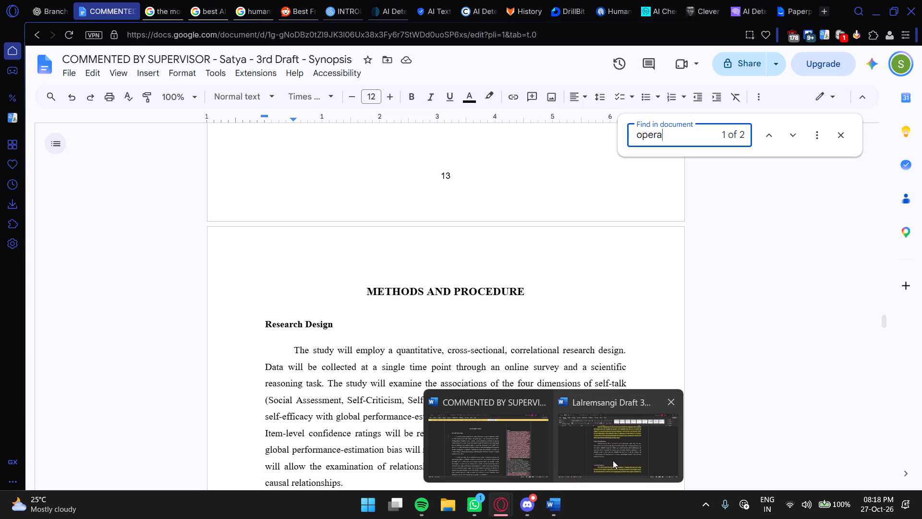
{"action": "left_click", "coordinate": [615, 457]}
{"action": "key", "text": "Return"}
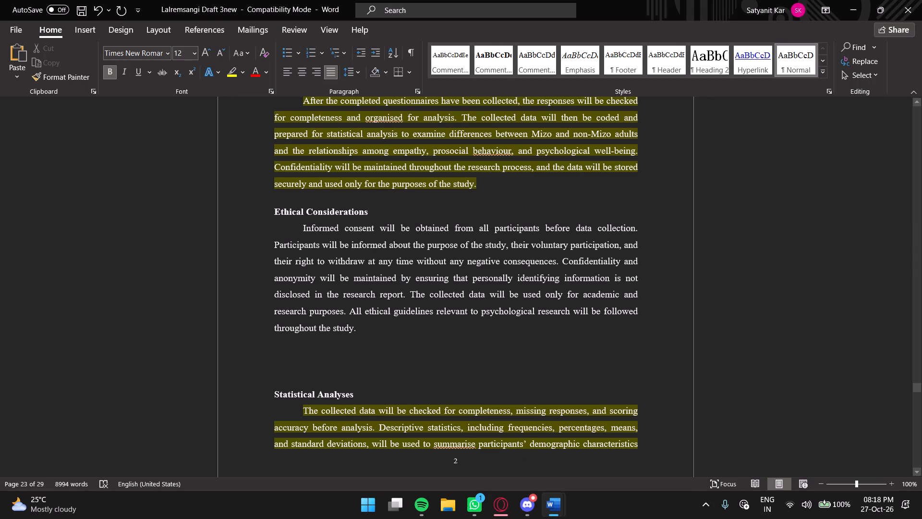
Examine the heading and paragraph spacing of the Ethical Considerations and Statistical Analyses sections in the supervisor-commented synopsis in the browser.
{"action": "scroll", "coordinate": [407, 272], "scroll_direction": "down", "scroll_amount": 4}
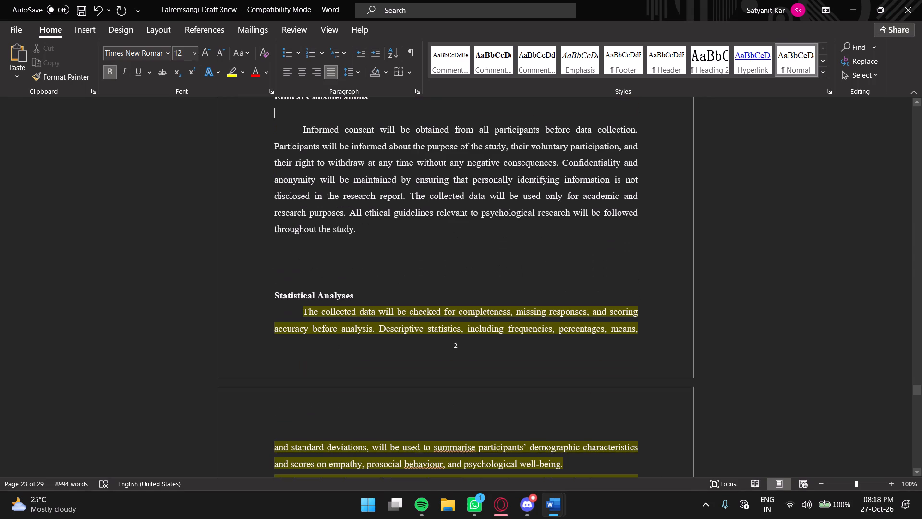
{"action": "left_click", "coordinate": [367, 300]}
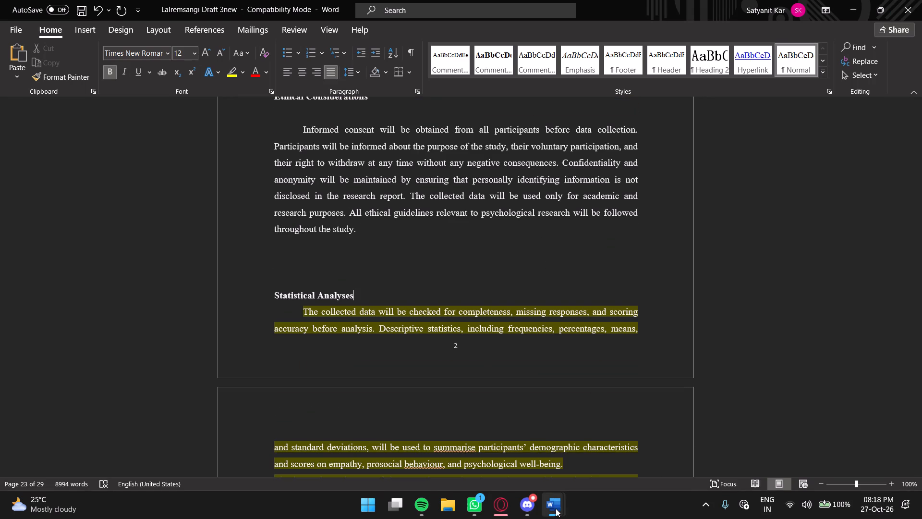
{"action": "left_click", "coordinate": [612, 457]}
{"action": "scroll", "coordinate": [455, 276], "scroll_direction": "down", "scroll_amount": 3}
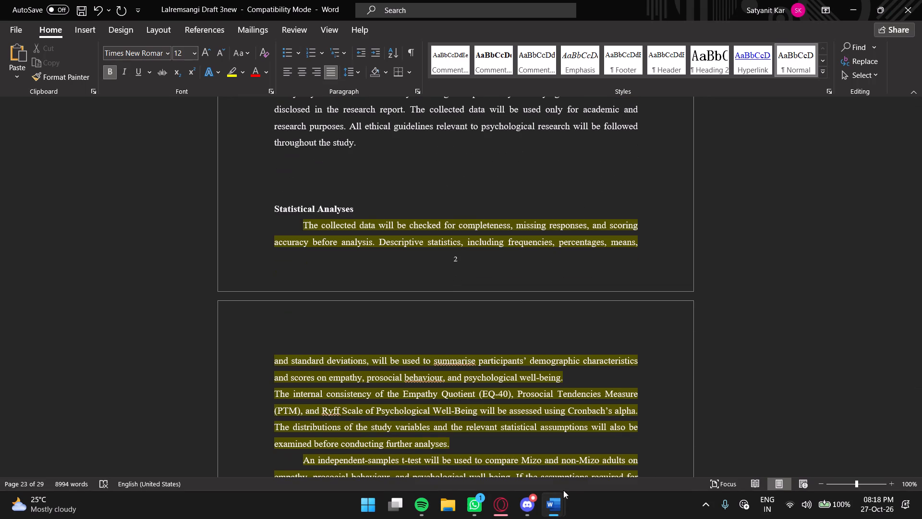
{"action": "left_click", "coordinate": [590, 456]}
{"action": "scroll", "coordinate": [426, 326], "scroll_direction": "down", "scroll_amount": 8}
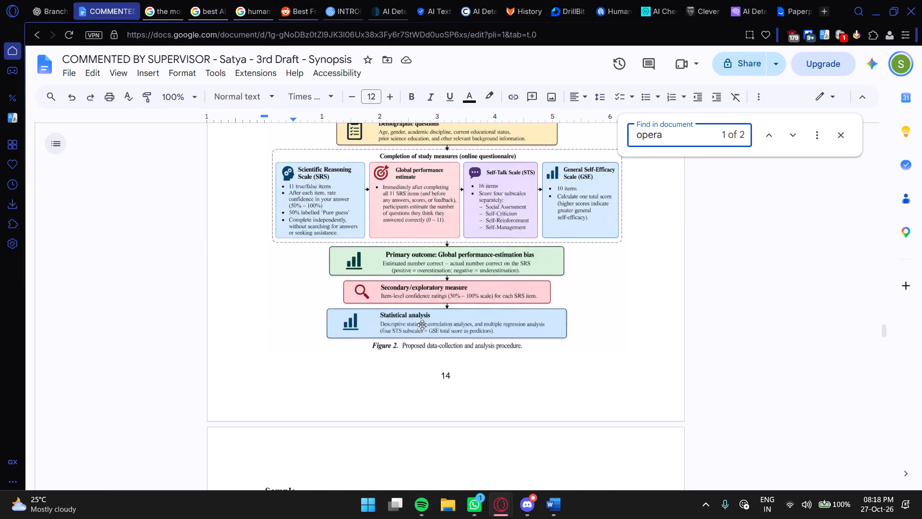
{"action": "scroll", "coordinate": [422, 325], "scroll_direction": "down", "scroll_amount": 17}
{"action": "scroll", "coordinate": [422, 325], "scroll_direction": "down", "scroll_amount": 7}
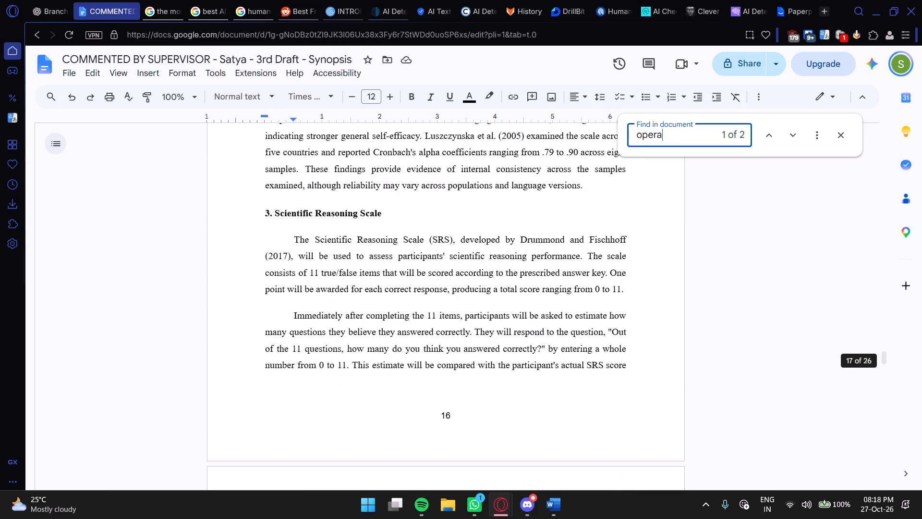
{"action": "scroll", "coordinate": [422, 325], "scroll_direction": "down", "scroll_amount": 15}
{"action": "scroll", "coordinate": [422, 324], "scroll_direction": "down", "scroll_amount": 19}
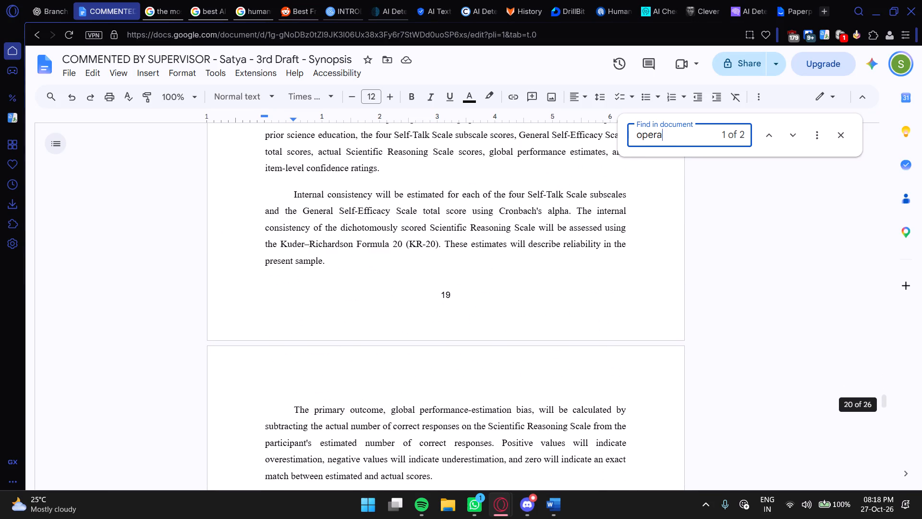
{"action": "scroll", "coordinate": [438, 288], "scroll_direction": "down", "scroll_amount": 18}
{"action": "scroll", "coordinate": [423, 268], "scroll_direction": "down", "scroll_amount": 8}
{"action": "scroll", "coordinate": [420, 273], "scroll_direction": "up", "scroll_amount": 20}
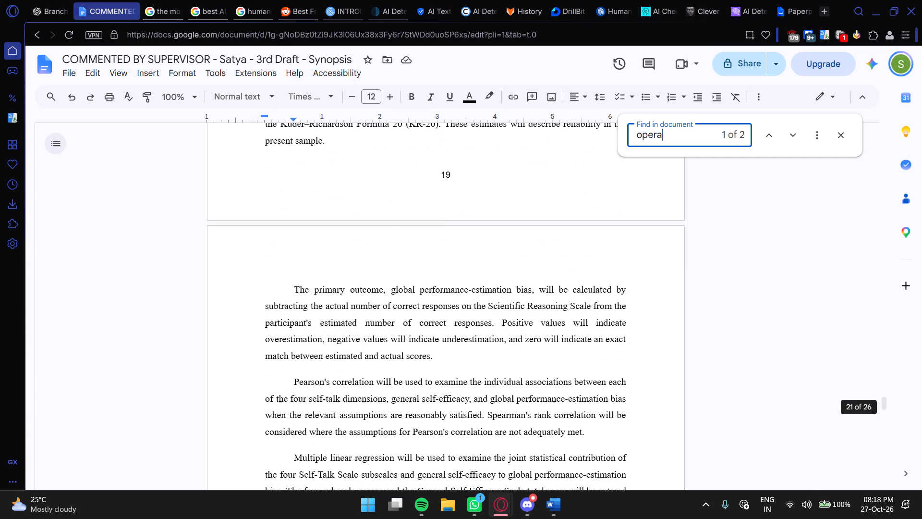
{"action": "scroll", "coordinate": [417, 263], "scroll_direction": "up", "scroll_amount": 11}
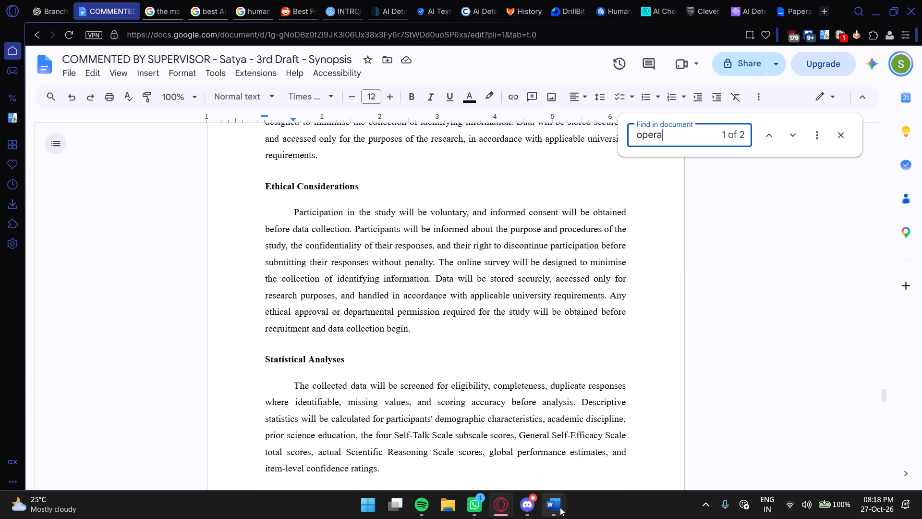
Back in the Word draft, insert one blank line between the Statistical Analyses heading and its first paragraph.
{"action": "left_click", "coordinate": [612, 445]}
{"action": "key", "text": "Return"}
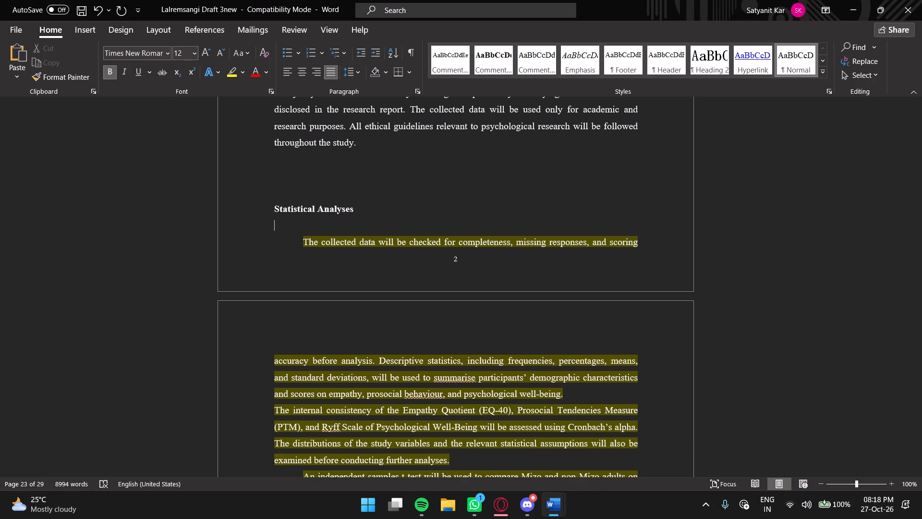
{"action": "scroll", "coordinate": [387, 241], "scroll_direction": "down", "scroll_amount": 8}
{"action": "key", "text": "Return"}
{"action": "scroll", "coordinate": [376, 235], "scroll_direction": "down", "scroll_amount": 2}
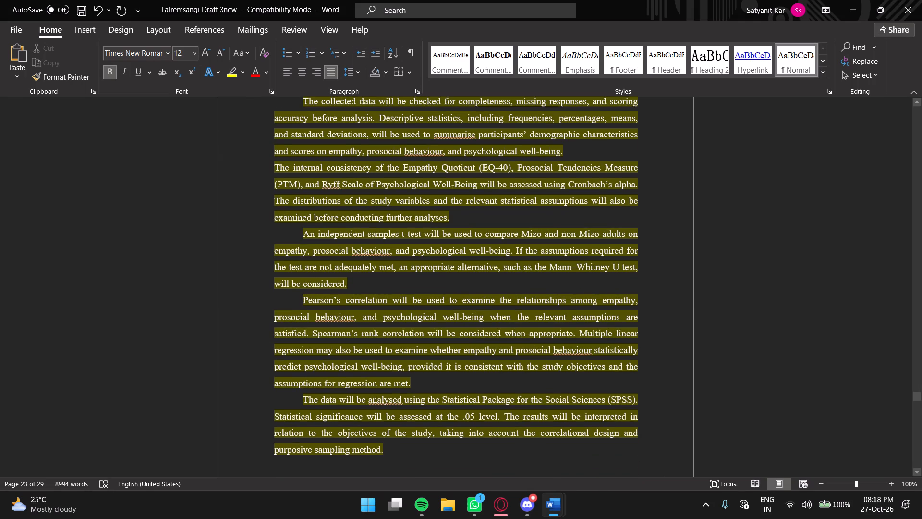
{"action": "scroll", "coordinate": [376, 235], "scroll_direction": "up", "scroll_amount": 12}
{"action": "key", "text": "BackSpace"}
Insert blank lines between the Statistical Analyses paragraphs on internal consistency, the independent-samples t-test, Pearson's correlation and SPSS.
{"action": "scroll", "coordinate": [376, 235], "scroll_direction": "down", "scroll_amount": 2}
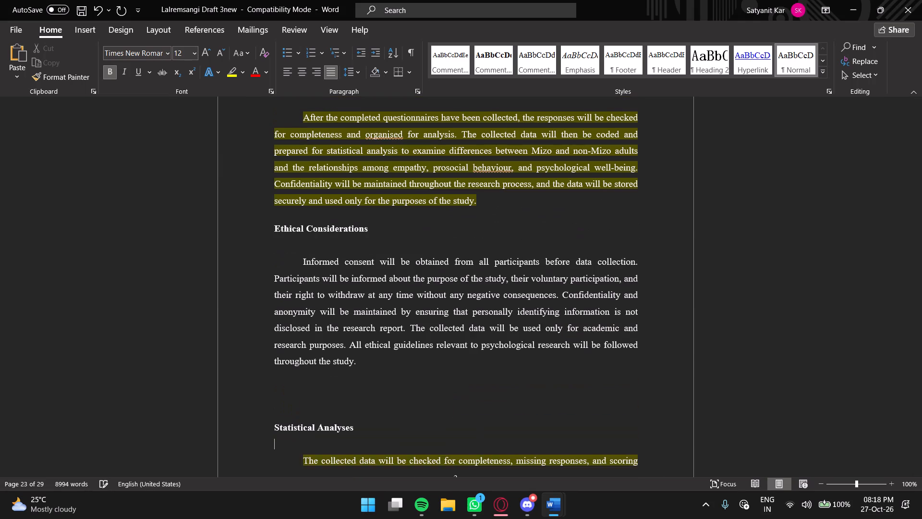
{"action": "scroll", "coordinate": [376, 235], "scroll_direction": "down", "scroll_amount": 20}
{"action": "scroll", "coordinate": [376, 235], "scroll_direction": "down", "scroll_amount": 5}
{"action": "scroll", "coordinate": [379, 249], "scroll_direction": "up", "scroll_amount": 6}
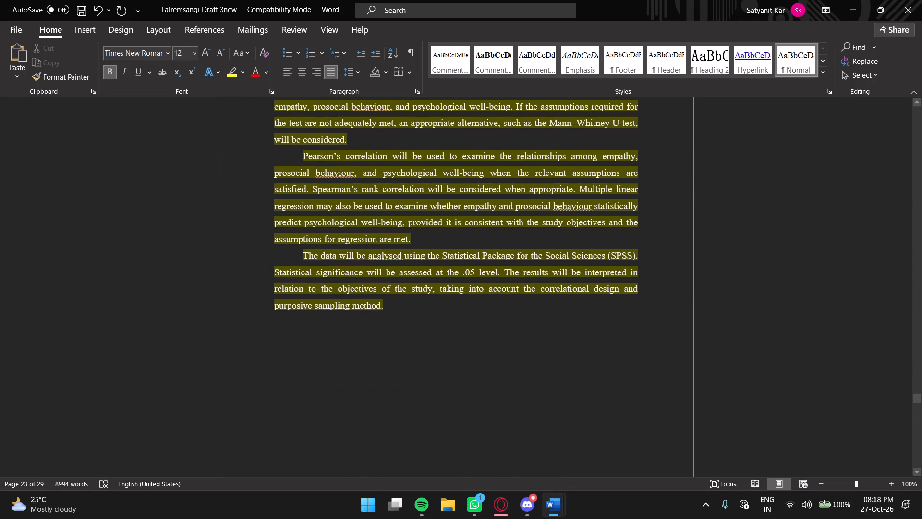
{"action": "left_click", "coordinate": [425, 241]}
{"action": "key", "text": "Return"}
{"action": "scroll", "coordinate": [425, 241], "scroll_direction": "up", "scroll_amount": 1}
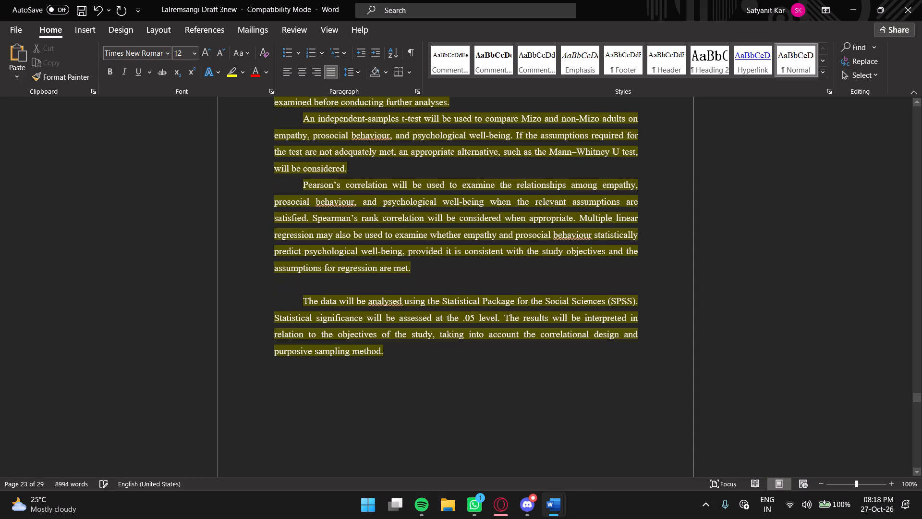
{"action": "left_click", "coordinate": [372, 167]}
{"action": "key", "text": "Return"}
{"action": "scroll", "coordinate": [380, 177], "scroll_direction": "up", "scroll_amount": 4}
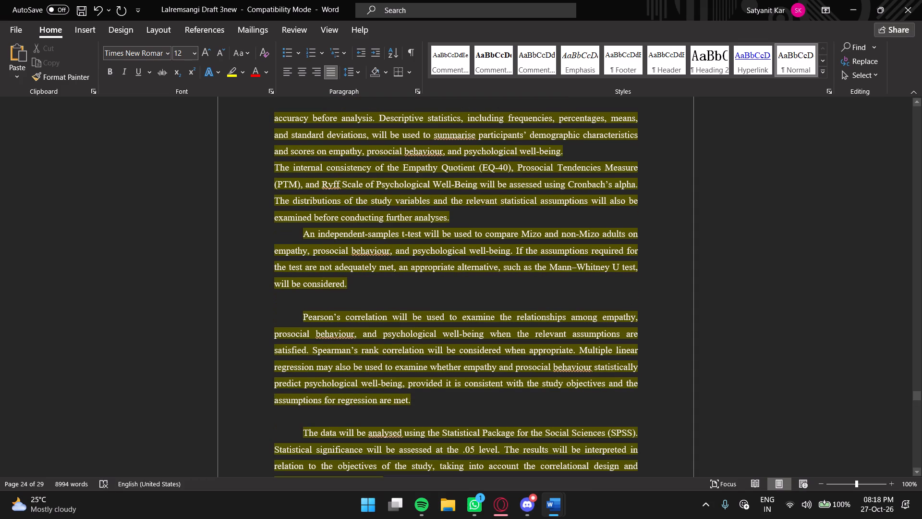
{"action": "left_click", "coordinate": [468, 214]}
{"action": "key", "text": "Return"}
{"action": "scroll", "coordinate": [468, 214], "scroll_direction": "up", "scroll_amount": 8}
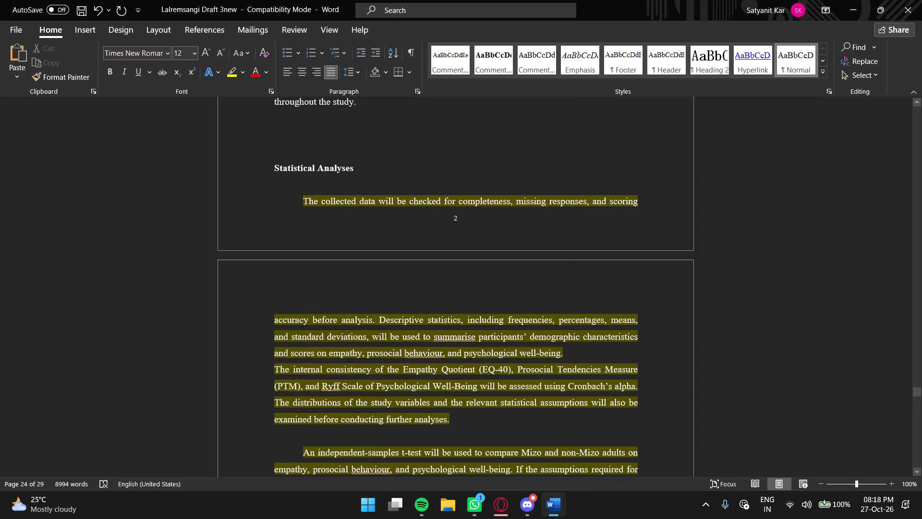
{"action": "scroll", "coordinate": [457, 220], "scroll_direction": "down", "scroll_amount": 11}
{"action": "scroll", "coordinate": [456, 221], "scroll_direction": "up", "scroll_amount": 12}
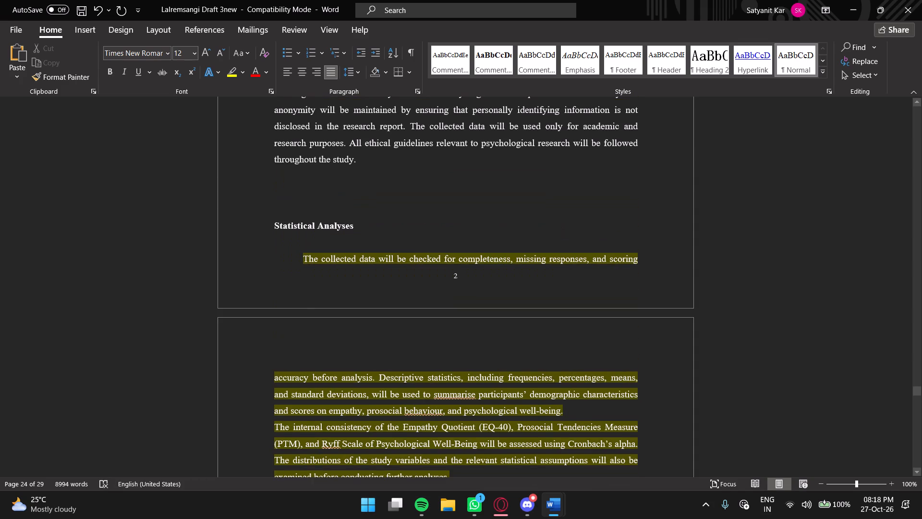
Set the REFERENCES heading to 14 pt and remove its trailing colon.
{"action": "scroll", "coordinate": [309, 220], "scroll_direction": "down", "scroll_amount": 20}
{"action": "scroll", "coordinate": [309, 220], "scroll_direction": "down", "scroll_amount": 7}
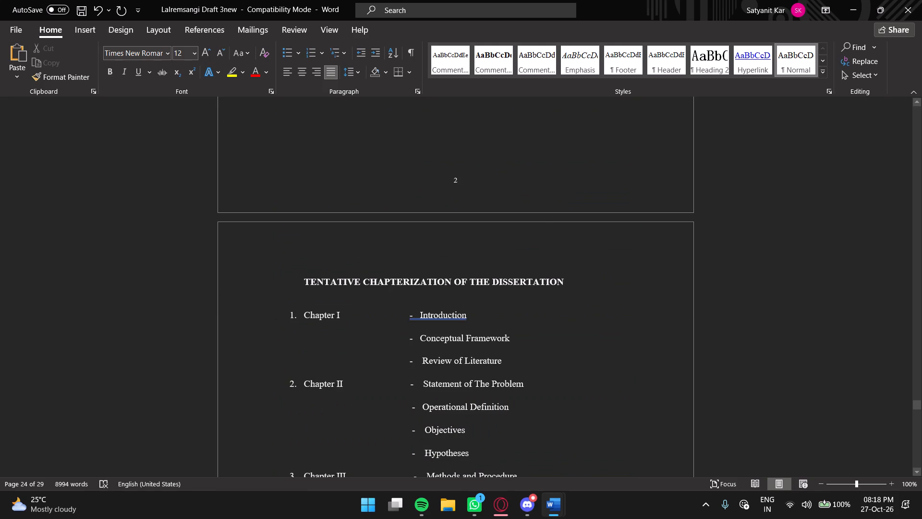
{"action": "scroll", "coordinate": [377, 230], "scroll_direction": "down", "scroll_amount": 4}
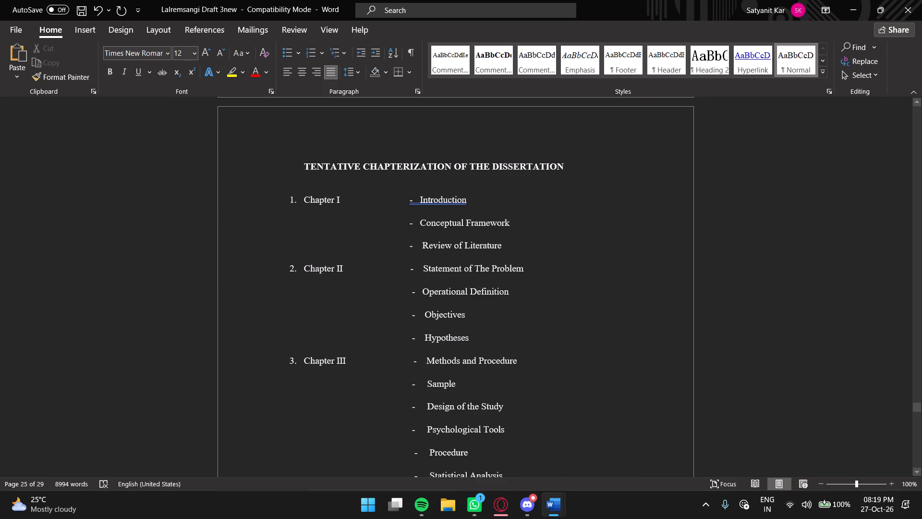
{"action": "scroll", "coordinate": [372, 217], "scroll_direction": "down", "scroll_amount": 16}
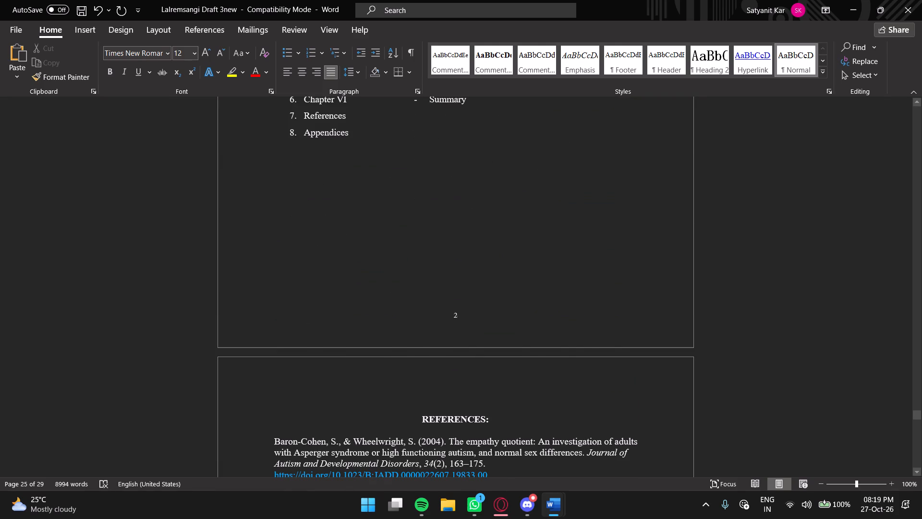
{"action": "scroll", "coordinate": [372, 217], "scroll_direction": "down", "scroll_amount": 7}
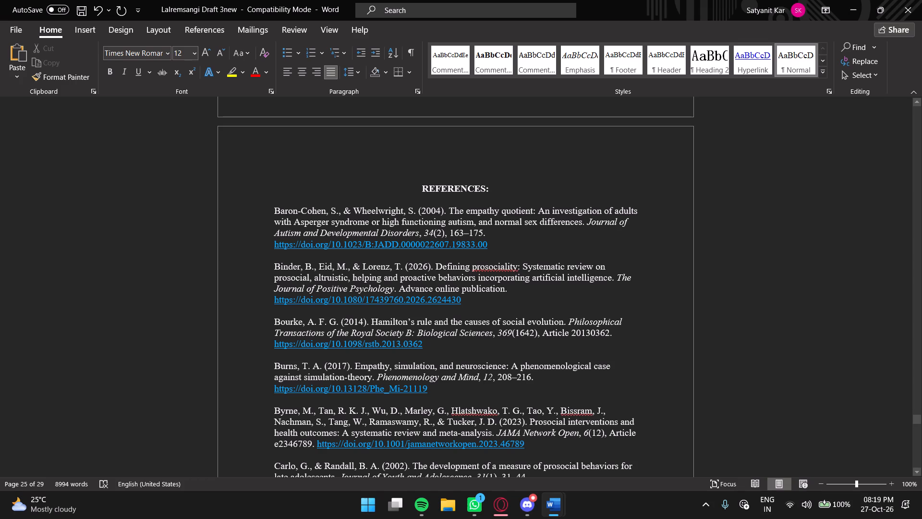
{"action": "left_click_drag", "start_coordinate": [422, 187], "coordinate": [484, 190]}
{"action": "left_click", "coordinate": [195, 54]}
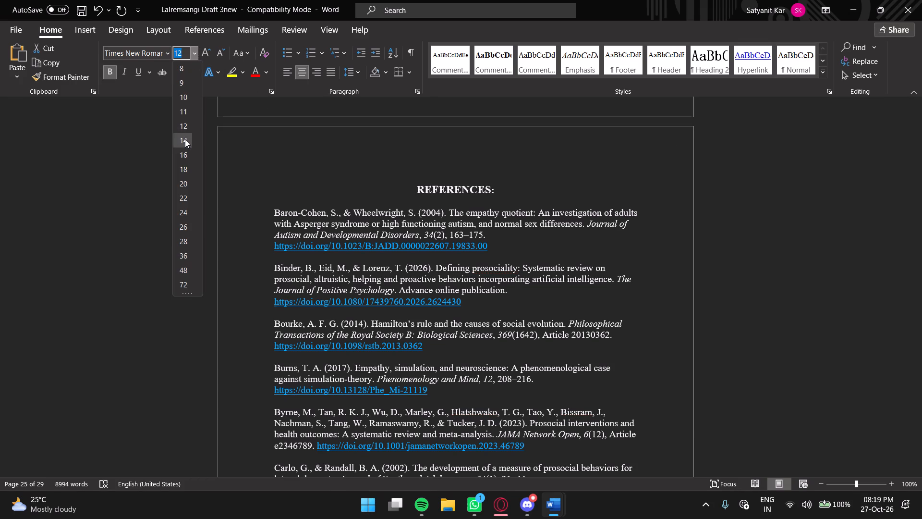
{"action": "left_click", "coordinate": [185, 139]}
{"action": "left_click", "coordinate": [500, 181]}
{"action": "key", "text": "BackSpace"}
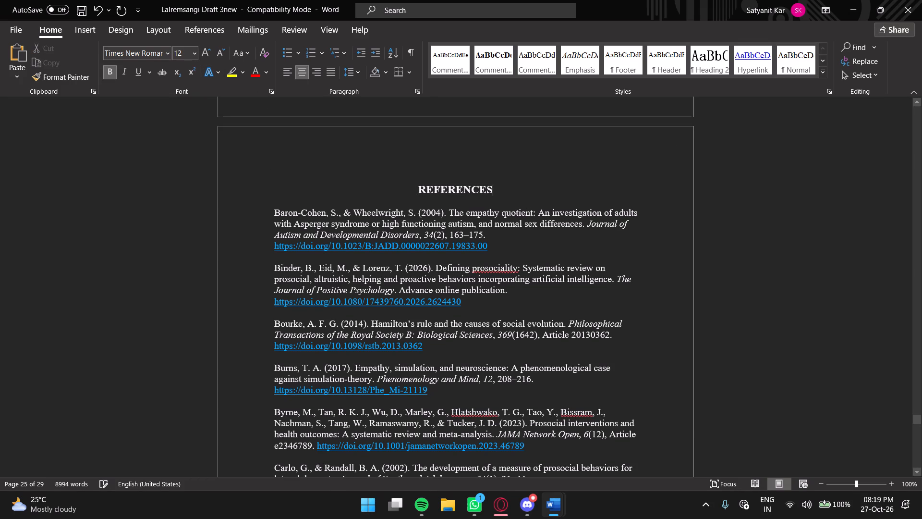
Try to remove the empty space above the REFERENCES heading.
{"action": "left_click", "coordinate": [398, 170]}
{"action": "key", "text": "BackSpace"}
{"action": "key", "text": "BackSpace"}
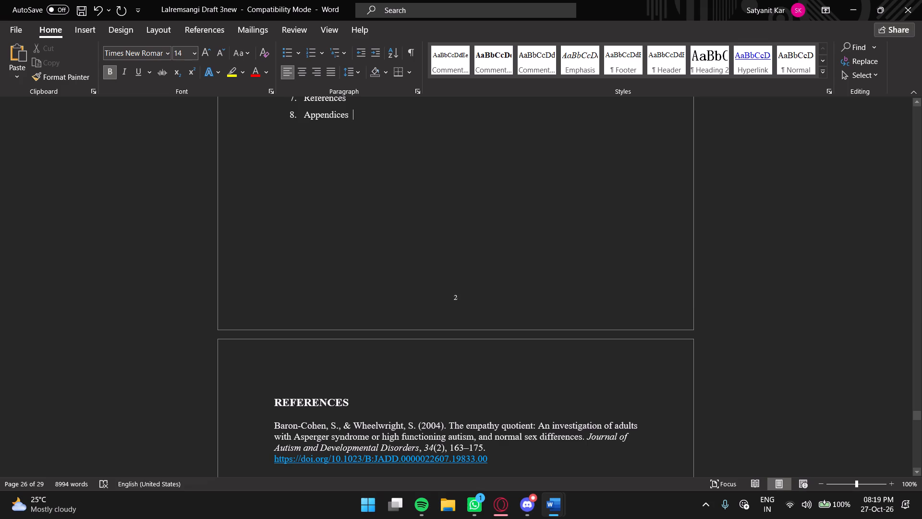
Centre the REFERENCES heading on its page.
{"action": "scroll", "coordinate": [398, 268], "scroll_direction": "down", "scroll_amount": 3}
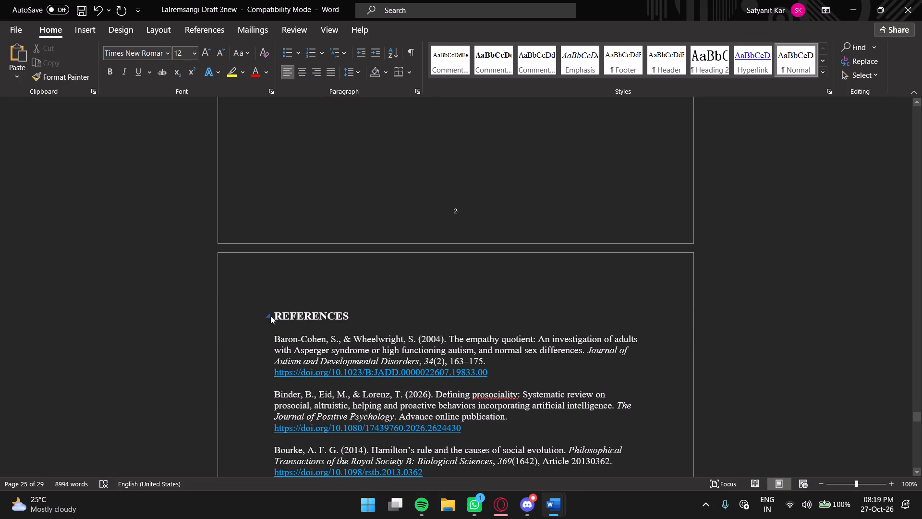
{"action": "left_click_drag", "start_coordinate": [270, 316], "coordinate": [281, 318]}
{"action": "left_click", "coordinate": [267, 315]}
{"action": "left_click_drag", "start_coordinate": [275, 315], "coordinate": [274, 315]}
{"action": "left_click_drag", "start_coordinate": [274, 315], "coordinate": [345, 315]}
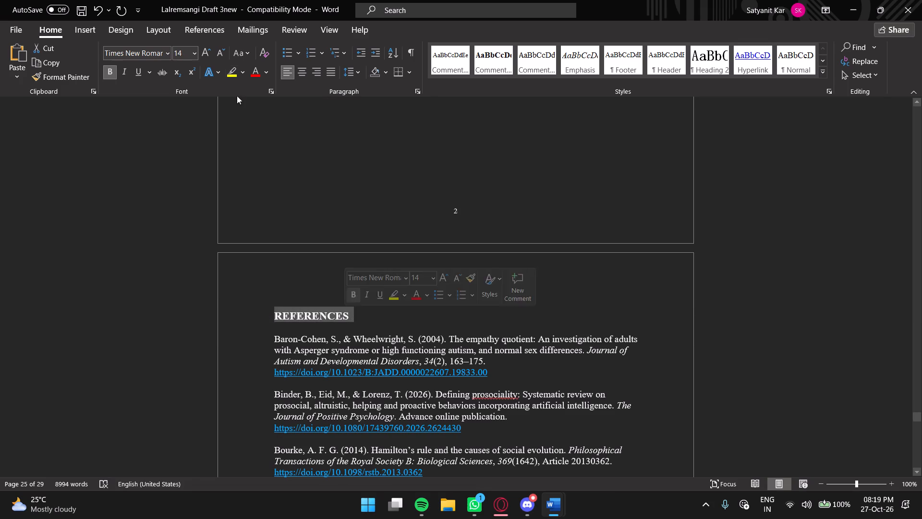
{"action": "left_click", "coordinate": [299, 72]}
Apply a hanging indent to the whole reference list, from the first entry through the last.
{"action": "scroll", "coordinate": [387, 292], "scroll_direction": "down", "scroll_amount": 3}
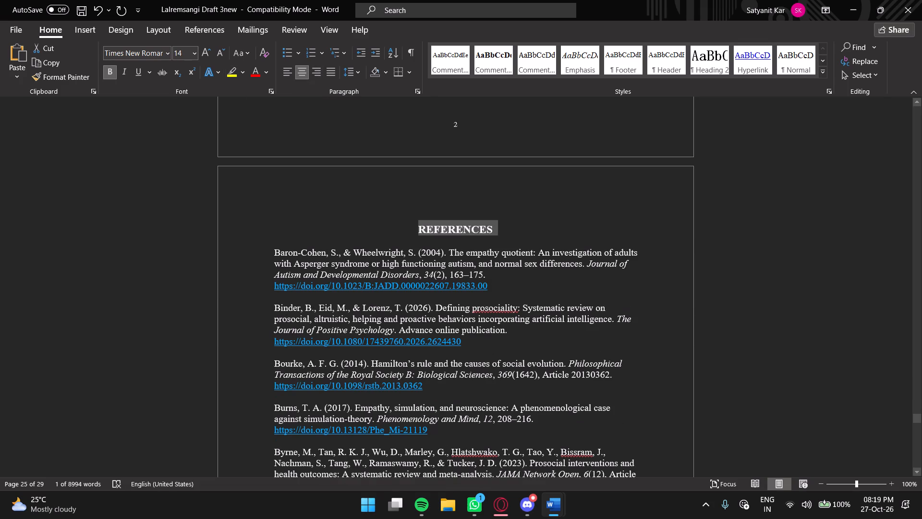
{"action": "left_click", "coordinate": [273, 254]}
{"action": "left_click_drag", "start_coordinate": [273, 253], "coordinate": [412, 357]}
{"action": "scroll", "coordinate": [406, 354], "scroll_direction": "down", "scroll_amount": 7}
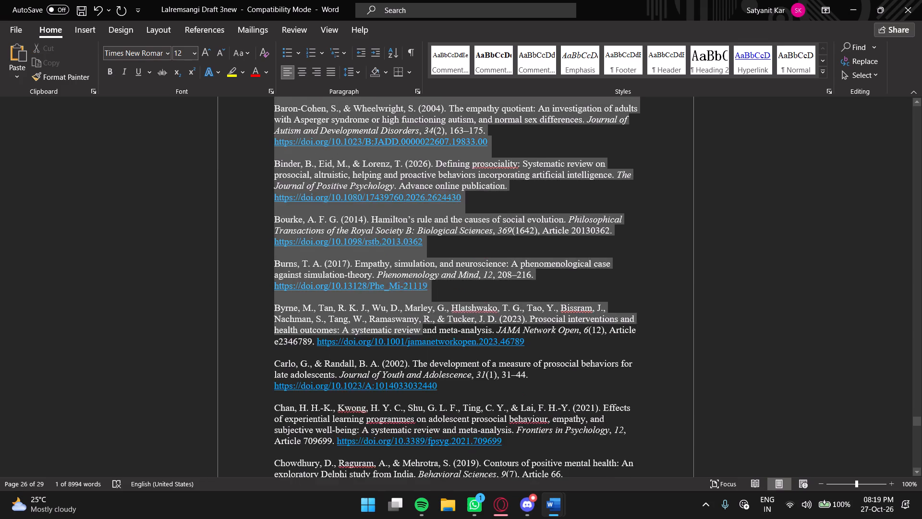
{"action": "scroll", "coordinate": [412, 357], "scroll_direction": "down", "scroll_amount": 20}
{"action": "scroll", "coordinate": [412, 357], "scroll_direction": "down", "scroll_amount": 14}
{"action": "left_click_drag", "start_coordinate": [412, 357], "coordinate": [421, 355]}
{"action": "scroll", "coordinate": [421, 355], "scroll_direction": "down", "scroll_amount": 20}
{"action": "scroll", "coordinate": [421, 355], "scroll_direction": "down", "scroll_amount": 18}
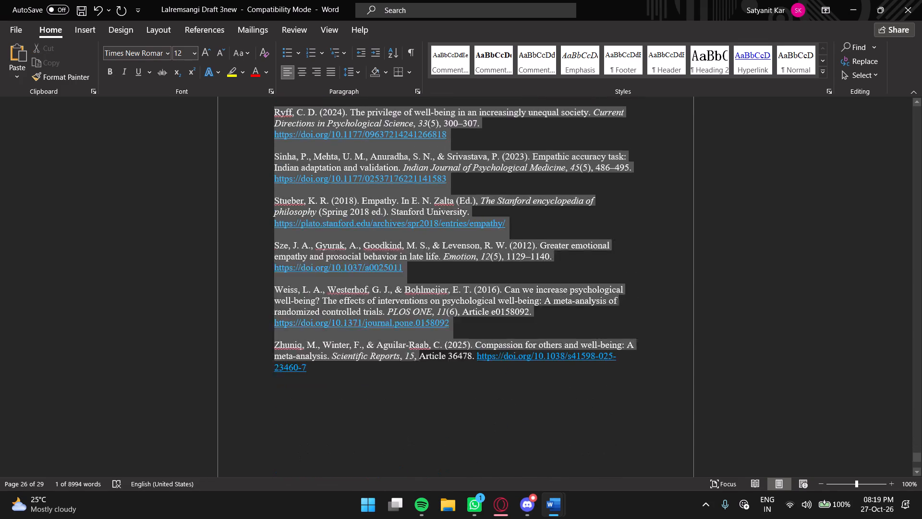
{"action": "left_click_drag", "start_coordinate": [421, 355], "coordinate": [406, 353]}
{"action": "scroll", "coordinate": [421, 355], "scroll_direction": "down", "scroll_amount": 3}
{"action": "scroll", "coordinate": [428, 355], "scroll_direction": "up", "scroll_amount": 5}
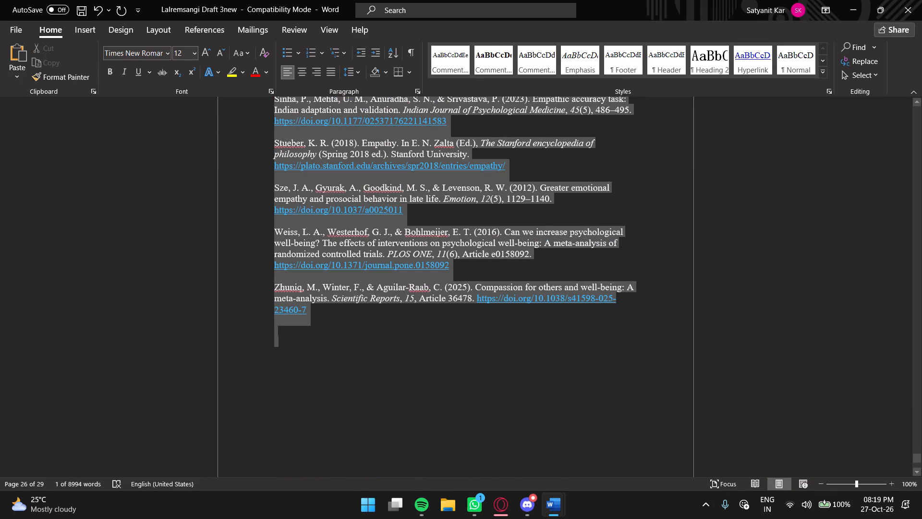
{"action": "left_click_drag", "start_coordinate": [406, 353], "coordinate": [308, 311]}
{"action": "scroll", "coordinate": [340, 309], "scroll_direction": "up", "scroll_amount": 12}
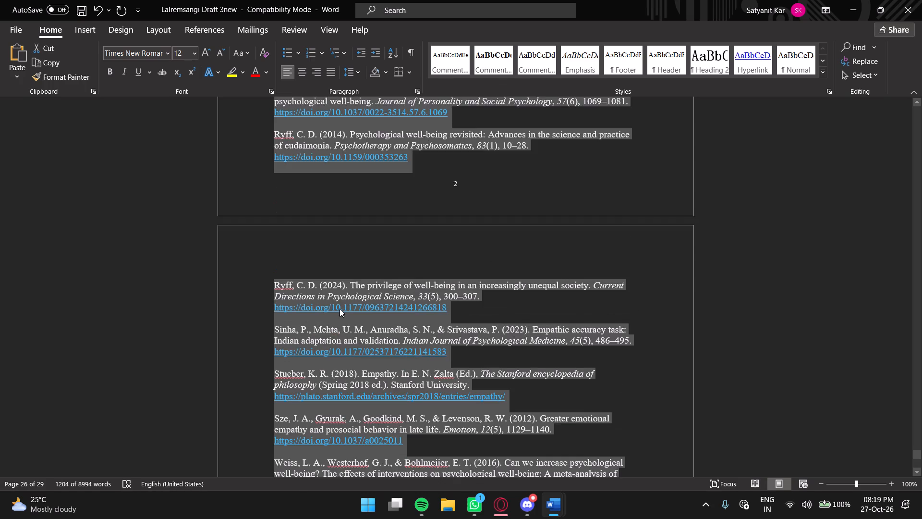
{"action": "scroll", "coordinate": [340, 309], "scroll_direction": "up", "scroll_amount": 20}
{"action": "scroll", "coordinate": [340, 309], "scroll_direction": "up", "scroll_amount": 12}
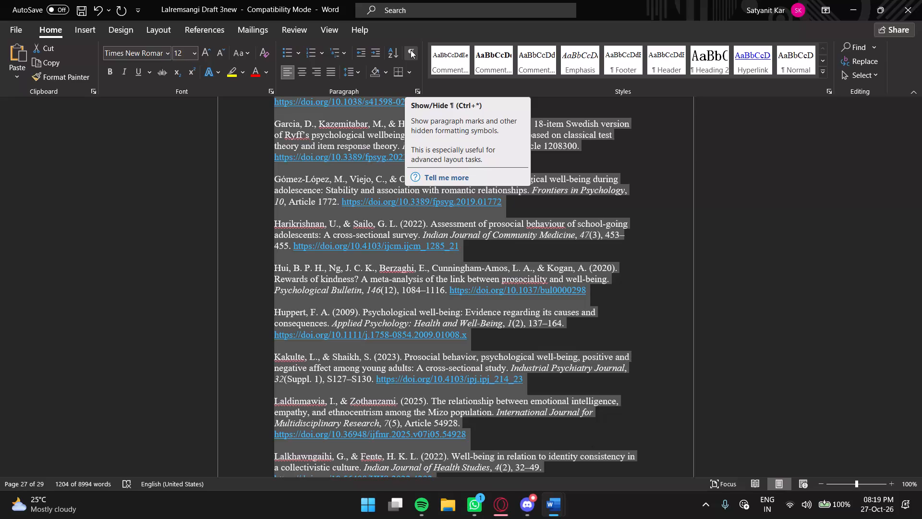
{"action": "left_click", "coordinate": [411, 50]}
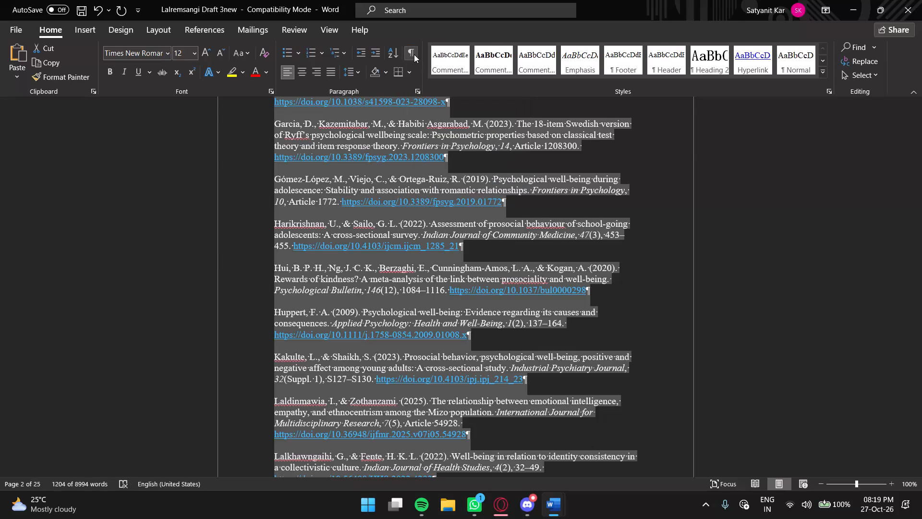
{"action": "left_click", "coordinate": [411, 53]}
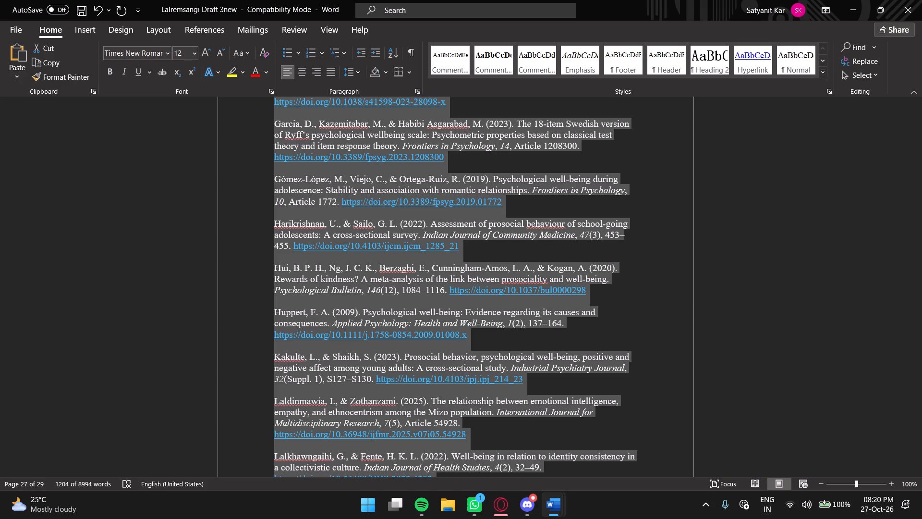
{"action": "key", "text": "ctrl+t"}
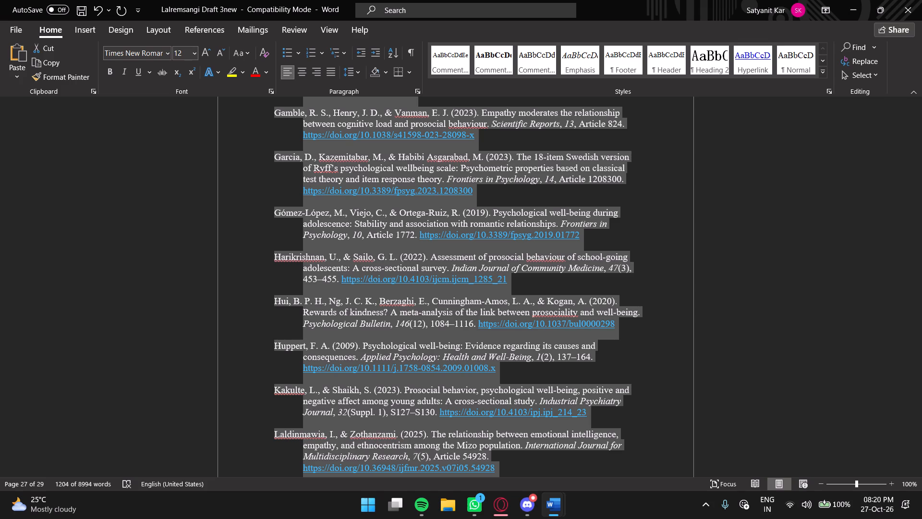
Examine the reference list to check the hanging indent on its entries.
{"action": "scroll", "coordinate": [418, 235], "scroll_direction": "down", "scroll_amount": 7}
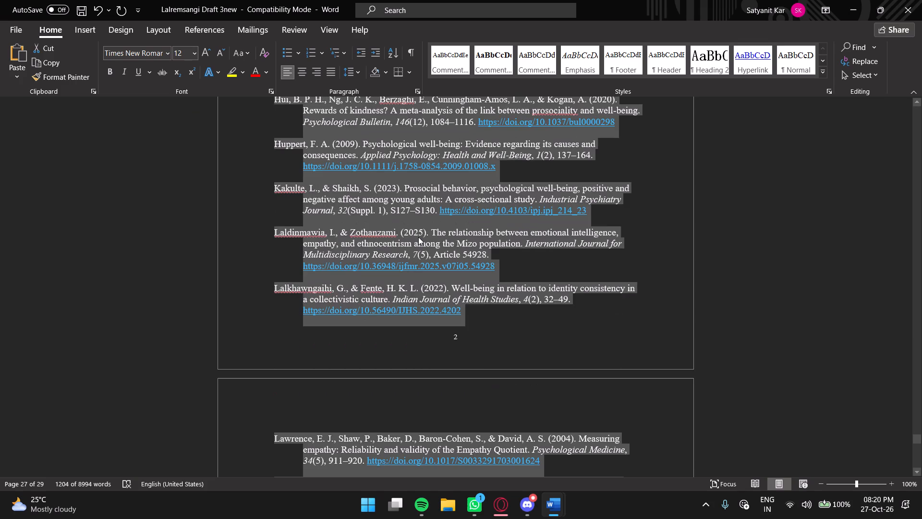
{"action": "scroll", "coordinate": [419, 240], "scroll_direction": "down", "scroll_amount": 5}
{"action": "scroll", "coordinate": [420, 244], "scroll_direction": "down", "scroll_amount": 20}
{"action": "scroll", "coordinate": [420, 244], "scroll_direction": "down", "scroll_amount": 6}
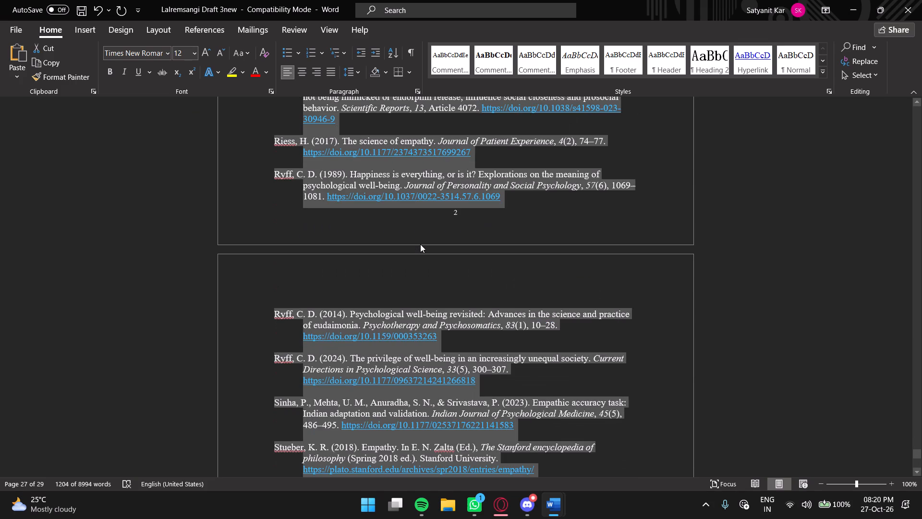
{"action": "scroll", "coordinate": [420, 244], "scroll_direction": "down", "scroll_amount": 7}
{"action": "scroll", "coordinate": [420, 244], "scroll_direction": "up", "scroll_amount": 20}
{"action": "scroll", "coordinate": [420, 244], "scroll_direction": "up", "scroll_amount": 2}
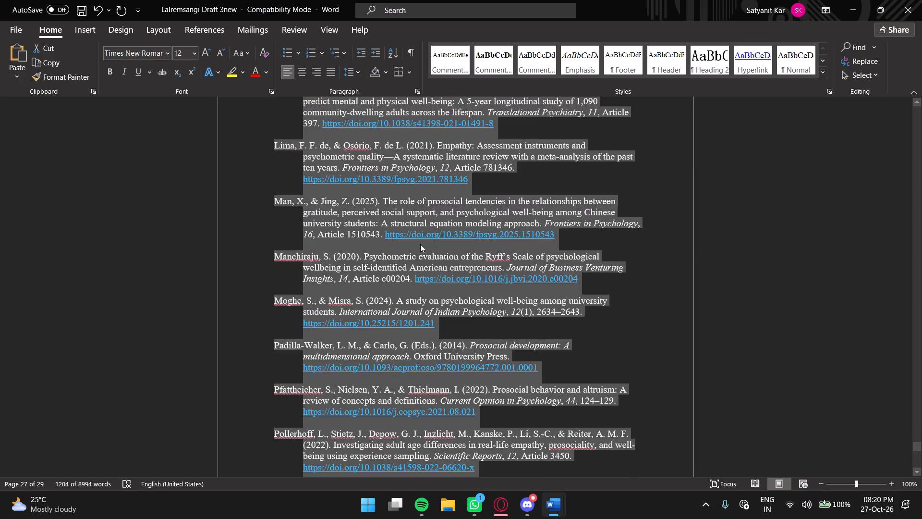
{"action": "scroll", "coordinate": [420, 244], "scroll_direction": "up", "scroll_amount": 8}
{"action": "scroll", "coordinate": [420, 244], "scroll_direction": "up", "scroll_amount": 20}
{"action": "scroll", "coordinate": [420, 244], "scroll_direction": "up", "scroll_amount": 10}
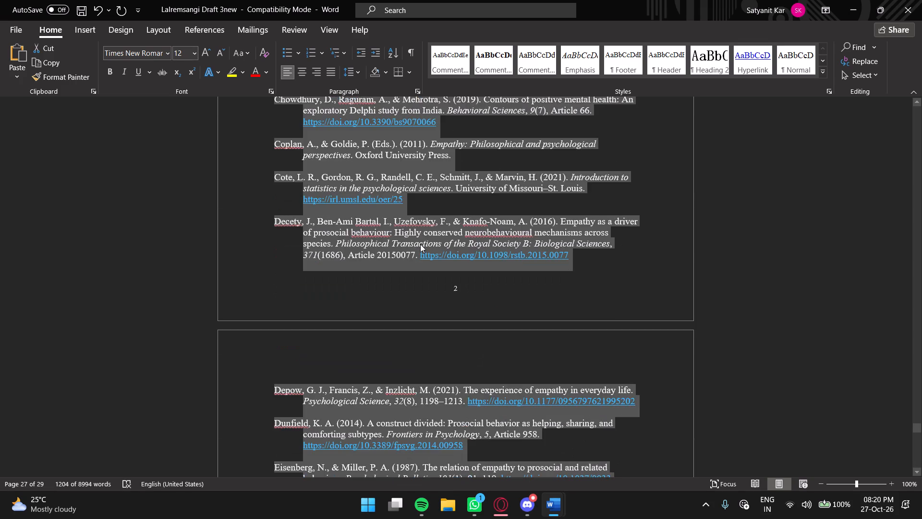
Bold the Chapter I label in the Tentative Chapterization of the Dissertation list.
{"action": "scroll", "coordinate": [420, 244], "scroll_direction": "up", "scroll_amount": 20}
{"action": "scroll", "coordinate": [420, 244], "scroll_direction": "up", "scroll_amount": 15}
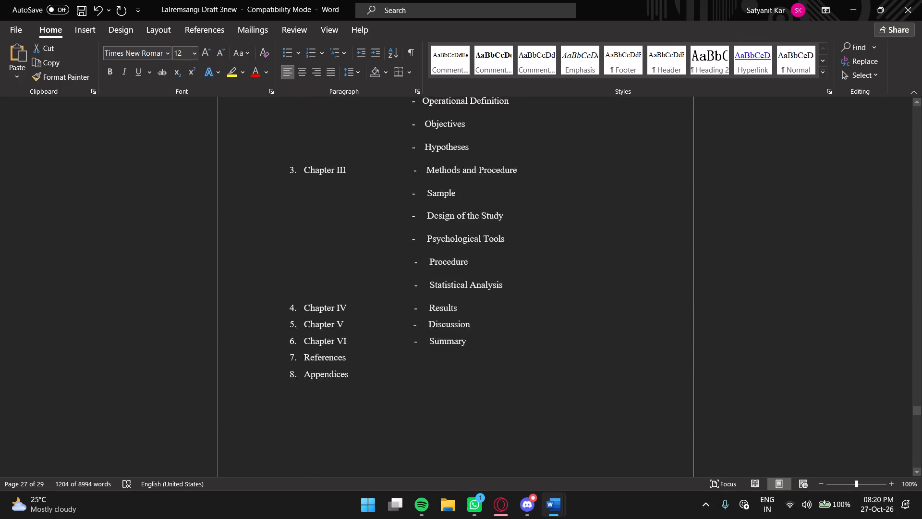
{"action": "scroll", "coordinate": [420, 244], "scroll_direction": "up", "scroll_amount": 7}
{"action": "scroll", "coordinate": [419, 246], "scroll_direction": "down", "scroll_amount": 2}
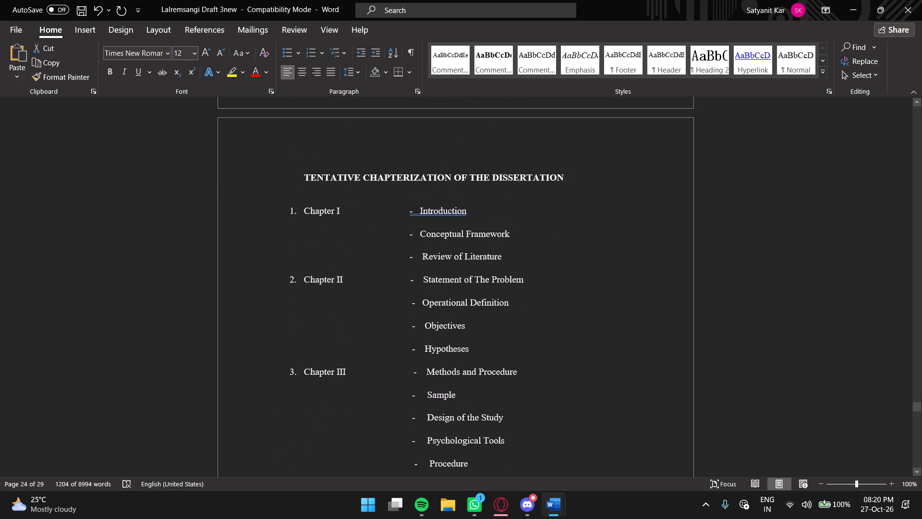
{"action": "left_click_drag", "start_coordinate": [344, 210], "coordinate": [308, 210]}
{"action": "left_click", "coordinate": [343, 210]}
{"action": "left_click_drag", "start_coordinate": [343, 210], "coordinate": [303, 213]}
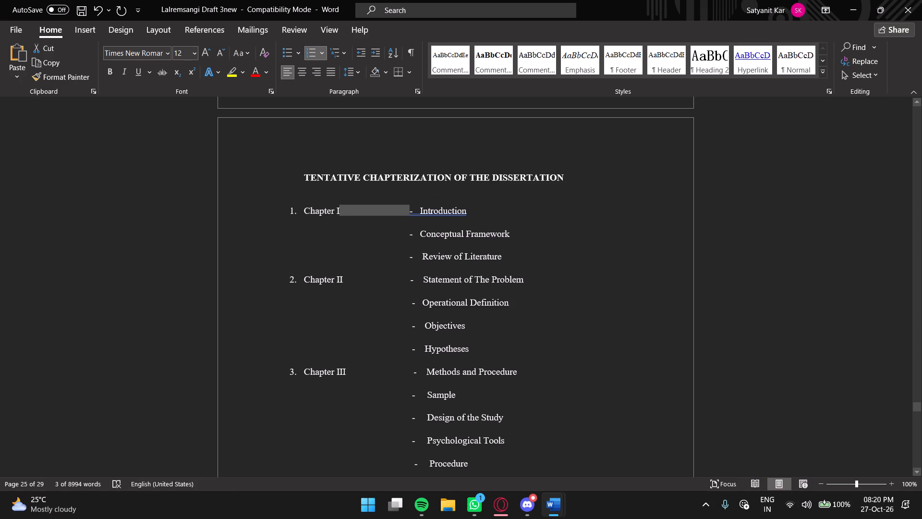
{"action": "left_click_drag", "start_coordinate": [303, 213], "coordinate": [269, 213]}
{"action": "left_click", "coordinate": [354, 233]}
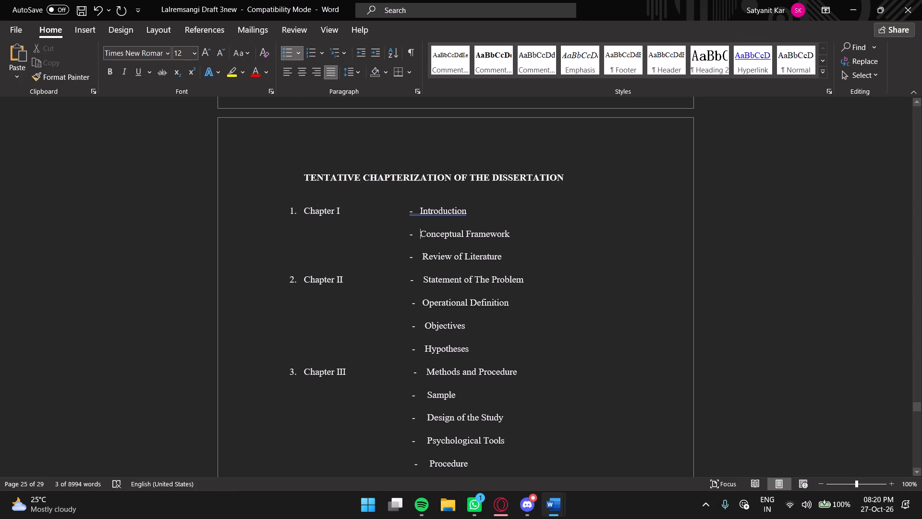
{"action": "left_click_drag", "start_coordinate": [340, 211], "coordinate": [296, 211]}
{"action": "key", "text": "ctrl+v"}
{"action": "key", "text": "ctrl+z"}
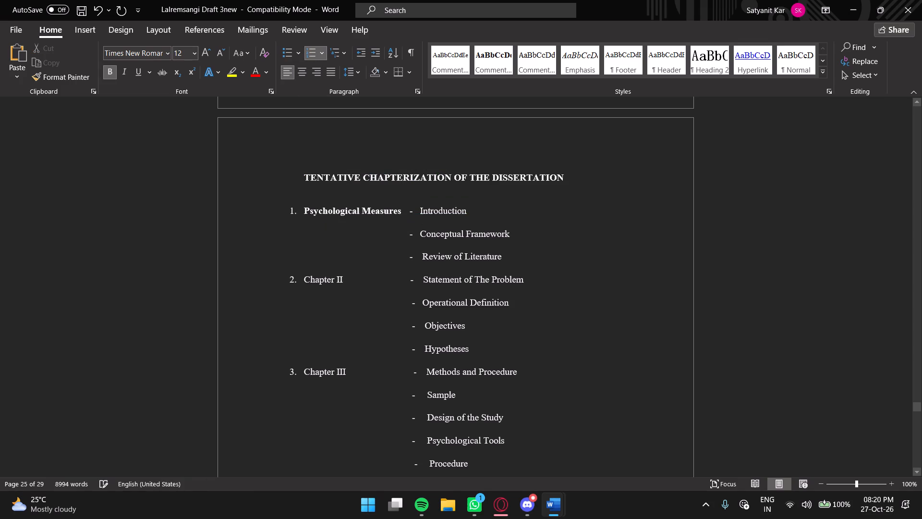
{"action": "key", "text": "ctrl+b"}
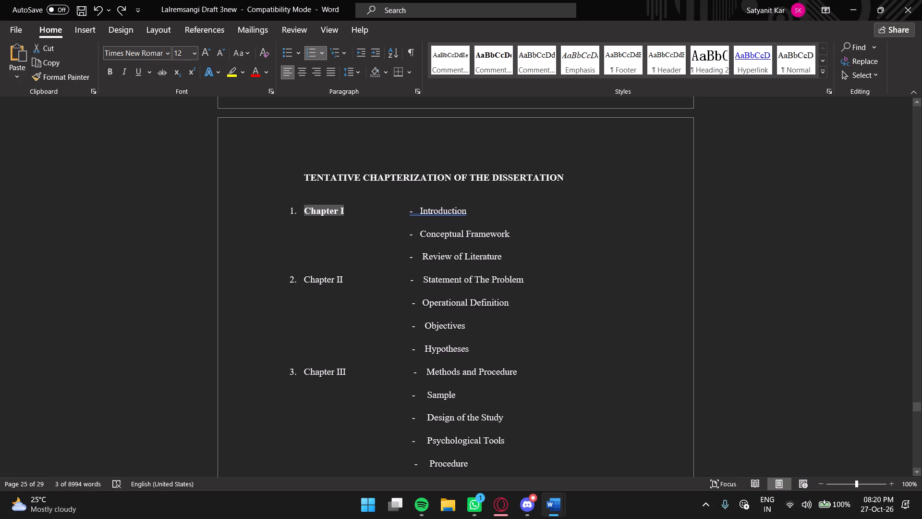
Bold the labels Chapter II through Chapter VI in the chapterization list, leaving their topic entries in regular weight.
{"action": "left_click_drag", "start_coordinate": [345, 277], "coordinate": [309, 281]}
{"action": "key", "text": "ctrl+b"}
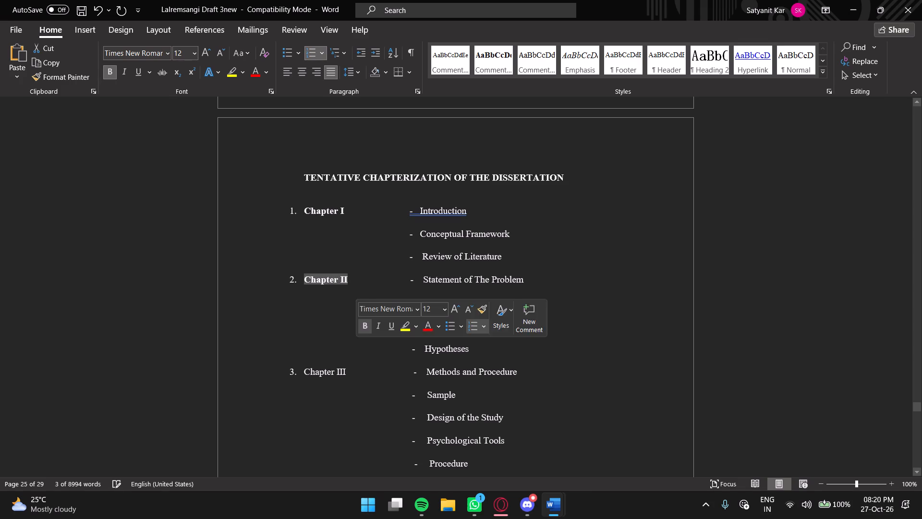
{"action": "left_click_drag", "start_coordinate": [351, 376], "coordinate": [308, 376]}
{"action": "key", "text": "ctrl+b"}
{"action": "scroll", "coordinate": [322, 378], "scroll_direction": "down", "scroll_amount": 5}
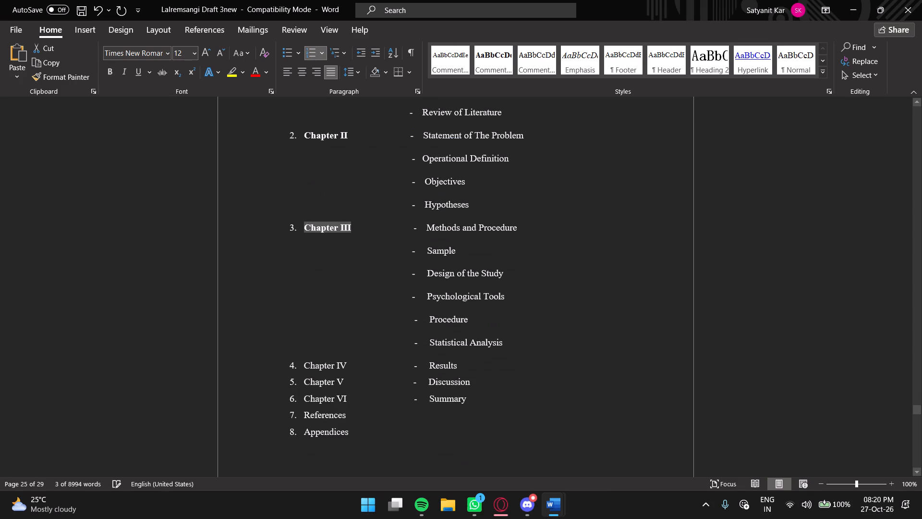
{"action": "left_click_drag", "start_coordinate": [352, 363], "coordinate": [308, 365]}
{"action": "left_click", "coordinate": [306, 365]}
{"action": "left_click_drag", "start_coordinate": [305, 365], "coordinate": [328, 379]}
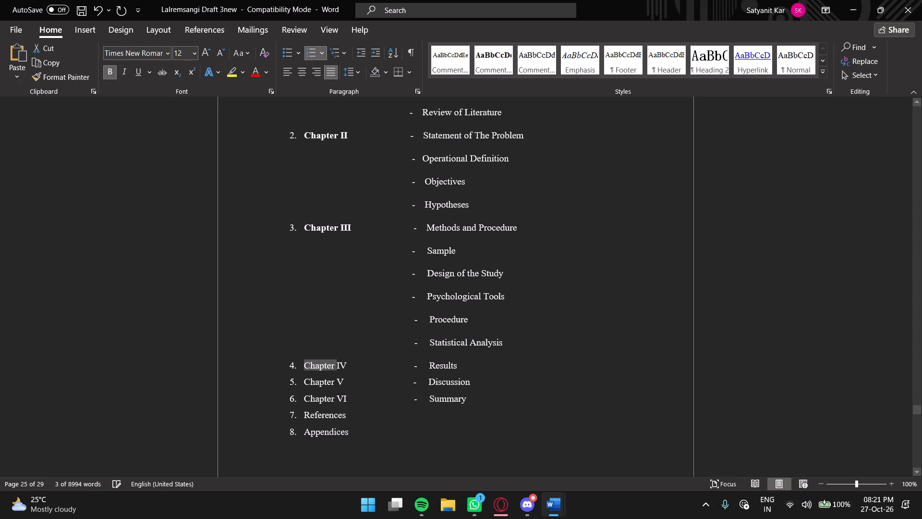
{"action": "left_click_drag", "start_coordinate": [328, 379], "coordinate": [345, 366]}
{"action": "key", "text": "ctrl+b"}
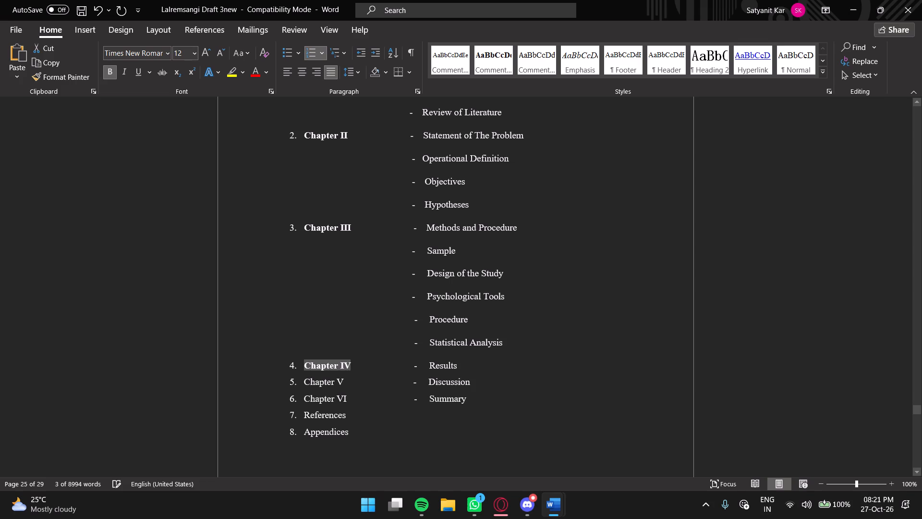
{"action": "left_click", "coordinate": [305, 384]}
{"action": "left_click_drag", "start_coordinate": [304, 383], "coordinate": [341, 383]}
{"action": "key", "text": "ctrl+b"}
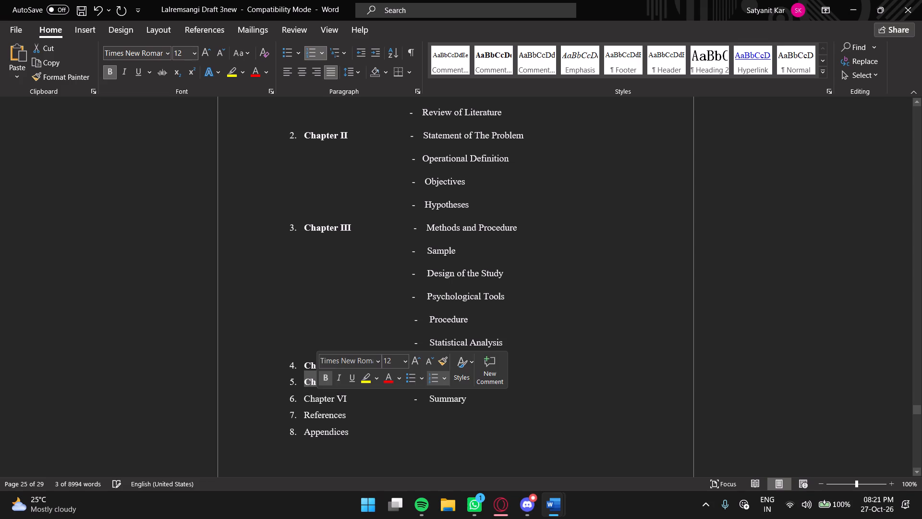
{"action": "left_click_drag", "start_coordinate": [302, 401], "coordinate": [346, 399]}
{"action": "key", "text": "ctrl+b"}
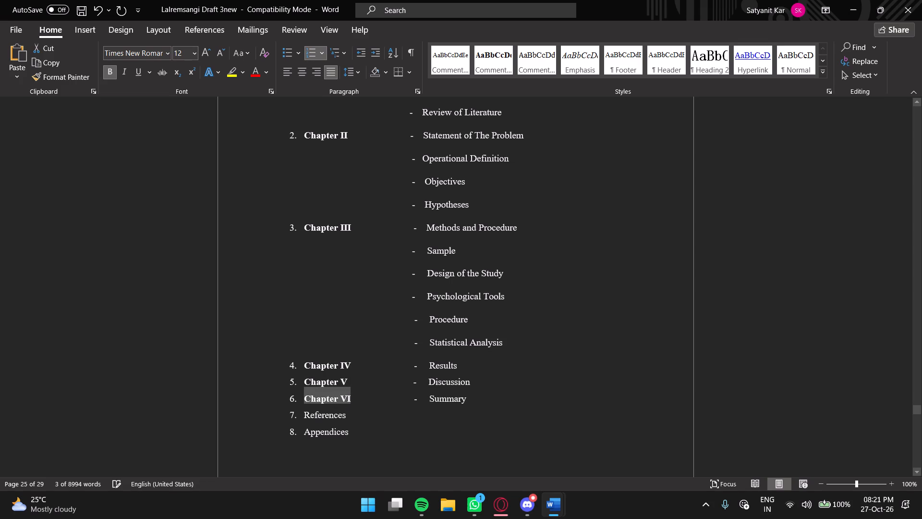
Bold the References and Appendices items that end the chapterization list.
{"action": "left_click_drag", "start_coordinate": [304, 414], "coordinate": [345, 414]}
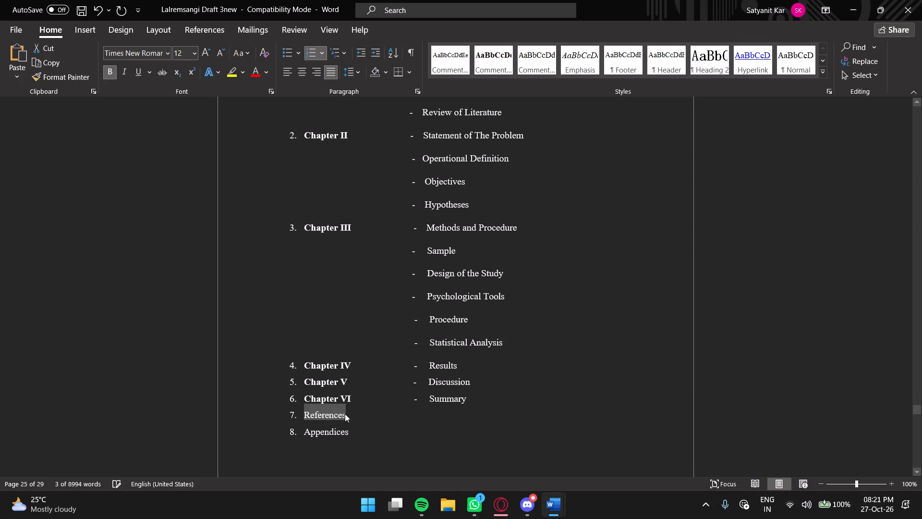
{"action": "key", "text": "ctrl+b"}
{"action": "scroll", "coordinate": [345, 414], "scroll_direction": "down", "scroll_amount": 2}
{"action": "left_click_drag", "start_coordinate": [306, 375], "coordinate": [348, 376]}
{"action": "key", "text": "ctrl+b"}
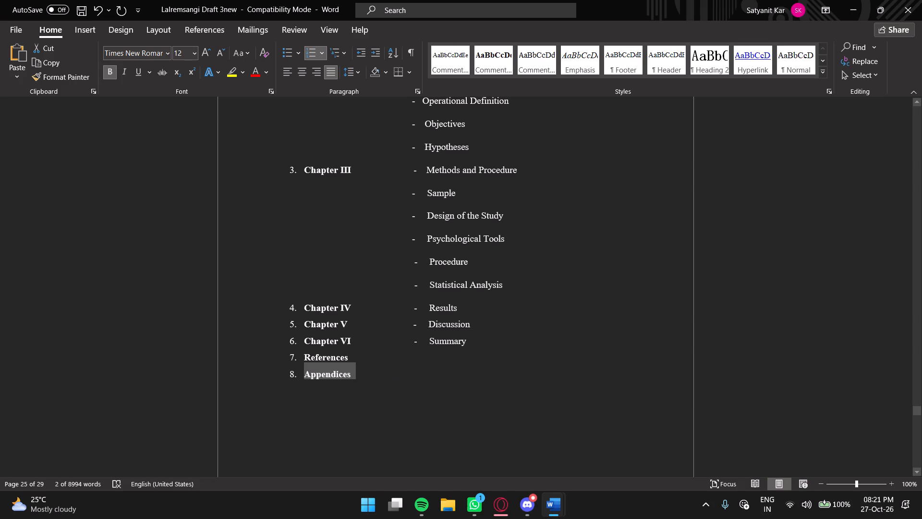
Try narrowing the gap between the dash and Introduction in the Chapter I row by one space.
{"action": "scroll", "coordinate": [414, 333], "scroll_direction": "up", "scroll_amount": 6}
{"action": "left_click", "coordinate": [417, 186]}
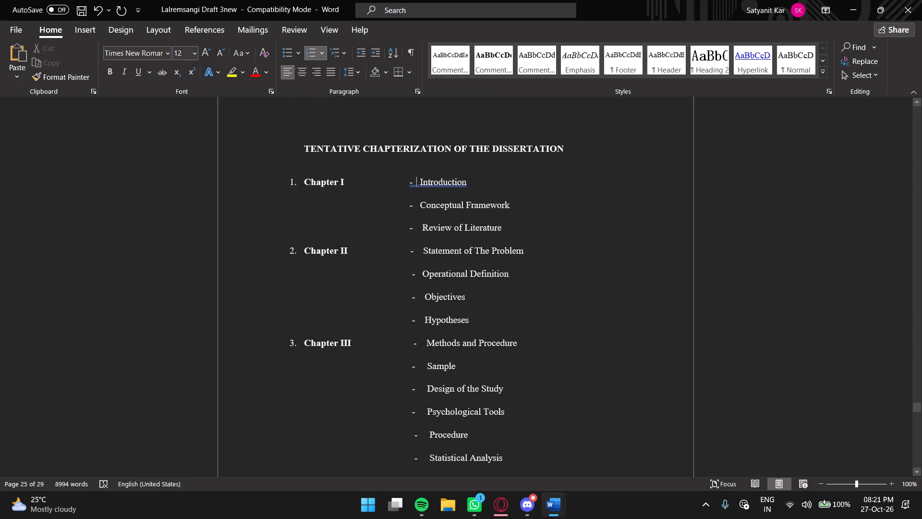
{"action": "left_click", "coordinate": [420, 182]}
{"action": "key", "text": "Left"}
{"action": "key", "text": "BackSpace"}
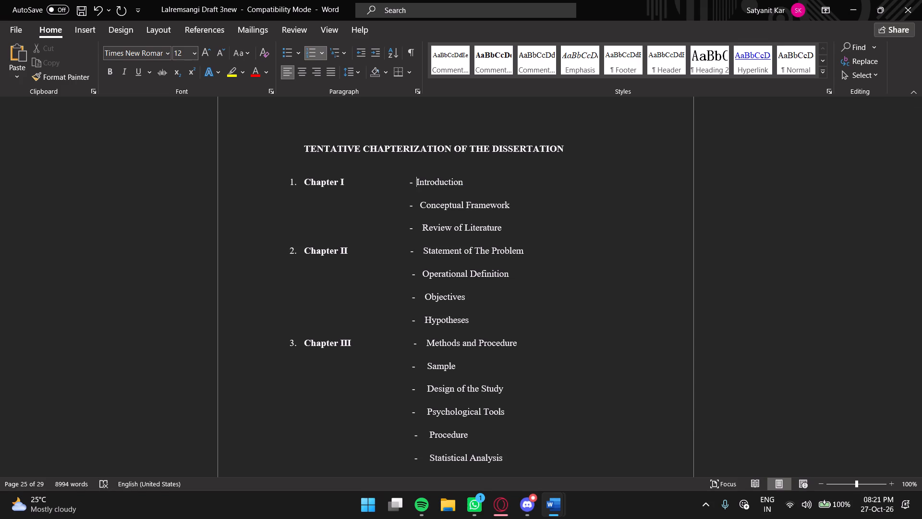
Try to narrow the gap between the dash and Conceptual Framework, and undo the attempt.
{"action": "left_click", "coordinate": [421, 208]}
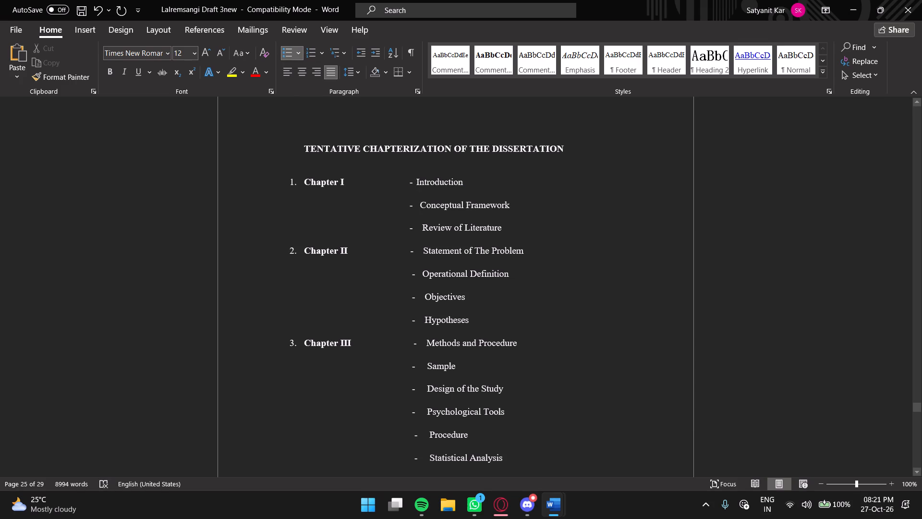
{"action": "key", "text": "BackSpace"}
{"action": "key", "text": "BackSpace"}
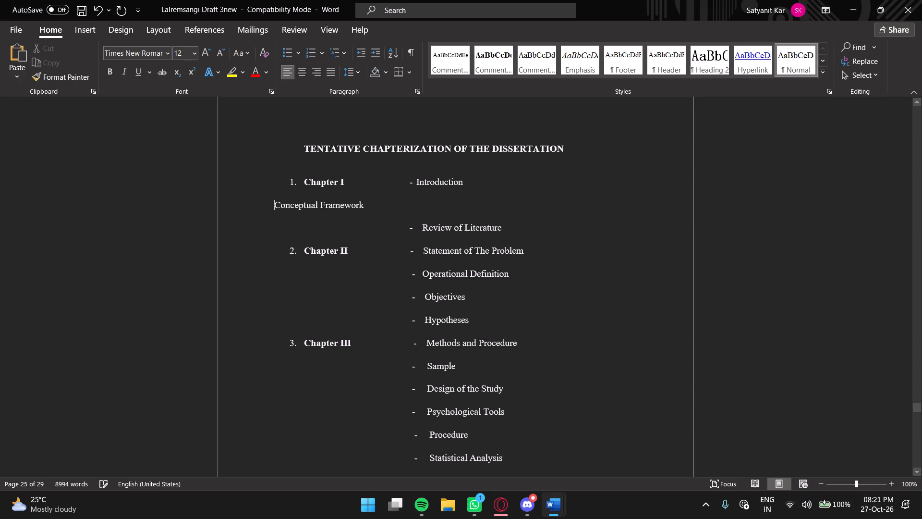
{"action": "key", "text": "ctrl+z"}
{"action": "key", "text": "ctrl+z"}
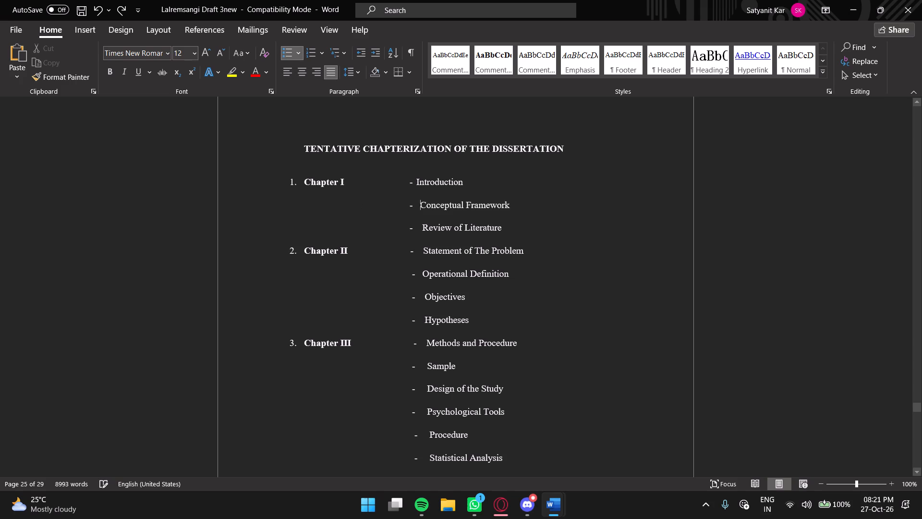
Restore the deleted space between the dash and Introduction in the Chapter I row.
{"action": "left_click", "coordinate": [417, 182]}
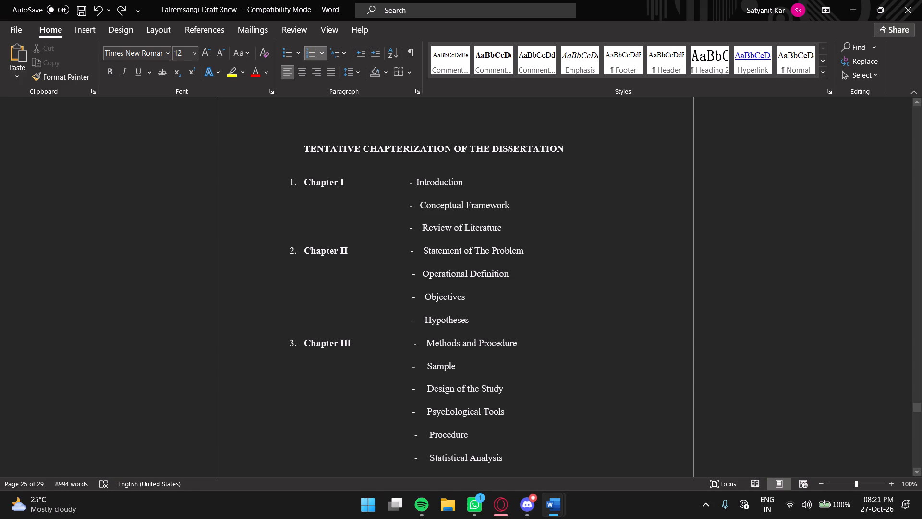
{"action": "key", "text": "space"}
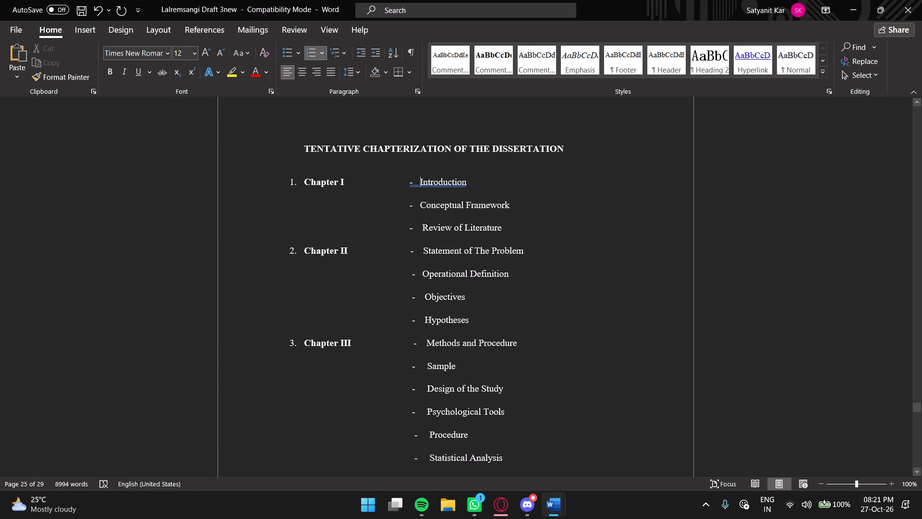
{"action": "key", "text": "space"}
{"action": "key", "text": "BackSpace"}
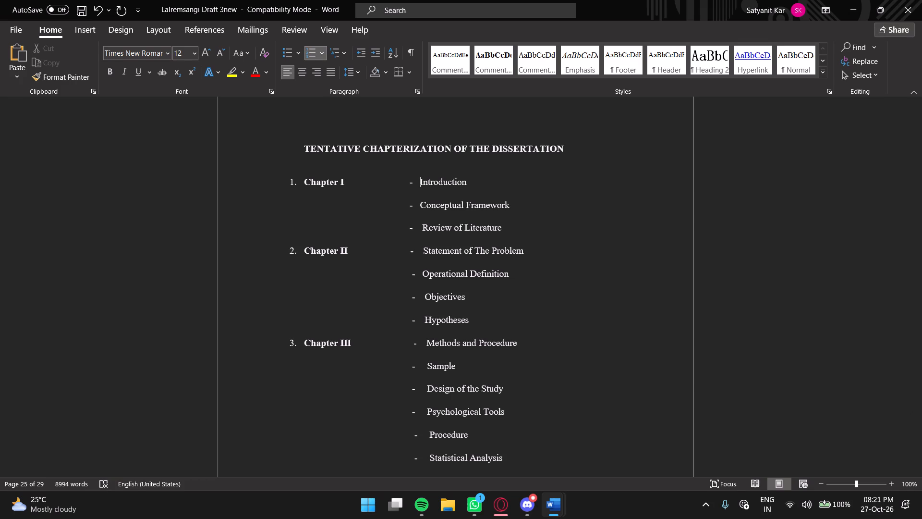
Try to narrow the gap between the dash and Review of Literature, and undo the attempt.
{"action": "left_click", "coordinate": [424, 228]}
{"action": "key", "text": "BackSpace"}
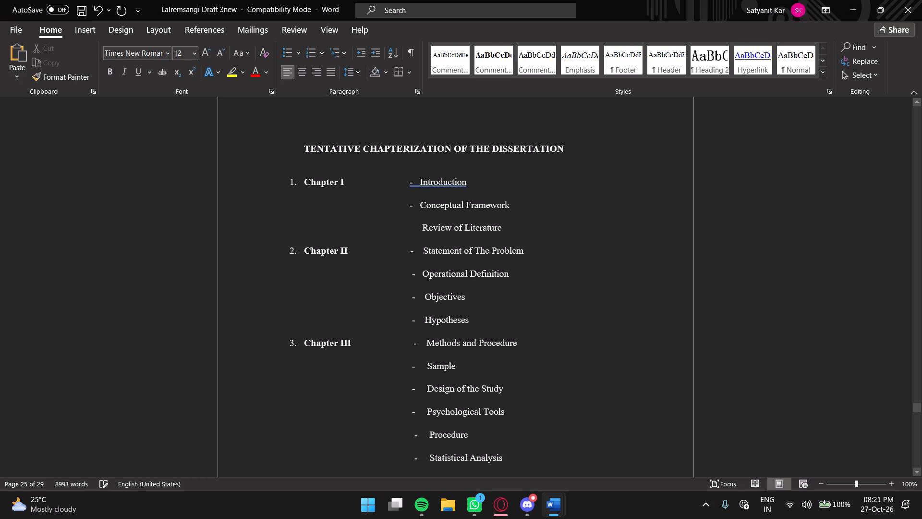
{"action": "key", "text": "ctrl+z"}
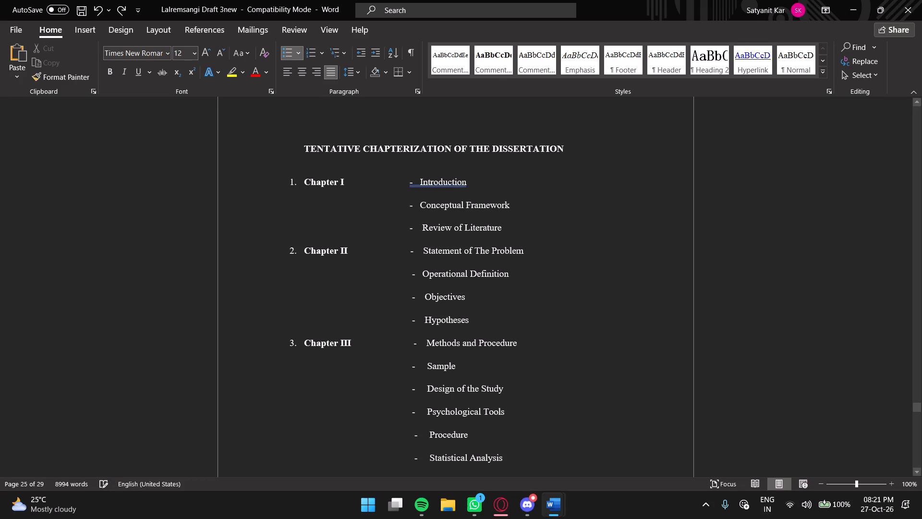
Right-align the Chapter I rows containing Introduction, Conceptual Framework and Review of Literature.
{"action": "scroll", "coordinate": [444, 255], "scroll_direction": "down", "scroll_amount": 3}
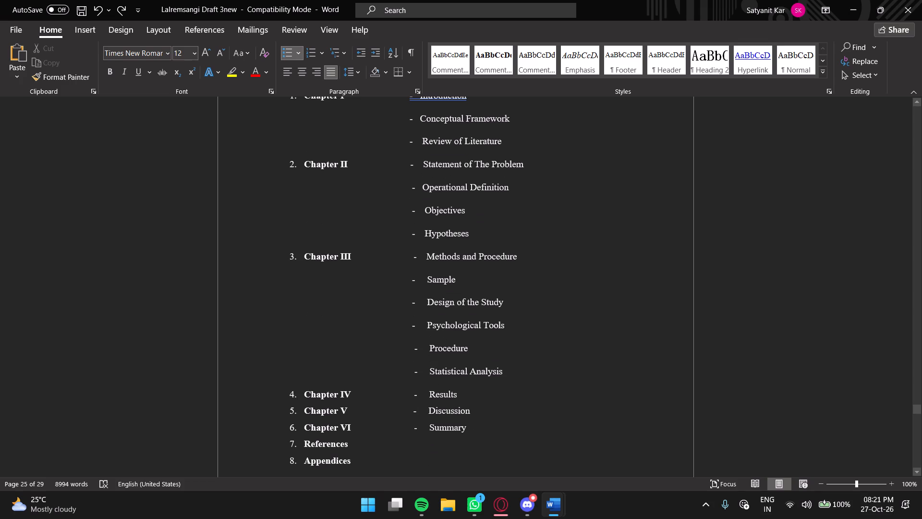
{"action": "scroll", "coordinate": [451, 271], "scroll_direction": "up", "scroll_amount": 4}
{"action": "left_click_drag", "start_coordinate": [407, 212], "coordinate": [428, 245]}
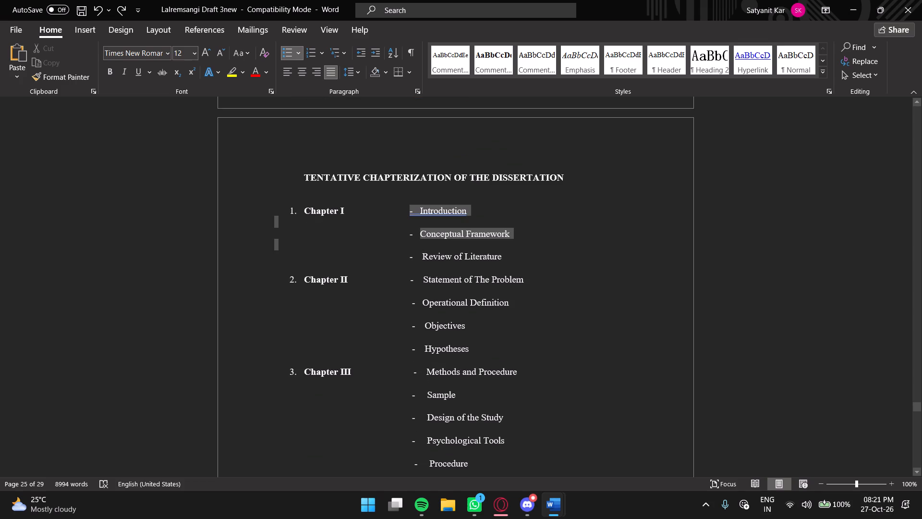
{"action": "left_click_drag", "start_coordinate": [428, 245], "coordinate": [462, 346]}
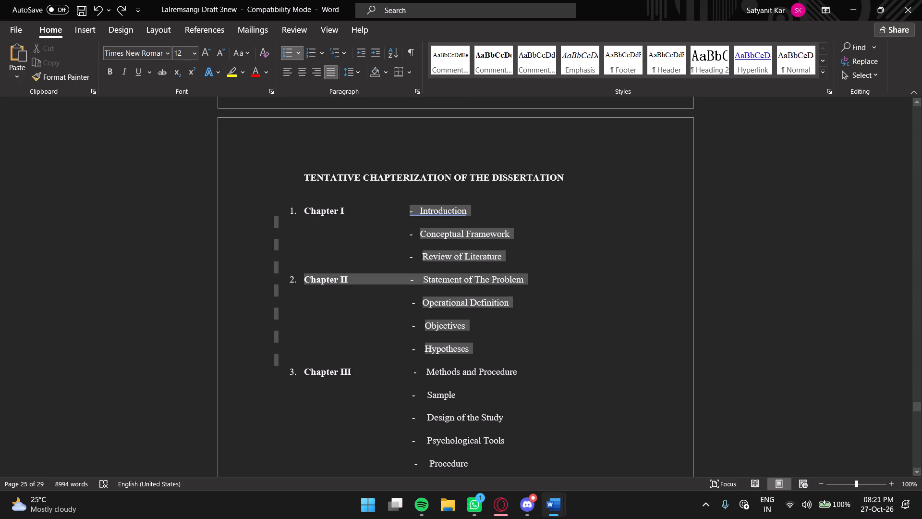
{"action": "left_click_drag", "start_coordinate": [462, 346], "coordinate": [502, 254]}
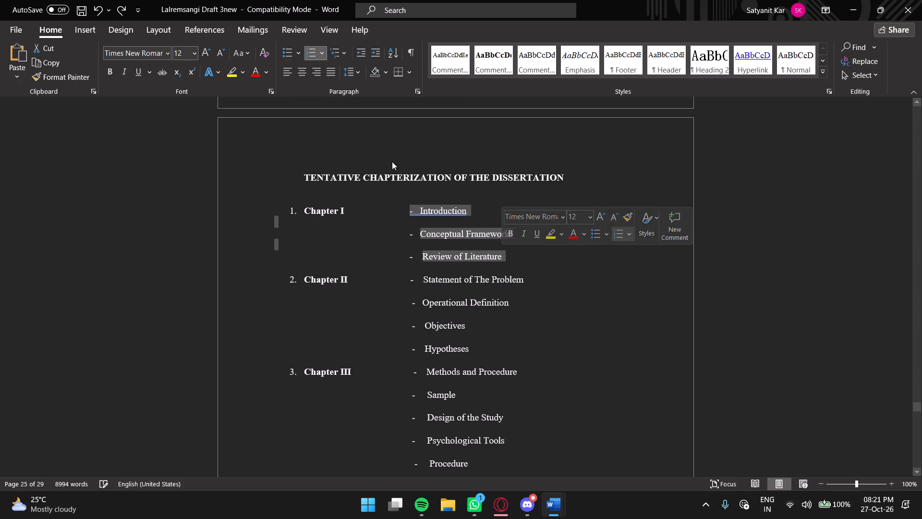
{"action": "left_click", "coordinate": [313, 74]}
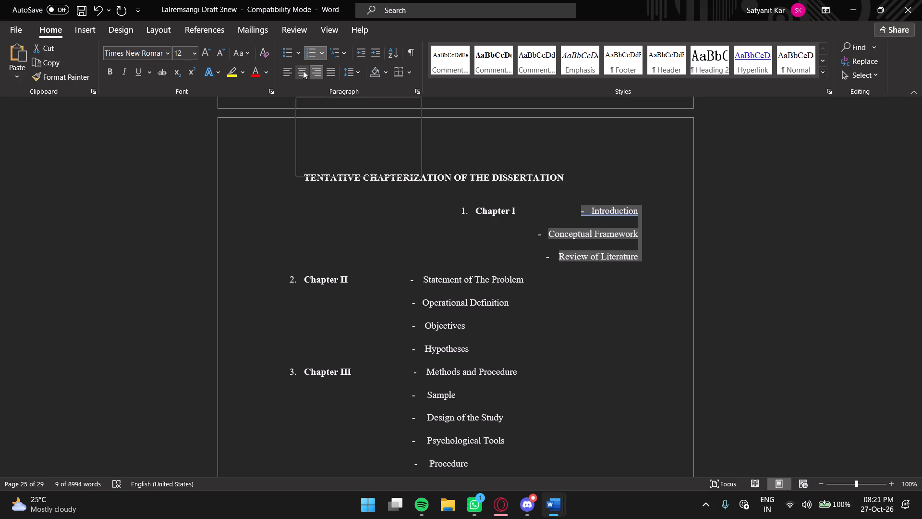
Undo the right alignment of the Chapter I rows.
{"action": "key", "text": "ctrl+z"}
Remove the extra space between the dash and Introduction in the Chapter I row.
{"action": "left_click", "coordinate": [414, 213]}
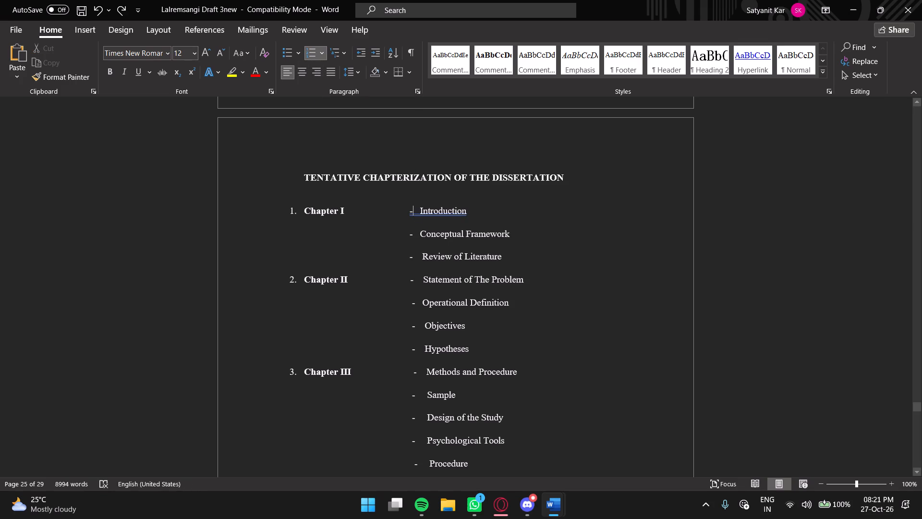
{"action": "left_click", "coordinate": [421, 212]}
{"action": "key", "text": "BackSpace"}
Replace the gap before the dash of Statement of The Problem with spaces, lining the dash up with those in the rows above.
{"action": "left_click", "coordinate": [412, 281]}
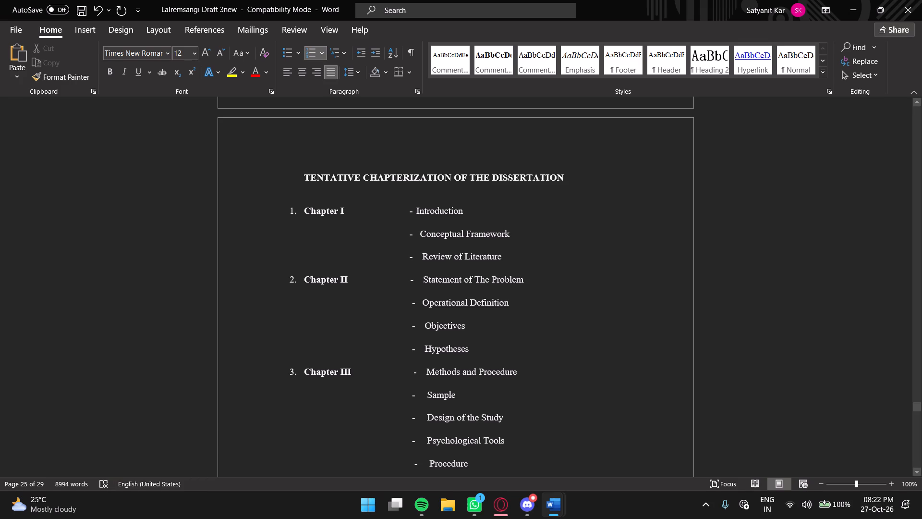
{"action": "key", "text": "BackSpace"}
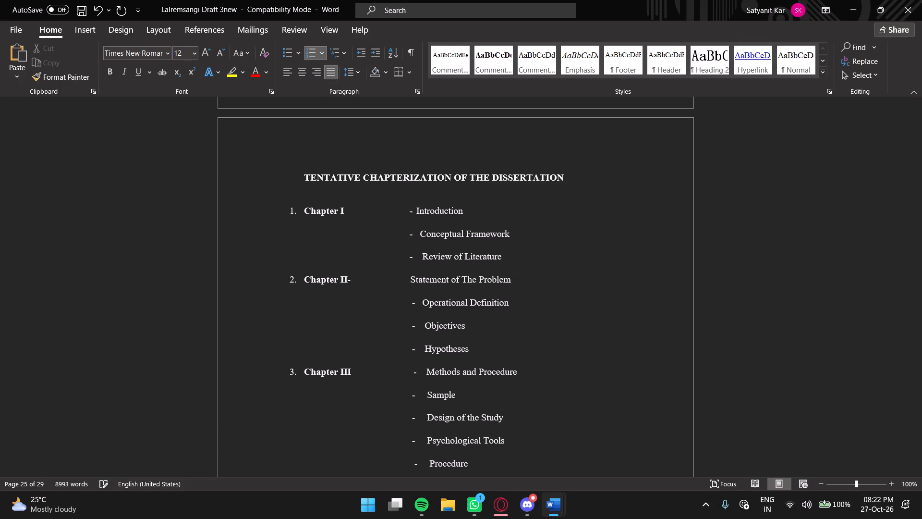
{"action": "key", "text": "space"}
{"action": "key", "text": "space"}
{"action": "key", "text": "space"}
{"action": "key", "text": "space"}
{"action": "key", "text": "space"}
{"action": "key", "text": "space"}
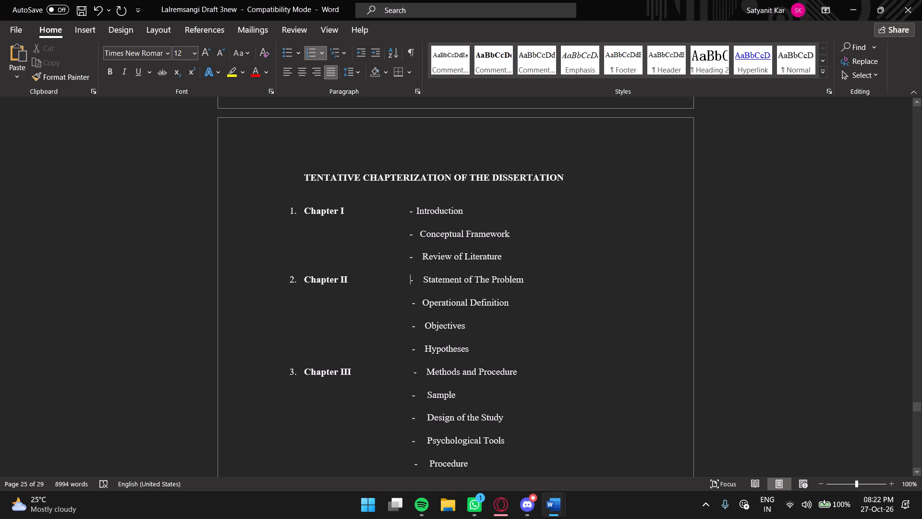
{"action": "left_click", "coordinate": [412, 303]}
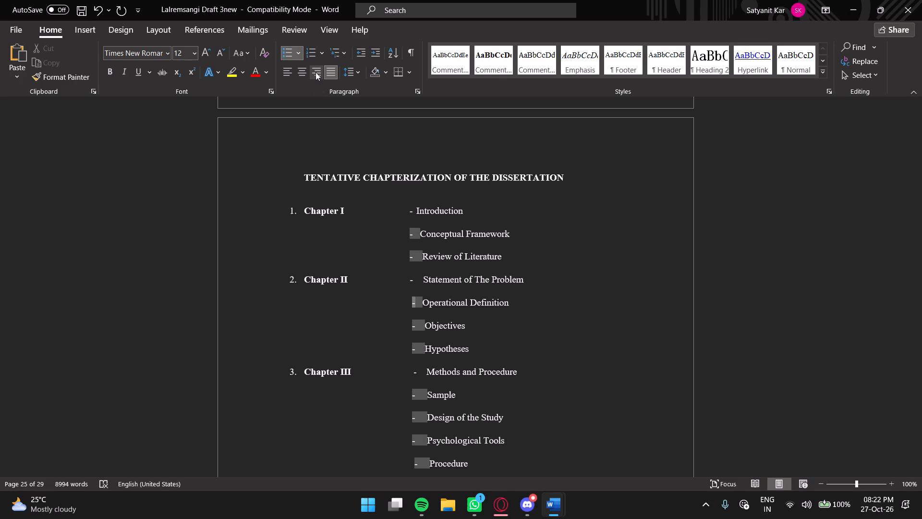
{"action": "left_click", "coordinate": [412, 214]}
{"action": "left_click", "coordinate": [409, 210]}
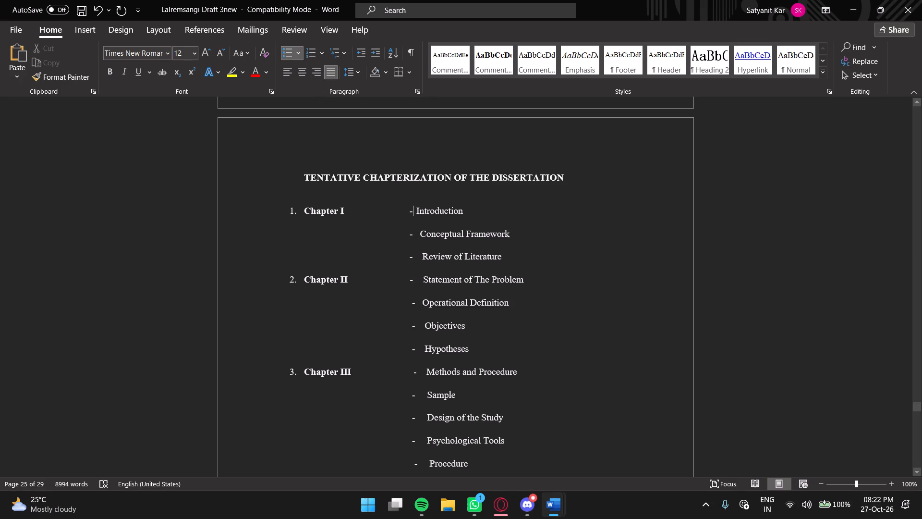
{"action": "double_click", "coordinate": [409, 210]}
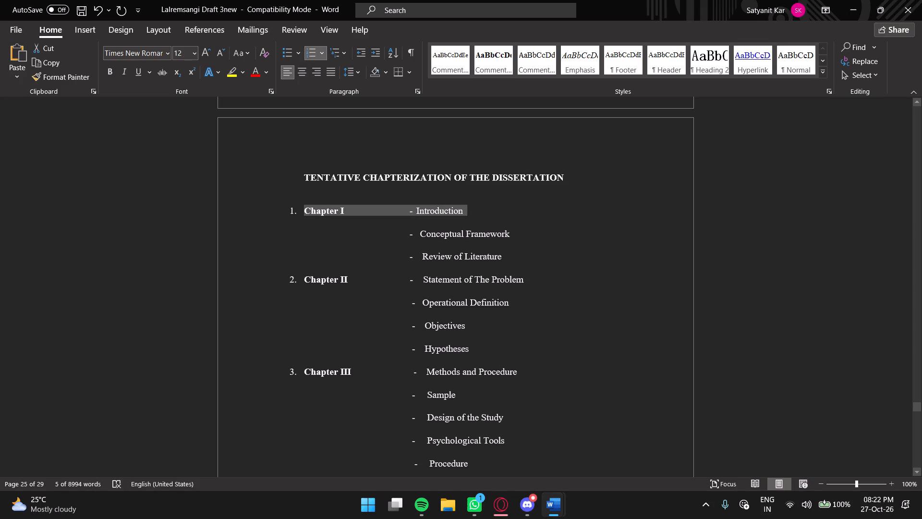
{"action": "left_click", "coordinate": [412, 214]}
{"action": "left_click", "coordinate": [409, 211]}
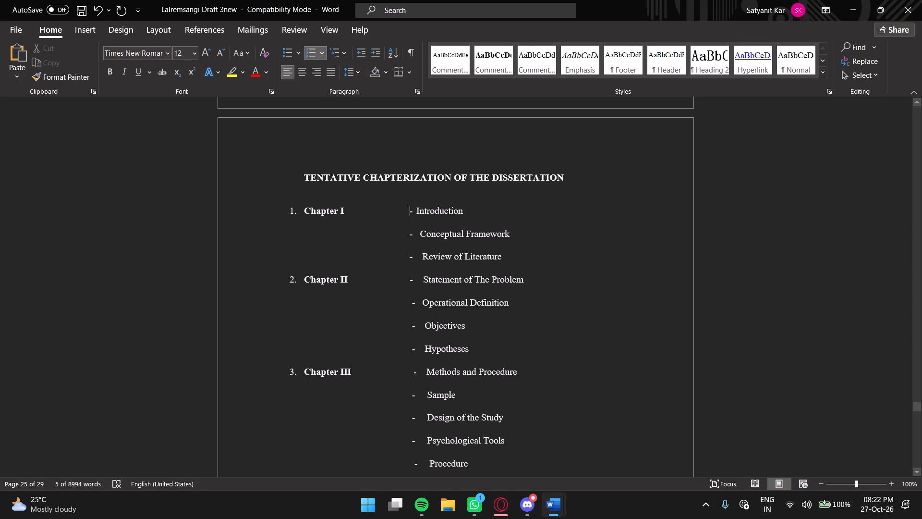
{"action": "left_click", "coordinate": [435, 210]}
Insert one space before the dash of Discussion in the Chapter V row.
{"action": "scroll", "coordinate": [447, 274], "scroll_direction": "down", "scroll_amount": 7}
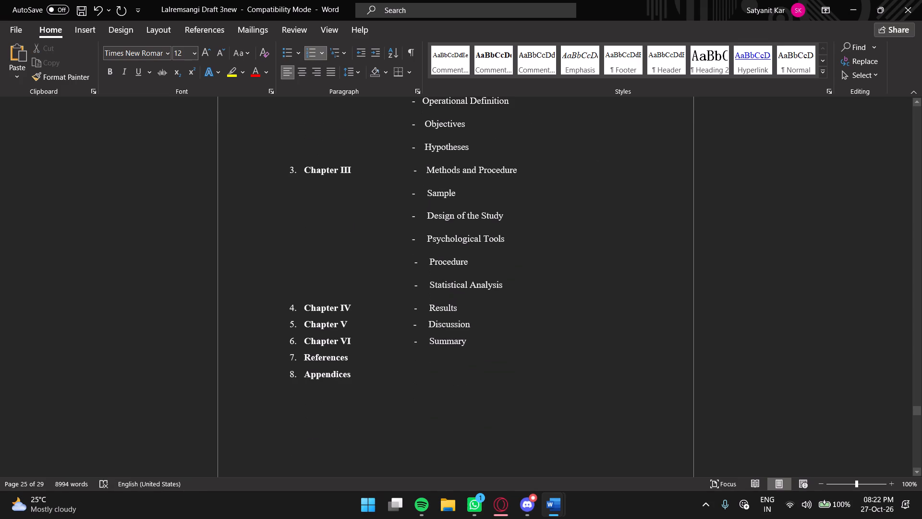
{"action": "left_click", "coordinate": [413, 326]}
{"action": "key", "text": "space"}
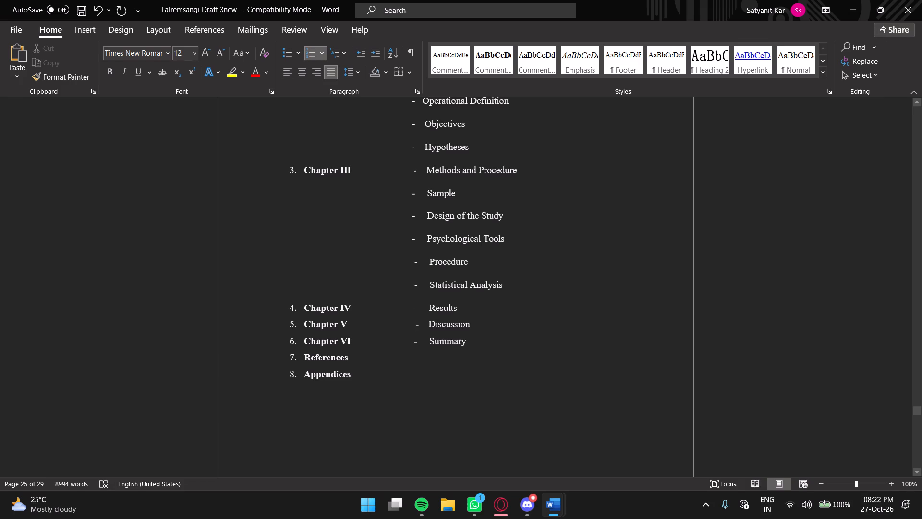
Replace the gap before the dash of Results in the Chapter IV row with spaces, lining the dash up with the Chapter V dash.
{"action": "left_click", "coordinate": [415, 309]}
{"action": "left_click", "coordinate": [413, 309]}
{"action": "key", "text": "space"}
{"action": "key", "text": "BackSpace"}
{"action": "key", "text": "BackSpace"}
{"action": "key", "text": "space"}
{"action": "key", "text": "space"}
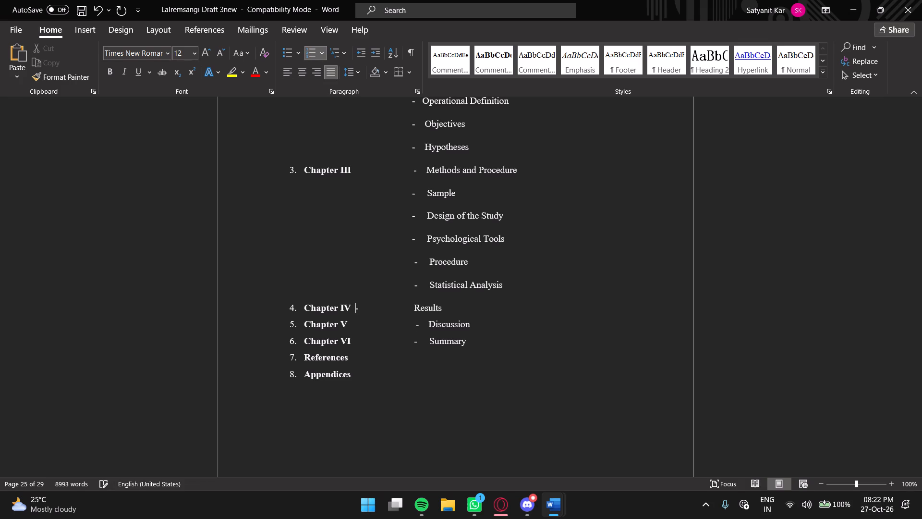
{"action": "key", "text": "BackSpace"}
{"action": "key", "text": "BackSpace"}
Replace the gap before the dash of Summary in the Chapter VI row with spaces, lining the dash up with the Chapter V dash.
{"action": "left_click", "coordinate": [415, 342]}
{"action": "key", "text": "space"}
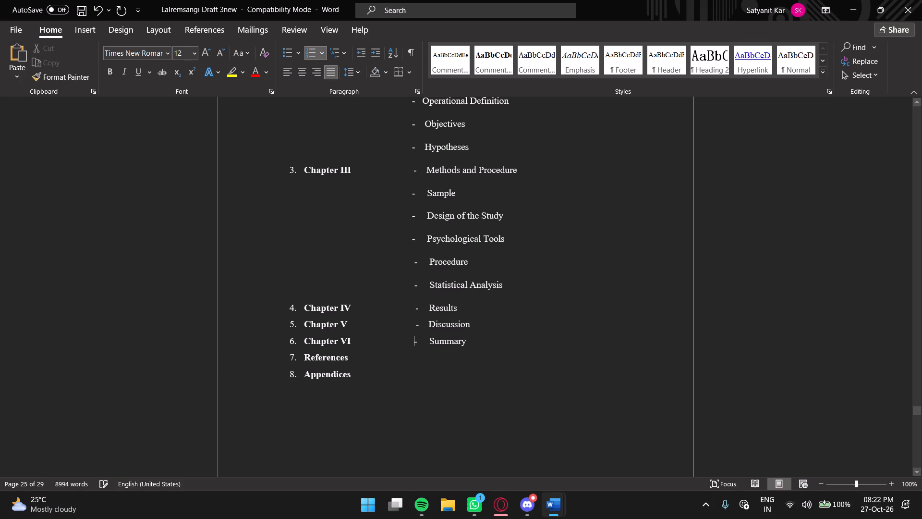
{"action": "left_click", "coordinate": [452, 349]}
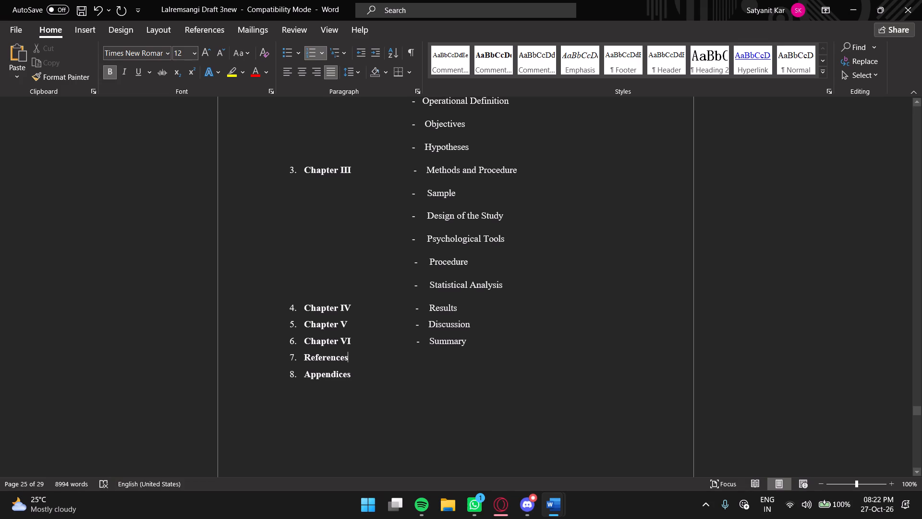
{"action": "left_click", "coordinate": [417, 344]}
{"action": "key", "text": "BackSpace"}
{"action": "key", "text": "BackSpace"}
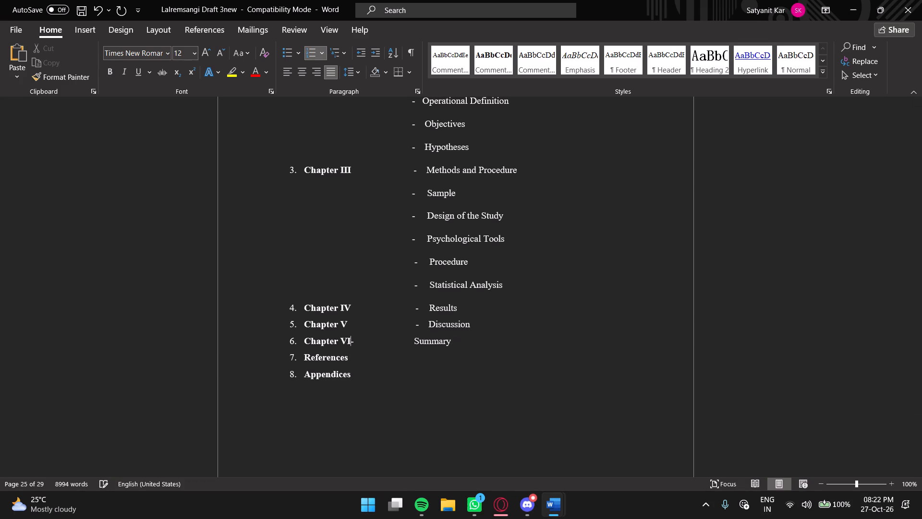
{"action": "key", "text": "space"}
{"action": "key", "text": "space"}
{"action": "key", "text": "space"}
{"action": "key", "text": "space"}
{"action": "key", "text": "space"}
{"action": "key", "text": "space"}
{"action": "key", "text": "space"}
{"action": "key", "text": "space"}
{"action": "key", "text": "space"}
{"action": "key", "text": "space"}
{"action": "key", "text": "space"}
{"action": "key", "text": "space"}
{"action": "key", "text": "space"}
{"action": "key", "text": "space"}
{"action": "key", "text": "space"}
{"action": "key", "text": "space"}
{"action": "key", "text": "space"}
{"action": "key", "text": "space"}
{"action": "key", "text": "space"}
{"action": "key", "text": "space"}
{"action": "key", "text": "space"}
{"action": "key", "text": "space"}
{"action": "key", "text": "space"}
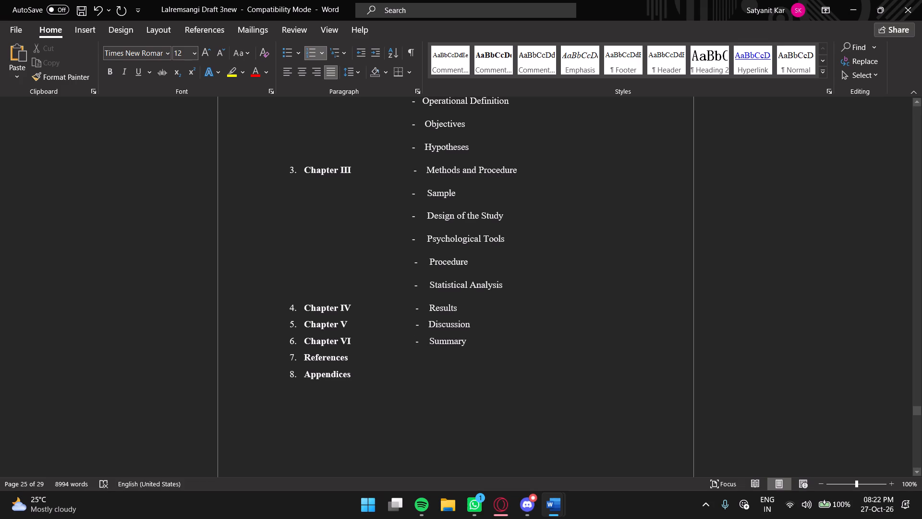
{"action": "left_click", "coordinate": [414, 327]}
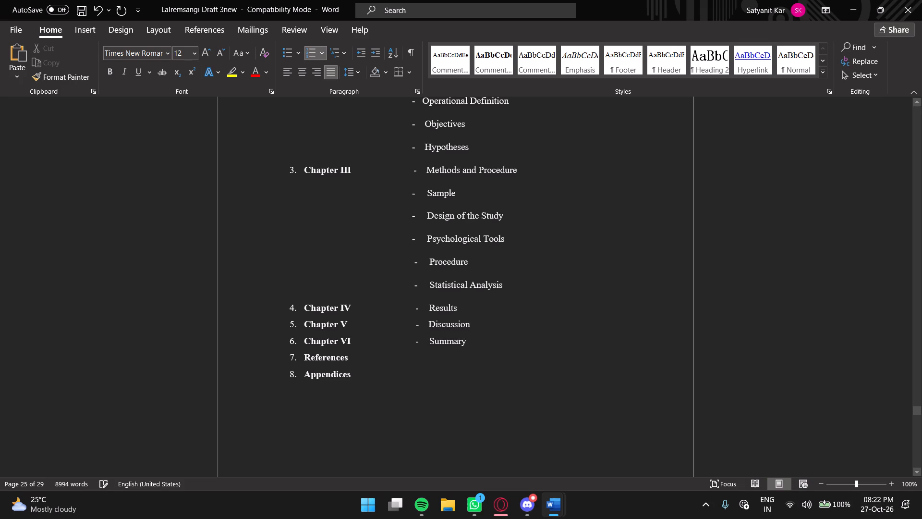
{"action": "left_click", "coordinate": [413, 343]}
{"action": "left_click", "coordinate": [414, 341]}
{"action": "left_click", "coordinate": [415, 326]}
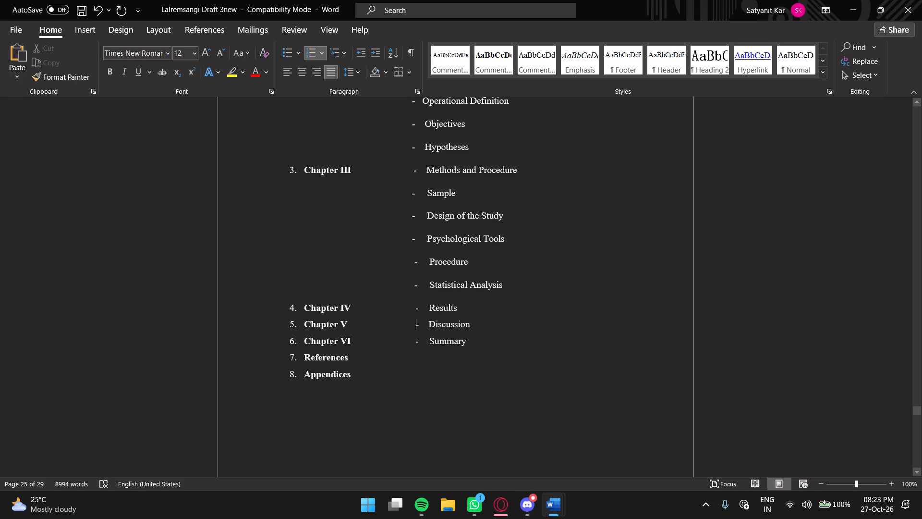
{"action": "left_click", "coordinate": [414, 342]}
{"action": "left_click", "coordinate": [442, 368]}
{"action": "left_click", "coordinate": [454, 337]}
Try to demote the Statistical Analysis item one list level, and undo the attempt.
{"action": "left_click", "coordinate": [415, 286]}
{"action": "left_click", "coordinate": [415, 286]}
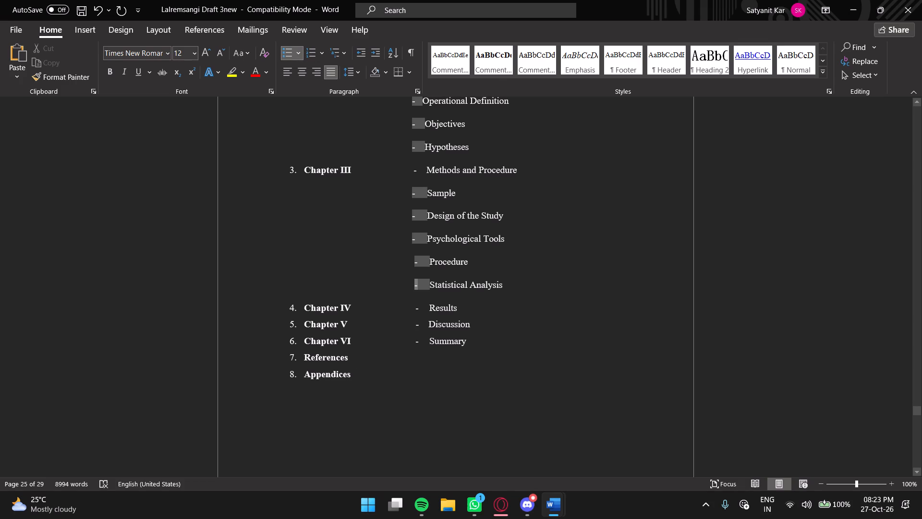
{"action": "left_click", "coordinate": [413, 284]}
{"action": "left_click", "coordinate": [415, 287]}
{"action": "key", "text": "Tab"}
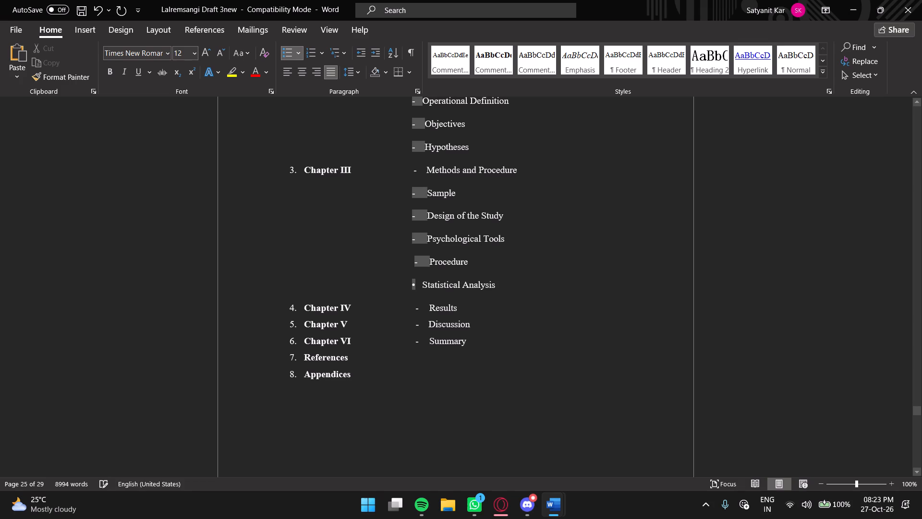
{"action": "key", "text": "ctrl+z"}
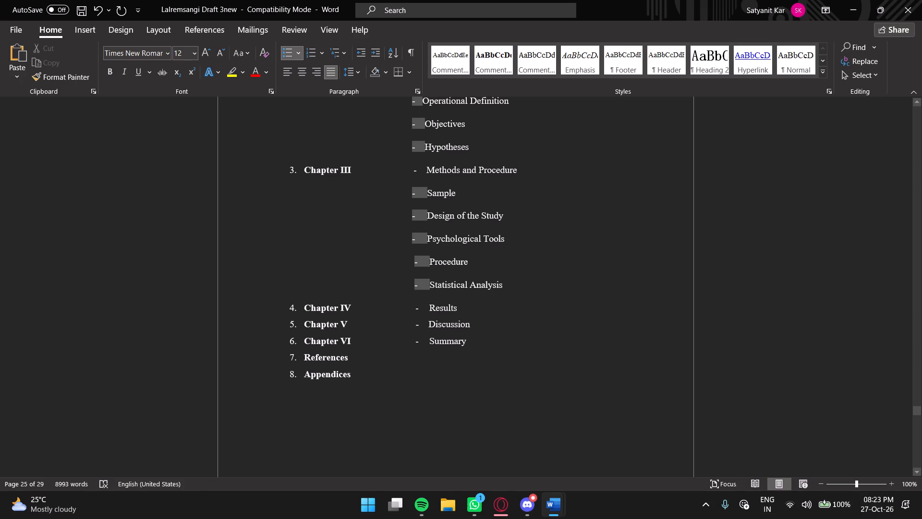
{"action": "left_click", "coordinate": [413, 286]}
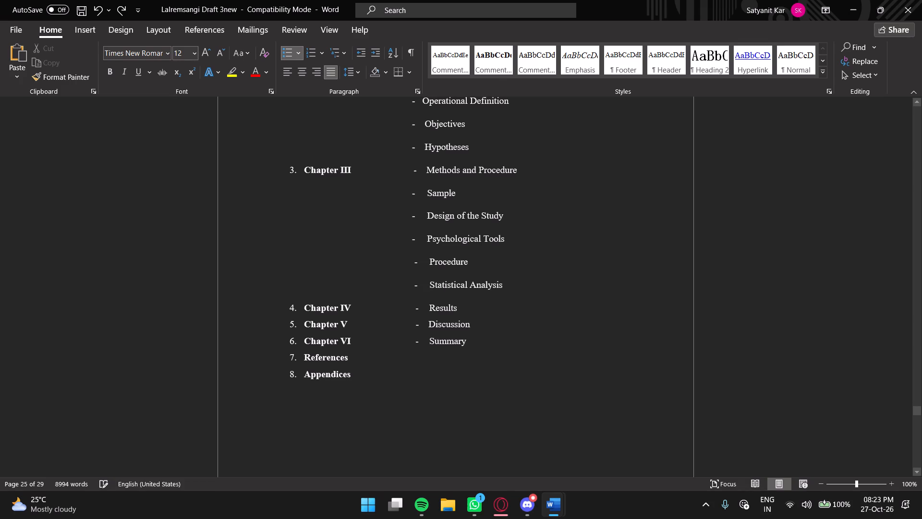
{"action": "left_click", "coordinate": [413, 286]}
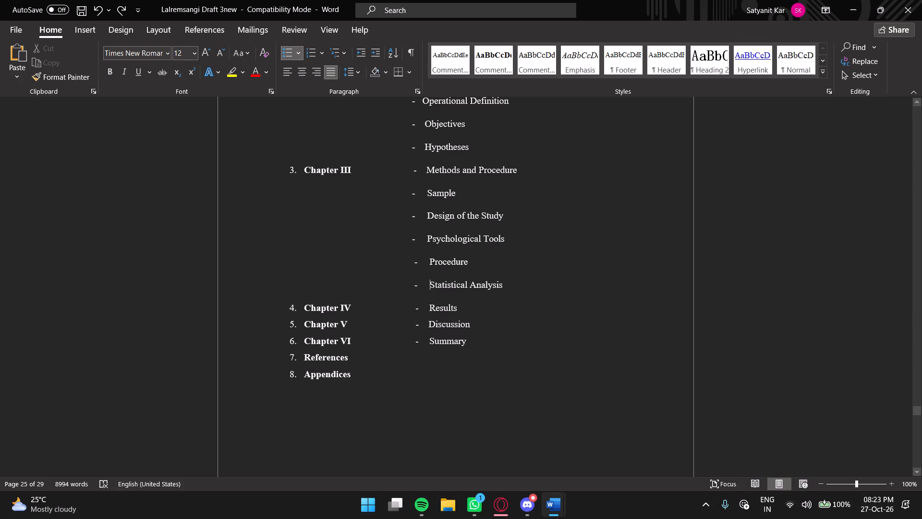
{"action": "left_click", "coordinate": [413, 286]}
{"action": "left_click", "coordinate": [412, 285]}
Replace the gap before the dash of Methods and Procedure in the Chapter III row with spaces, lining it up with the dashes below.
{"action": "scroll", "coordinate": [411, 269], "scroll_direction": "up", "scroll_amount": 2}
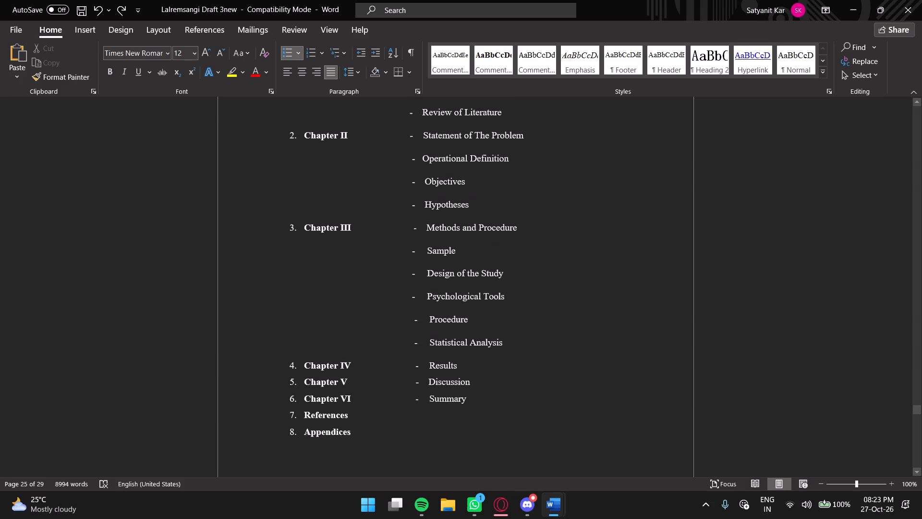
{"action": "left_click", "coordinate": [412, 228]}
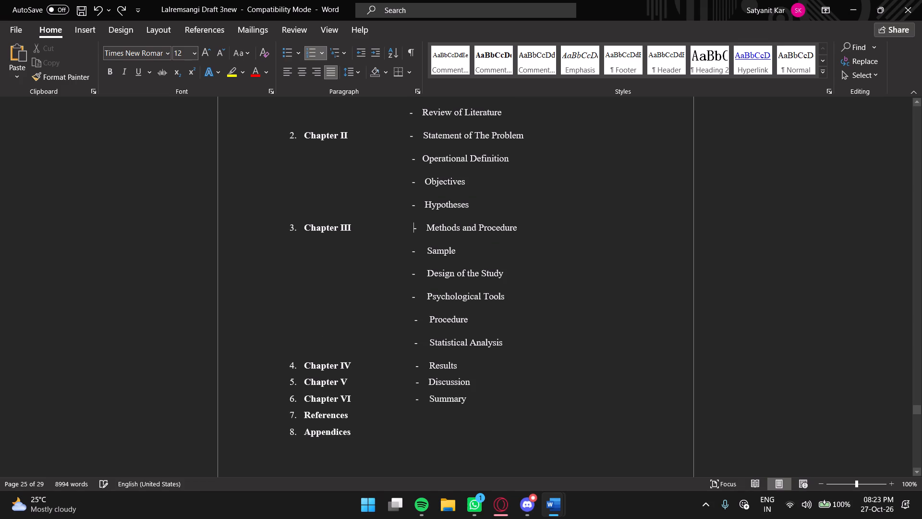
{"action": "key", "text": "BackSpace"}
{"action": "key", "text": "space"}
{"action": "key", "text": "space"}
{"action": "key", "text": "space"}
{"action": "key", "text": "space"}
{"action": "key", "text": "space"}
{"action": "key", "text": "space"}
{"action": "key", "text": "space"}
{"action": "key", "text": "space"}
{"action": "key", "text": "space"}
{"action": "key", "text": "space"}
{"action": "key", "text": "space"}
{"action": "key", "text": "space"}
{"action": "key", "text": "space"}
{"action": "key", "text": "space"}
{"action": "key", "text": "space"}
{"action": "key", "text": "space"}
{"action": "key", "text": "space"}
{"action": "key", "text": "space"}
{"action": "key", "text": "space"}
{"action": "key", "text": "space"}
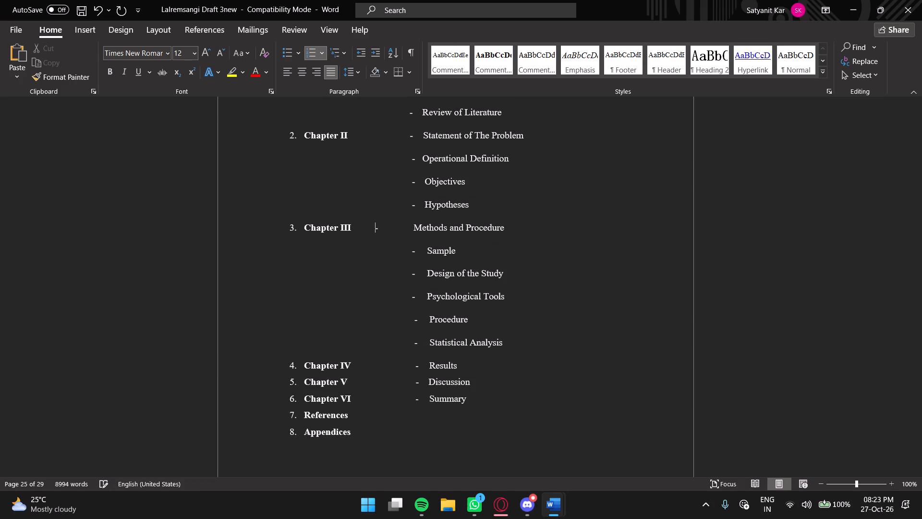
{"action": "key", "text": "space"}
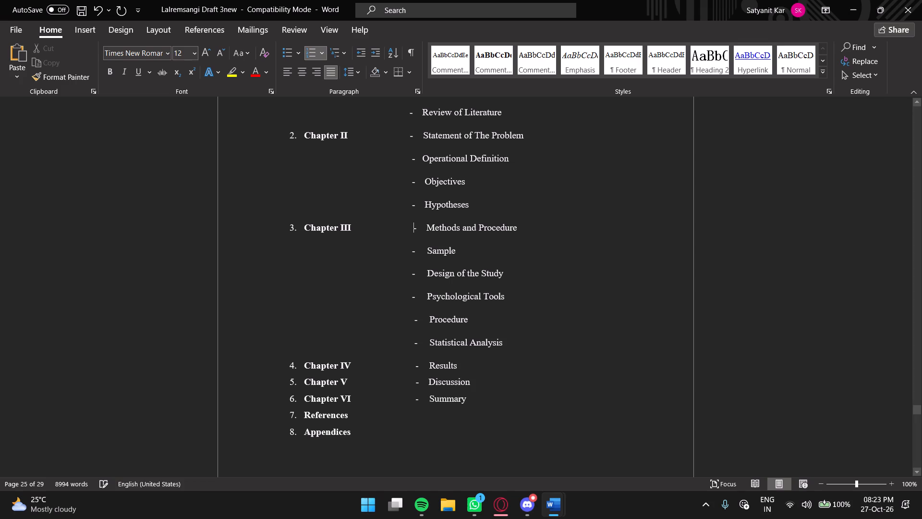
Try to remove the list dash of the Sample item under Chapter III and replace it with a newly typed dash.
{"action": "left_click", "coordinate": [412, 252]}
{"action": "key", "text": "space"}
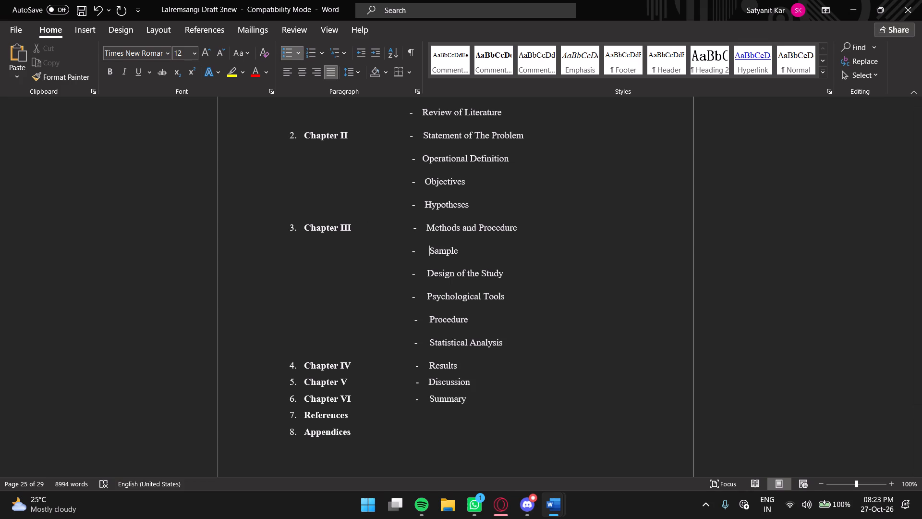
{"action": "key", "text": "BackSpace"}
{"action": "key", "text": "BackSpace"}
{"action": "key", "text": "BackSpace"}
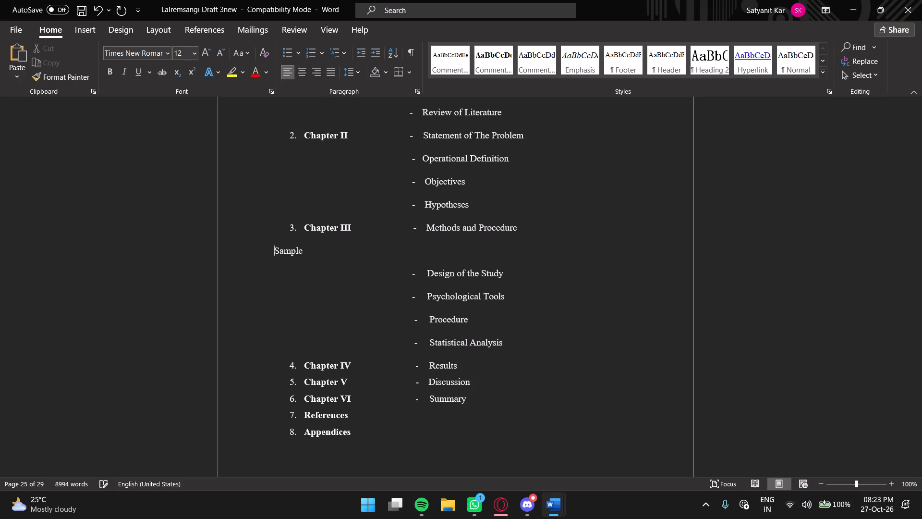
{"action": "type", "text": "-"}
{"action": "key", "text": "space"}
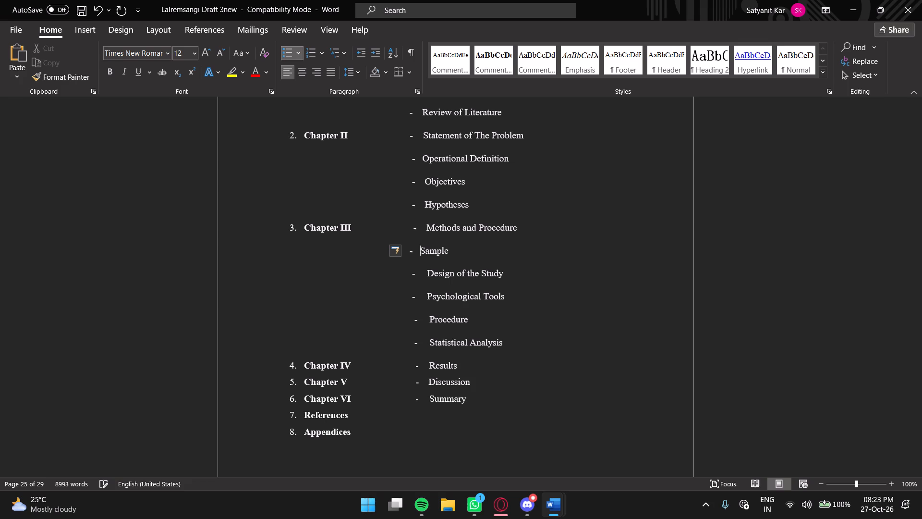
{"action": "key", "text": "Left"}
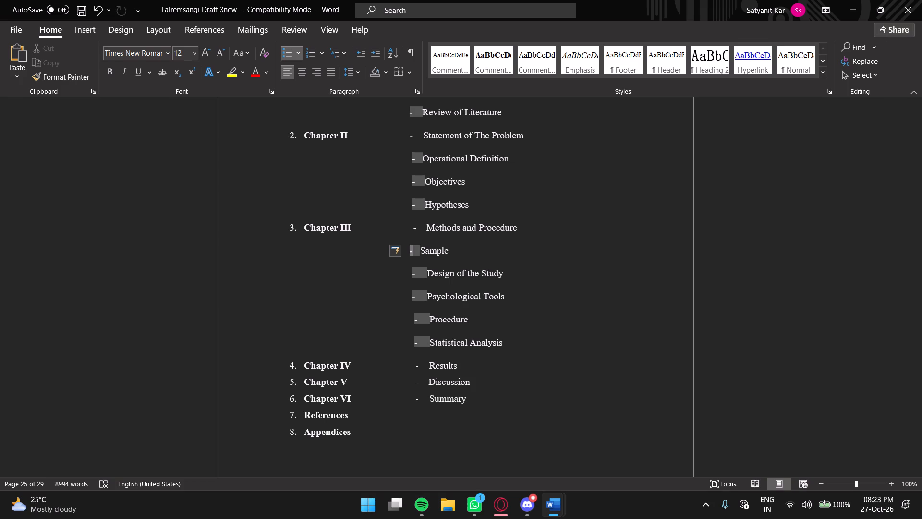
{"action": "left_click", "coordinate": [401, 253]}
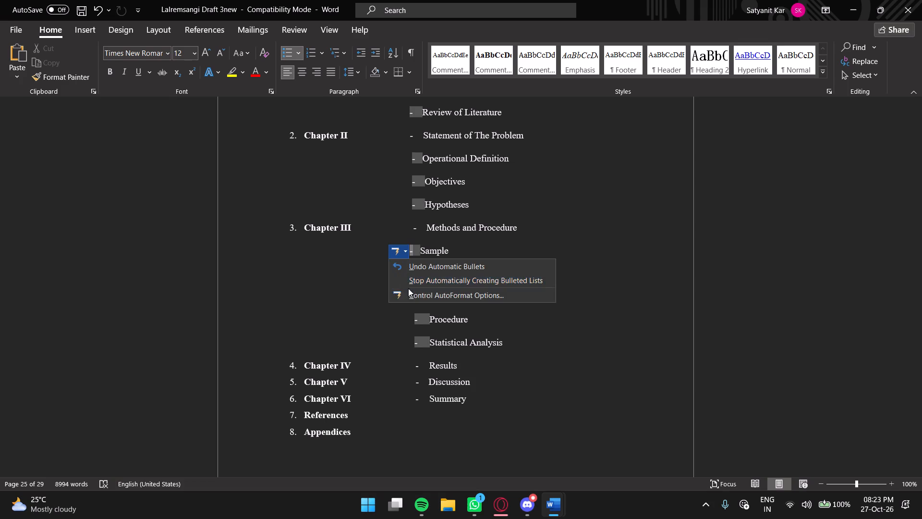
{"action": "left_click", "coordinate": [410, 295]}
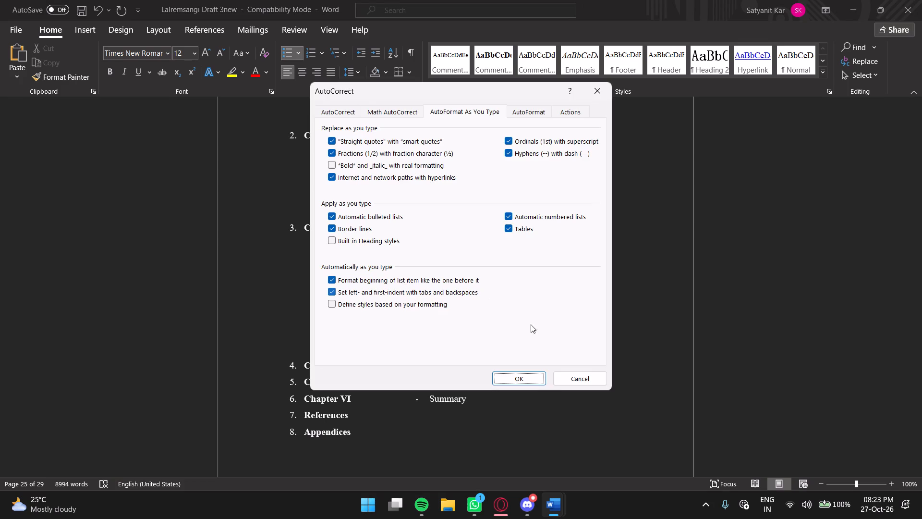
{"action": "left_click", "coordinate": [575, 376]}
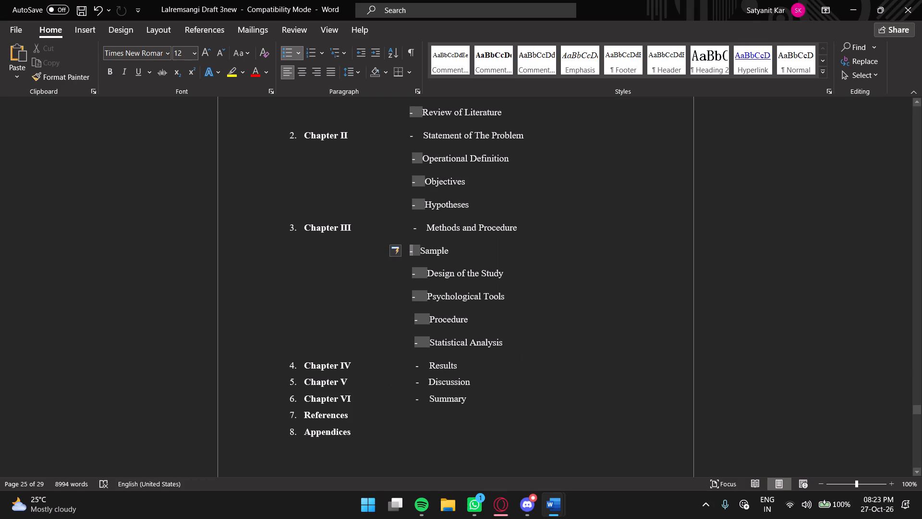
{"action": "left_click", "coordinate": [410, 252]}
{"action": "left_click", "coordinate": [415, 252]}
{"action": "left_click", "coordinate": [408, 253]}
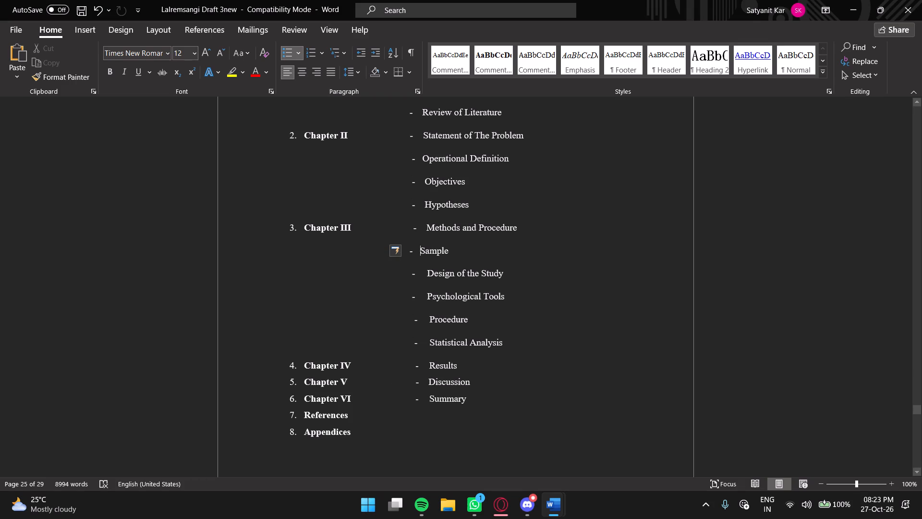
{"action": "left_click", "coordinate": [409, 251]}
Remove one space before the dash of Methods and Procedure in the Chapter III row.
{"action": "left_click", "coordinate": [414, 230]}
{"action": "key", "text": "BackSpace"}
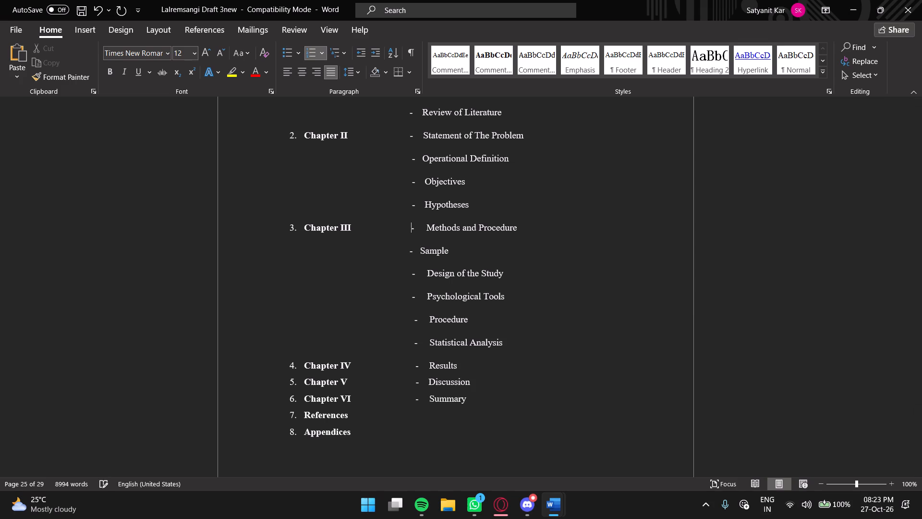
{"action": "key", "text": "BackSpace"}
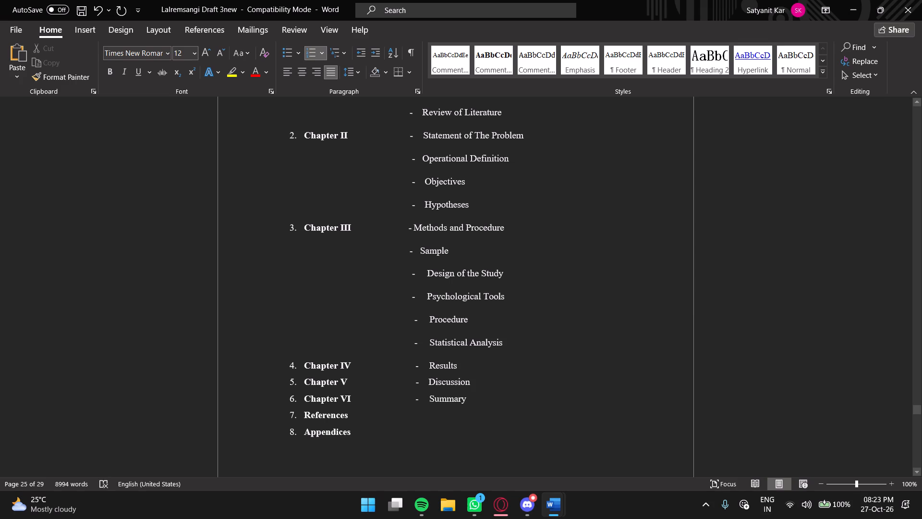
{"action": "key", "text": "space"}
Replace the list dash of the Sample item with a plain typed dash, indented with spaces to sit under the Methods and Procedure dash.
{"action": "left_click", "coordinate": [405, 252]}
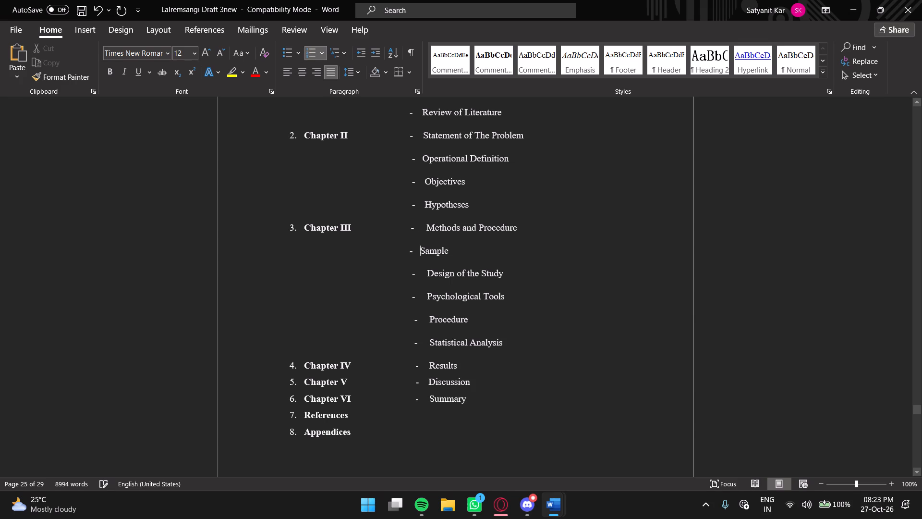
{"action": "type", "text": "-"}
{"action": "key", "text": "space"}
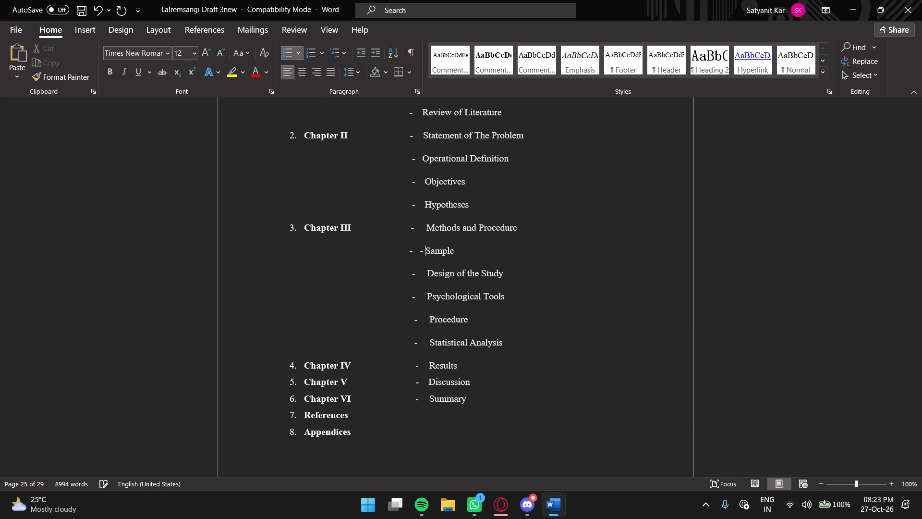
{"action": "key", "text": "Left"}
{"action": "key", "text": "Left"}
{"action": "key", "text": "BackSpace"}
{"action": "key", "text": "BackSpace"}
{"action": "key", "text": "space"}
{"action": "key", "text": "space"}
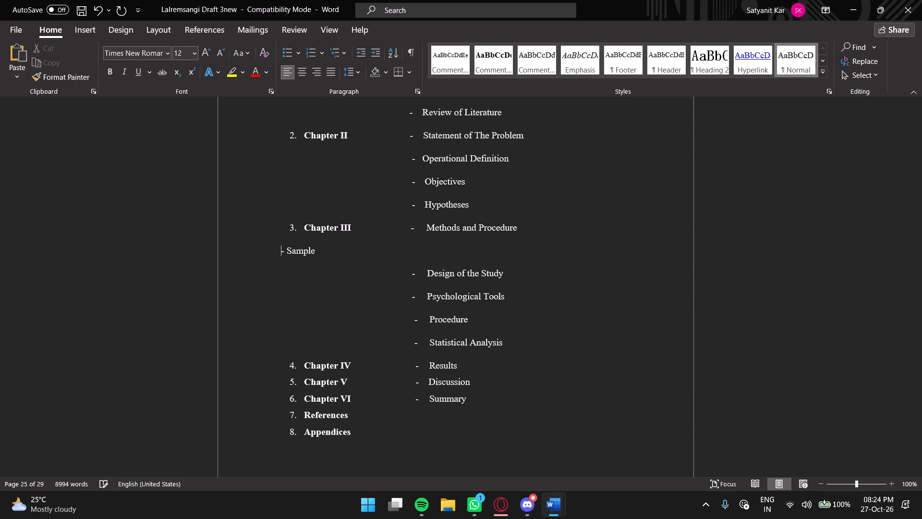
{"action": "key", "text": "space"}
{"action": "key", "text": "space"}
{"action": "key", "text": "space"}
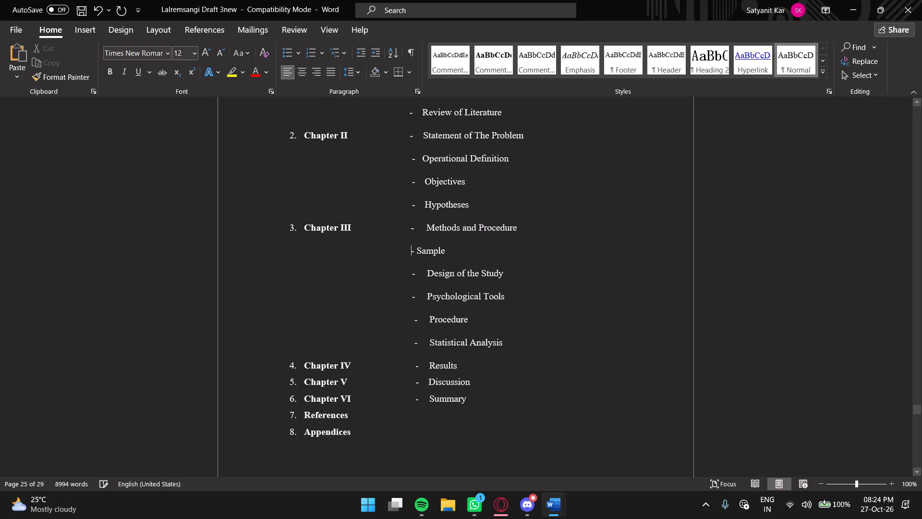
Insert five spaces between the dash and the word Sample, lining the text up with the neighbouring Chapter III items.
{"action": "left_click", "coordinate": [411, 273]}
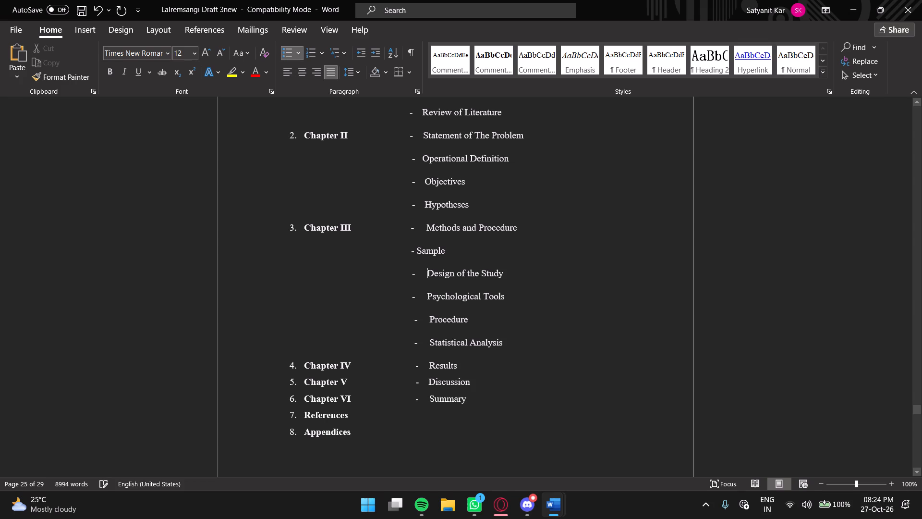
{"action": "left_click", "coordinate": [418, 249]}
{"action": "key", "text": "space"}
{"action": "key", "text": "space"}
{"action": "key", "text": "space"}
{"action": "key", "text": "space"}
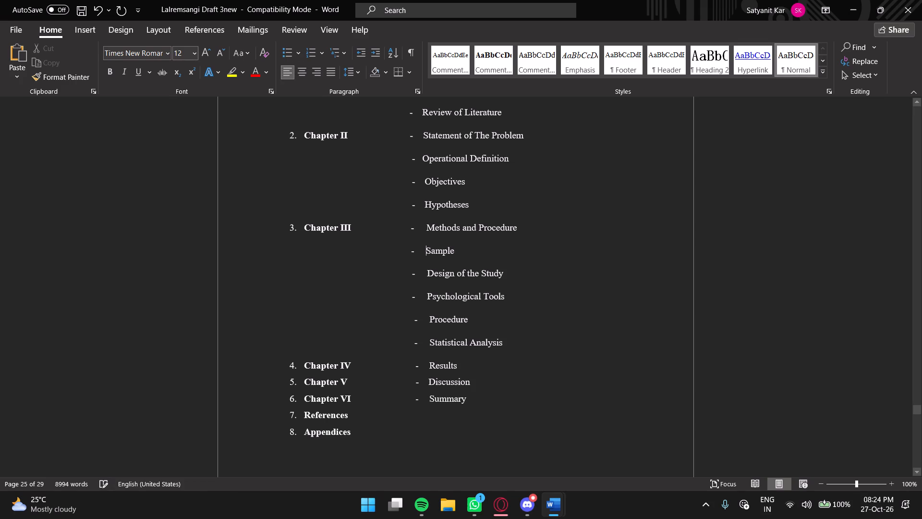
{"action": "key", "text": "space"}
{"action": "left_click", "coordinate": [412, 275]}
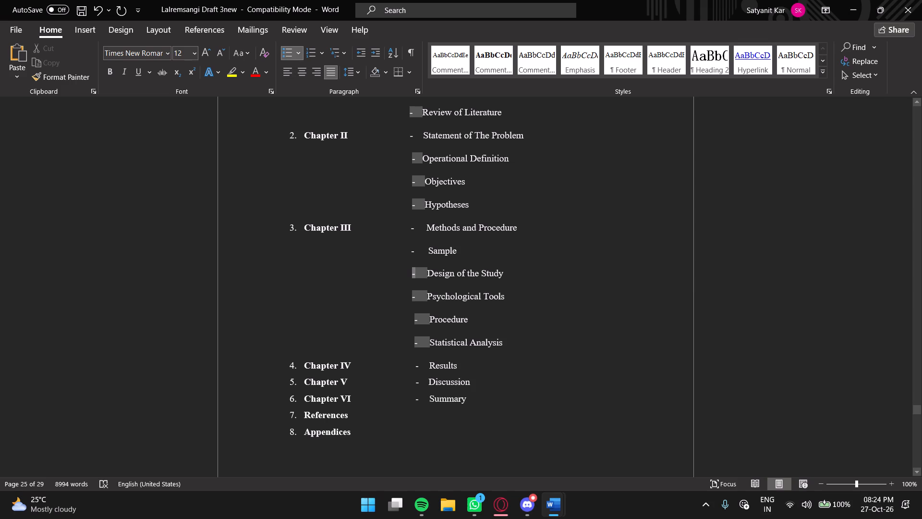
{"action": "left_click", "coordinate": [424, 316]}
Delete two blank lines between the Ethical Considerations paragraph and the Statistical Analyses heading.
{"action": "scroll", "coordinate": [405, 317], "scroll_direction": "up", "scroll_amount": 7}
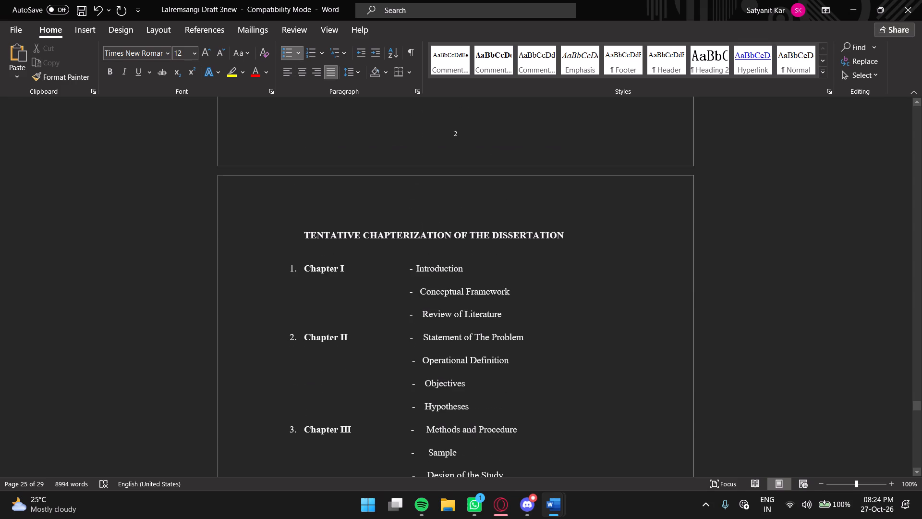
{"action": "scroll", "coordinate": [465, 294], "scroll_direction": "up", "scroll_amount": 20}
{"action": "scroll", "coordinate": [465, 294], "scroll_direction": "up", "scroll_amount": 4}
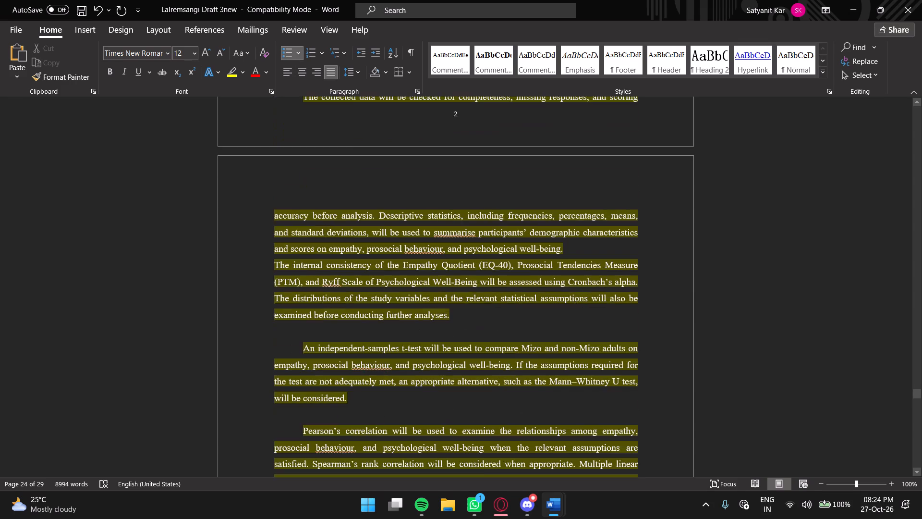
{"action": "scroll", "coordinate": [465, 294], "scroll_direction": "up", "scroll_amount": 14}
{"action": "scroll", "coordinate": [465, 294], "scroll_direction": "down", "scroll_amount": 5}
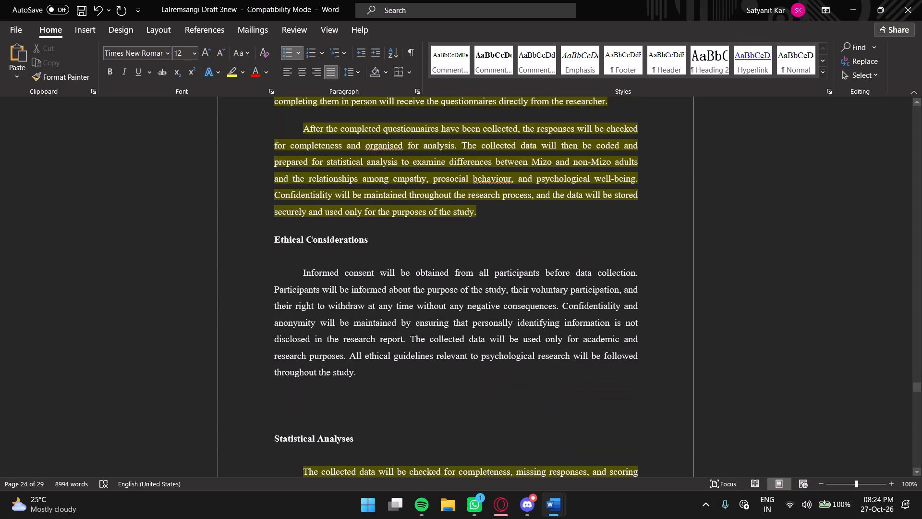
{"action": "left_click", "coordinate": [279, 325]}
{"action": "key", "text": "BackSpace"}
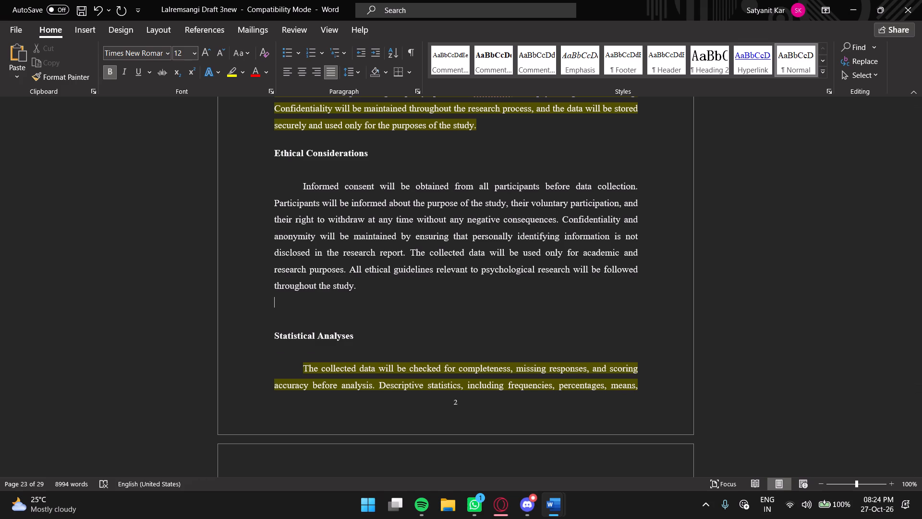
{"action": "key", "text": "BackSpace"}
Compare the draft's Psychological Tools Used section with the Psychological Measures section of the supervisor-commented synopsis in the browser.
{"action": "scroll", "coordinate": [290, 329], "scroll_direction": "up", "scroll_amount": 10}
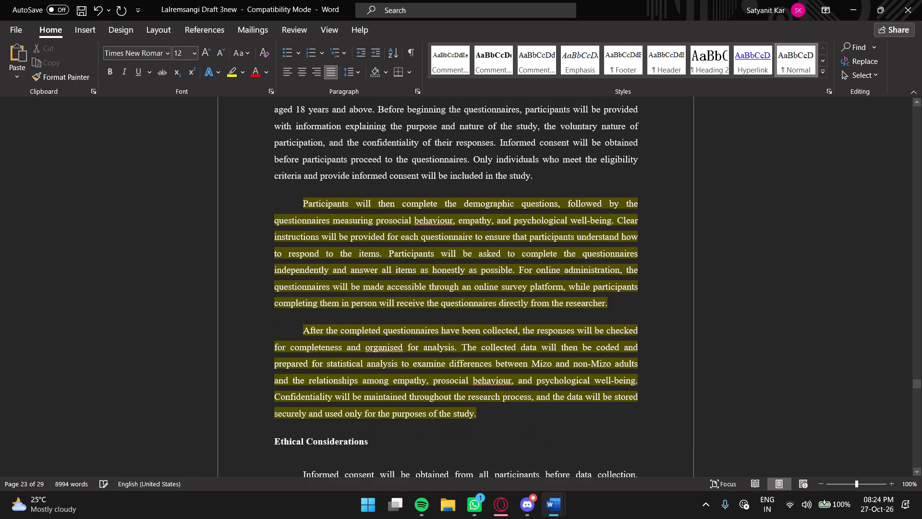
{"action": "scroll", "coordinate": [290, 329], "scroll_direction": "up", "scroll_amount": 16}
{"action": "scroll", "coordinate": [290, 329], "scroll_direction": "up", "scroll_amount": 5}
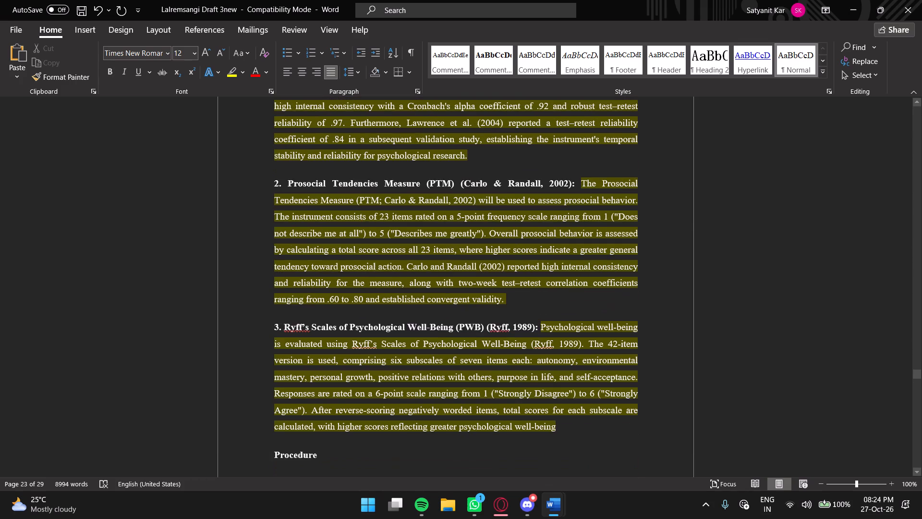
{"action": "scroll", "coordinate": [422, 343], "scroll_direction": "up", "scroll_amount": 7}
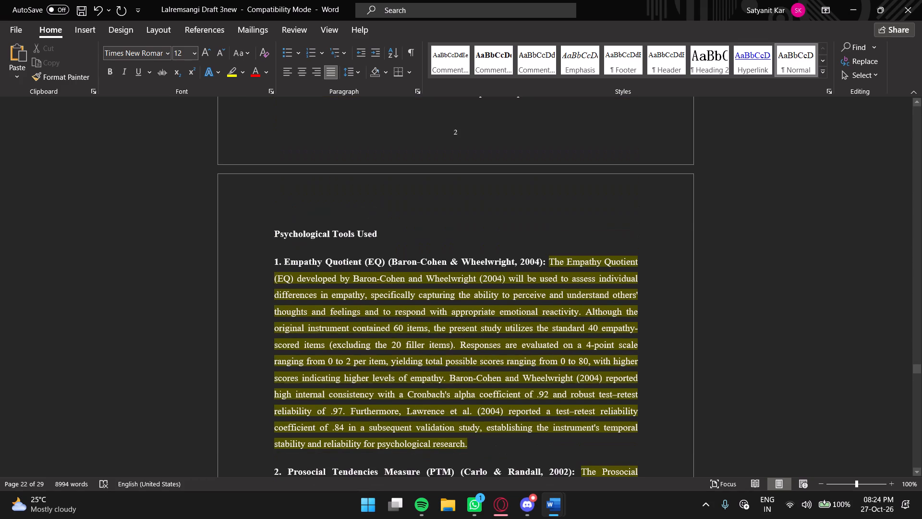
{"action": "scroll", "coordinate": [422, 343], "scroll_direction": "up", "scroll_amount": 1}
{"action": "scroll", "coordinate": [422, 349], "scroll_direction": "down", "scroll_amount": 4}
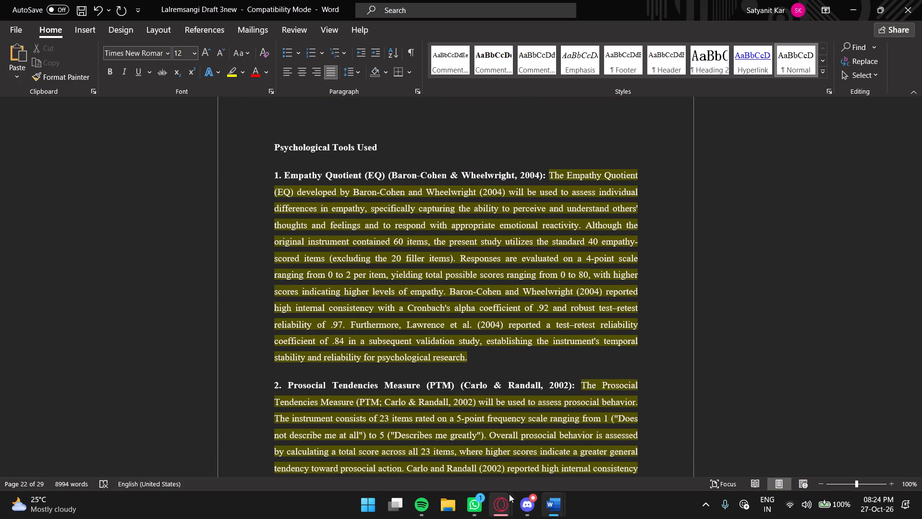
{"action": "left_click", "coordinate": [590, 444]}
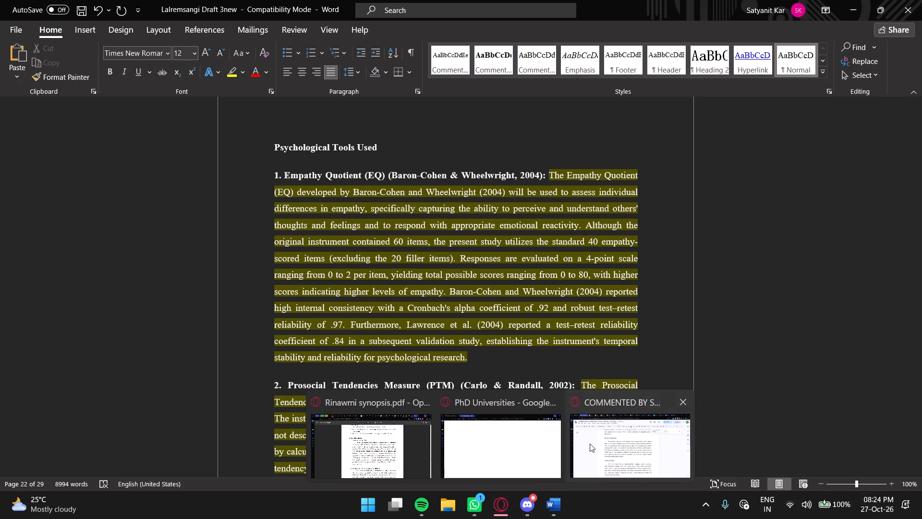
{"action": "scroll", "coordinate": [384, 342], "scroll_direction": "up", "scroll_amount": 19}
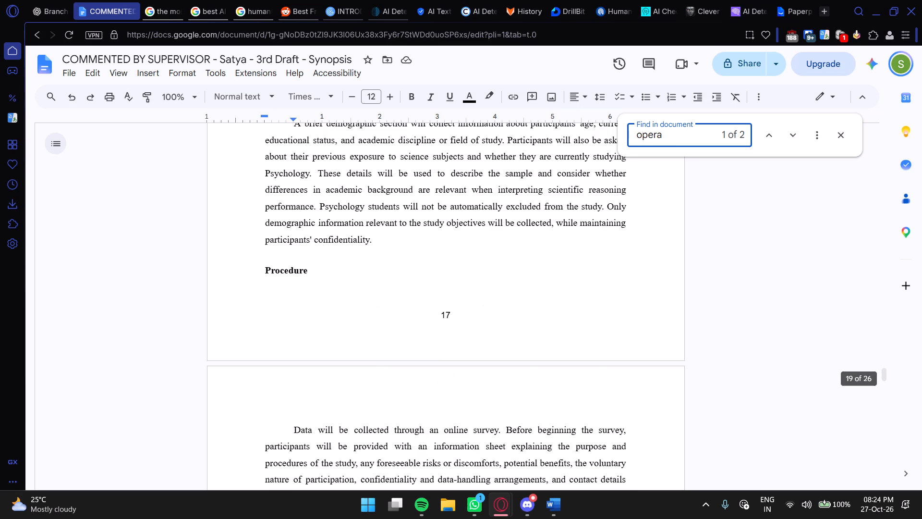
{"action": "scroll", "coordinate": [384, 342], "scroll_direction": "up", "scroll_amount": 12}
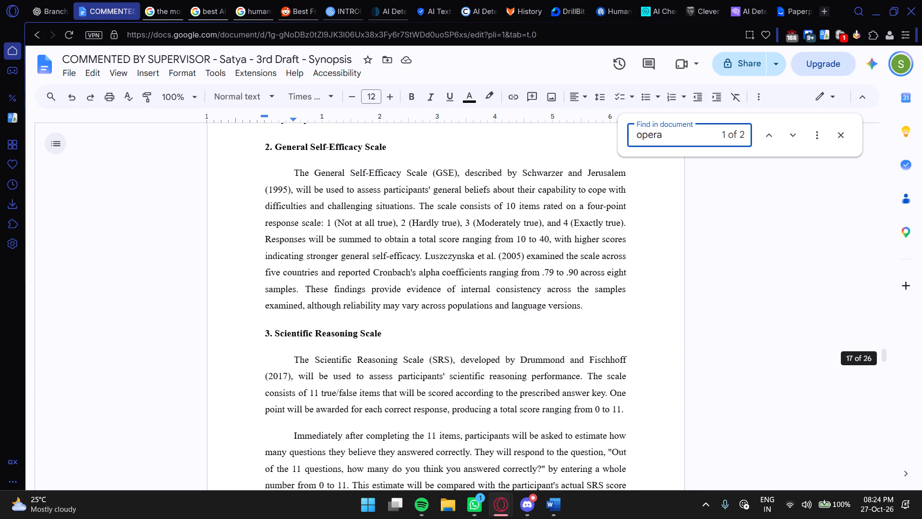
{"action": "scroll", "coordinate": [384, 342], "scroll_direction": "up", "scroll_amount": 12}
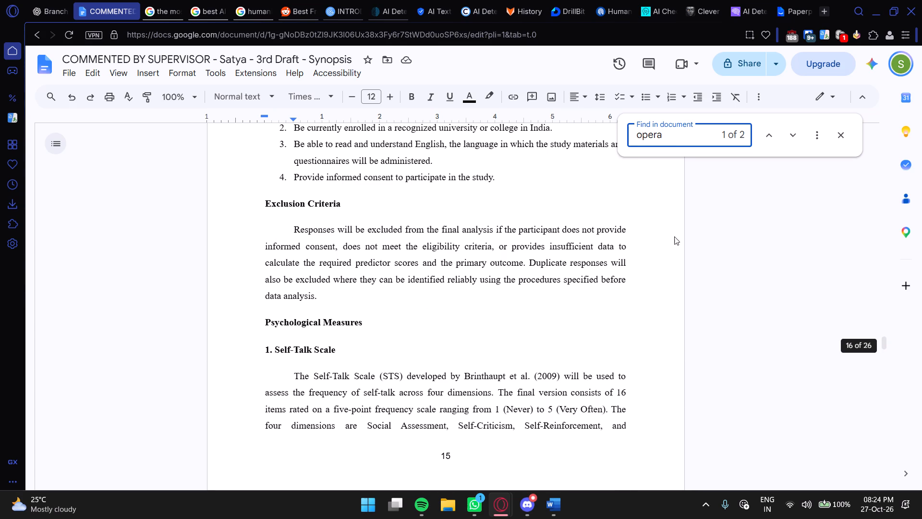
Back in Word, drop the colon from the Empathy Quotient heading and move its description into a separate paragraph with a first-line indent.
{"action": "left_click", "coordinate": [875, 10]}
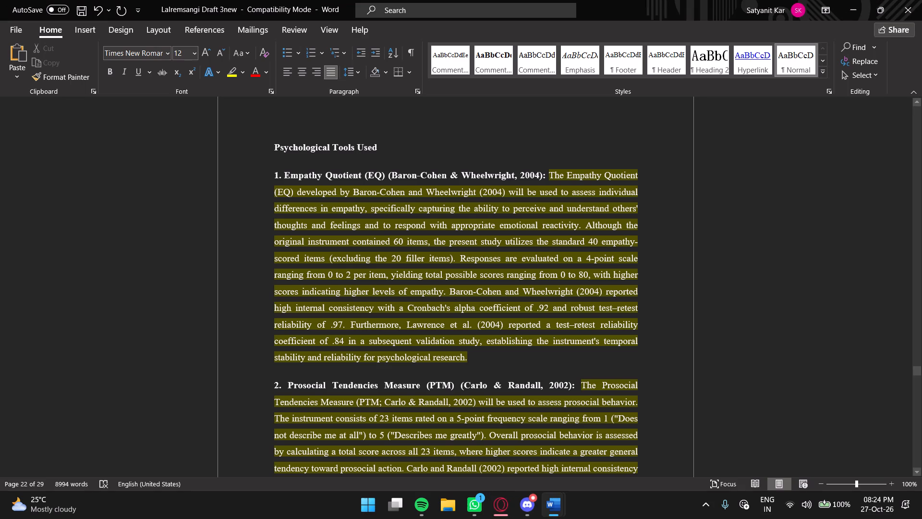
{"action": "left_click", "coordinate": [545, 174]}
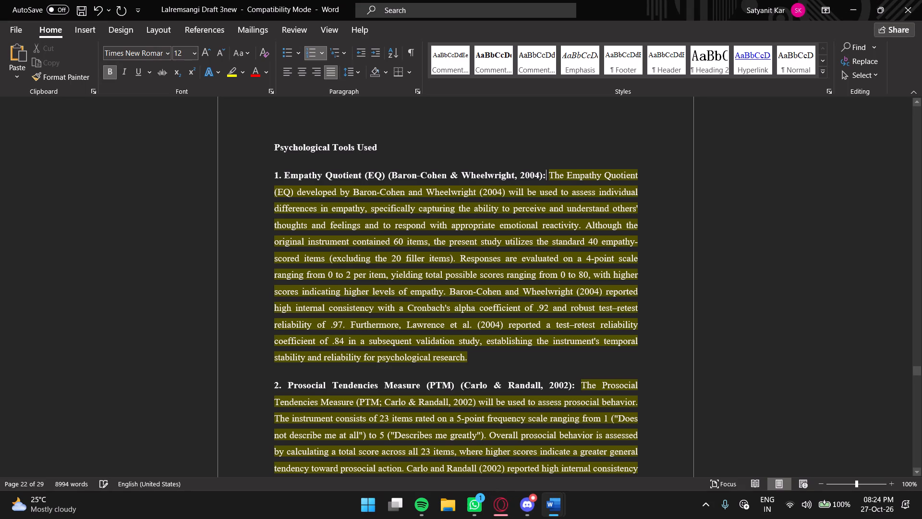
{"action": "key", "text": "BackSpace"}
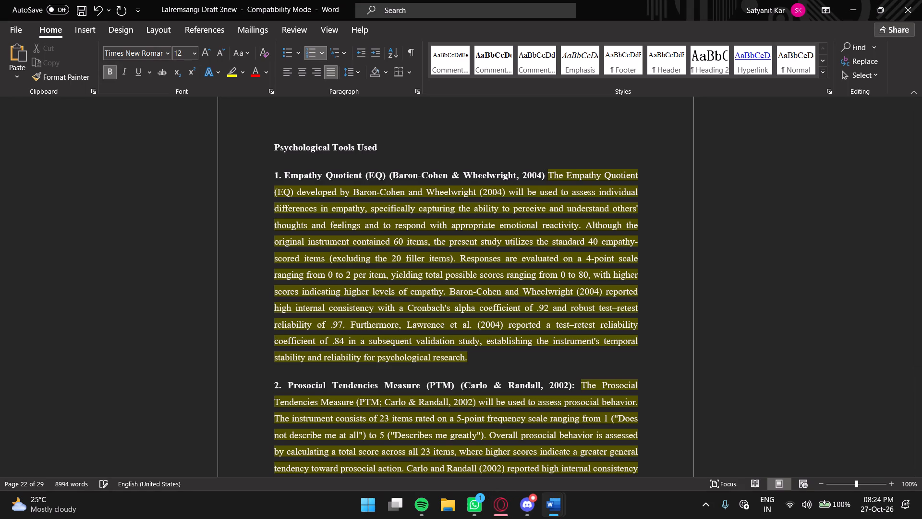
{"action": "key", "text": "Right"}
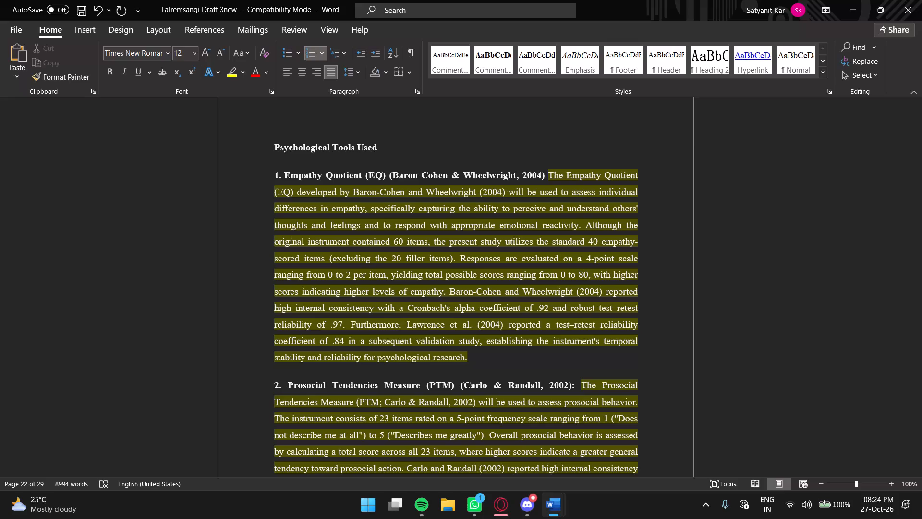
{"action": "key", "text": "Return"}
{"action": "key", "text": "BackSpace"}
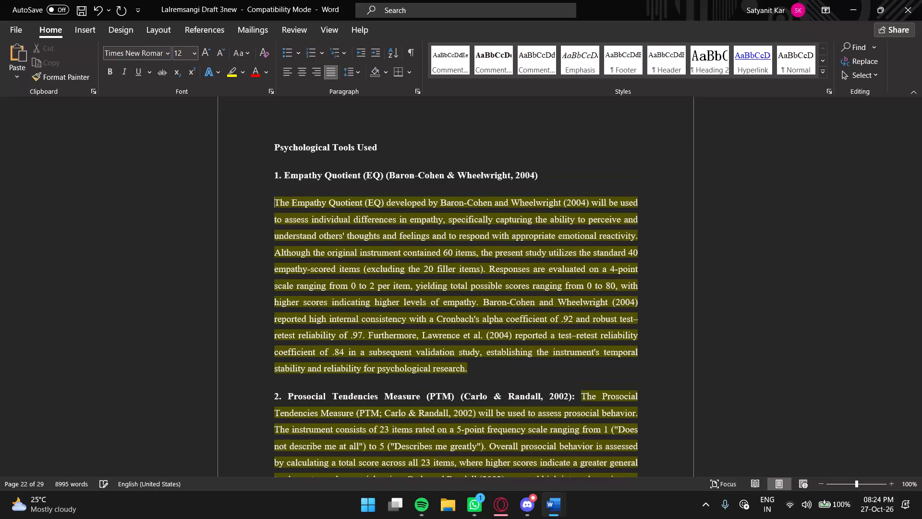
{"action": "key", "text": "Tab"}
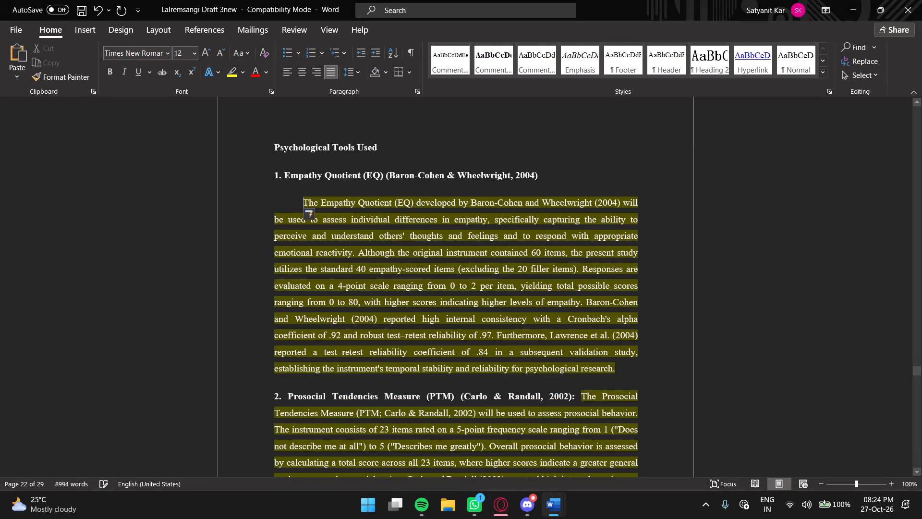
Drop the colon from the Prosocial Tendencies Measure heading and move its description into an unnumbered paragraph with a first-line indent.
{"action": "left_click", "coordinate": [580, 399]}
{"action": "key", "text": "BackSpace"}
{"action": "key", "text": "BackSpace"}
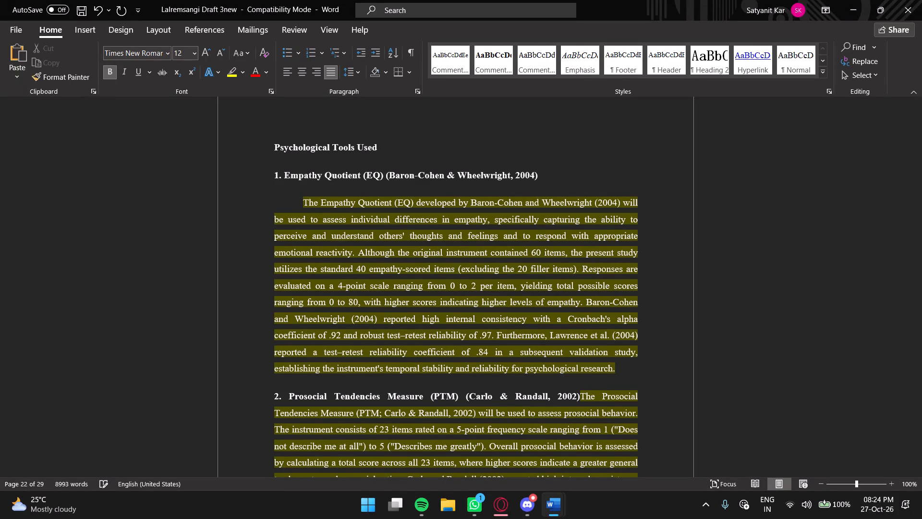
{"action": "key", "text": "Return"}
{"action": "key", "text": "Return"}
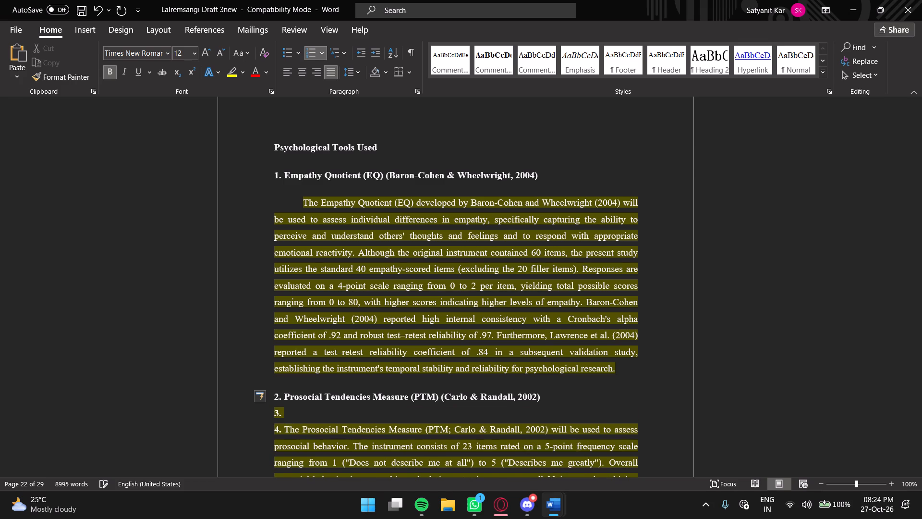
{"action": "key", "text": "Up"}
{"action": "key", "text": "BackSpace"}
{"action": "key", "text": "BackSpace"}
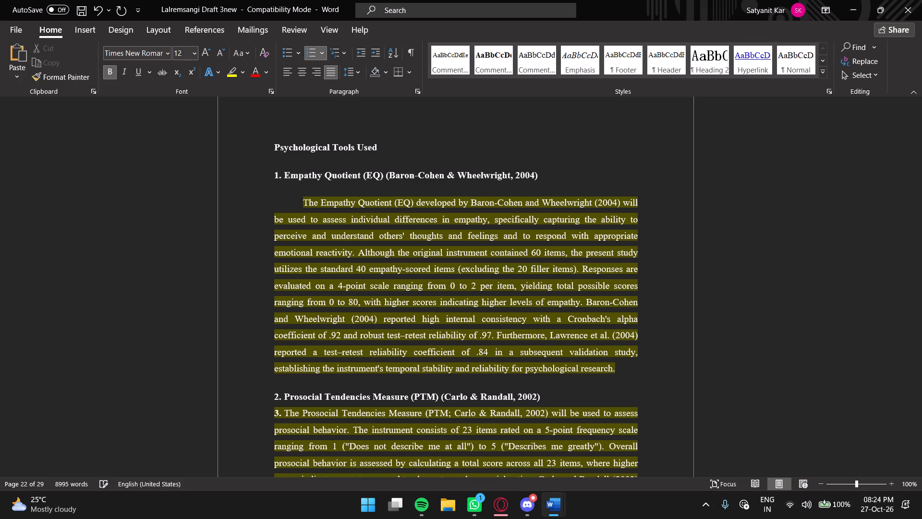
{"action": "left_click", "coordinate": [285, 411]}
{"action": "key", "text": "BackSpace"}
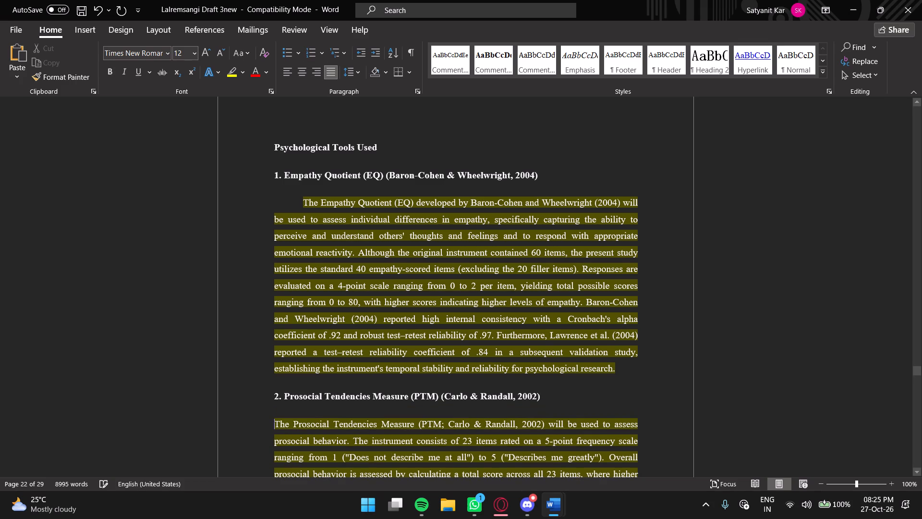
{"action": "key", "text": "Tab"}
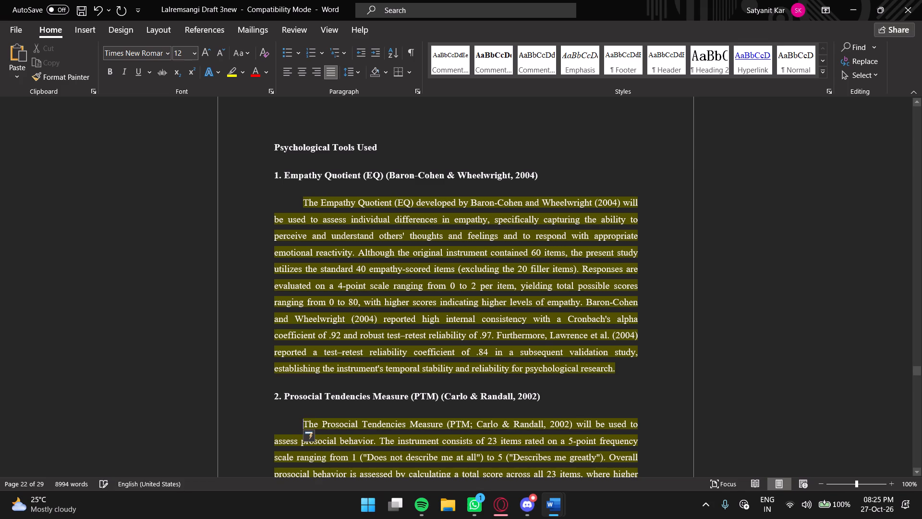
Delete the citations (Baron-Cohen & Wheelwright, 2004) and (Carlo & Randall, 2002) from the first two tool headings.
{"action": "scroll", "coordinate": [459, 322], "scroll_direction": "down", "scroll_amount": 4}
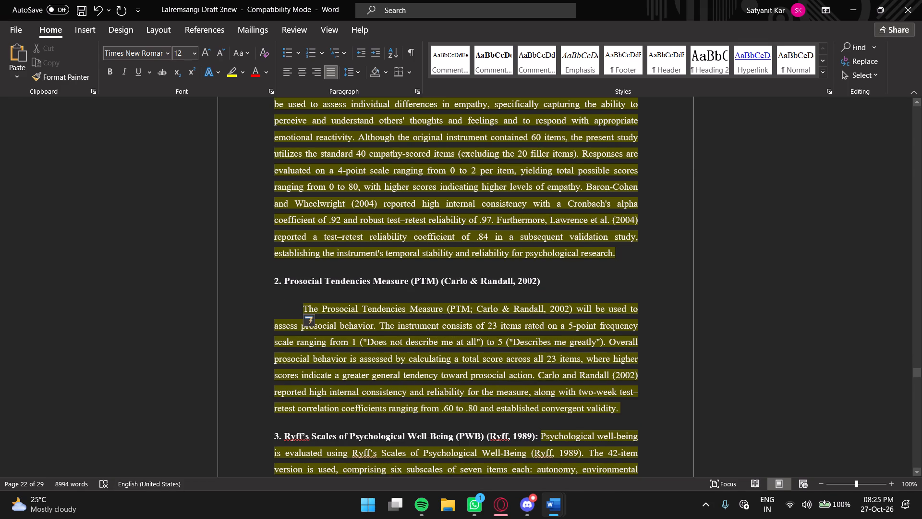
{"action": "scroll", "coordinate": [540, 285], "scroll_direction": "up", "scroll_amount": 3}
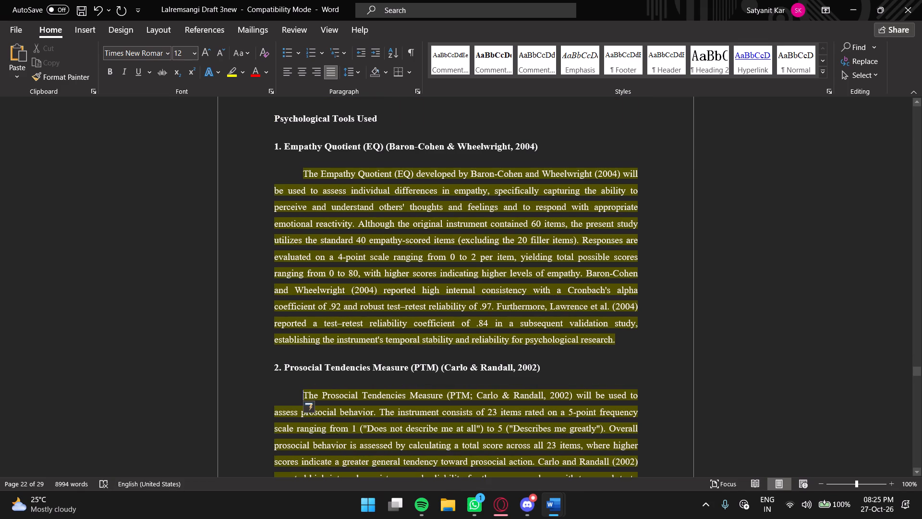
{"action": "left_click_drag", "start_coordinate": [546, 145], "coordinate": [543, 144]}
{"action": "left_click_drag", "start_coordinate": [543, 144], "coordinate": [385, 144]}
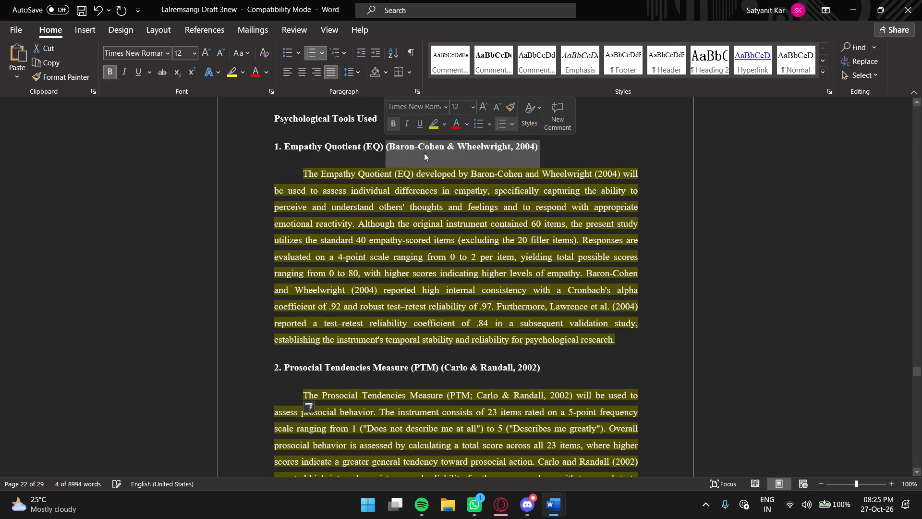
{"action": "key", "text": "BackSpace"}
{"action": "left_click", "coordinate": [383, 146]}
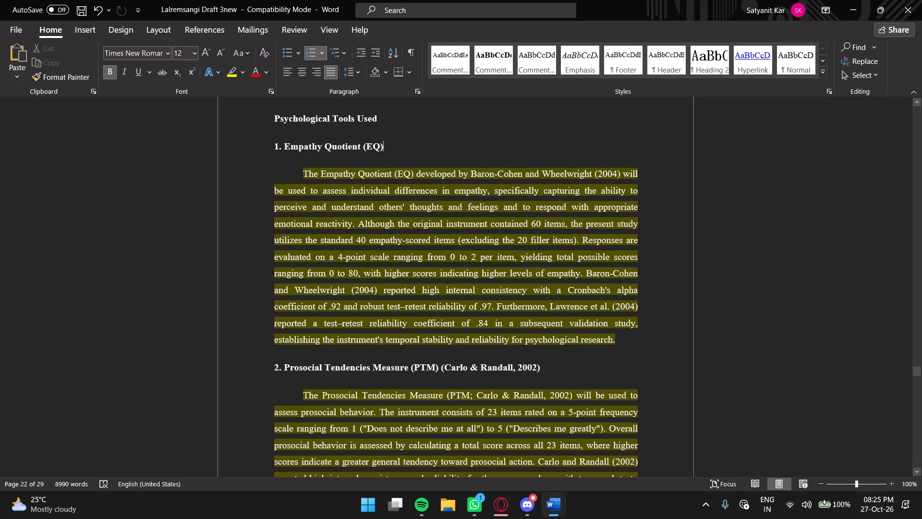
{"action": "left_click_drag", "start_coordinate": [547, 370], "coordinate": [441, 368]}
{"action": "key", "text": "BackSpace"}
{"action": "key", "text": "BackSpace"}
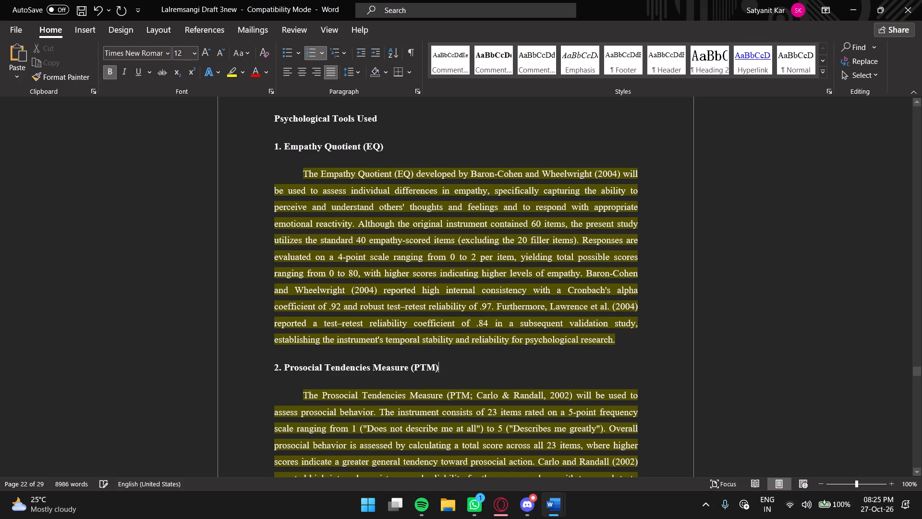
Shorten the third tool heading to Ryff's Scales of Psychological Well-Being (PWB), placing its description in a separate paragraph with a first-line indent.
{"action": "scroll", "coordinate": [429, 326], "scroll_direction": "down", "scroll_amount": 6}
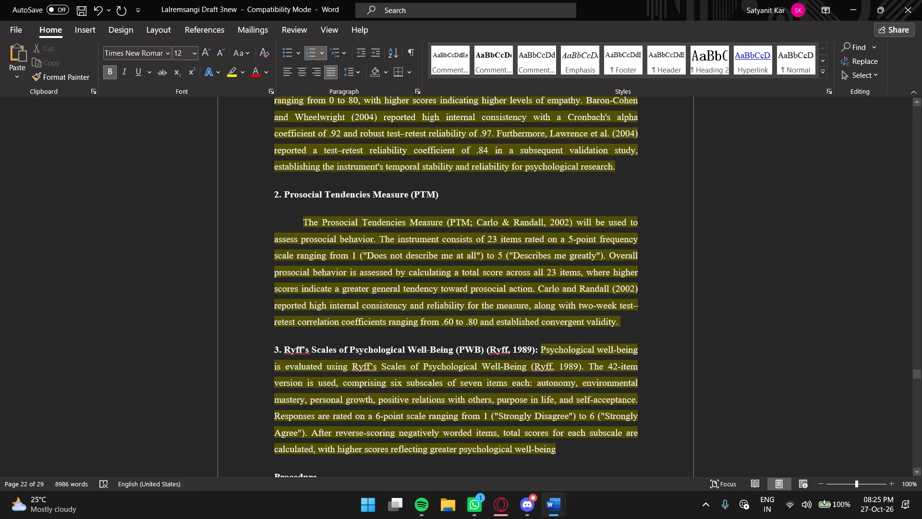
{"action": "left_click", "coordinate": [540, 349]}
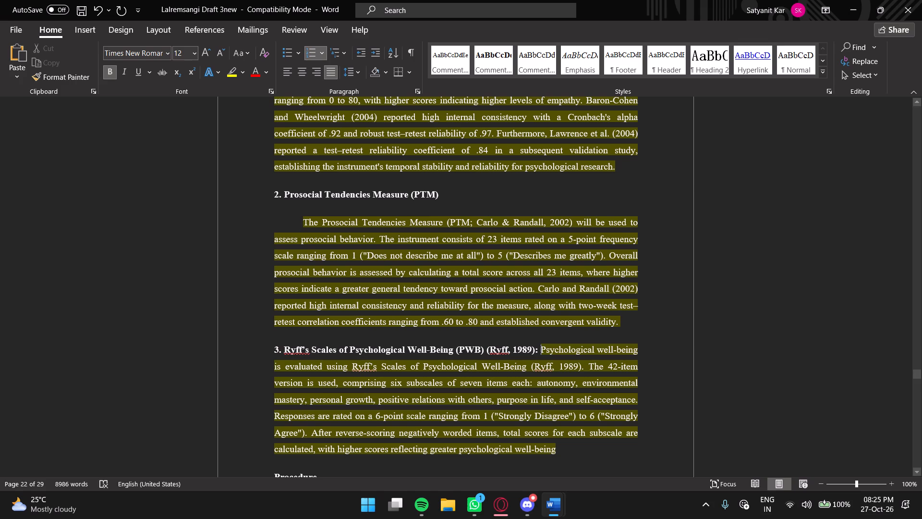
{"action": "key", "text": "Return"}
{"action": "key", "text": "BackSpace"}
{"action": "left_click_drag", "start_coordinate": [542, 355], "coordinate": [484, 355]}
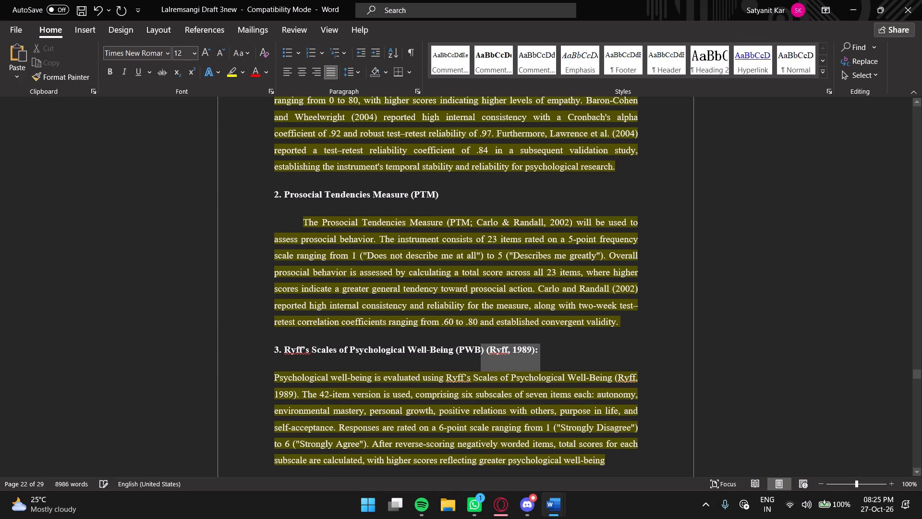
{"action": "left_click_drag", "start_coordinate": [484, 355], "coordinate": [485, 355]}
{"action": "key", "text": "BackSpace"}
{"action": "key", "text": "BackSpace"}
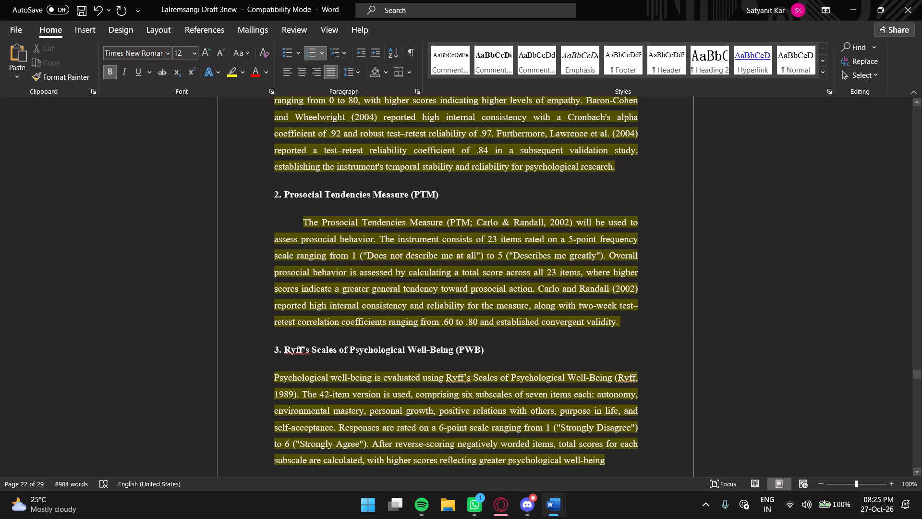
{"action": "left_click", "coordinate": [275, 378]}
{"action": "key", "text": "Tab"}
Check the layout of the Psychological Tools Used section and its transitions to the neighbouring Exclusion Criteria and Procedure sections.
{"action": "scroll", "coordinate": [386, 368], "scroll_direction": "down", "scroll_amount": 2}
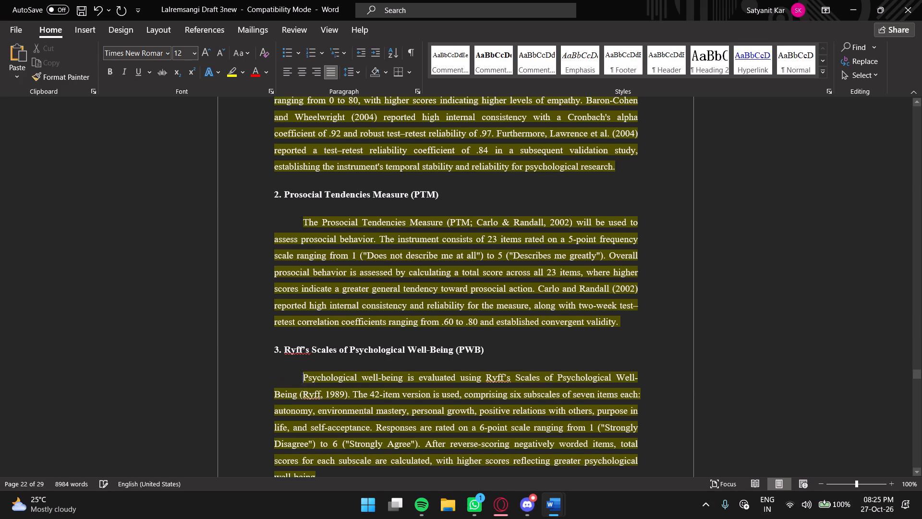
{"action": "scroll", "coordinate": [386, 368], "scroll_direction": "down", "scroll_amount": 4}
{"action": "scroll", "coordinate": [342, 311], "scroll_direction": "down", "scroll_amount": 3}
{"action": "scroll", "coordinate": [290, 266], "scroll_direction": "up", "scroll_amount": 4}
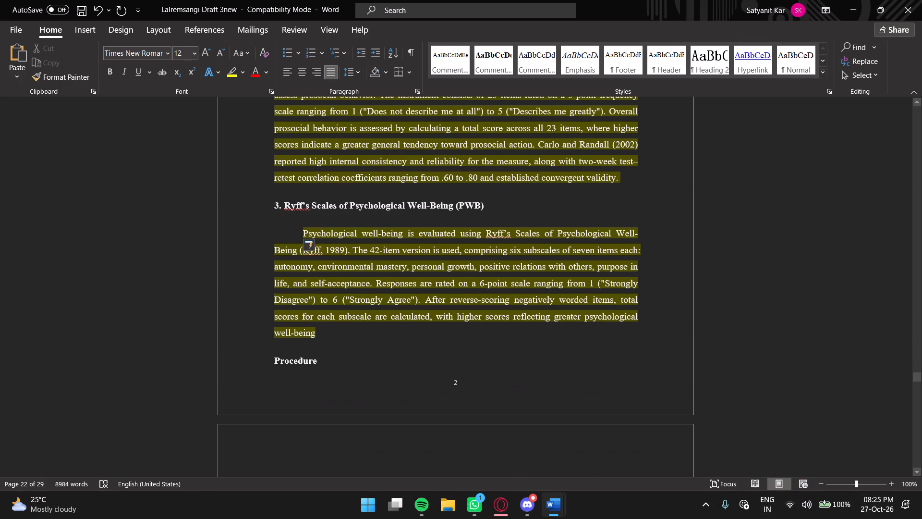
{"action": "left_click", "coordinate": [336, 202]}
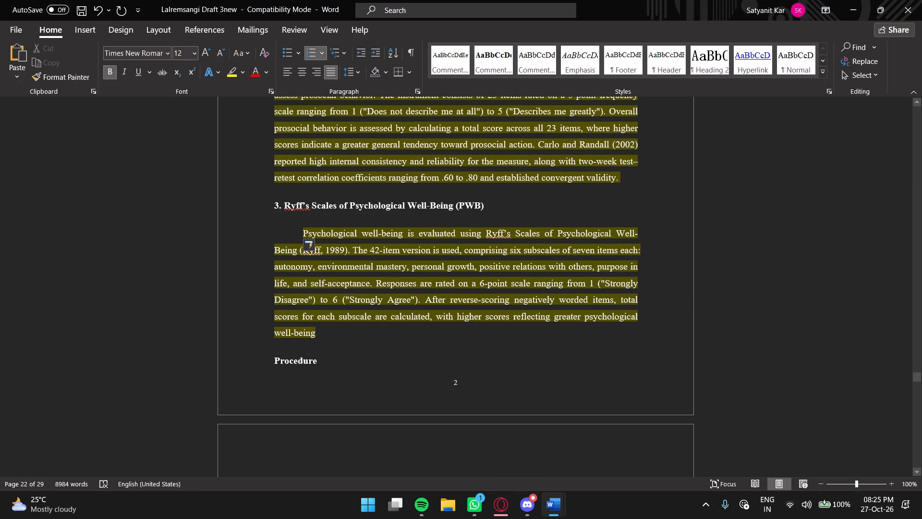
{"action": "left_click", "coordinate": [276, 360]}
{"action": "scroll", "coordinate": [367, 346], "scroll_direction": "down", "scroll_amount": 6}
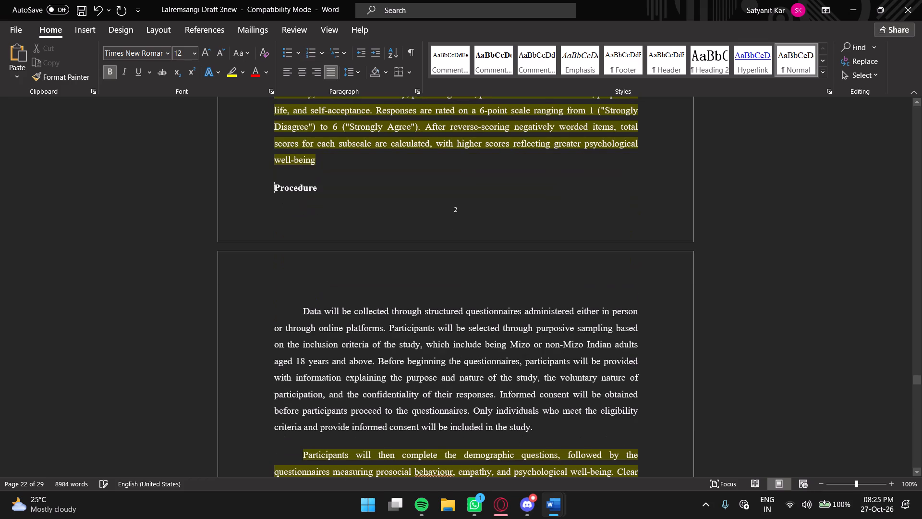
{"action": "scroll", "coordinate": [350, 325], "scroll_direction": "down", "scroll_amount": 3}
{"action": "scroll", "coordinate": [350, 325], "scroll_direction": "up", "scroll_amount": 13}
{"action": "scroll", "coordinate": [350, 325], "scroll_direction": "down", "scroll_amount": 6}
{"action": "scroll", "coordinate": [350, 325], "scroll_direction": "up", "scroll_amount": 3}
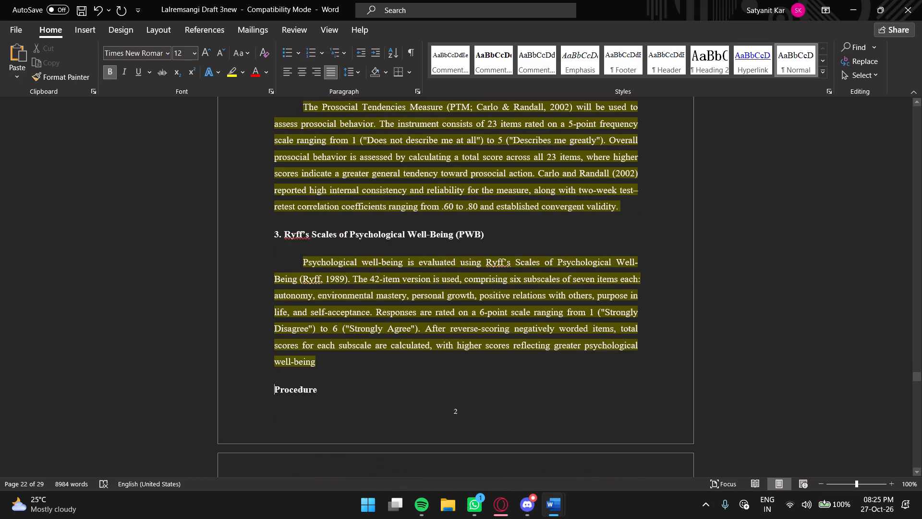
{"action": "scroll", "coordinate": [350, 325], "scroll_direction": "up", "scroll_amount": 20}
{"action": "scroll", "coordinate": [350, 325], "scroll_direction": "up", "scroll_amount": 2}
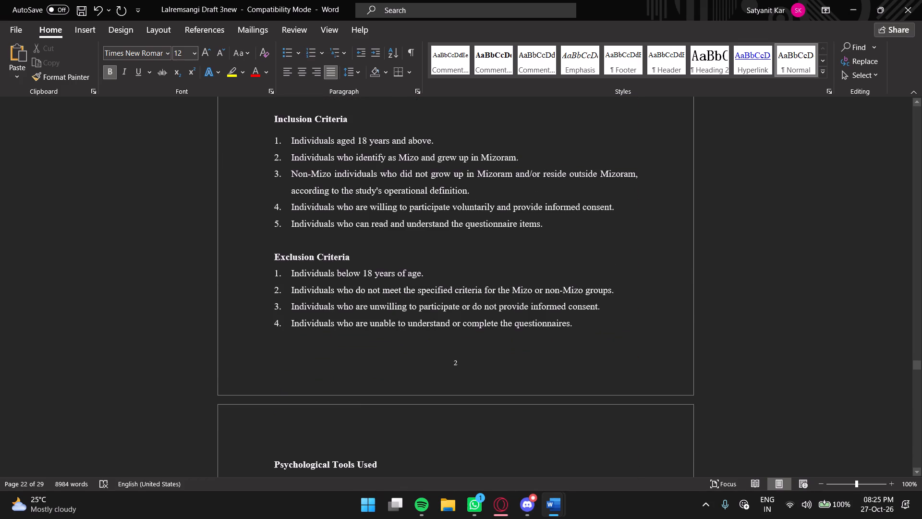
{"action": "scroll", "coordinate": [348, 338], "scroll_direction": "down", "scroll_amount": 3}
{"action": "left_click", "coordinate": [270, 351]}
Review the headings and spacing from Inclusion Criteria back through Design of the Study, Sample, Hypotheses and Objectives to Operational Definitions.
{"action": "scroll", "coordinate": [309, 352], "scroll_direction": "up", "scroll_amount": 5}
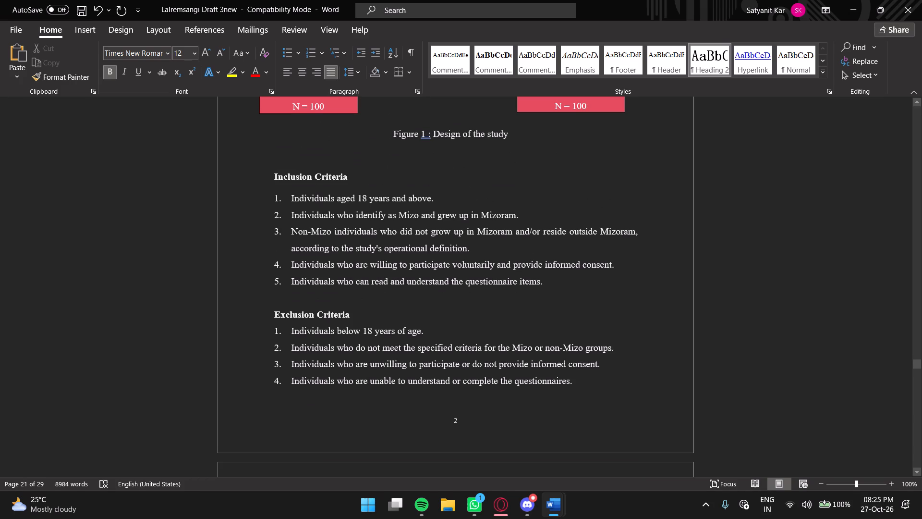
{"action": "scroll", "coordinate": [357, 293], "scroll_direction": "up", "scroll_amount": 4}
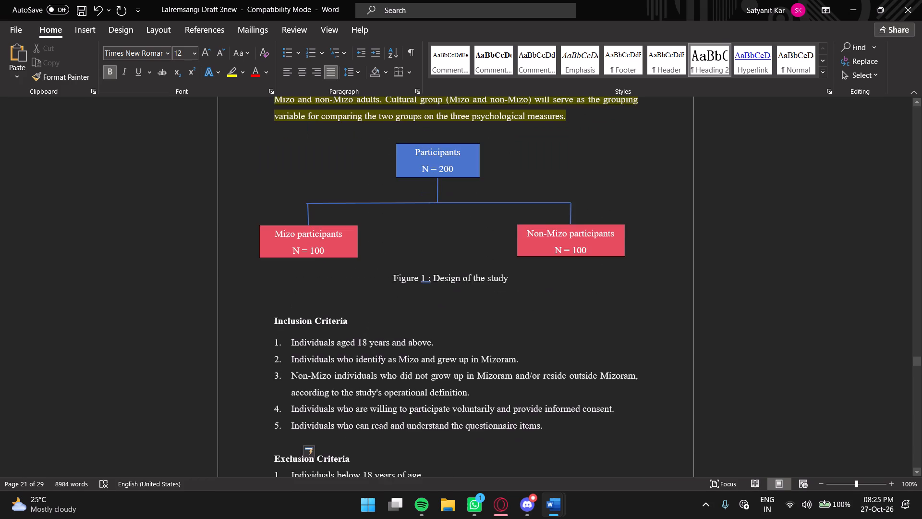
{"action": "scroll", "coordinate": [357, 293], "scroll_direction": "up", "scroll_amount": 2}
{"action": "scroll", "coordinate": [384, 329], "scroll_direction": "up", "scroll_amount": 2}
{"action": "scroll", "coordinate": [345, 284], "scroll_direction": "up", "scroll_amount": 3}
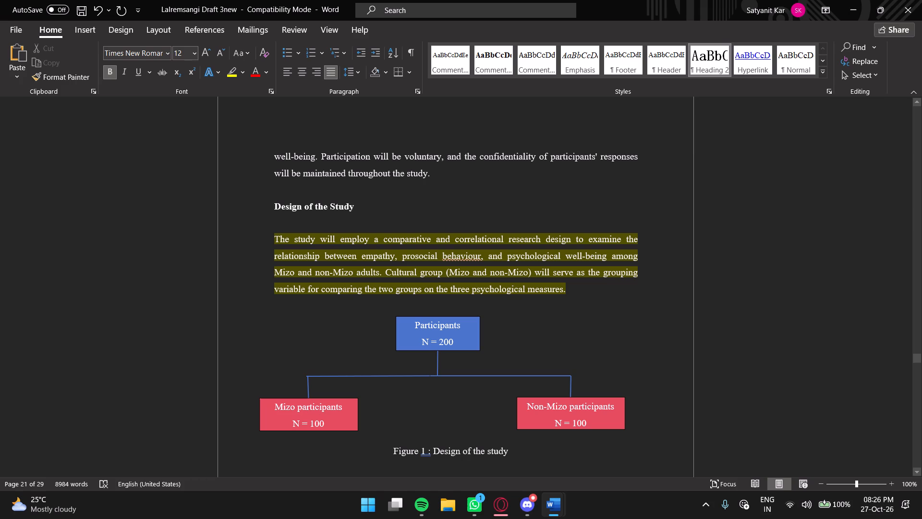
{"action": "scroll", "coordinate": [455, 282], "scroll_direction": "up", "scroll_amount": 6}
{"action": "scroll", "coordinate": [299, 296], "scroll_direction": "up", "scroll_amount": 7}
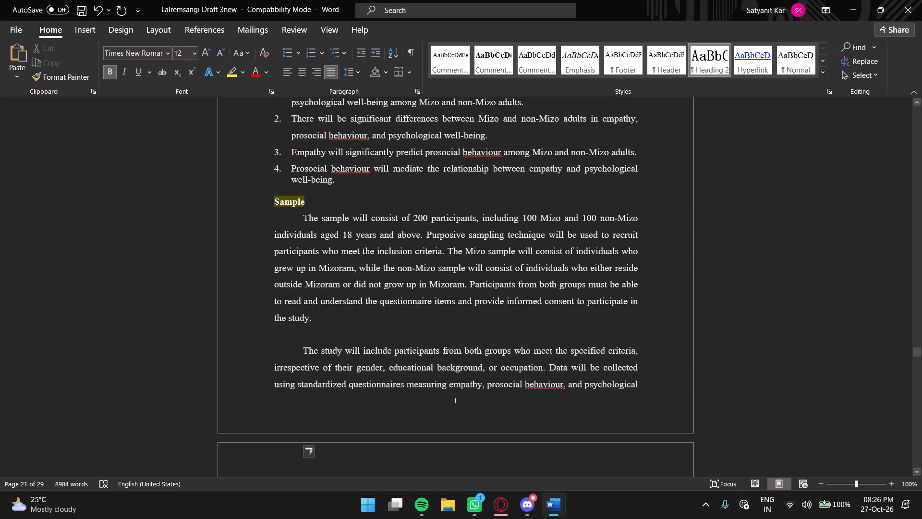
{"action": "scroll", "coordinate": [299, 296], "scroll_direction": "up", "scroll_amount": 9}
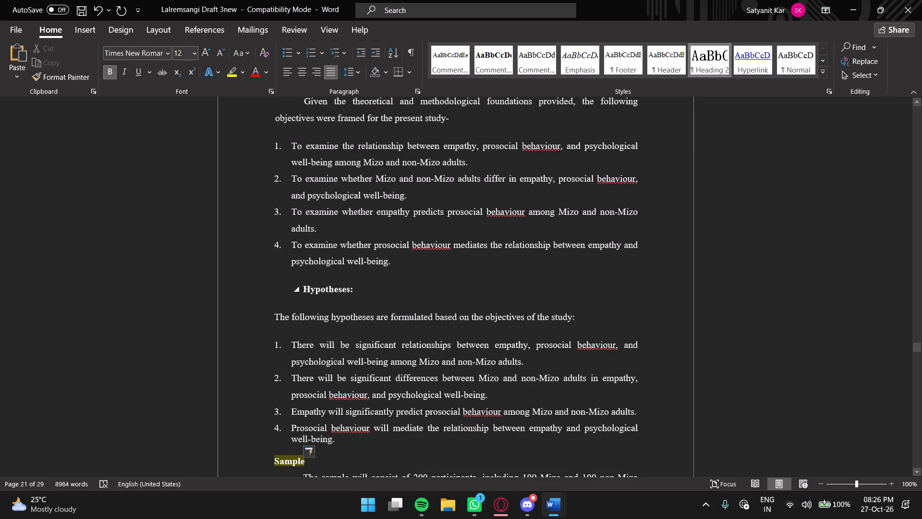
{"action": "scroll", "coordinate": [299, 296], "scroll_direction": "up", "scroll_amount": 17}
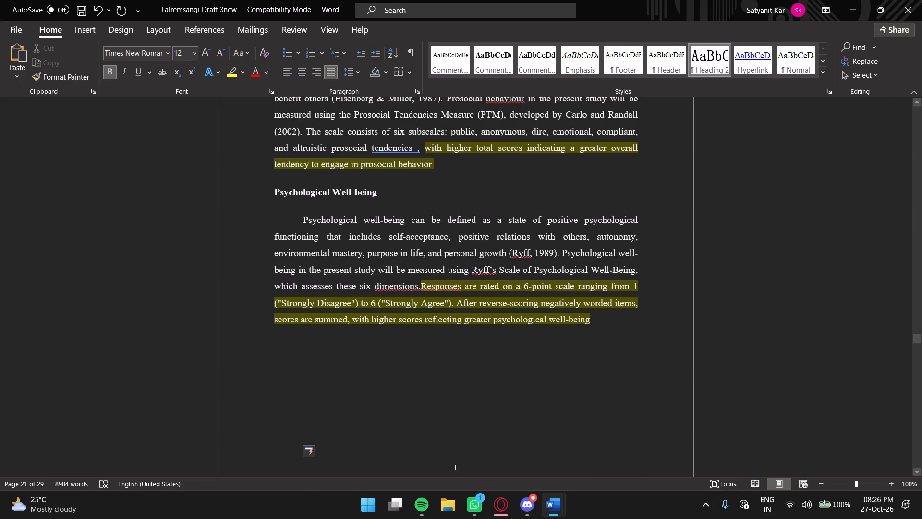
{"action": "scroll", "coordinate": [299, 296], "scroll_direction": "up", "scroll_amount": 9}
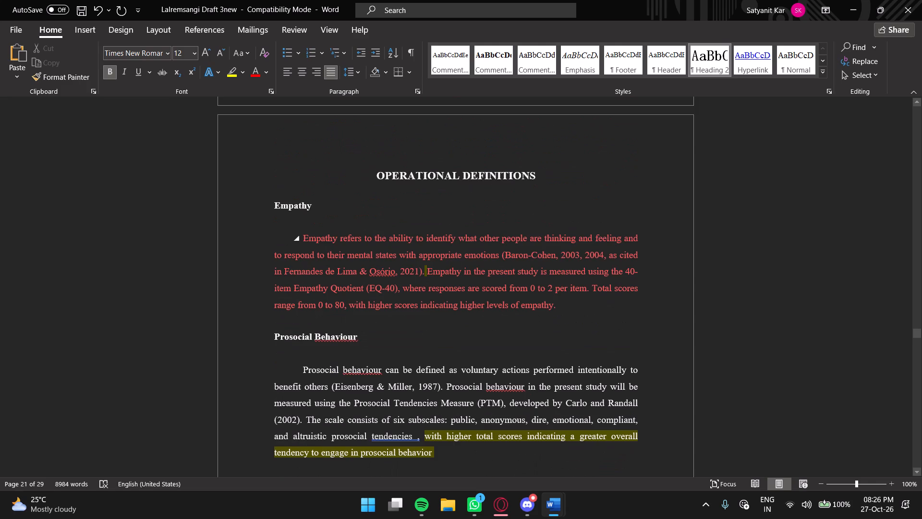
Replace the indented blank line below the Prosocial Behaviour heading with an unindented blank line.
{"action": "left_click", "coordinate": [307, 358]}
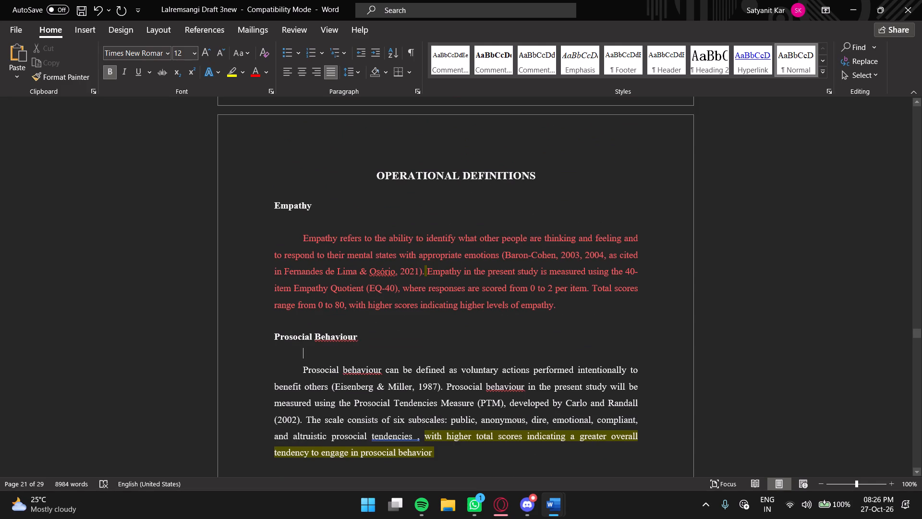
{"action": "key", "text": "BackSpace"}
{"action": "key", "text": "BackSpace"}
{"action": "key", "text": "Return"}
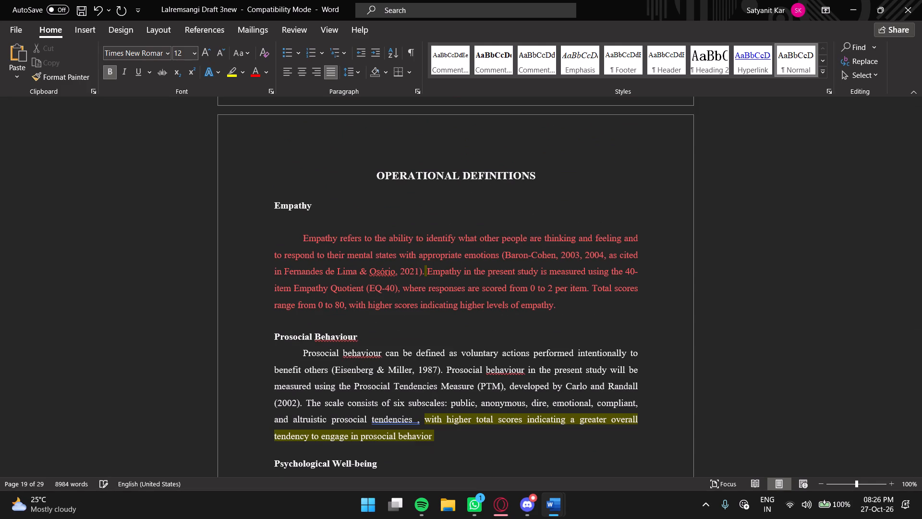
Examine the pages preceding Operational Definitions, back through the Statement of the Problem section, and how they lead into it.
{"action": "scroll", "coordinate": [293, 347], "scroll_direction": "up", "scroll_amount": 4}
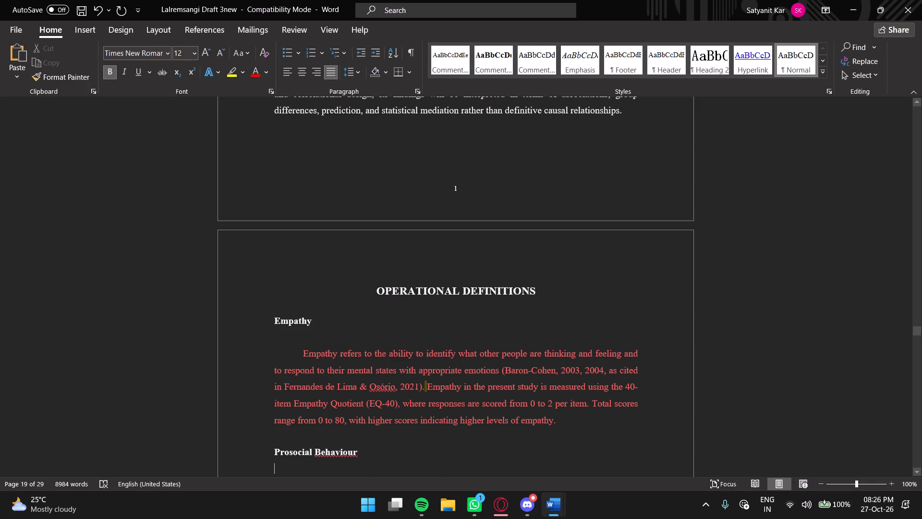
{"action": "scroll", "coordinate": [312, 295], "scroll_direction": "up", "scroll_amount": 20}
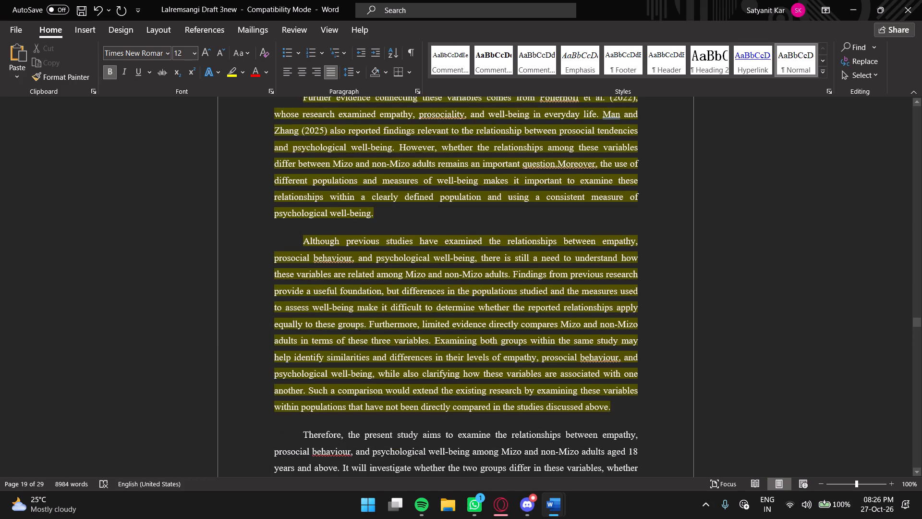
{"action": "scroll", "coordinate": [312, 295], "scroll_direction": "up", "scroll_amount": 20}
{"action": "scroll", "coordinate": [312, 295], "scroll_direction": "up", "scroll_amount": 13}
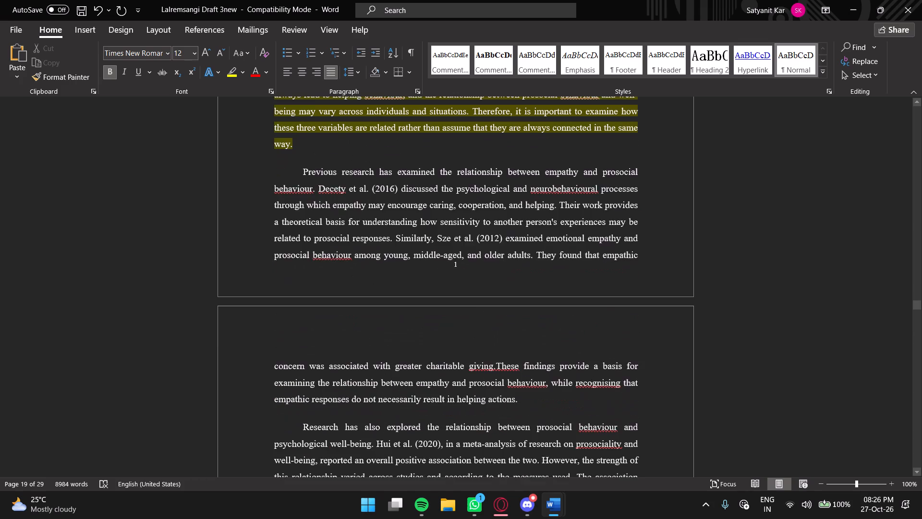
{"action": "scroll", "coordinate": [312, 295], "scroll_direction": "up", "scroll_amount": 16}
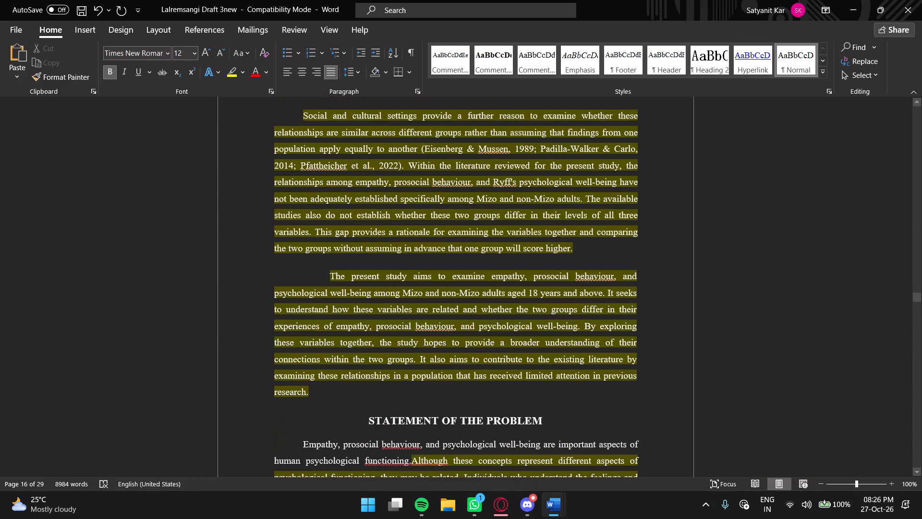
{"action": "scroll", "coordinate": [312, 295], "scroll_direction": "up", "scroll_amount": 10}
{"action": "scroll", "coordinate": [311, 295], "scroll_direction": "down", "scroll_amount": 20}
{"action": "scroll", "coordinate": [311, 295], "scroll_direction": "down", "scroll_amount": 10}
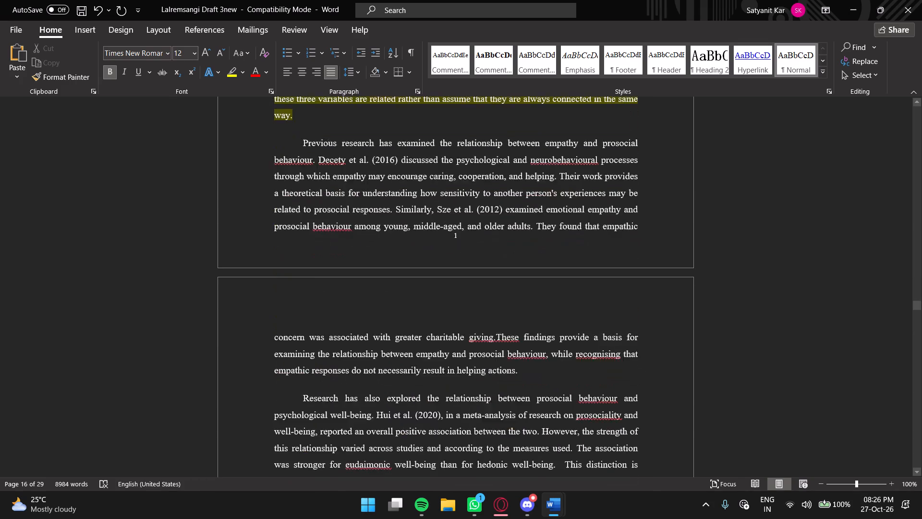
{"action": "scroll", "coordinate": [305, 296], "scroll_direction": "down", "scroll_amount": 20}
{"action": "scroll", "coordinate": [305, 296], "scroll_direction": "down", "scroll_amount": 20}
{"action": "scroll", "coordinate": [305, 296], "scroll_direction": "down", "scroll_amount": 9}
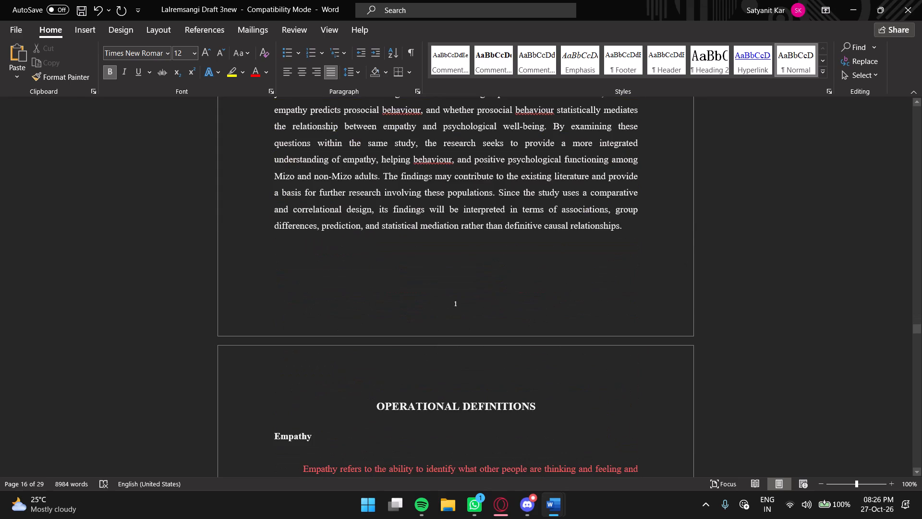
{"action": "scroll", "coordinate": [299, 289], "scroll_direction": "down", "scroll_amount": 4}
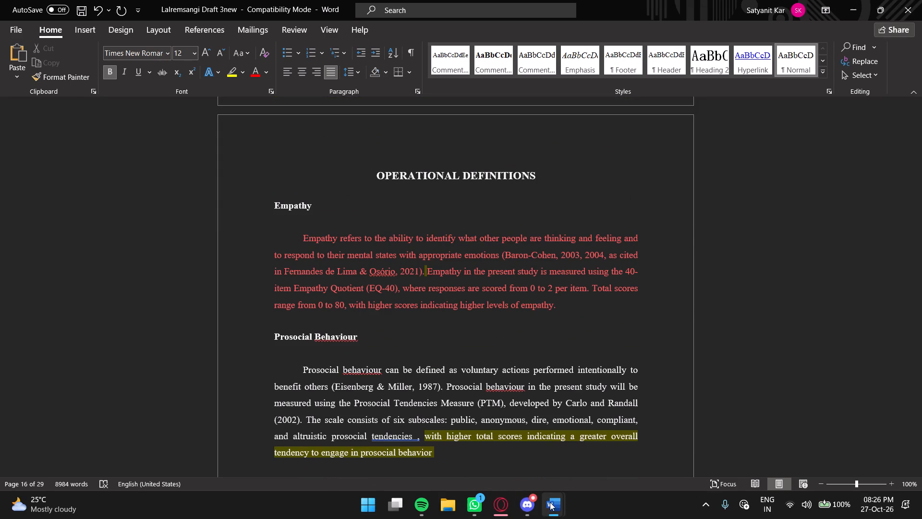
Switch to the supervisor-commented synopsis in the browser and check where the operational definitions sit between the hypotheses and Methods and Procedure.
{"action": "left_click", "coordinate": [616, 456]}
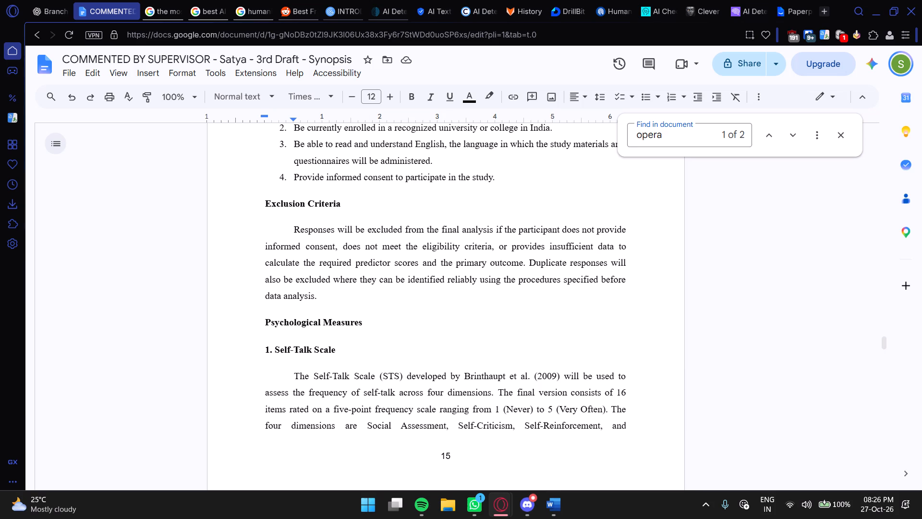
{"action": "scroll", "coordinate": [393, 345], "scroll_direction": "up", "scroll_amount": 1}
{"action": "scroll", "coordinate": [354, 329], "scroll_direction": "up", "scroll_amount": 16}
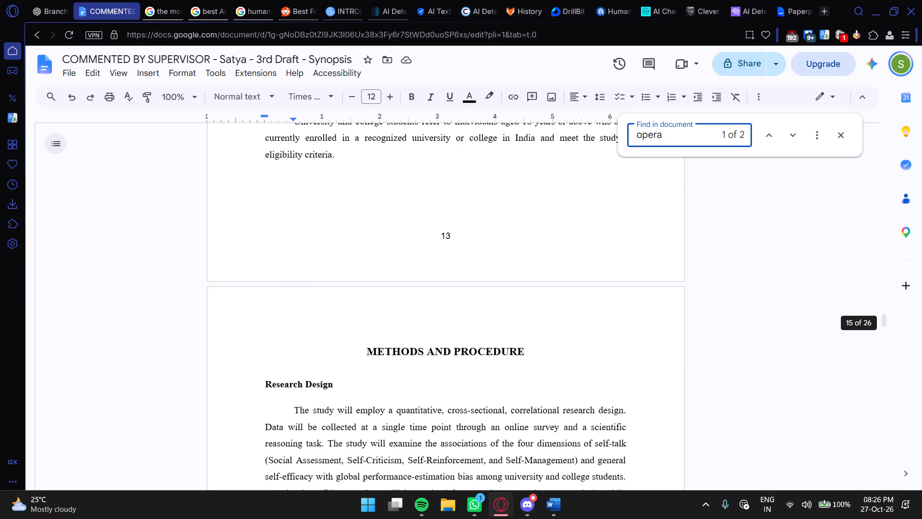
{"action": "scroll", "coordinate": [354, 329], "scroll_direction": "up", "scroll_amount": 6}
{"action": "scroll", "coordinate": [354, 329], "scroll_direction": "down", "scroll_amount": 3}
{"action": "scroll", "coordinate": [354, 329], "scroll_direction": "up", "scroll_amount": 4}
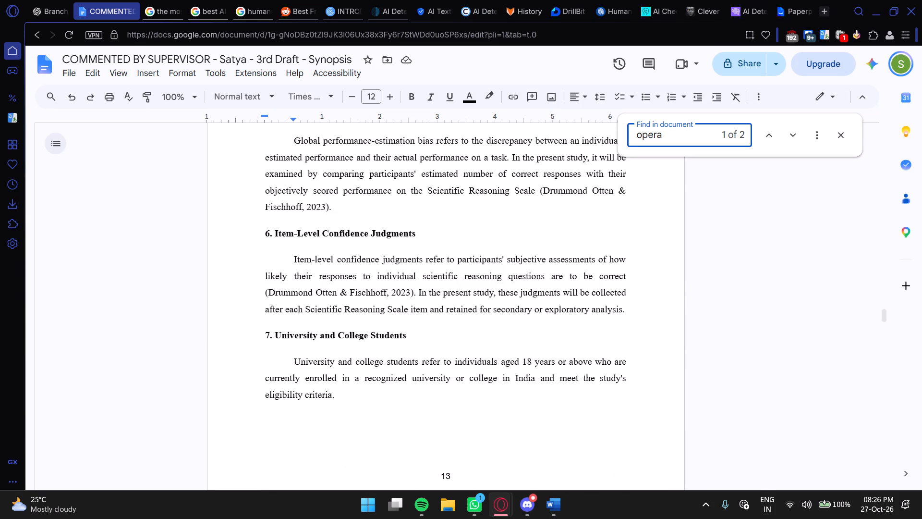
{"action": "scroll", "coordinate": [354, 329], "scroll_direction": "up", "scroll_amount": 18}
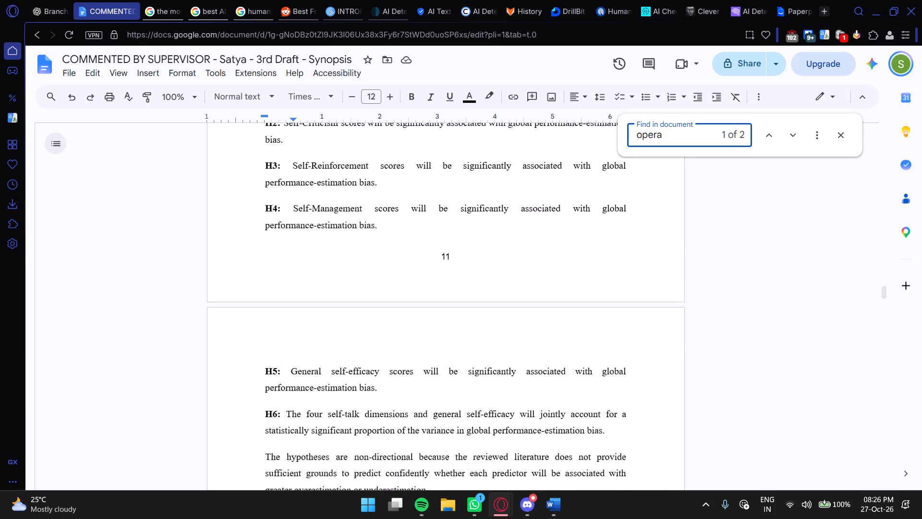
{"action": "scroll", "coordinate": [354, 329], "scroll_direction": "up", "scroll_amount": 7}
{"action": "scroll", "coordinate": [354, 329], "scroll_direction": "down", "scroll_amount": 15}
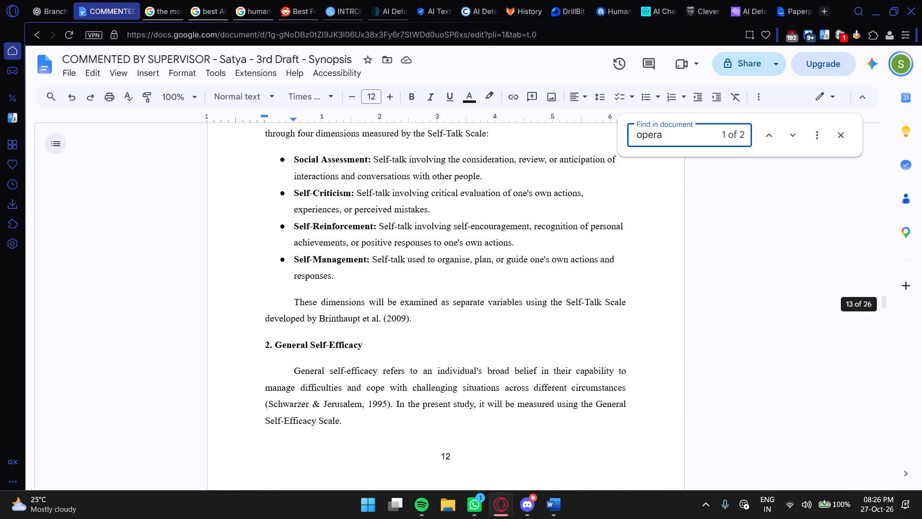
{"action": "scroll", "coordinate": [468, 340], "scroll_direction": "down", "scroll_amount": 17}
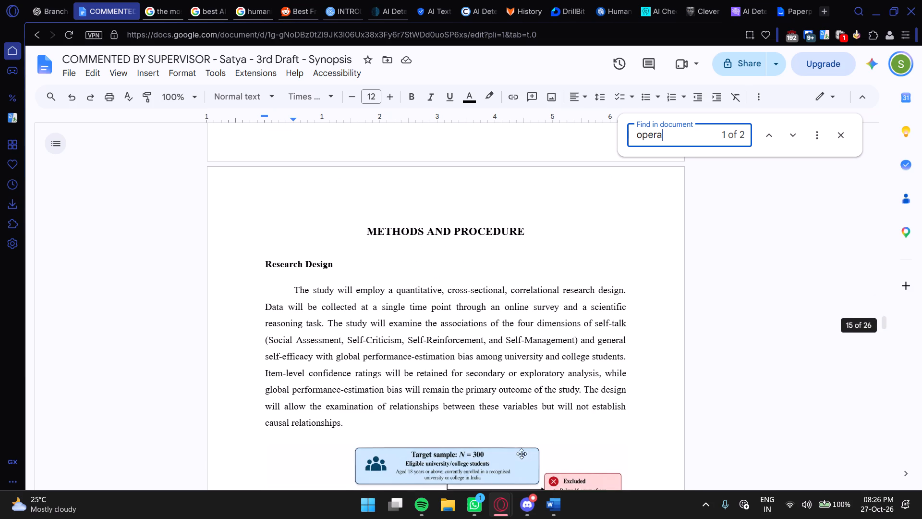
Return to Word and cut the whole Operational Definitions section, from its title to the end of the Psychological Well-being definition.
{"action": "left_click", "coordinate": [876, 8]}
{"action": "left_click_drag", "start_coordinate": [375, 165], "coordinate": [447, 330]}
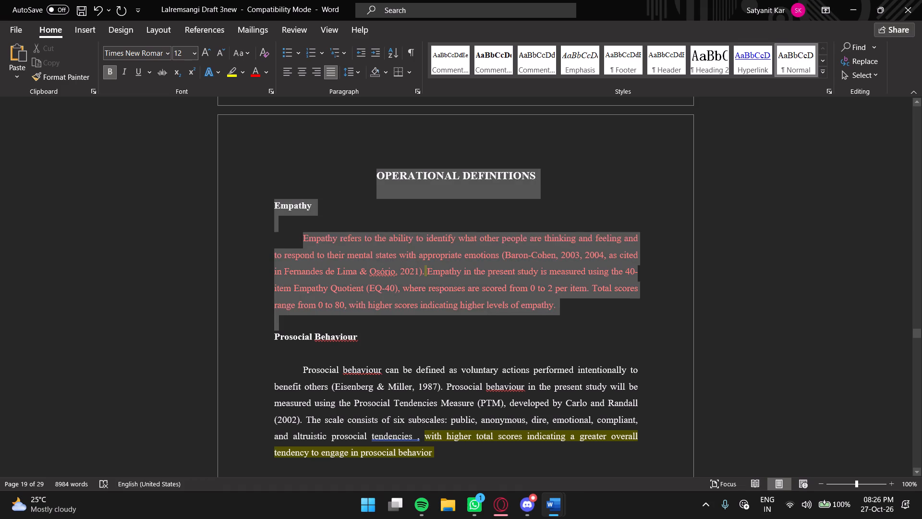
{"action": "left_click_drag", "start_coordinate": [447, 330], "coordinate": [437, 337]}
{"action": "scroll", "coordinate": [447, 338], "scroll_direction": "down", "scroll_amount": 17}
{"action": "scroll", "coordinate": [437, 337], "scroll_direction": "down", "scroll_amount": 11}
{"action": "scroll", "coordinate": [437, 337], "scroll_direction": "up", "scroll_amount": 13}
{"action": "scroll", "coordinate": [437, 337], "scroll_direction": "up", "scroll_amount": 17}
{"action": "scroll", "coordinate": [437, 337], "scroll_direction": "down", "scroll_amount": 12}
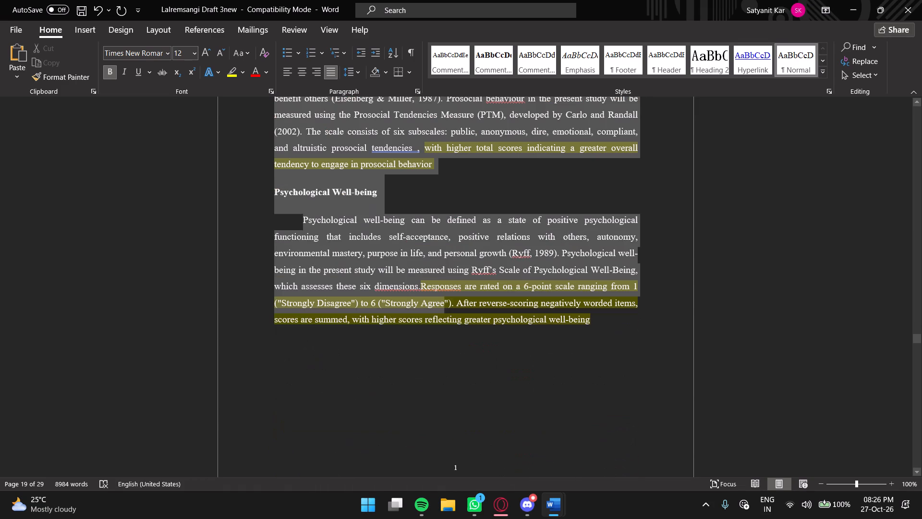
{"action": "left_click_drag", "start_coordinate": [437, 337], "coordinate": [580, 319]}
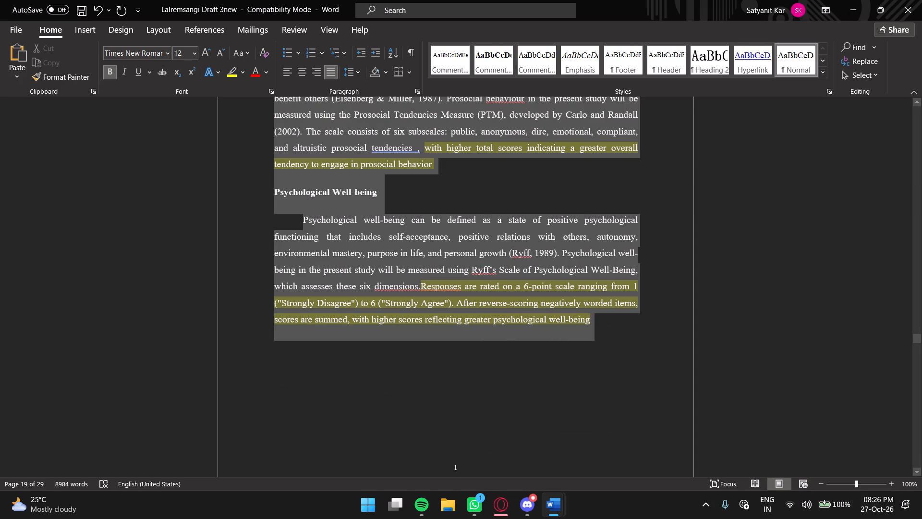
{"action": "left_click_drag", "start_coordinate": [580, 319], "coordinate": [586, 322]}
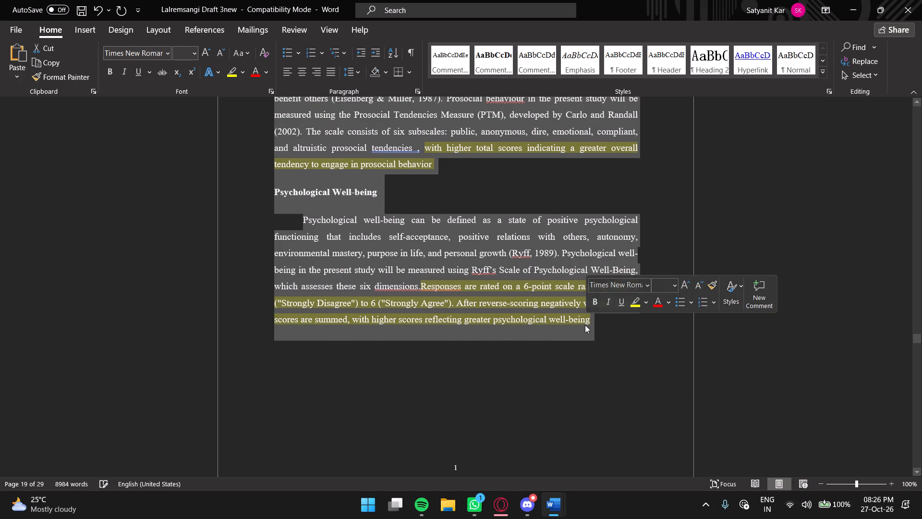
{"action": "key", "text": "ctrl+x"}
Delete leftover blank lines where the Operational Definitions section was and check the pages leading up to Objectives.
{"action": "scroll", "coordinate": [467, 319], "scroll_direction": "up", "scroll_amount": 5}
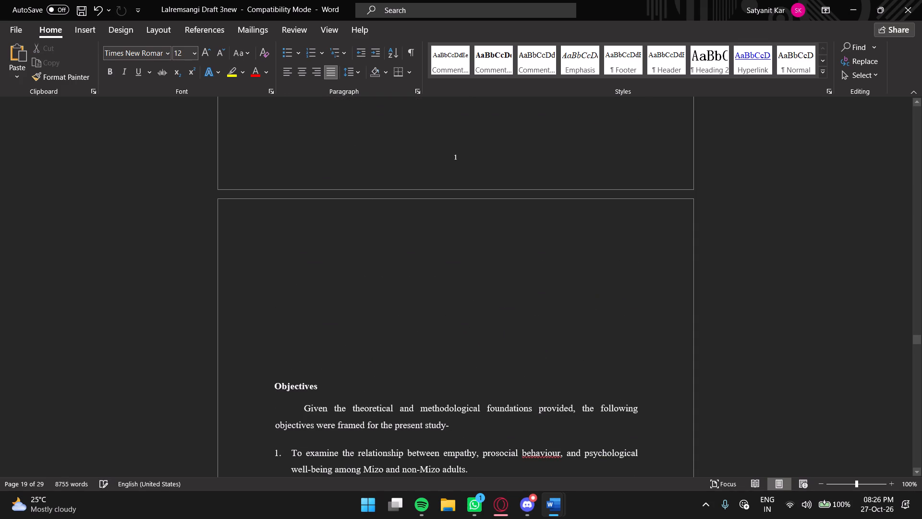
{"action": "key", "text": "BackSpace"}
{"action": "key", "text": "BackSpace"}
{"action": "scroll", "coordinate": [345, 293], "scroll_direction": "up", "scroll_amount": 12}
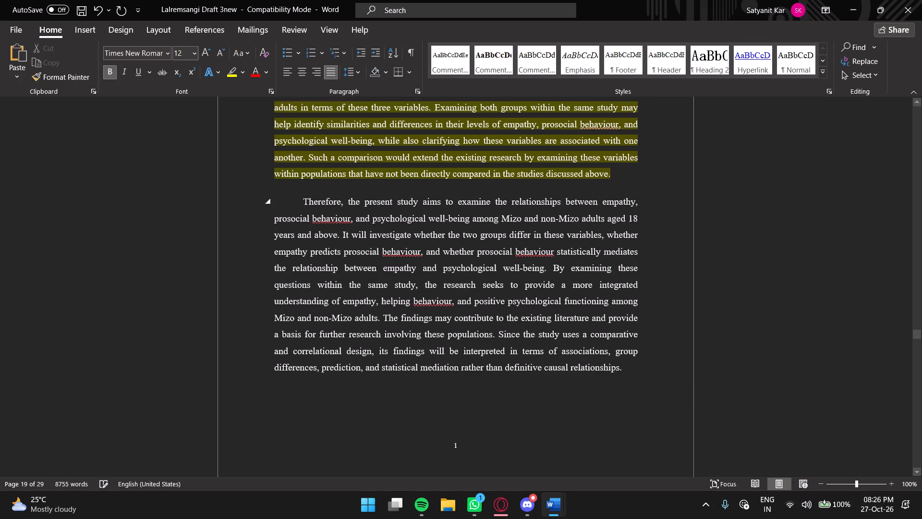
{"action": "scroll", "coordinate": [345, 293], "scroll_direction": "down", "scroll_amount": 1}
{"action": "scroll", "coordinate": [345, 293], "scroll_direction": "up", "scroll_amount": 20}
{"action": "scroll", "coordinate": [345, 293], "scroll_direction": "up", "scroll_amount": 19}
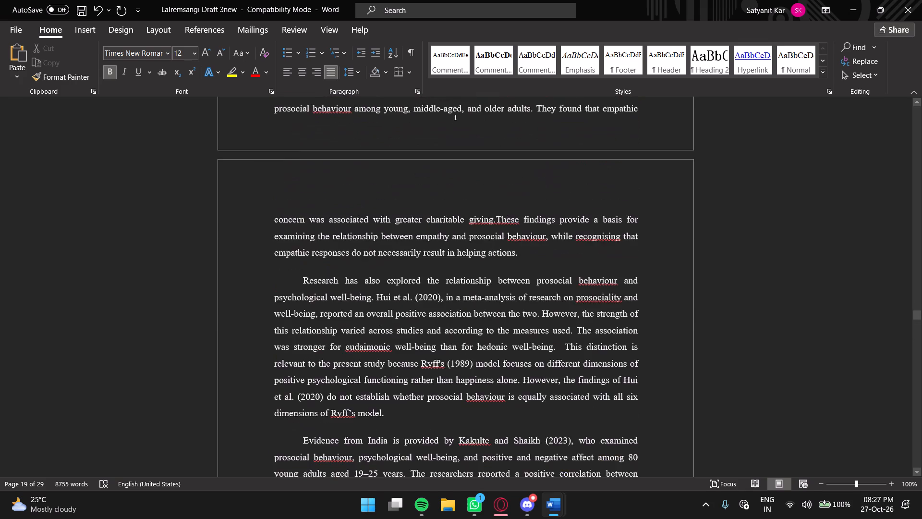
{"action": "scroll", "coordinate": [345, 293], "scroll_direction": "up", "scroll_amount": 13}
{"action": "scroll", "coordinate": [345, 293], "scroll_direction": "down", "scroll_amount": 20}
{"action": "scroll", "coordinate": [345, 293], "scroll_direction": "down", "scroll_amount": 15}
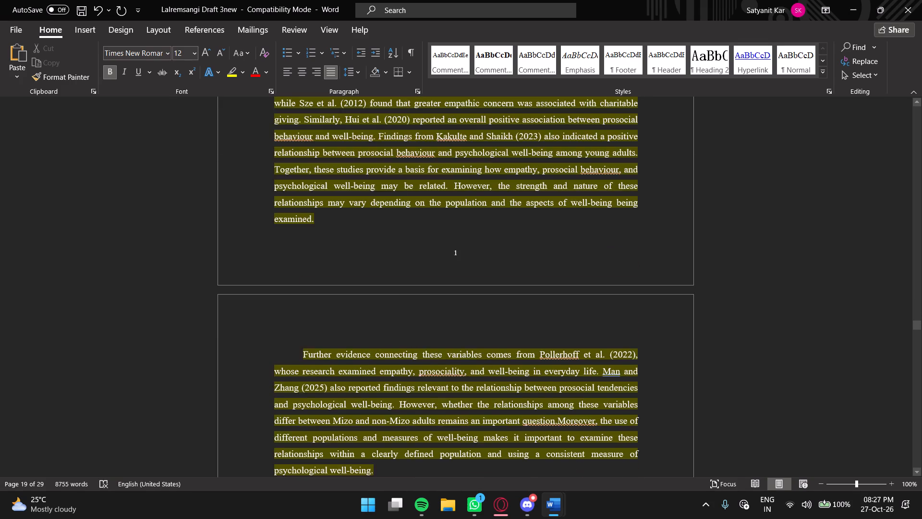
{"action": "scroll", "coordinate": [345, 293], "scroll_direction": "down", "scroll_amount": 20}
{"action": "scroll", "coordinate": [345, 293], "scroll_direction": "down", "scroll_amount": 8}
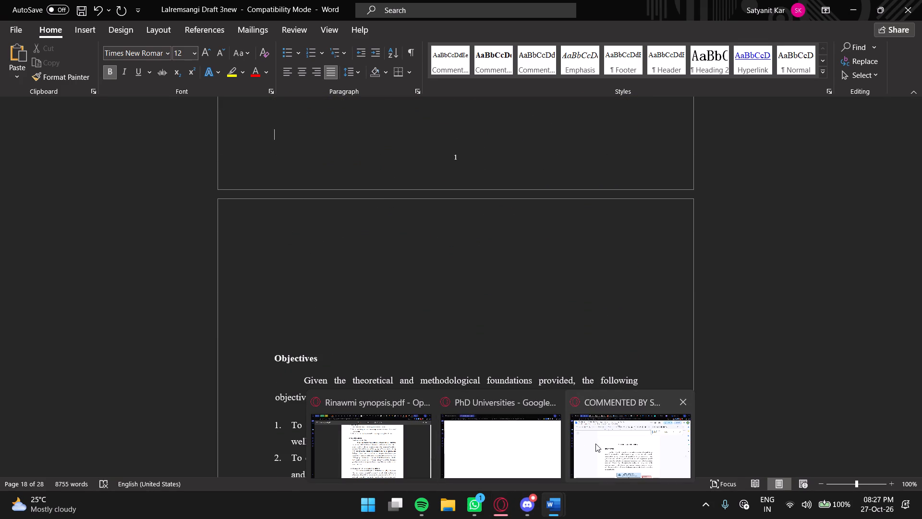
Switch to the supervisor-commented synopsis in the browser and examine its procedure figure, Sample, Inclusion and Exclusion Criteria, and Psychological Measures sections.
{"action": "left_click", "coordinate": [600, 443]}
{"action": "scroll", "coordinate": [405, 311], "scroll_direction": "up", "scroll_amount": 7}
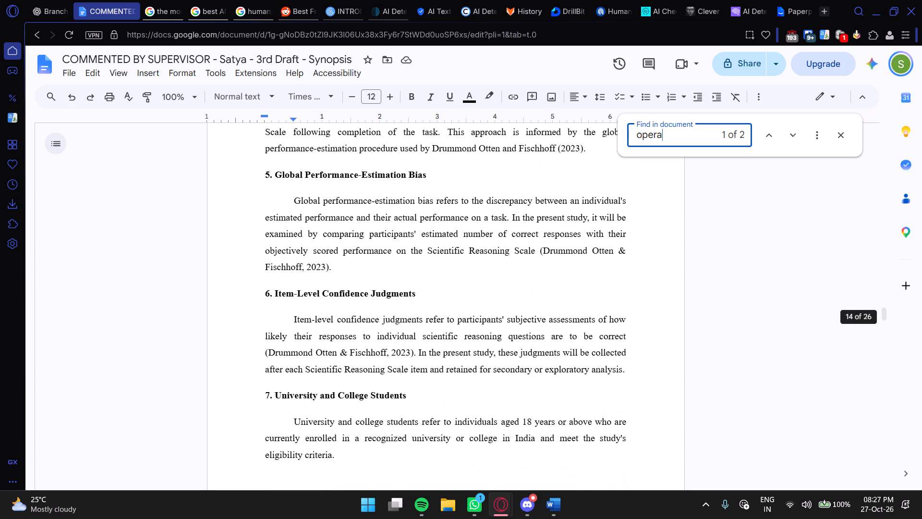
{"action": "scroll", "coordinate": [405, 311], "scroll_direction": "down", "scroll_amount": 7}
{"action": "scroll", "coordinate": [405, 311], "scroll_direction": "down", "scroll_amount": 19}
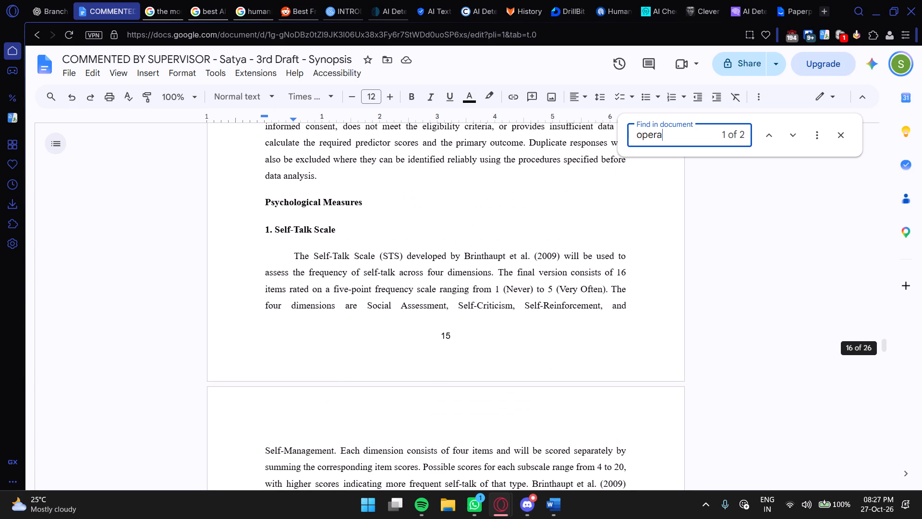
{"action": "scroll", "coordinate": [405, 311], "scroll_direction": "down", "scroll_amount": 6}
{"action": "scroll", "coordinate": [405, 311], "scroll_direction": "up", "scroll_amount": 19}
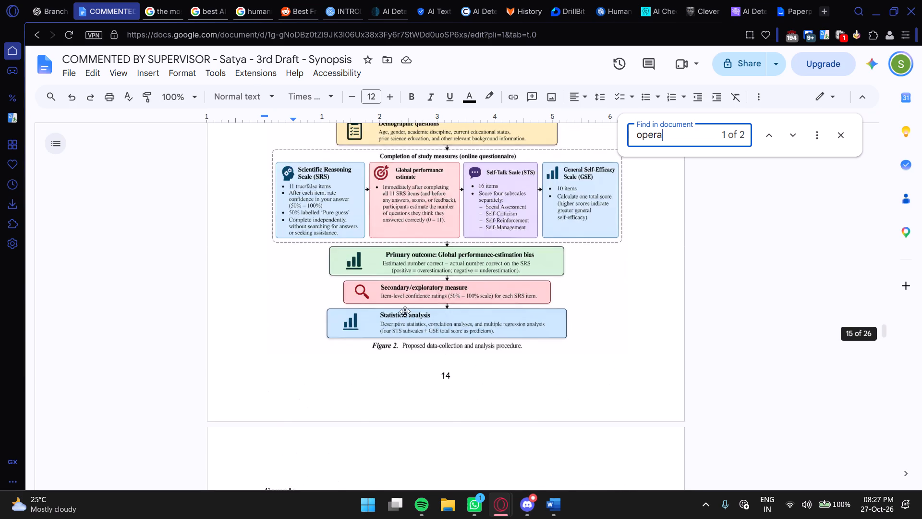
{"action": "scroll", "coordinate": [405, 311], "scroll_direction": "up", "scroll_amount": 7}
{"action": "scroll", "coordinate": [405, 311], "scroll_direction": "down", "scroll_amount": 6}
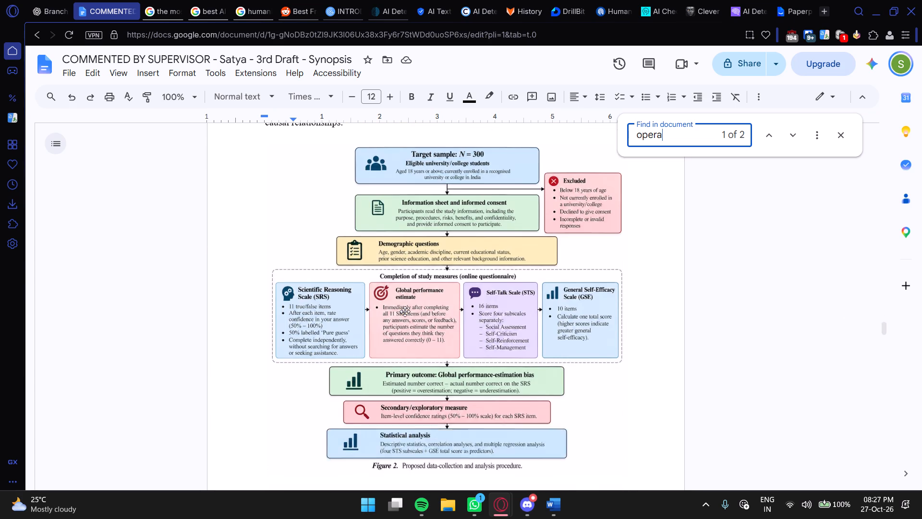
{"action": "scroll", "coordinate": [405, 311], "scroll_direction": "up", "scroll_amount": 5}
{"action": "scroll", "coordinate": [405, 311], "scroll_direction": "down", "scroll_amount": 13}
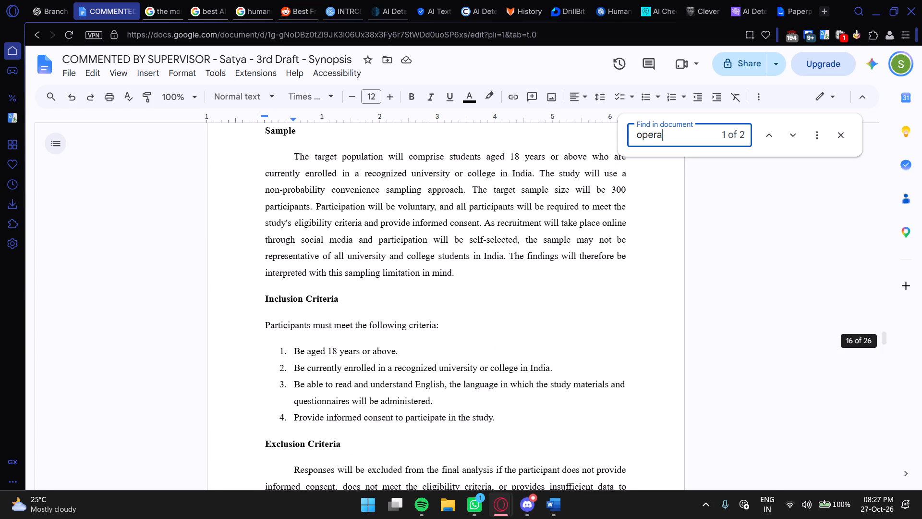
{"action": "scroll", "coordinate": [405, 311], "scroll_direction": "down", "scroll_amount": 17}
{"action": "scroll", "coordinate": [405, 312], "scroll_direction": "up", "scroll_amount": 5}
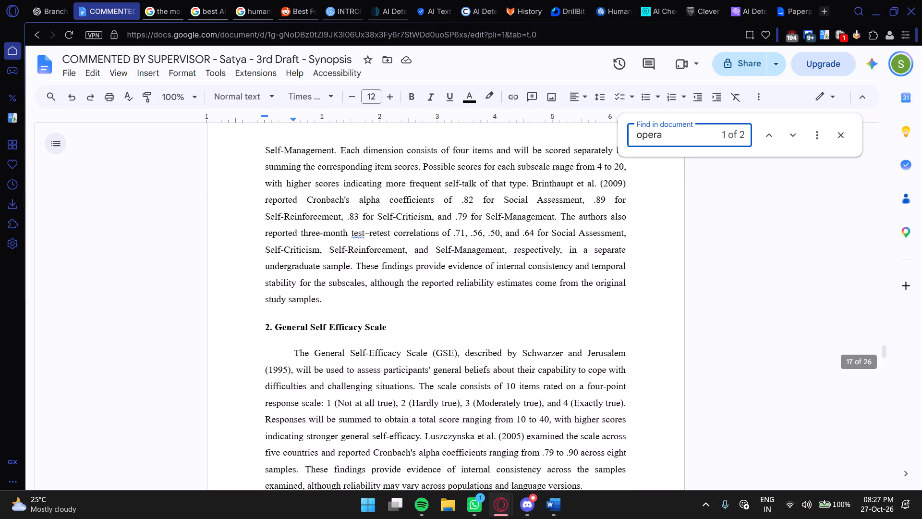
{"action": "scroll", "coordinate": [405, 312], "scroll_direction": "up", "scroll_amount": 18}
{"action": "scroll", "coordinate": [405, 312], "scroll_direction": "down", "scroll_amount": 10}
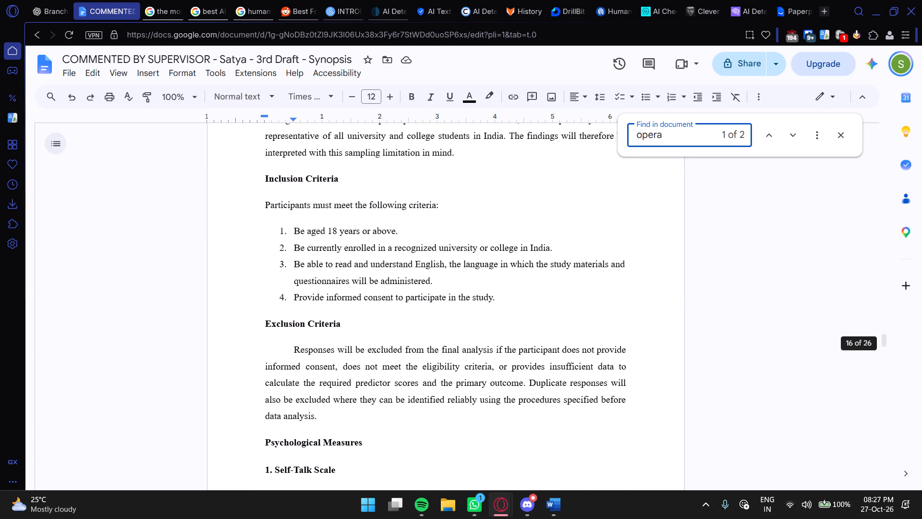
{"action": "scroll", "coordinate": [405, 328], "scroll_direction": "down", "scroll_amount": 8}
{"action": "scroll", "coordinate": [405, 328], "scroll_direction": "up", "scroll_amount": 6}
{"action": "scroll", "coordinate": [405, 328], "scroll_direction": "down", "scroll_amount": 11}
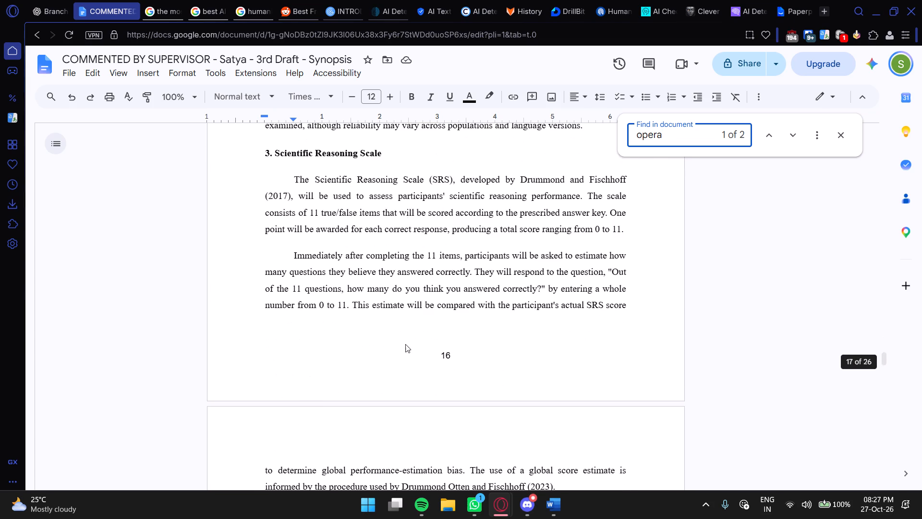
Examine how the synopsis continues after Psychological Measures, through the data collection procedure and Statistical Analyses sections.
{"action": "scroll", "coordinate": [405, 344], "scroll_direction": "down", "scroll_amount": 19}
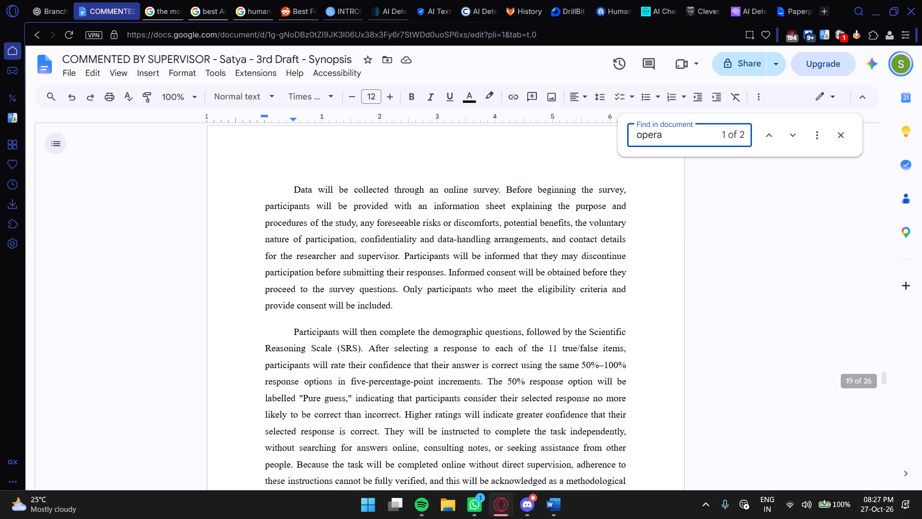
{"action": "scroll", "coordinate": [405, 344], "scroll_direction": "down", "scroll_amount": 15}
{"action": "scroll", "coordinate": [405, 344], "scroll_direction": "down", "scroll_amount": 8}
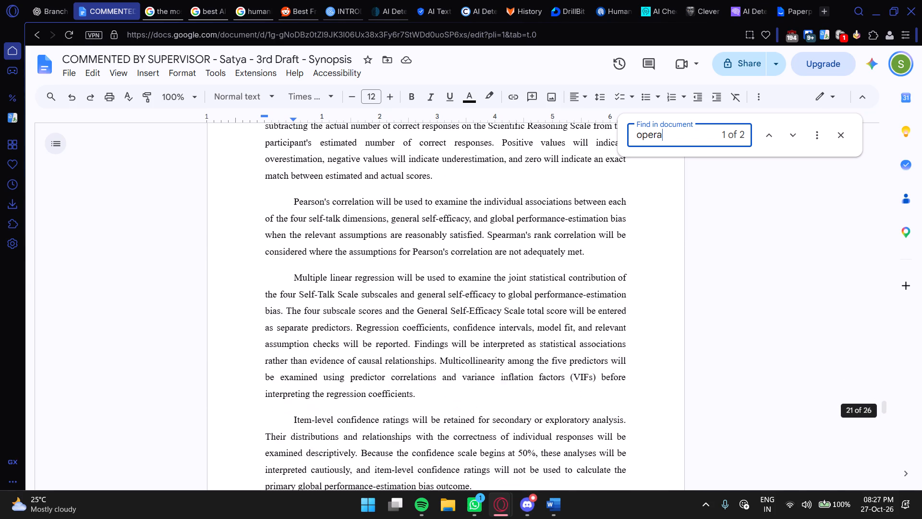
{"action": "scroll", "coordinate": [405, 344], "scroll_direction": "down", "scroll_amount": 12}
{"action": "scroll", "coordinate": [404, 345], "scroll_direction": "up", "scroll_amount": 15}
{"action": "scroll", "coordinate": [400, 345], "scroll_direction": "down", "scroll_amount": 1}
{"action": "scroll", "coordinate": [399, 345], "scroll_direction": "up", "scroll_amount": 4}
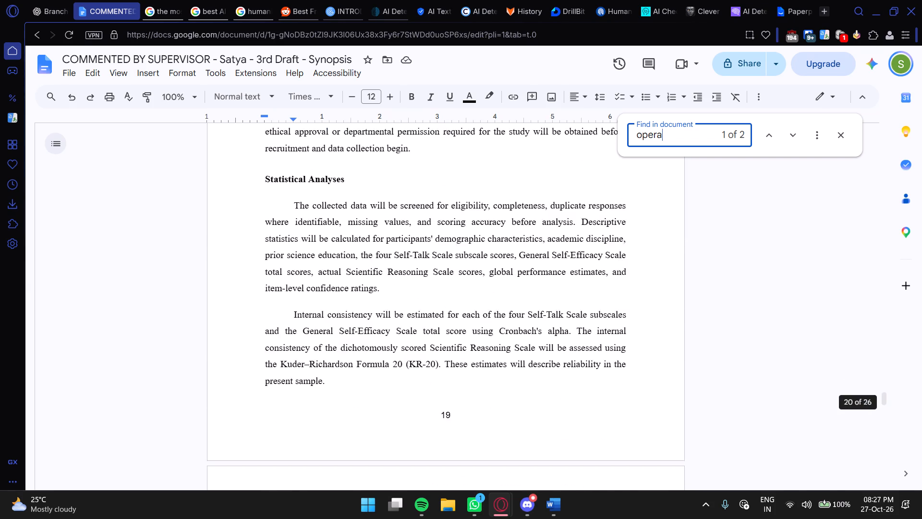
Go back through the synopsis to Research Question and check the section order from there through the hypotheses to Operational Definitions.
{"action": "scroll", "coordinate": [399, 345], "scroll_direction": "up", "scroll_amount": 20}
{"action": "scroll", "coordinate": [399, 345], "scroll_direction": "up", "scroll_amount": 18}
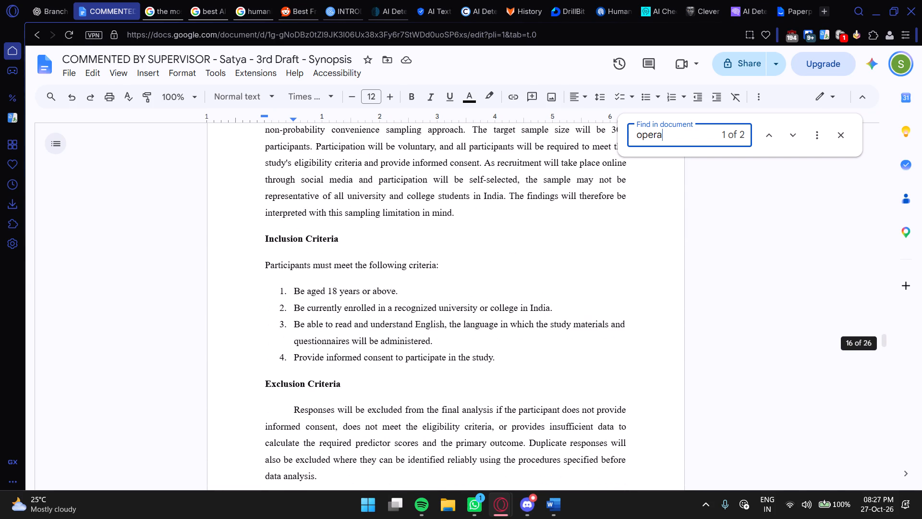
{"action": "scroll", "coordinate": [399, 345], "scroll_direction": "up", "scroll_amount": 20}
{"action": "scroll", "coordinate": [399, 345], "scroll_direction": "up", "scroll_amount": 18}
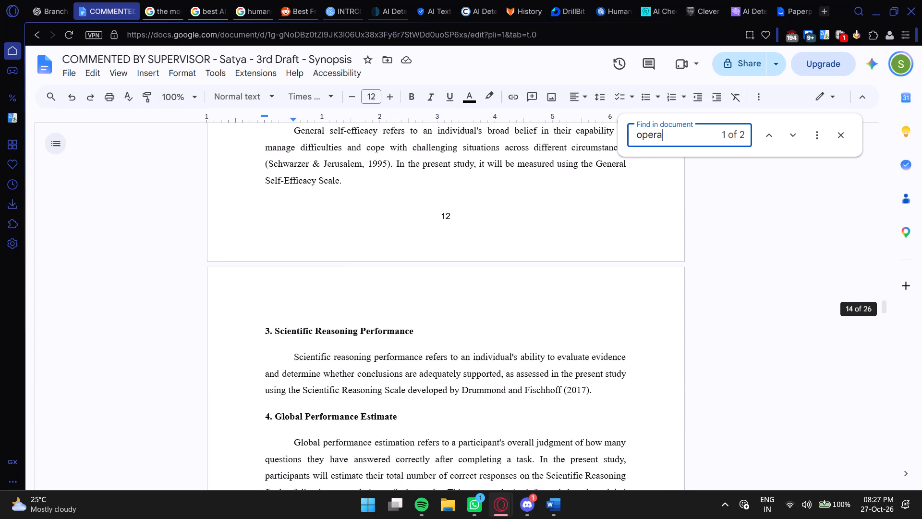
{"action": "scroll", "coordinate": [399, 345], "scroll_direction": "up", "scroll_amount": 13}
{"action": "scroll", "coordinate": [399, 345], "scroll_direction": "up", "scroll_amount": 14}
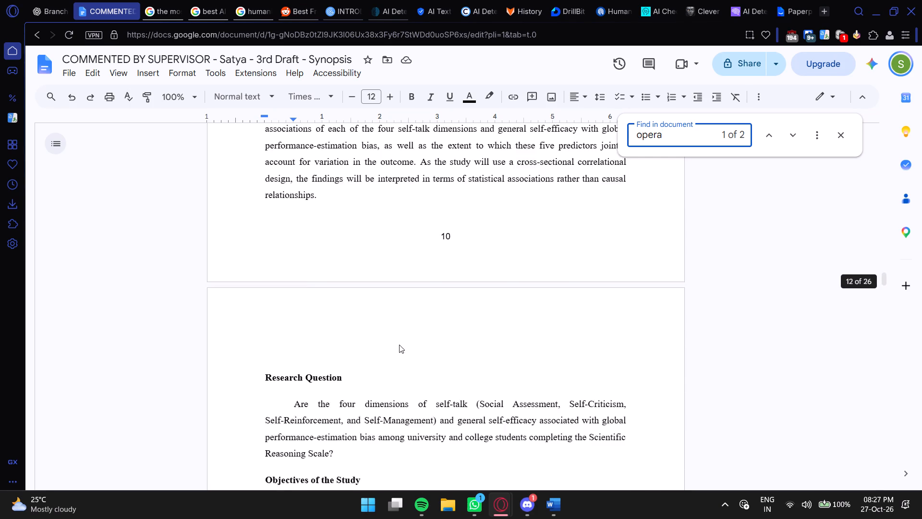
{"action": "scroll", "coordinate": [399, 345], "scroll_direction": "up", "scroll_amount": 7}
{"action": "scroll", "coordinate": [399, 345], "scroll_direction": "down", "scroll_amount": 20}
{"action": "scroll", "coordinate": [399, 345], "scroll_direction": "down", "scroll_amount": 4}
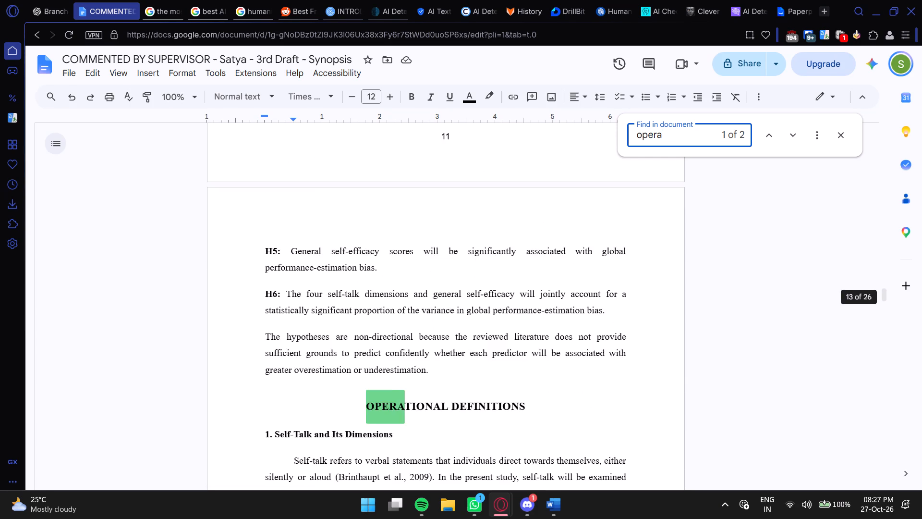
{"action": "scroll", "coordinate": [399, 345], "scroll_direction": "down", "scroll_amount": 3}
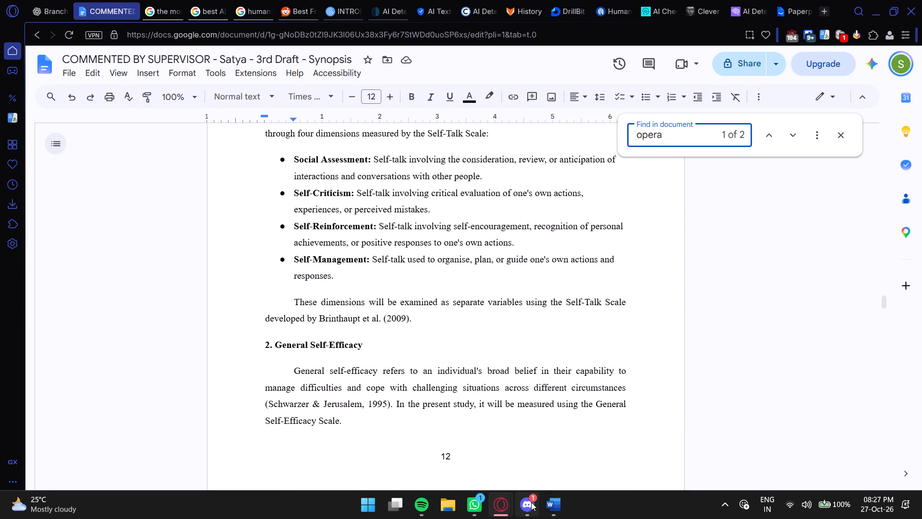
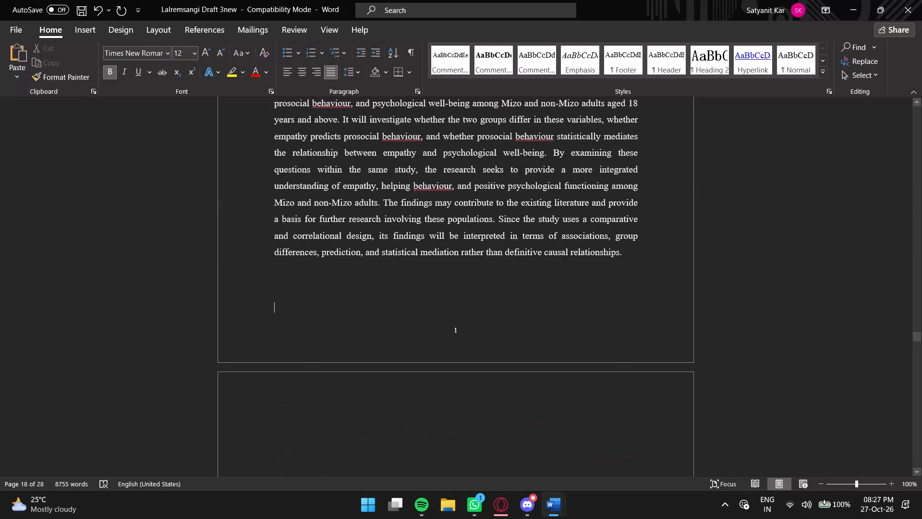
Paste the Operational Definitions section after the fourth hypothesis and before the Sample heading, outside the numbered list.
{"action": "scroll", "coordinate": [335, 320], "scroll_direction": "down", "scroll_amount": 7}
{"action": "scroll", "coordinate": [335, 320], "scroll_direction": "down", "scroll_amount": 20}
{"action": "scroll", "coordinate": [335, 320], "scroll_direction": "down", "scroll_amount": 10}
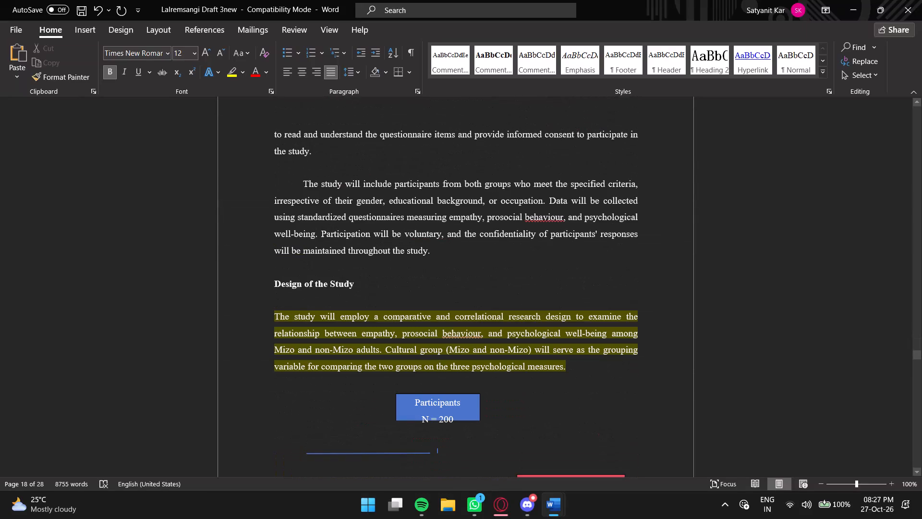
{"action": "scroll", "coordinate": [342, 326], "scroll_direction": "down", "scroll_amount": 7}
{"action": "scroll", "coordinate": [347, 327], "scroll_direction": "up", "scroll_amount": 10}
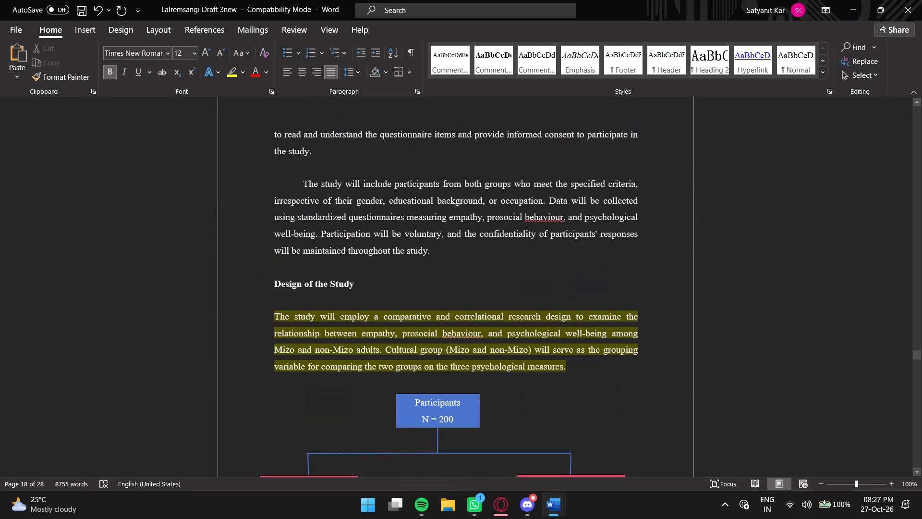
{"action": "scroll", "coordinate": [347, 327], "scroll_direction": "up", "scroll_amount": 17}
{"action": "scroll", "coordinate": [347, 327], "scroll_direction": "up", "scroll_amount": 6}
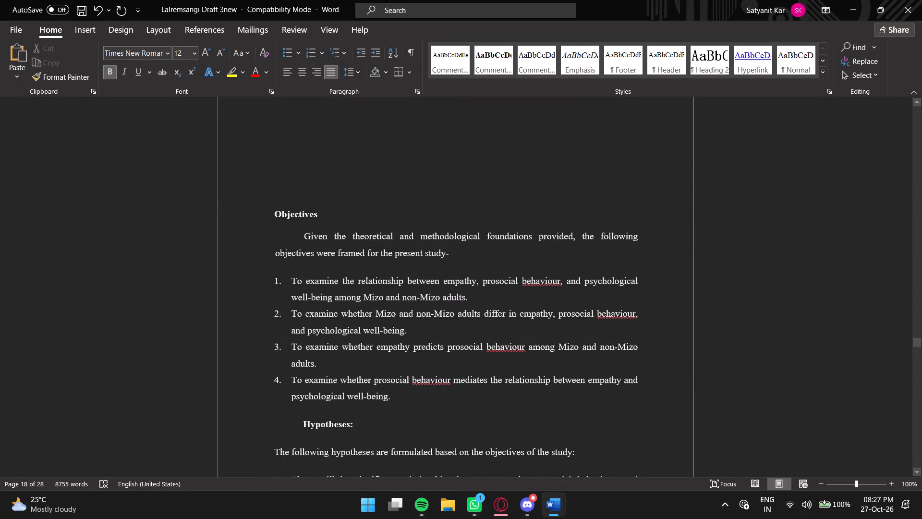
{"action": "scroll", "coordinate": [347, 327], "scroll_direction": "up", "scroll_amount": 2}
{"action": "scroll", "coordinate": [347, 327], "scroll_direction": "down", "scroll_amount": 13}
{"action": "scroll", "coordinate": [357, 293], "scroll_direction": "up", "scroll_amount": 6}
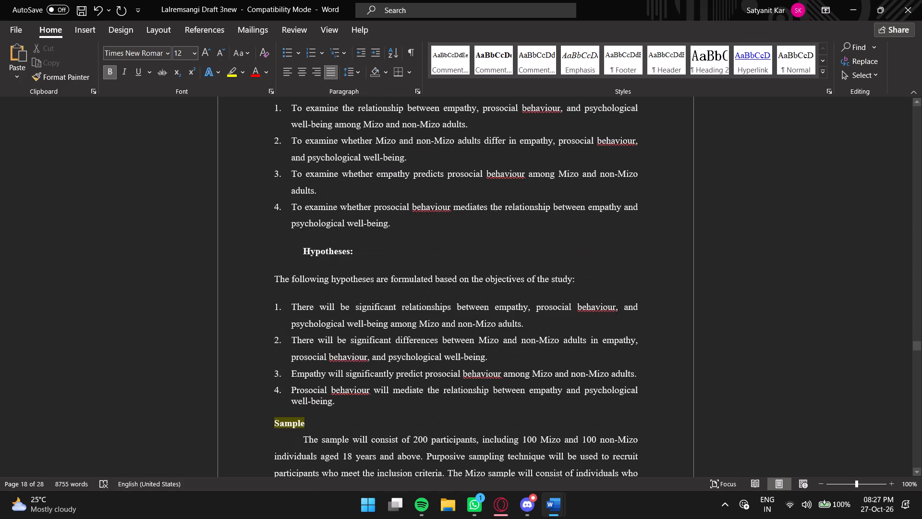
{"action": "scroll", "coordinate": [358, 293], "scroll_direction": "down", "scroll_amount": 5}
{"action": "left_click", "coordinate": [366, 290]}
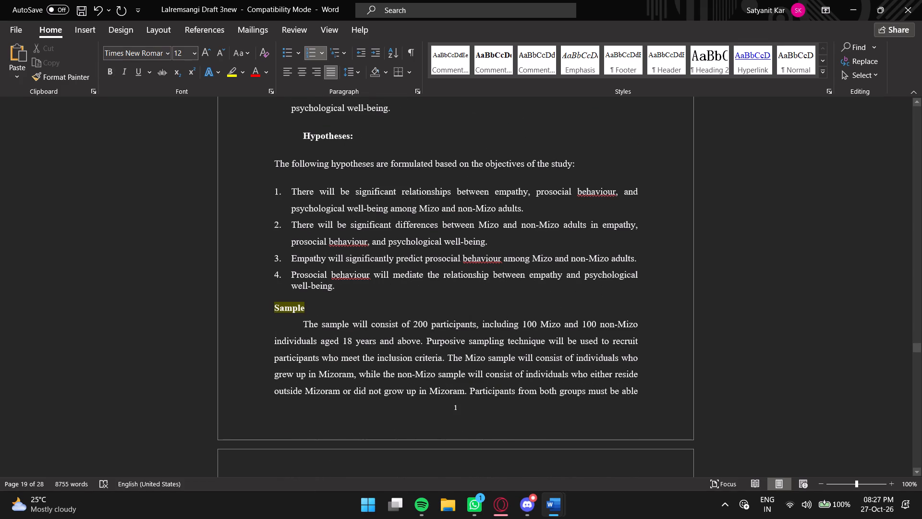
{"action": "key", "text": "Return"}
{"action": "key", "text": "Return"}
{"action": "key", "text": "ctrl+v"}
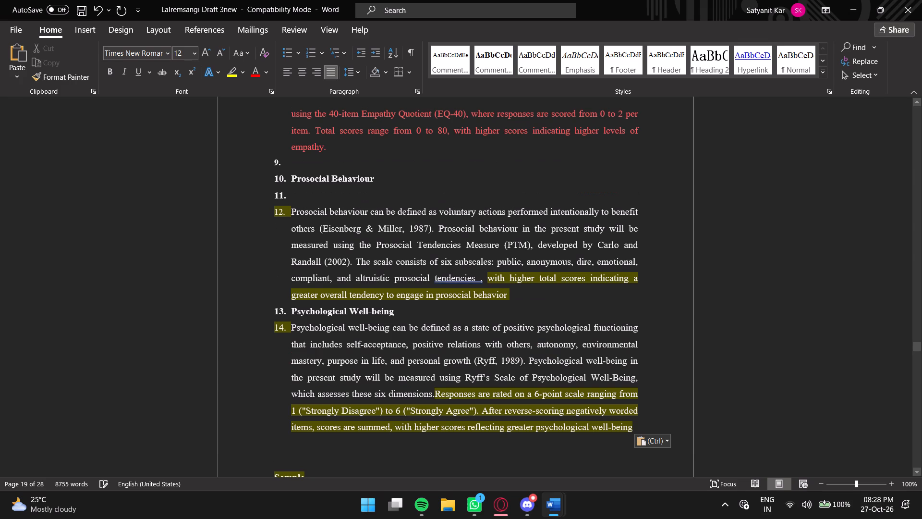
{"action": "key", "text": "ctrl+z"}
{"action": "scroll", "coordinate": [376, 291], "scroll_direction": "up", "scroll_amount": 4}
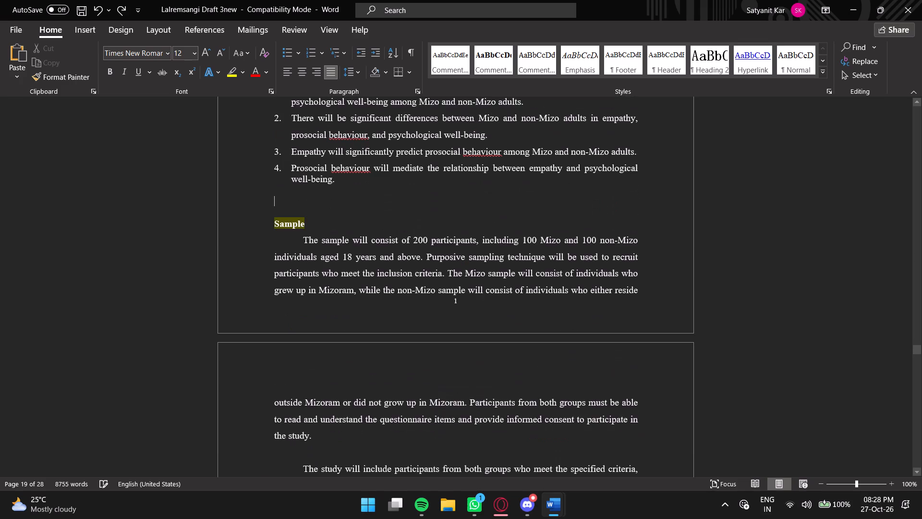
{"action": "key", "text": "ctrl+shift+v"}
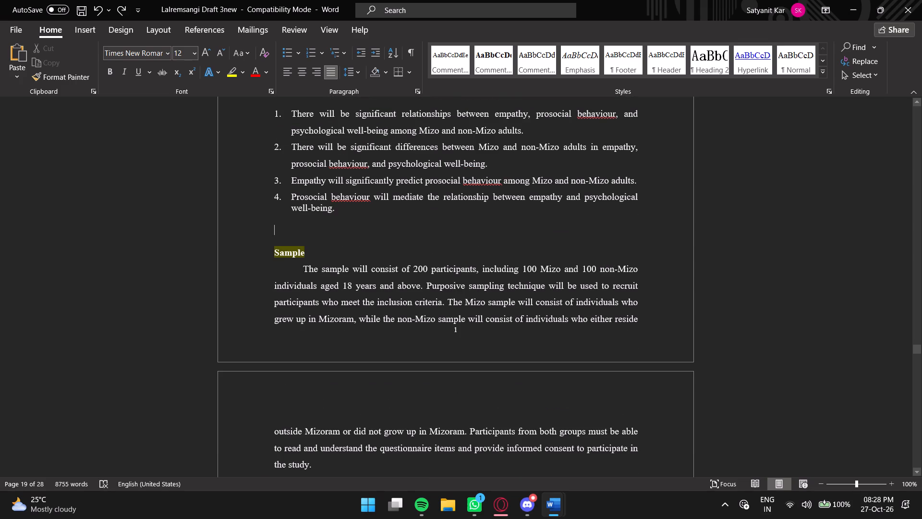
{"action": "key", "text": "Return"}
{"action": "key", "text": "ctrl+v"}
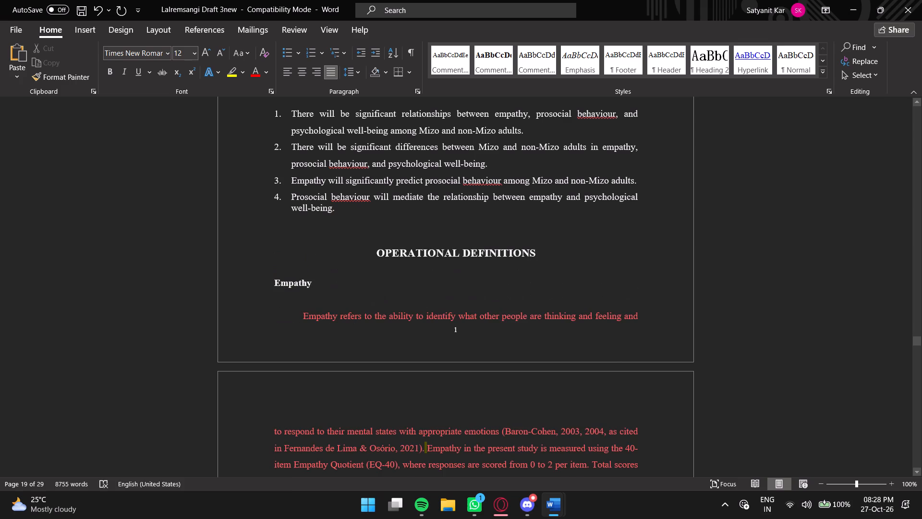
Check the pasted Operational Definitions section and the Hypotheses and Objectives sections that precede it.
{"action": "scroll", "coordinate": [306, 252], "scroll_direction": "down", "scroll_amount": 3}
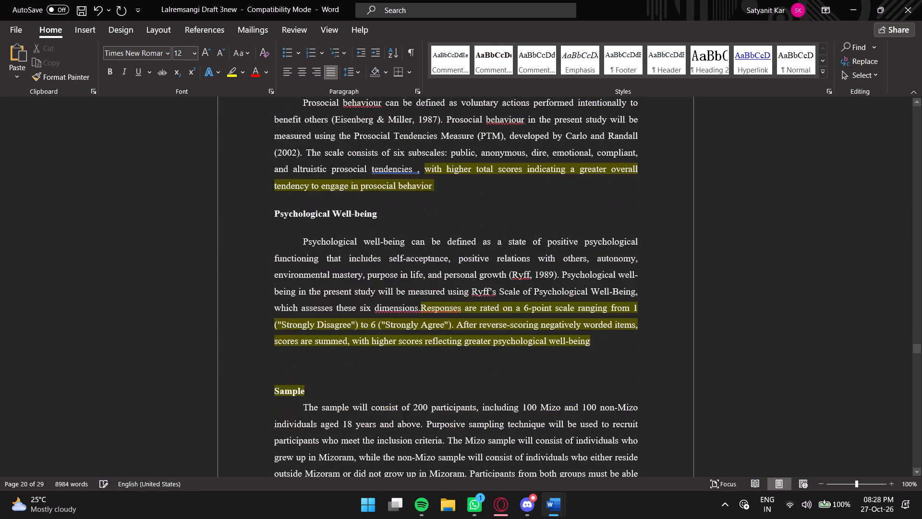
{"action": "scroll", "coordinate": [306, 252], "scroll_direction": "down", "scroll_amount": 2}
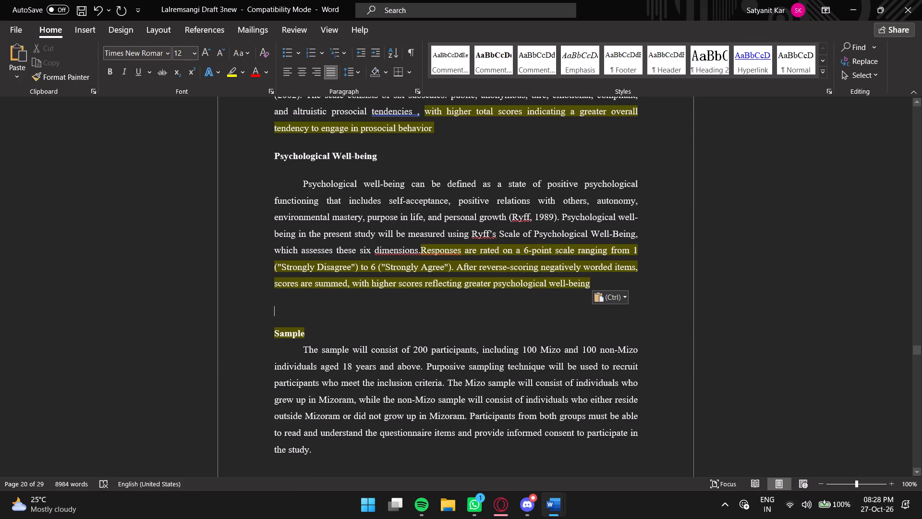
{"action": "scroll", "coordinate": [392, 261], "scroll_direction": "up", "scroll_amount": 9}
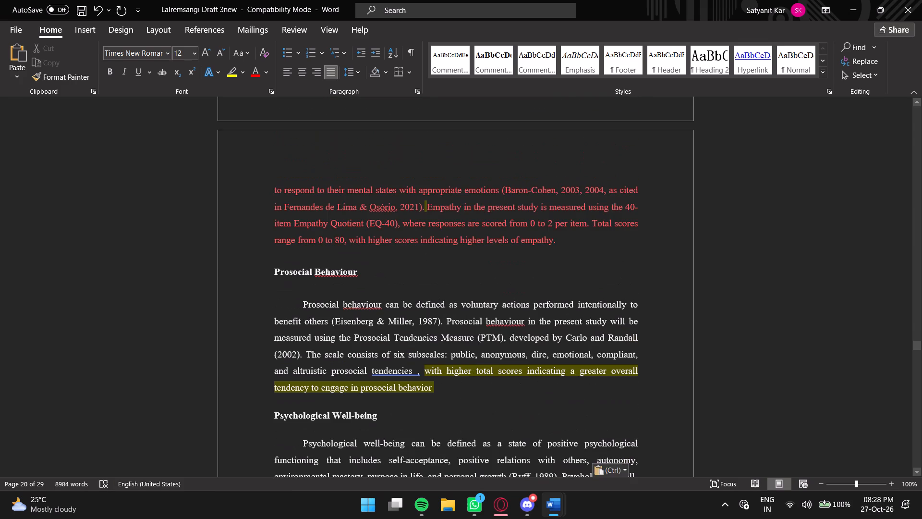
{"action": "scroll", "coordinate": [392, 261], "scroll_direction": "up", "scroll_amount": 11}
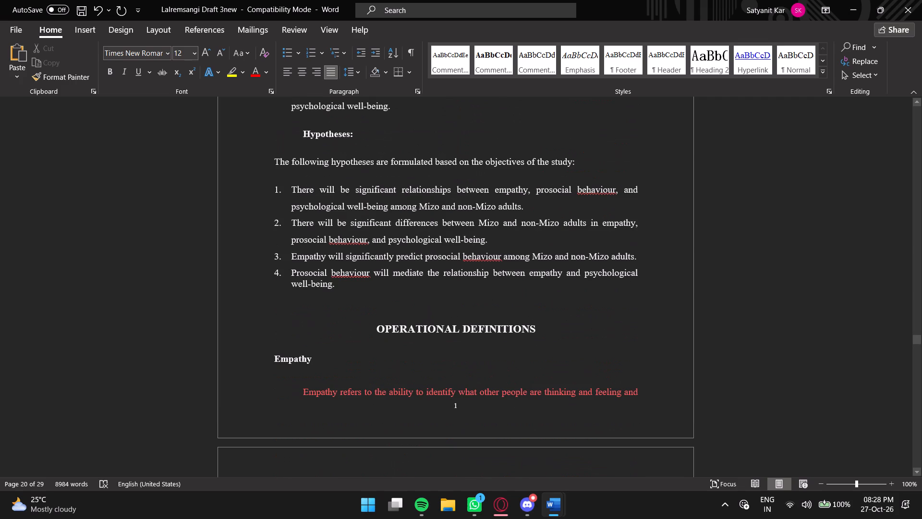
{"action": "scroll", "coordinate": [388, 282], "scroll_direction": "up", "scroll_amount": 13}
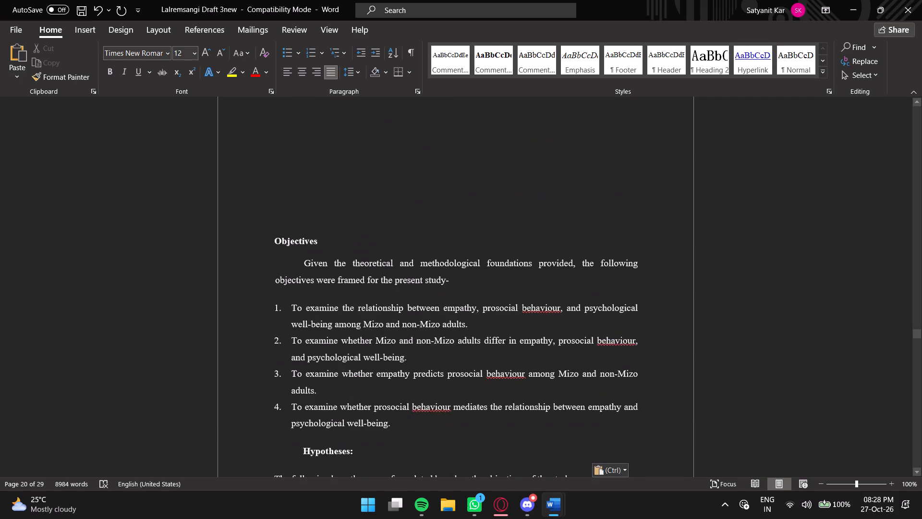
{"action": "scroll", "coordinate": [388, 282], "scroll_direction": "up", "scroll_amount": 18}
Delete the blank lines above the Objectives heading so it starts at the top of its page.
{"action": "scroll", "coordinate": [388, 283], "scroll_direction": "down", "scroll_amount": 11}
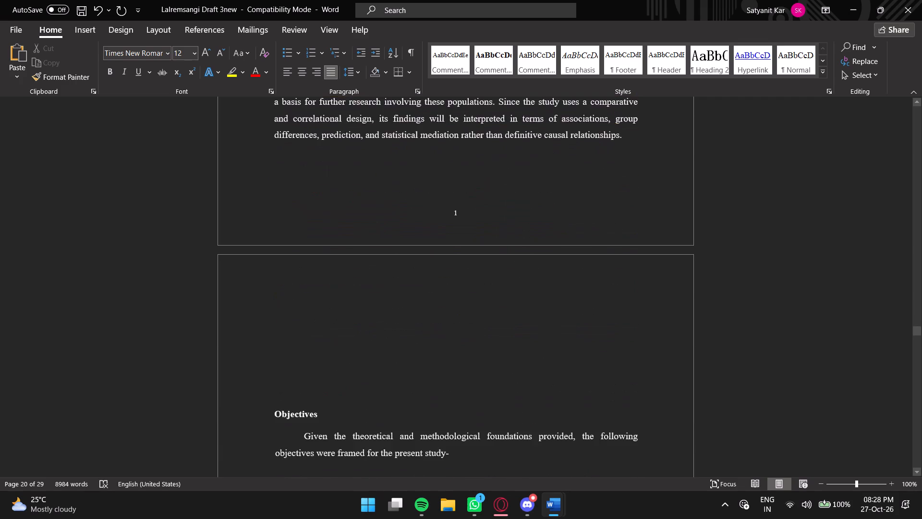
{"action": "scroll", "coordinate": [384, 310], "scroll_direction": "down", "scroll_amount": 6}
{"action": "left_click", "coordinate": [250, 277]}
{"action": "left_click", "coordinate": [290, 298]}
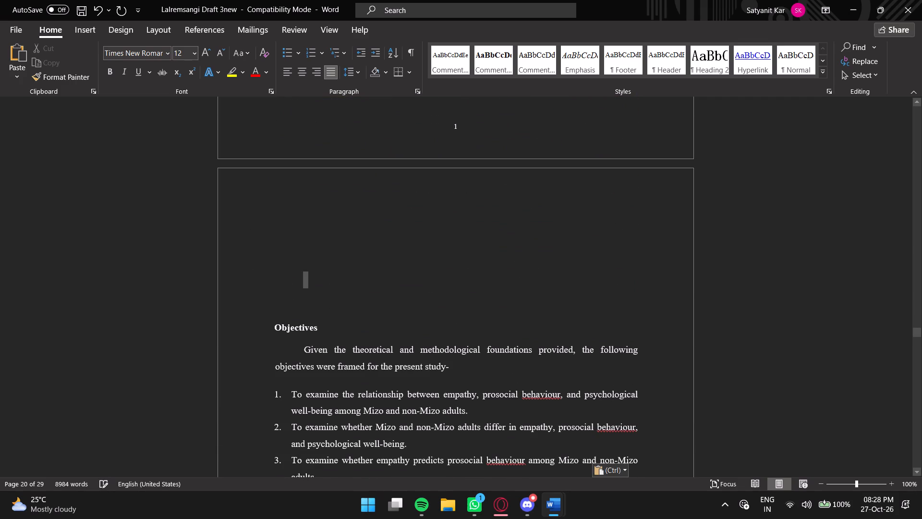
{"action": "key", "text": "BackSpace"}
{"action": "key", "text": "BackSpace"}
{"action": "key", "text": "BackSpace"}
{"action": "key", "text": "BackSpace"}
{"action": "key", "text": "BackSpace"}
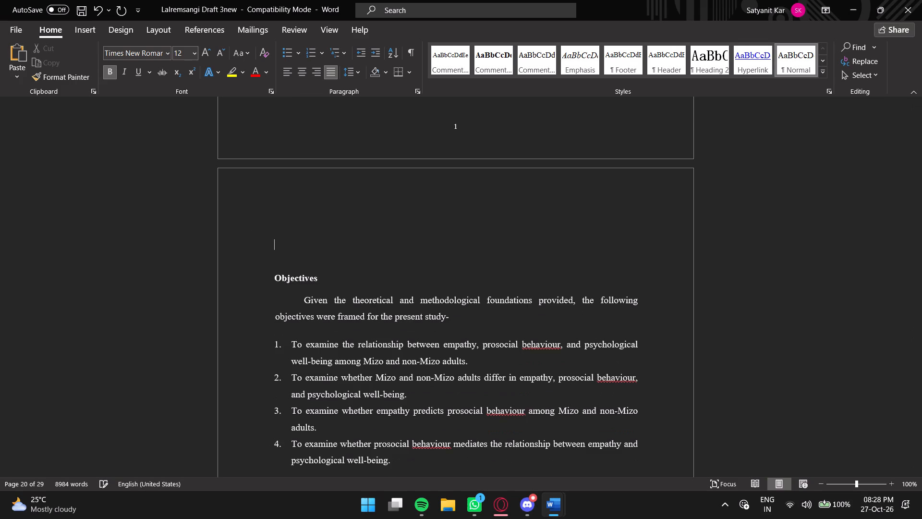
{"action": "key", "text": "BackSpace"}
{"action": "key", "text": "BackSpace"}
{"action": "key", "text": "BackSpace"}
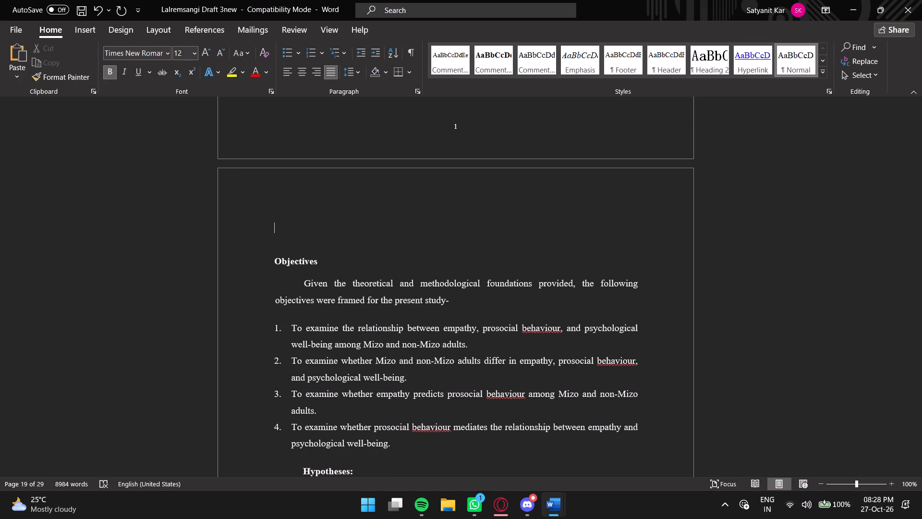
{"action": "key", "text": "BackSpace"}
{"action": "key", "text": "BackSpace"}
{"action": "key", "text": "BackSpace"}
{"action": "key", "text": "Down"}
{"action": "key", "text": "Down"}
{"action": "key", "text": "BackSpace"}
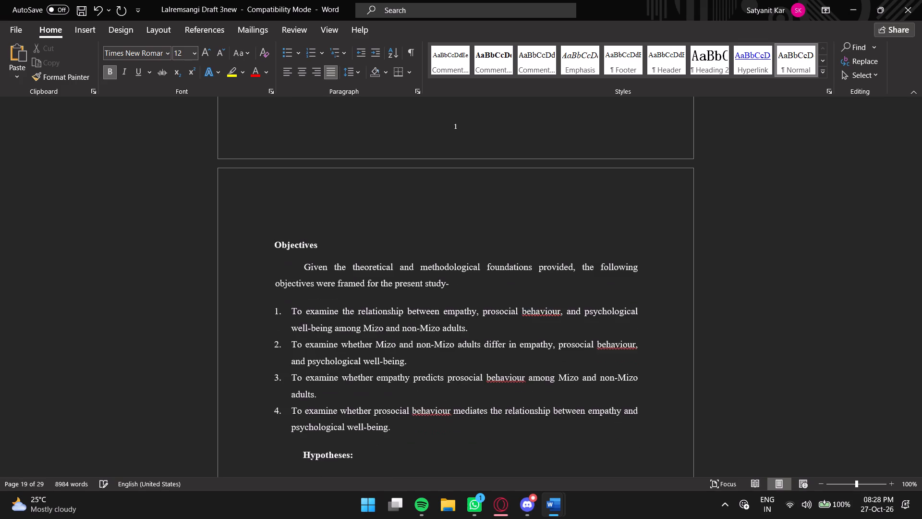
{"action": "key", "text": "BackSpace"}
{"action": "key", "text": "BackSpace"}
{"action": "key", "text": "BackSpace"}
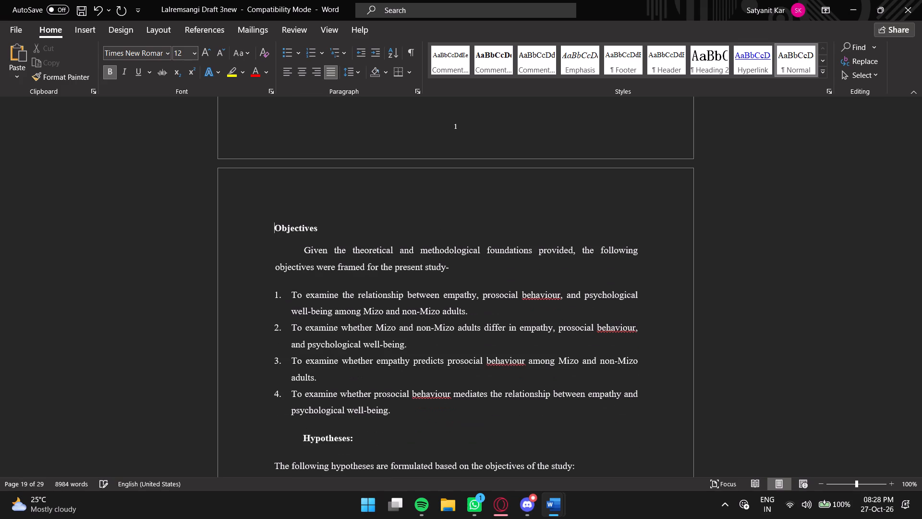
{"action": "key", "text": "BackSpace"}
{"action": "key", "text": "Up"}
Review the draft's layout from the paragraphs before Objectives back to the introductory Empathy section and forward to Statement of the Problem.
{"action": "scroll", "coordinate": [296, 297], "scroll_direction": "up", "scroll_amount": 12}
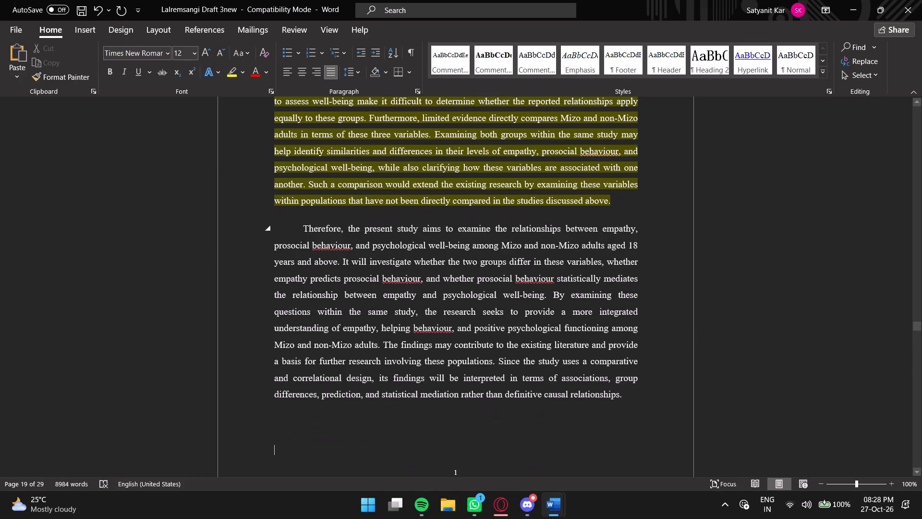
{"action": "scroll", "coordinate": [296, 297], "scroll_direction": "up", "scroll_amount": 5}
{"action": "scroll", "coordinate": [296, 297], "scroll_direction": "up", "scroll_amount": 20}
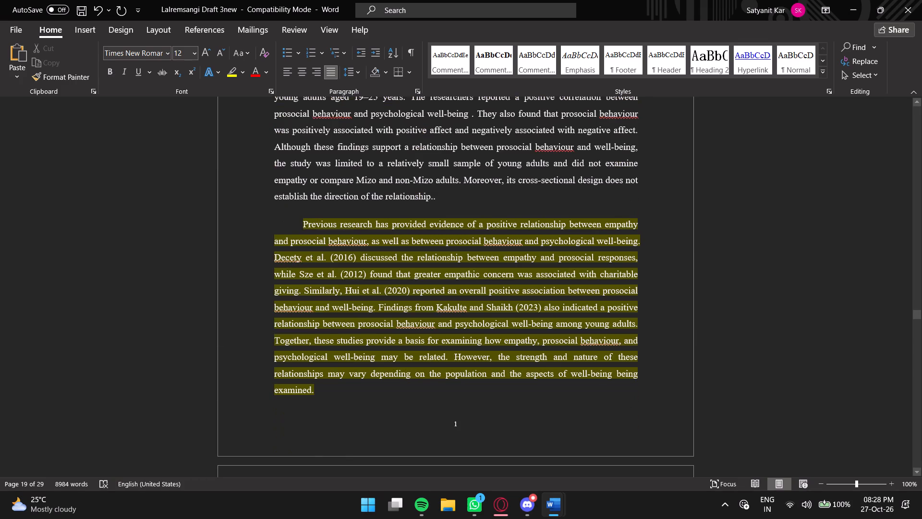
{"action": "scroll", "coordinate": [296, 297], "scroll_direction": "up", "scroll_amount": 20}
{"action": "scroll", "coordinate": [296, 297], "scroll_direction": "up", "scroll_amount": 17}
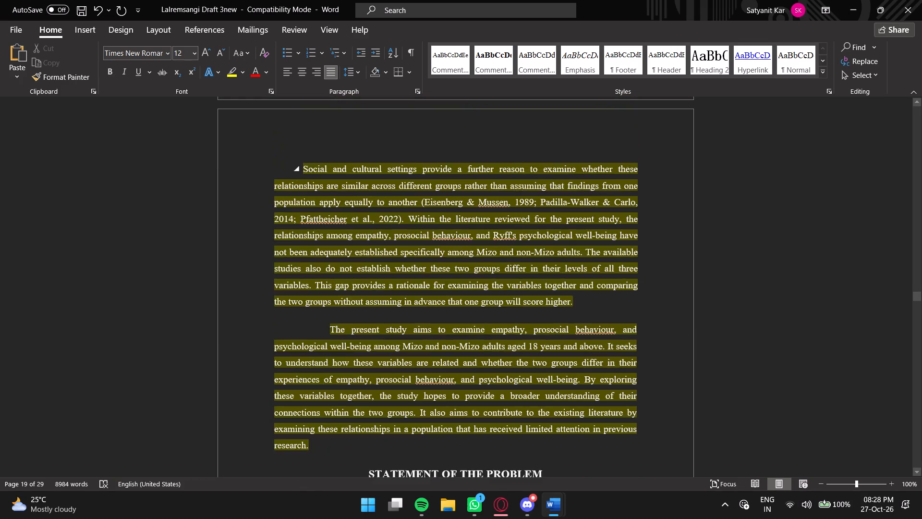
{"action": "scroll", "coordinate": [296, 297], "scroll_direction": "up", "scroll_amount": 20}
{"action": "scroll", "coordinate": [296, 297], "scroll_direction": "up", "scroll_amount": 19}
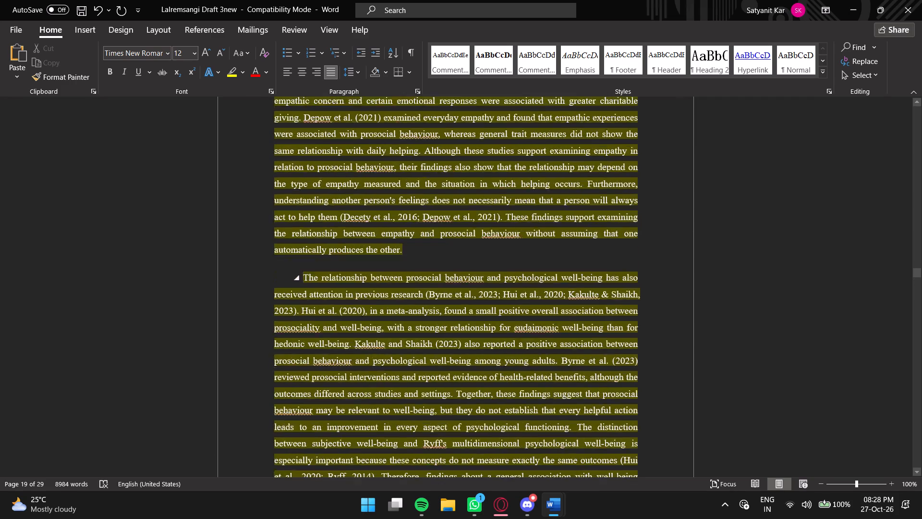
{"action": "scroll", "coordinate": [285, 275], "scroll_direction": "up", "scroll_amount": 18}
{"action": "scroll", "coordinate": [283, 272], "scroll_direction": "up", "scroll_amount": 16}
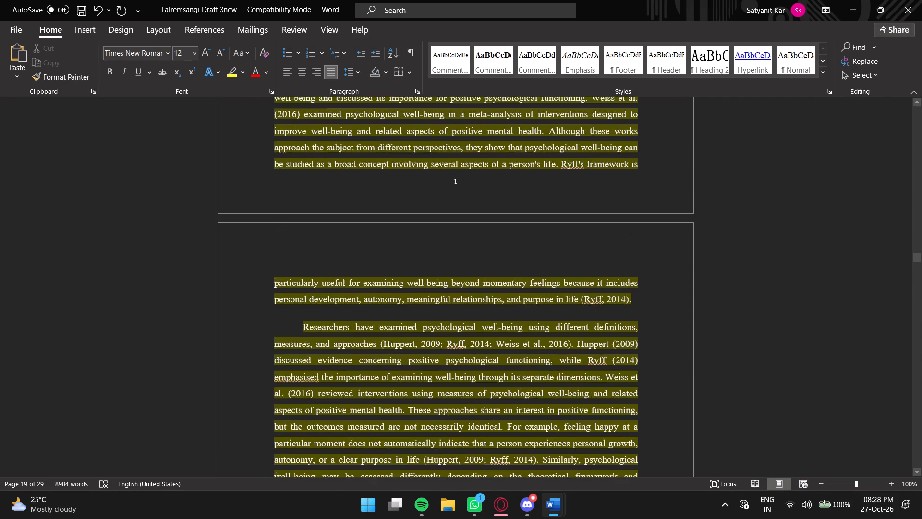
{"action": "scroll", "coordinate": [283, 272], "scroll_direction": "up", "scroll_amount": 20}
{"action": "scroll", "coordinate": [283, 272], "scroll_direction": "up", "scroll_amount": 15}
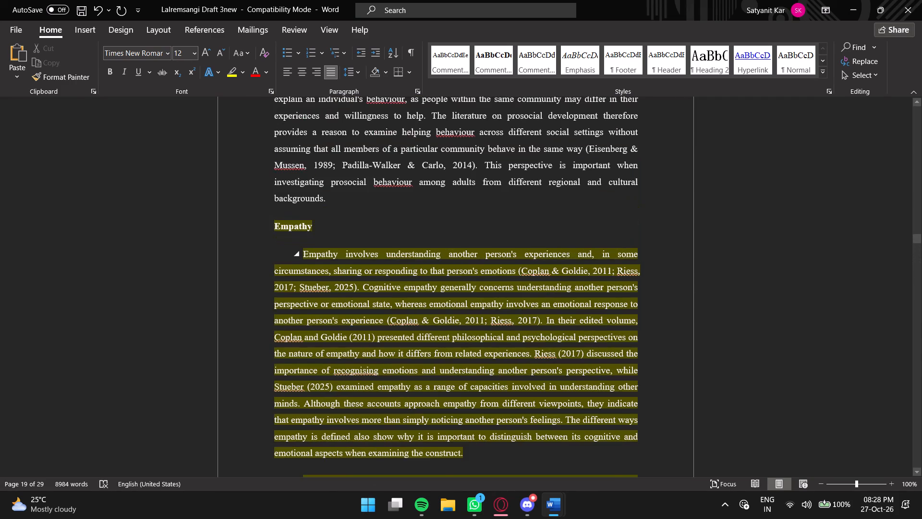
{"action": "scroll", "coordinate": [280, 260], "scroll_direction": "up", "scroll_amount": 20}
{"action": "scroll", "coordinate": [280, 260], "scroll_direction": "up", "scroll_amount": 8}
{"action": "scroll", "coordinate": [280, 260], "scroll_direction": "down", "scroll_amount": 20}
{"action": "scroll", "coordinate": [280, 260], "scroll_direction": "down", "scroll_amount": 20}
{"action": "scroll", "coordinate": [280, 260], "scroll_direction": "down", "scroll_amount": 18}
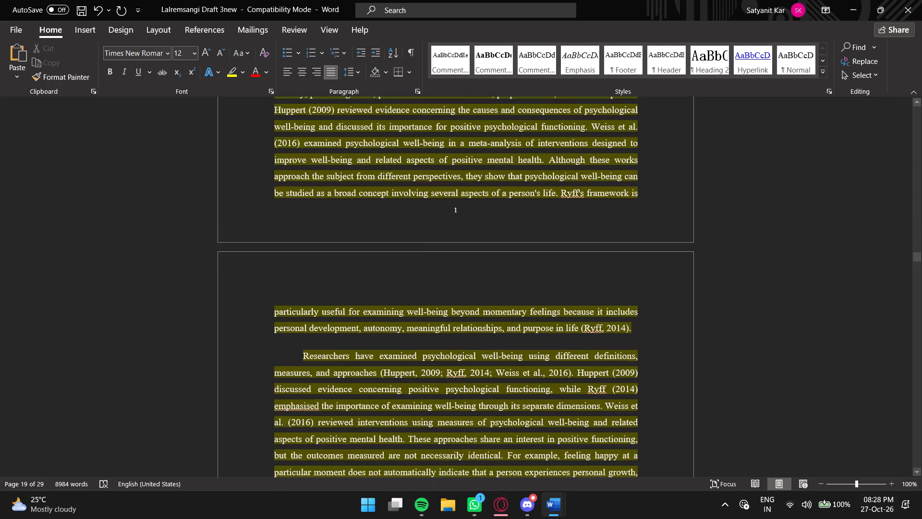
{"action": "scroll", "coordinate": [281, 269], "scroll_direction": "down", "scroll_amount": 20}
{"action": "scroll", "coordinate": [281, 269], "scroll_direction": "down", "scroll_amount": 20}
{"action": "scroll", "coordinate": [281, 269], "scroll_direction": "down", "scroll_amount": 17}
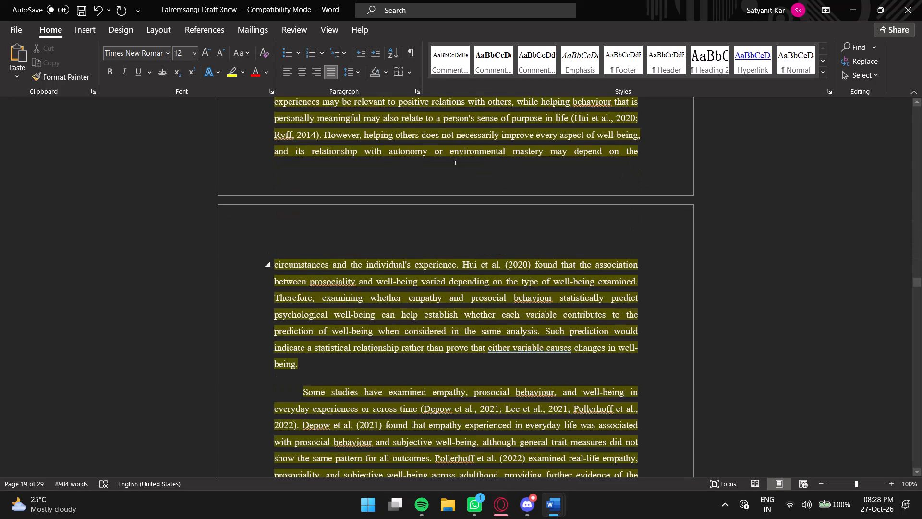
{"action": "scroll", "coordinate": [281, 277], "scroll_direction": "down", "scroll_amount": 20}
{"action": "scroll", "coordinate": [281, 277], "scroll_direction": "down", "scroll_amount": 15}
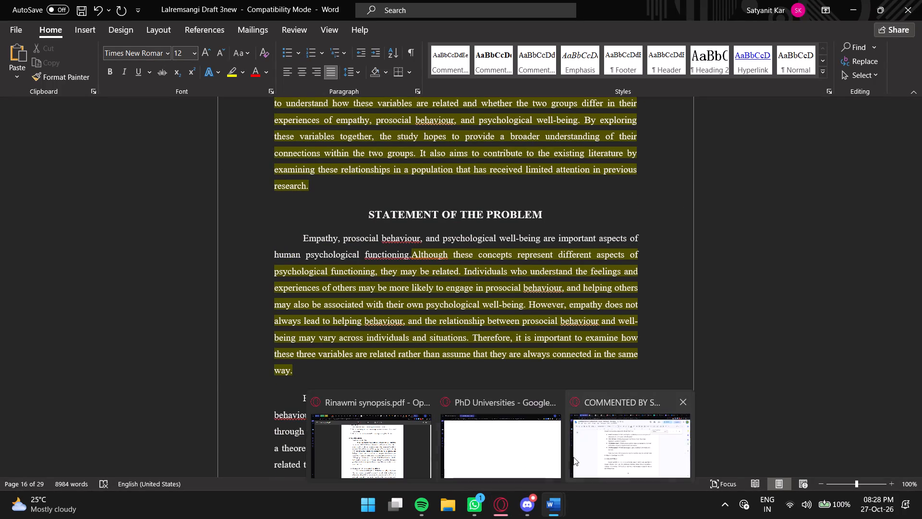
Switch to the supervisor-commented synopsis in the browser and examine its section order and layout from the introduction through Research Question and Objectives of the Study.
{"action": "left_click", "coordinate": [605, 452]}
{"action": "scroll", "coordinate": [466, 354], "scroll_direction": "up", "scroll_amount": 6}
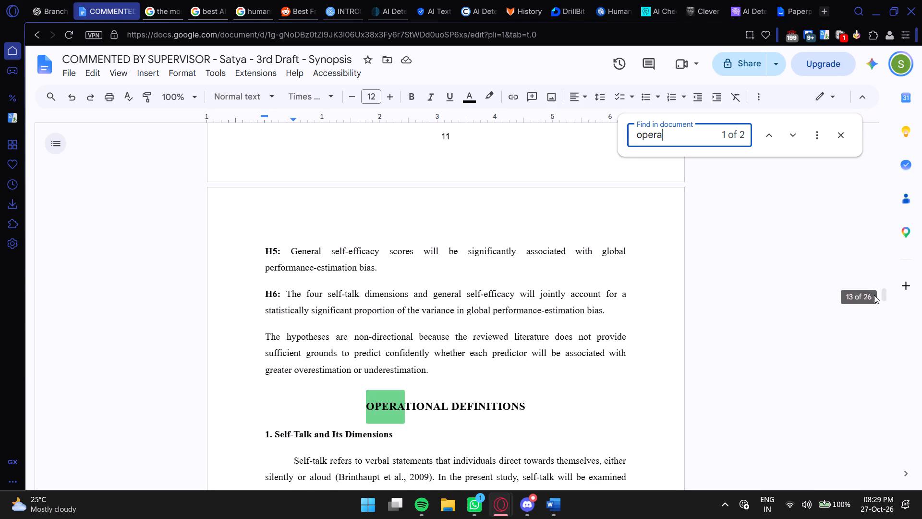
{"action": "left_click_drag", "start_coordinate": [884, 295], "coordinate": [882, 162]}
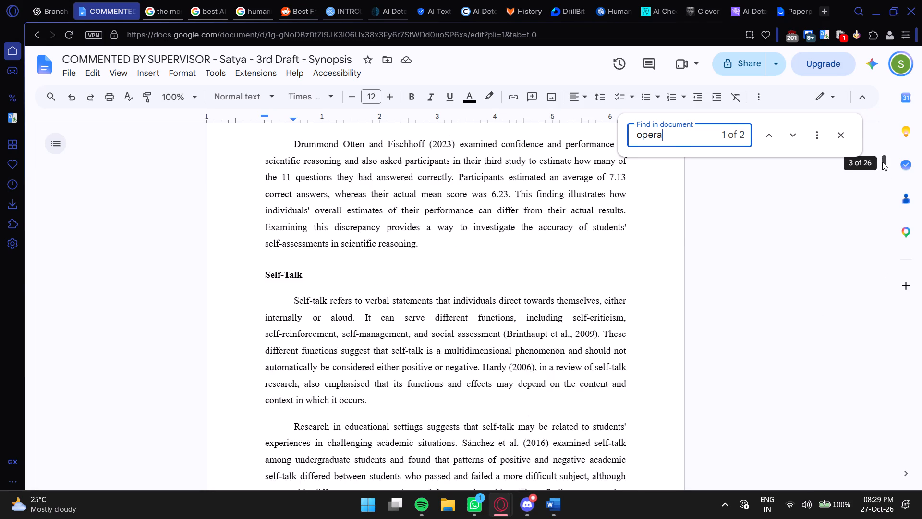
{"action": "left_click_drag", "start_coordinate": [882, 162], "coordinate": [886, 144]}
{"action": "scroll", "coordinate": [526, 310], "scroll_direction": "down", "scroll_amount": 7}
{"action": "scroll", "coordinate": [543, 295], "scroll_direction": "up", "scroll_amount": 9}
{"action": "scroll", "coordinate": [552, 290], "scroll_direction": "down", "scroll_amount": 20}
{"action": "scroll", "coordinate": [552, 290], "scroll_direction": "down", "scroll_amount": 3}
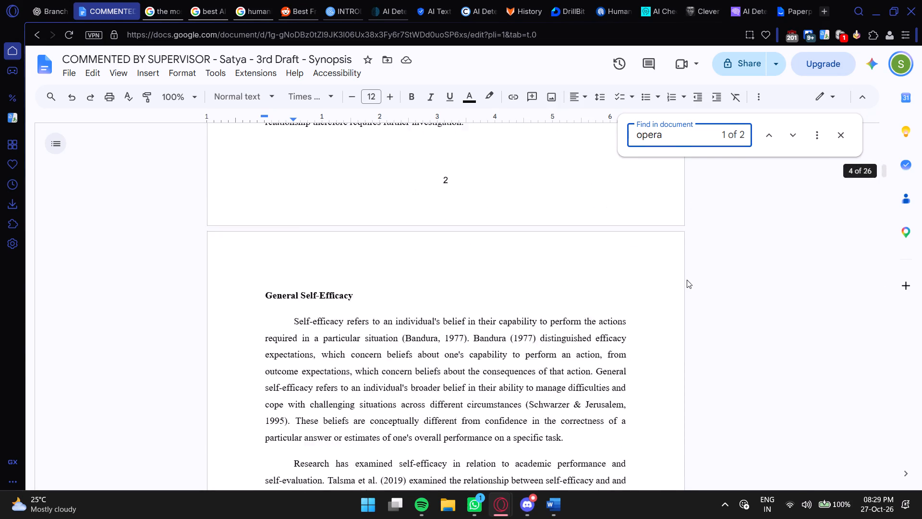
{"action": "scroll", "coordinate": [687, 280], "scroll_direction": "down", "scroll_amount": 8}
{"action": "left_click_drag", "start_coordinate": [885, 179], "coordinate": [884, 207]}
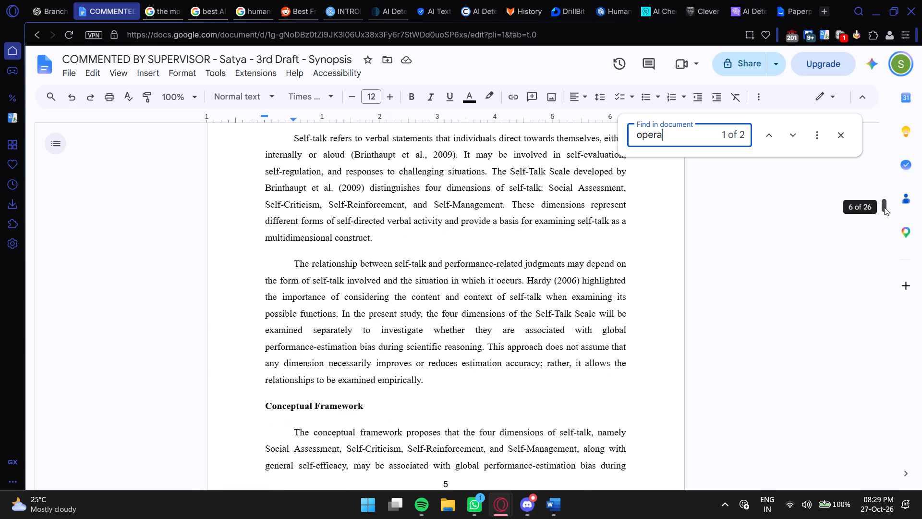
{"action": "left_click_drag", "start_coordinate": [884, 207], "coordinate": [881, 224]}
{"action": "scroll", "coordinate": [423, 235], "scroll_direction": "down", "scroll_amount": 5}
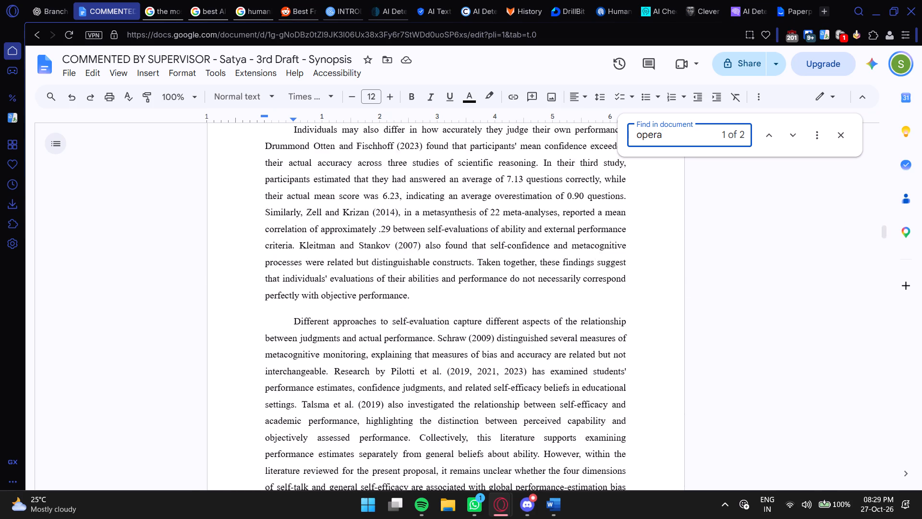
{"action": "scroll", "coordinate": [423, 235], "scroll_direction": "down", "scroll_amount": 20}
{"action": "scroll", "coordinate": [423, 235], "scroll_direction": "down", "scroll_amount": 18}
{"action": "scroll", "coordinate": [445, 290], "scroll_direction": "up", "scroll_amount": 6}
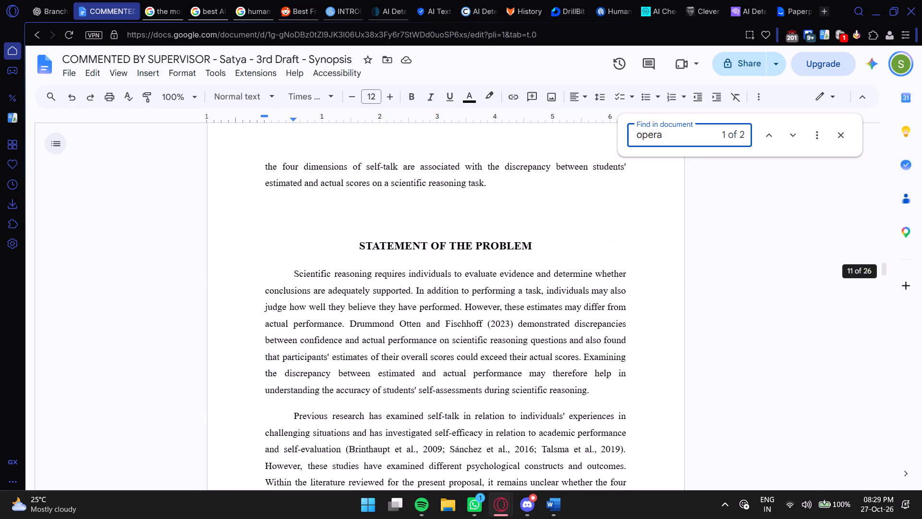
{"action": "scroll", "coordinate": [444, 282], "scroll_direction": "down", "scroll_amount": 11}
{"action": "scroll", "coordinate": [444, 282], "scroll_direction": "up", "scroll_amount": 4}
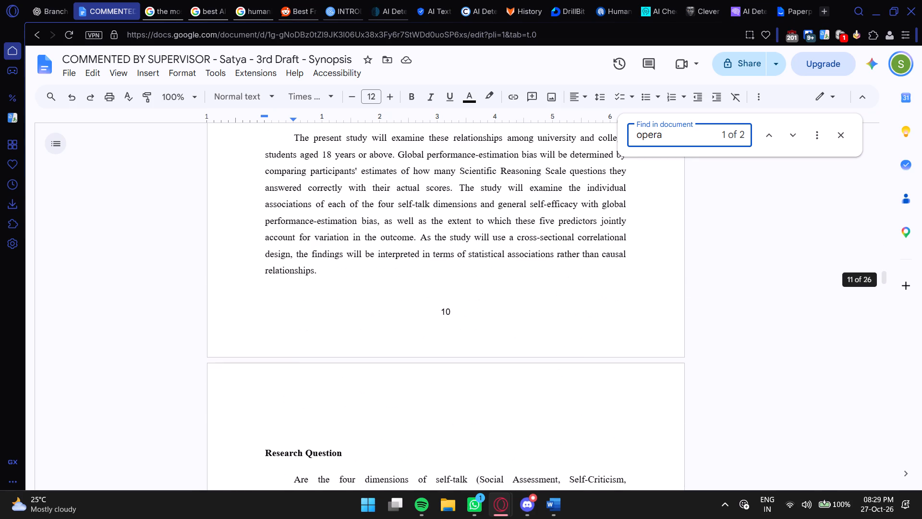
{"action": "scroll", "coordinate": [444, 282], "scroll_direction": "down", "scroll_amount": 4}
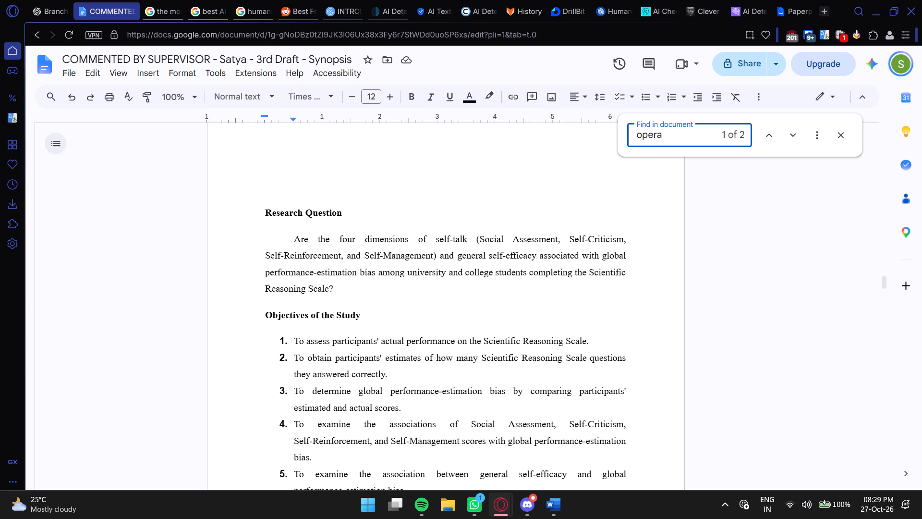
{"action": "left_click", "coordinate": [621, 457]}
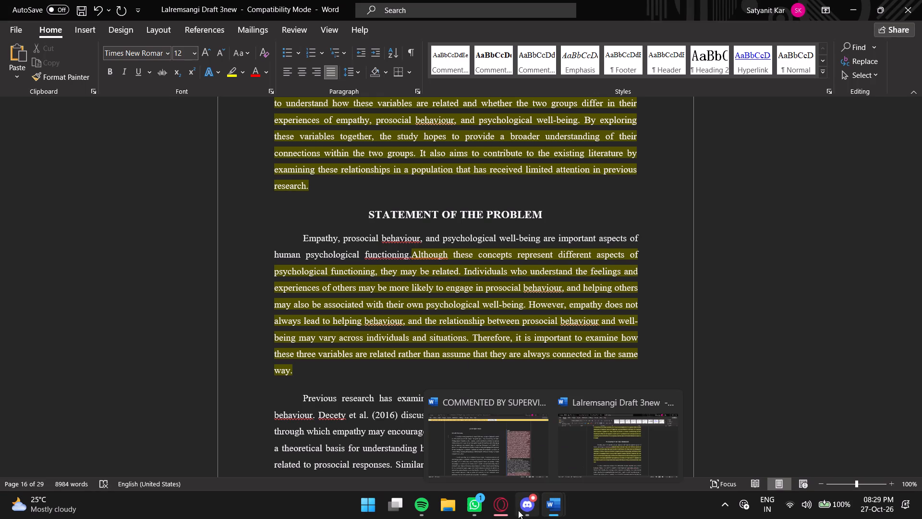
{"action": "left_click", "coordinate": [634, 445]}
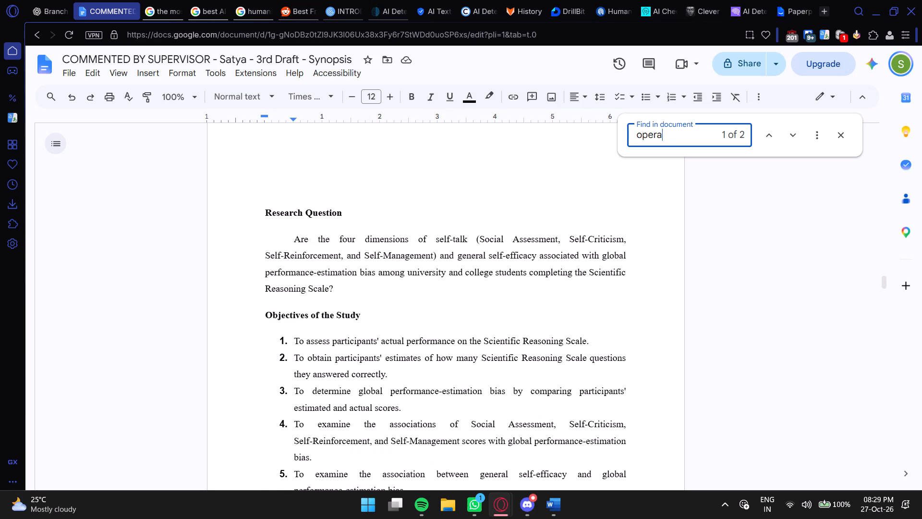
{"action": "scroll", "coordinate": [449, 349], "scroll_direction": "up", "scroll_amount": 13}
{"action": "scroll", "coordinate": [449, 349], "scroll_direction": "down", "scroll_amount": 14}
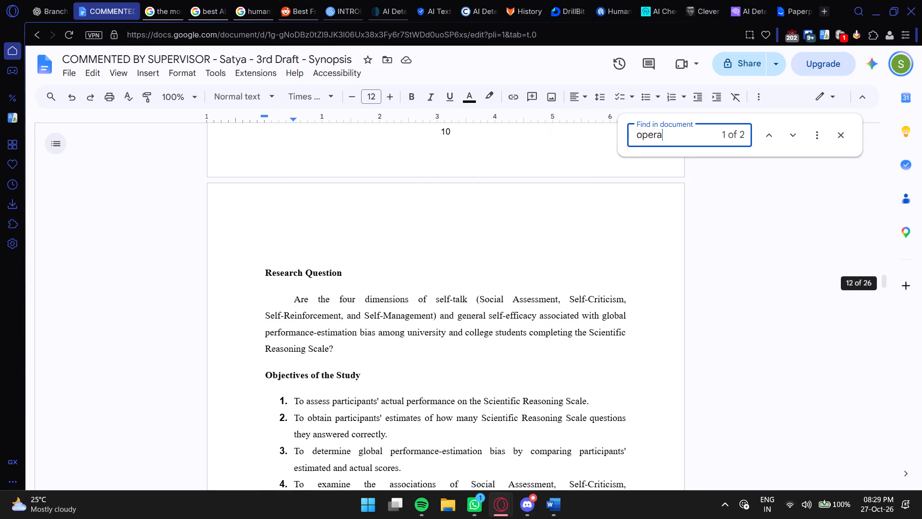
In the Word draft, delete the blank space between the last Statement of the Problem paragraph and the Objectives heading.
{"action": "left_click", "coordinate": [601, 452]}
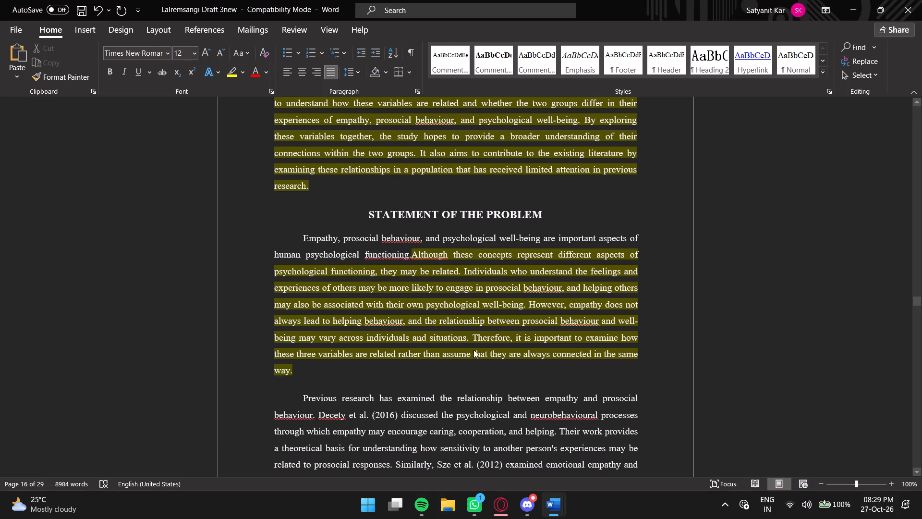
{"action": "scroll", "coordinate": [414, 328], "scroll_direction": "down", "scroll_amount": 20}
{"action": "scroll", "coordinate": [411, 337], "scroll_direction": "down", "scroll_amount": 2}
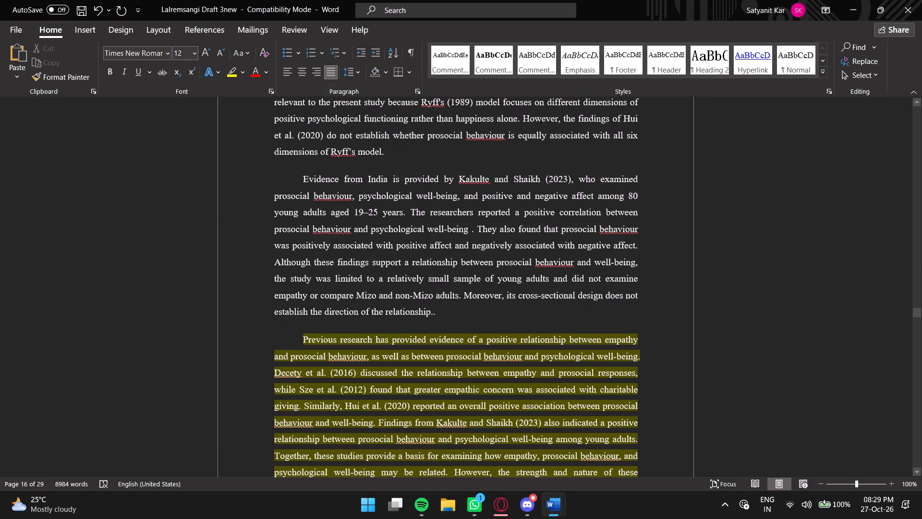
{"action": "scroll", "coordinate": [411, 337], "scroll_direction": "down", "scroll_amount": 18}
{"action": "scroll", "coordinate": [411, 337], "scroll_direction": "down", "scroll_amount": 3}
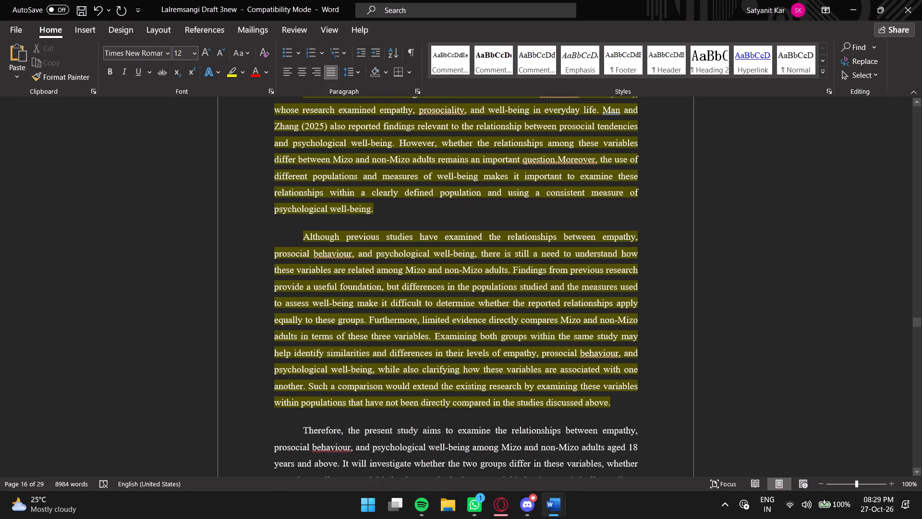
{"action": "scroll", "coordinate": [411, 337], "scroll_direction": "down", "scroll_amount": 12}
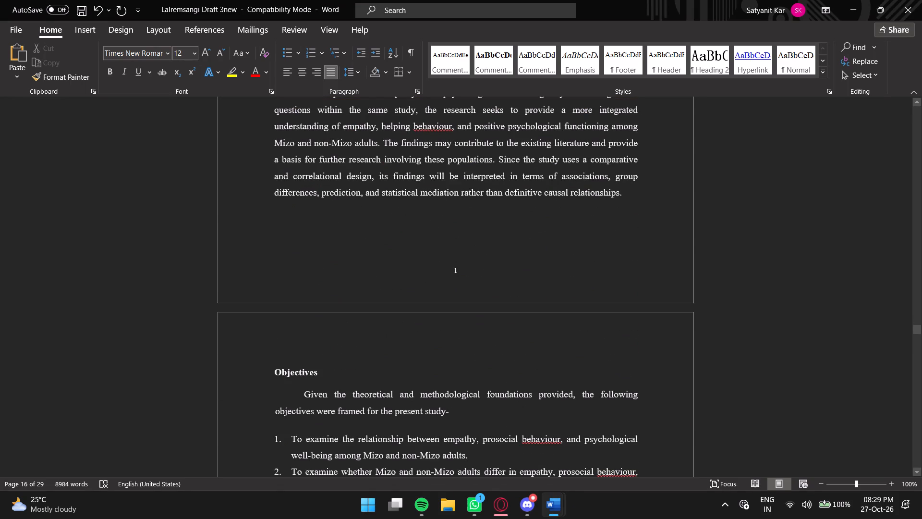
{"action": "scroll", "coordinate": [411, 337], "scroll_direction": "down", "scroll_amount": 3}
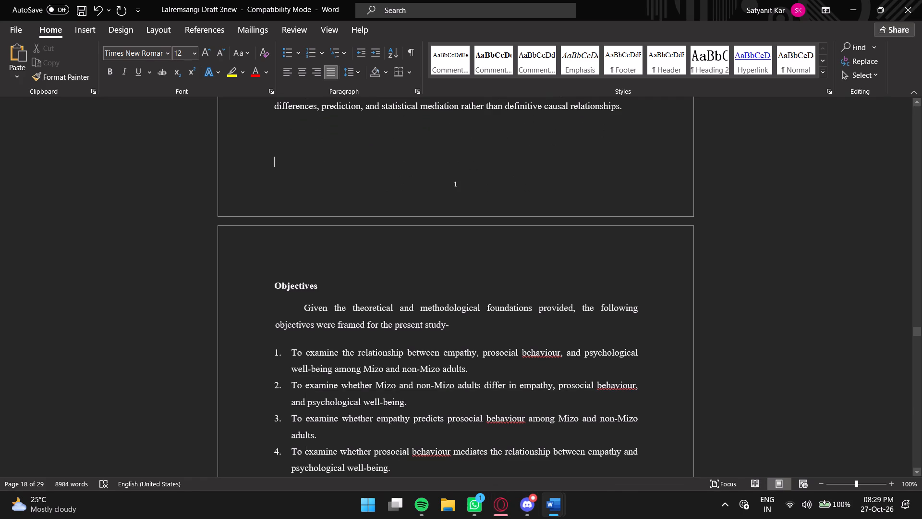
{"action": "key", "text": "BackSpace"}
{"action": "key", "text": "BackSpace"}
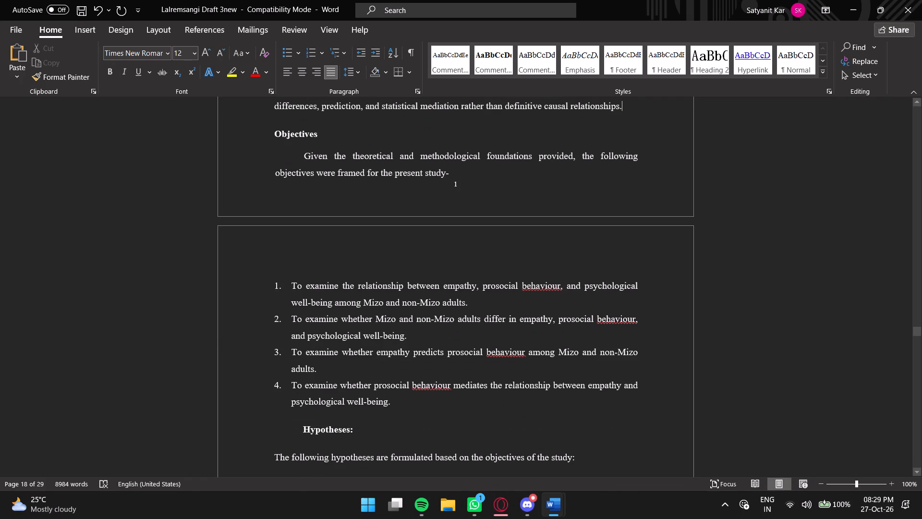
Insert a bold "Research Question" heading on its own line between the Statement of the Problem text and the Objectives heading.
{"action": "scroll", "coordinate": [276, 273], "scroll_direction": "up", "scroll_amount": 4}
{"action": "key", "text": "Return"}
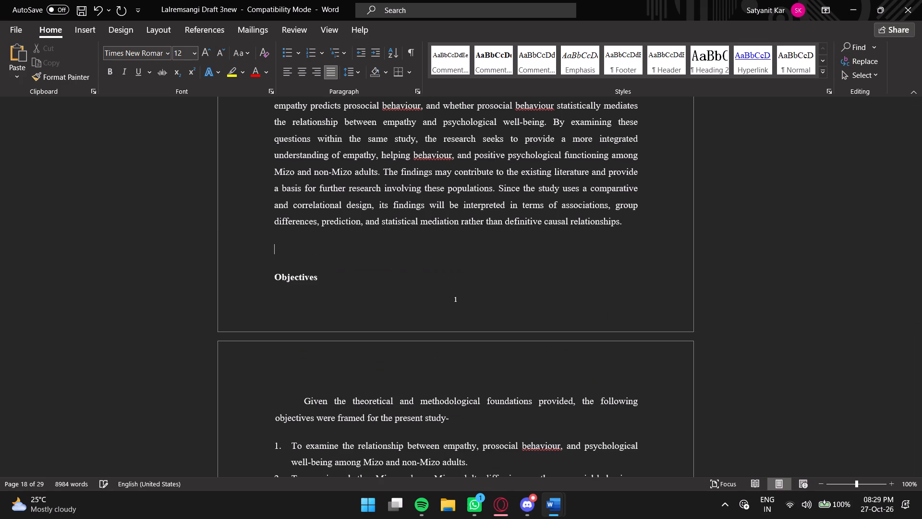
{"action": "type", "text": "Research Question"}
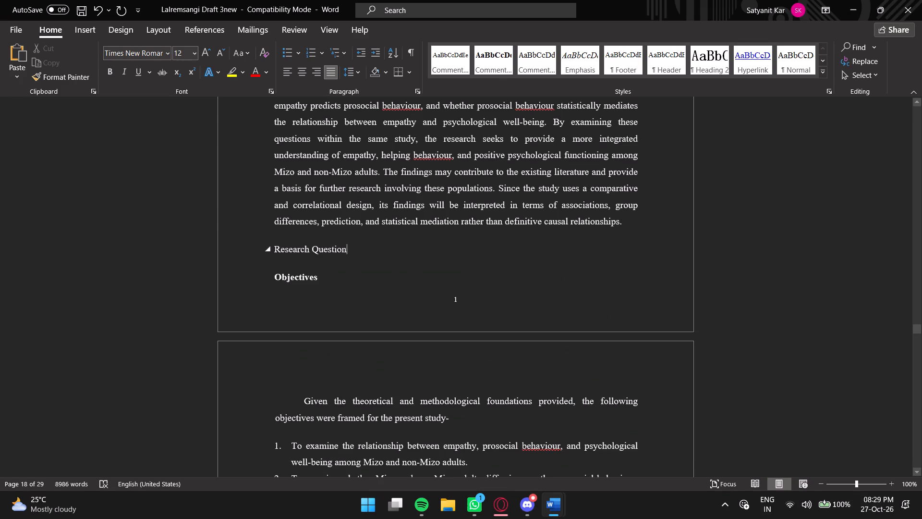
{"action": "left_click_drag", "start_coordinate": [274, 250], "coordinate": [345, 250]}
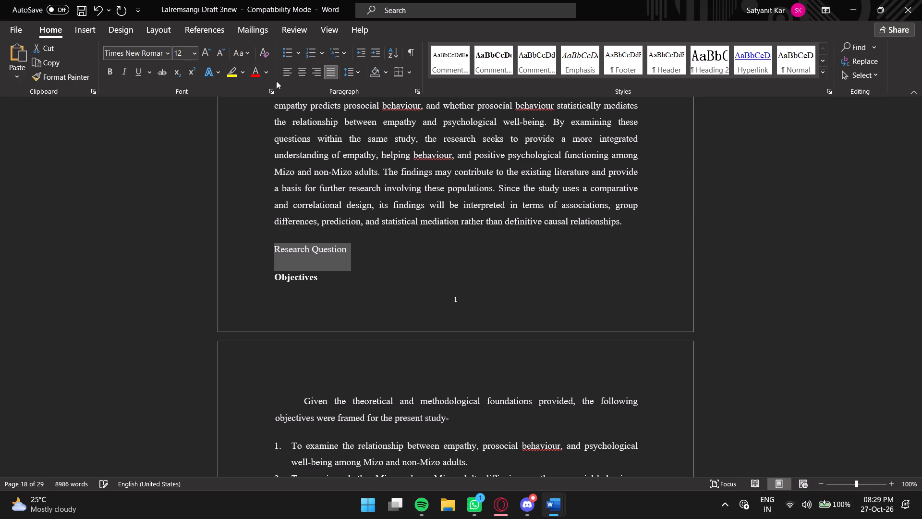
{"action": "left_click", "coordinate": [111, 71]}
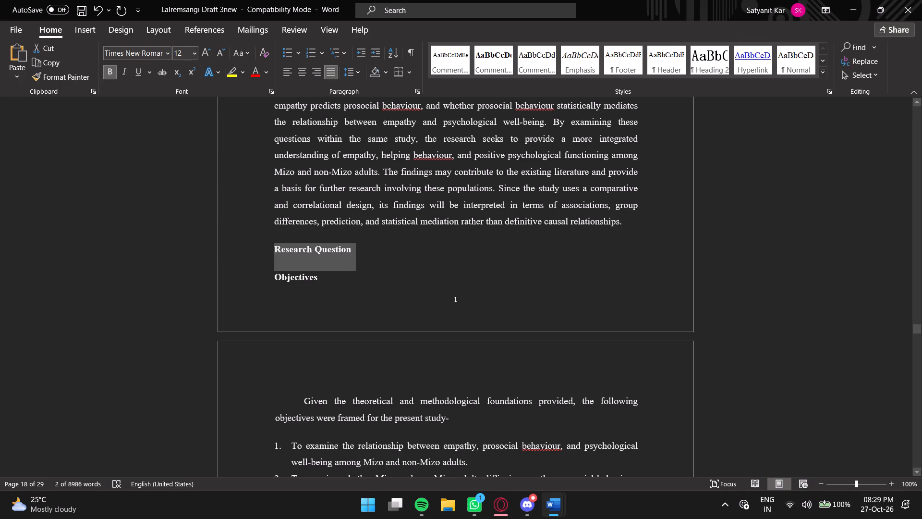
{"action": "left_click", "coordinate": [358, 250]}
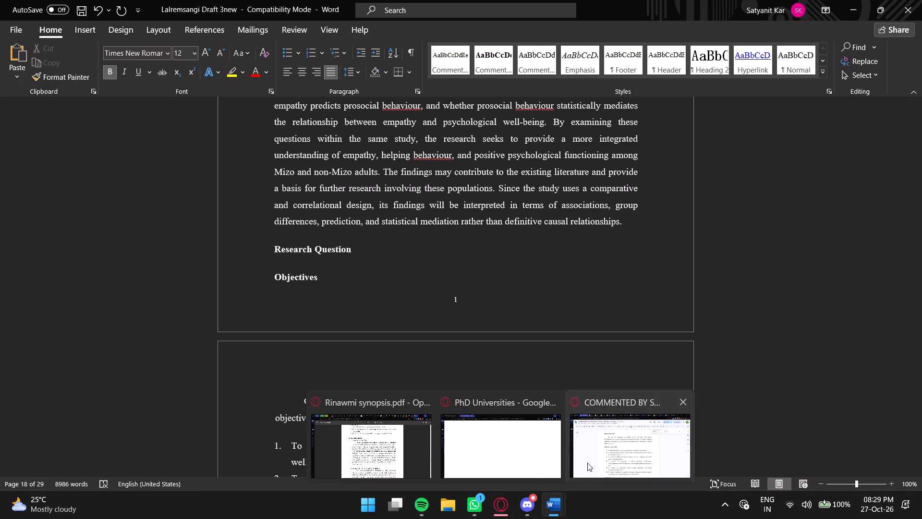
Start a first-line-indented paragraph beneath the draft's Research Question heading, following the layout of that section in the browser synopsis.
{"action": "left_click", "coordinate": [623, 453]}
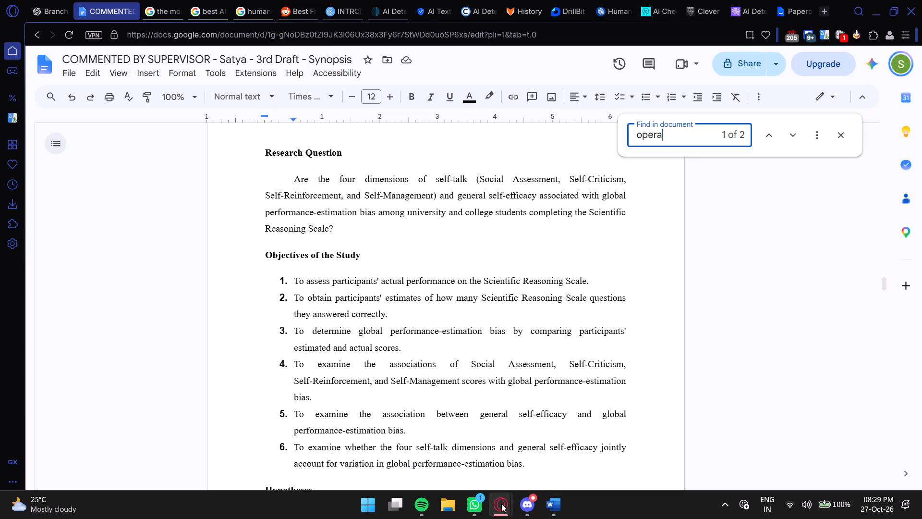
{"action": "left_click", "coordinate": [588, 451]}
{"action": "left_click", "coordinate": [549, 504]}
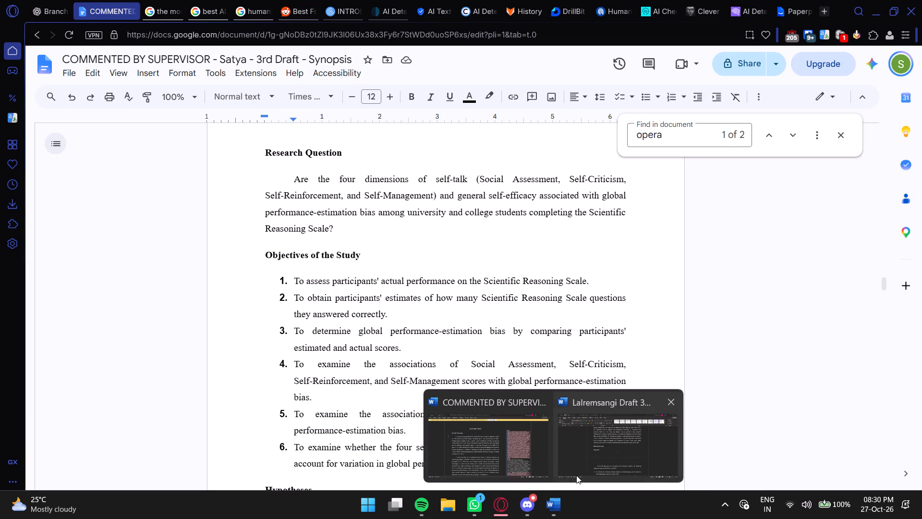
{"action": "left_click", "coordinate": [593, 446]}
{"action": "key", "text": "Return"}
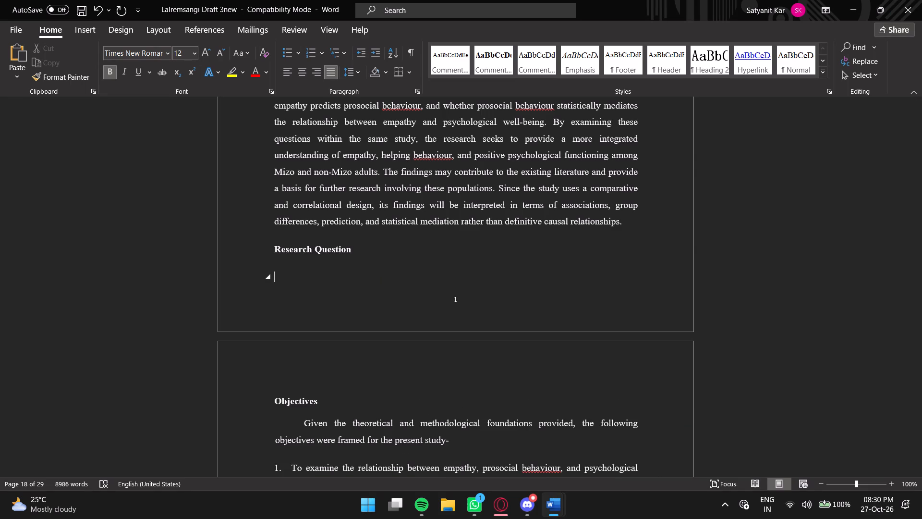
{"action": "key", "text": "Tab"}
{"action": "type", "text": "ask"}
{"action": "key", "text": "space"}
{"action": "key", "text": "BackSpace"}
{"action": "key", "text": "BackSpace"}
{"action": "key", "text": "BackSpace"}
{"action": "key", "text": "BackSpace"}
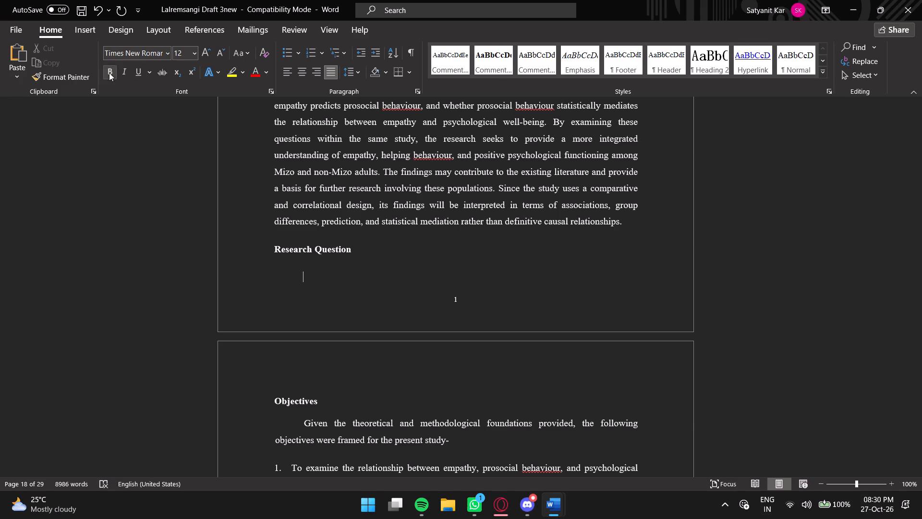
Enter "Main research question" on the indented line beneath the Research Question heading and set it in regular, non-bold text.
{"action": "left_click", "coordinate": [109, 73]}
{"action": "left_click", "coordinate": [313, 277]}
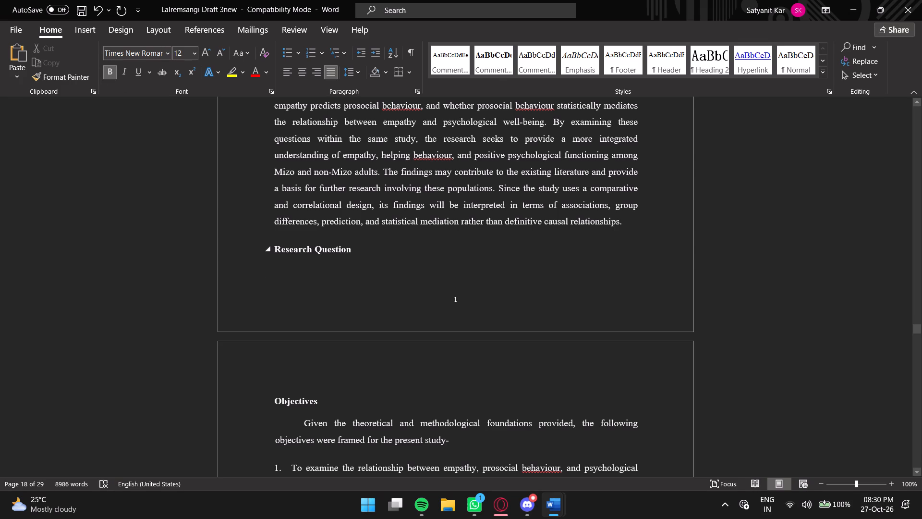
{"action": "type", "text": "main"}
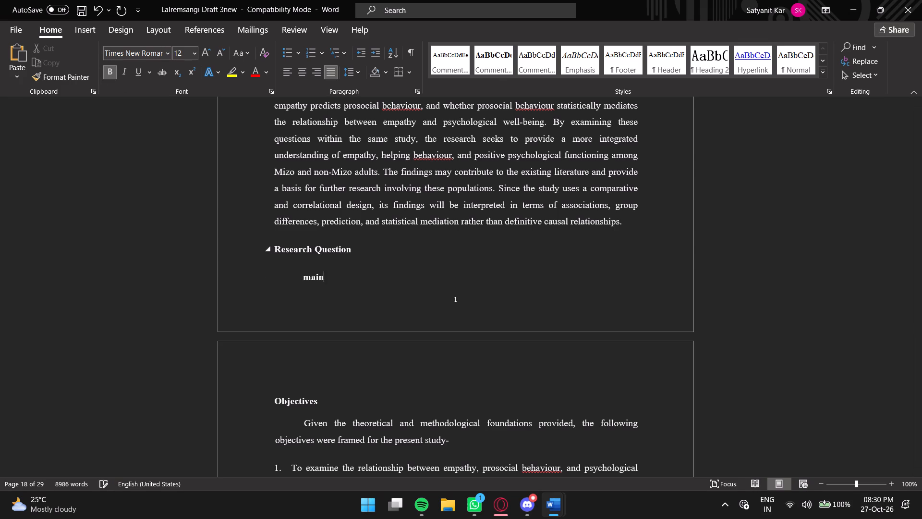
{"action": "key", "text": "space"}
{"action": "type", "text": "research question"}
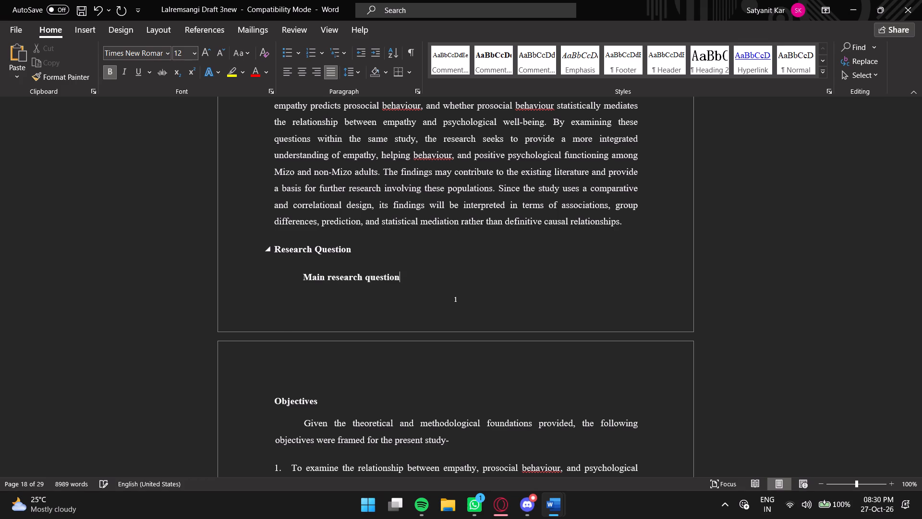
{"action": "left_click_drag", "start_coordinate": [303, 277], "coordinate": [365, 277]}
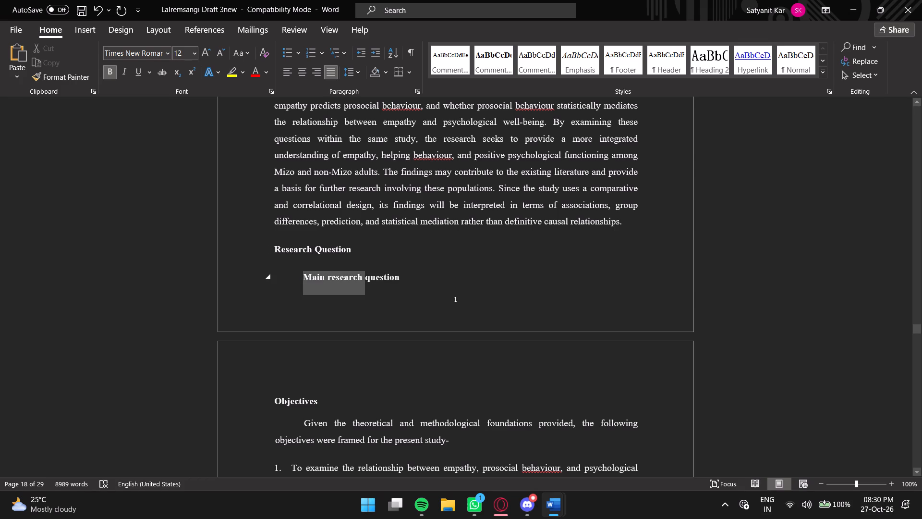
{"action": "left_click_drag", "start_coordinate": [365, 277], "coordinate": [387, 278]}
{"action": "left_click", "coordinate": [109, 76]}
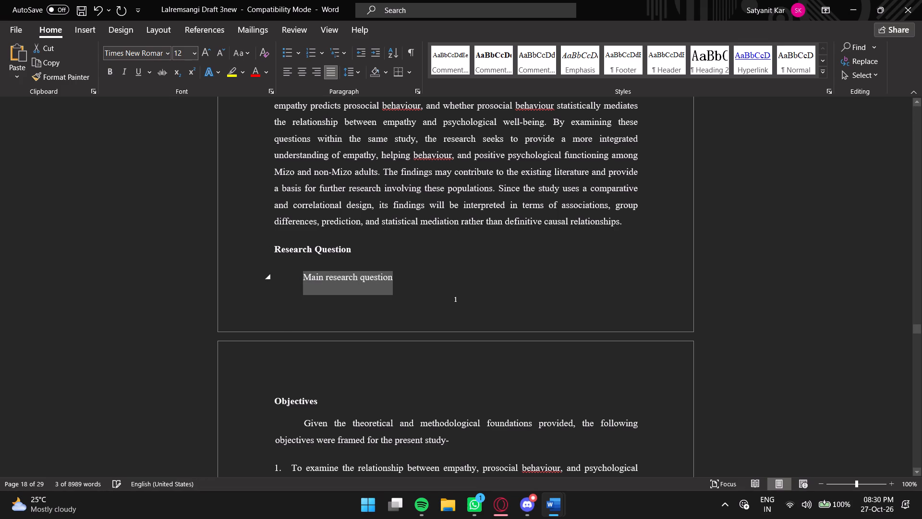
Complete the line beneath the Research Question heading so that it reads "Main thesis research question?".
{"action": "left_click", "coordinate": [400, 277]}
{"action": "key", "text": "shift+question"}
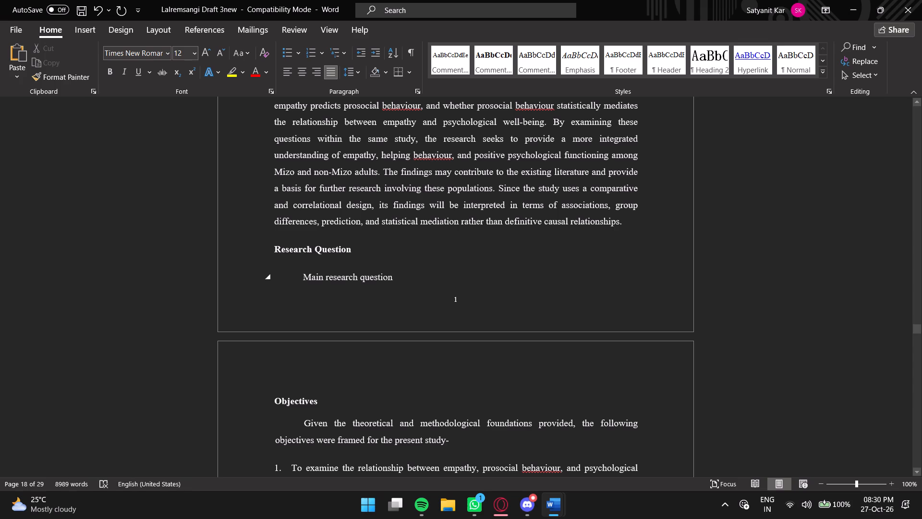
{"action": "scroll", "coordinate": [400, 283], "scroll_direction": "down", "scroll_amount": 2}
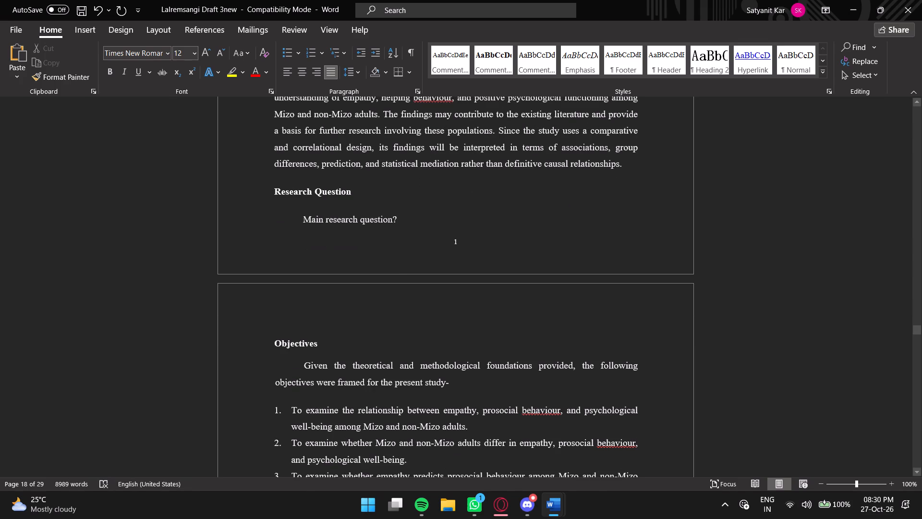
{"action": "scroll", "coordinate": [379, 281], "scroll_direction": "down", "scroll_amount": 1}
{"action": "left_click", "coordinate": [264, 294]}
{"action": "left_click", "coordinate": [292, 317]}
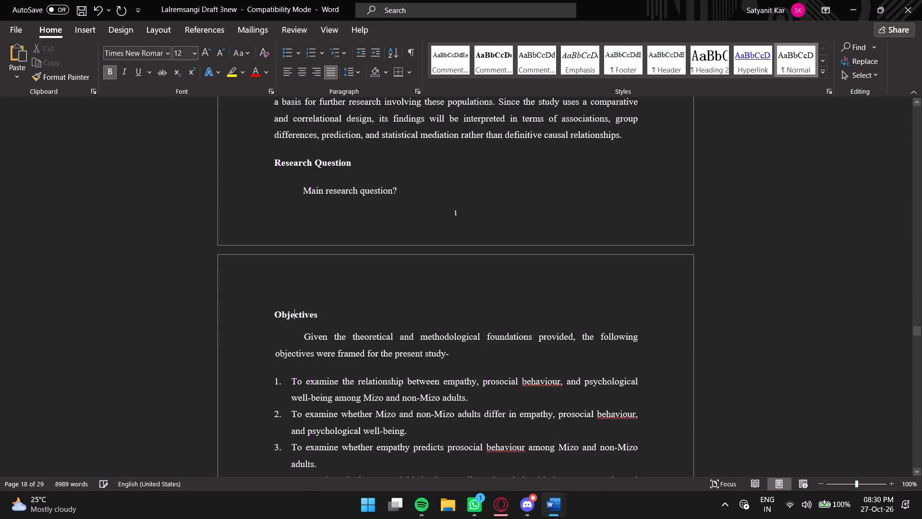
{"action": "left_click", "coordinate": [324, 192]}
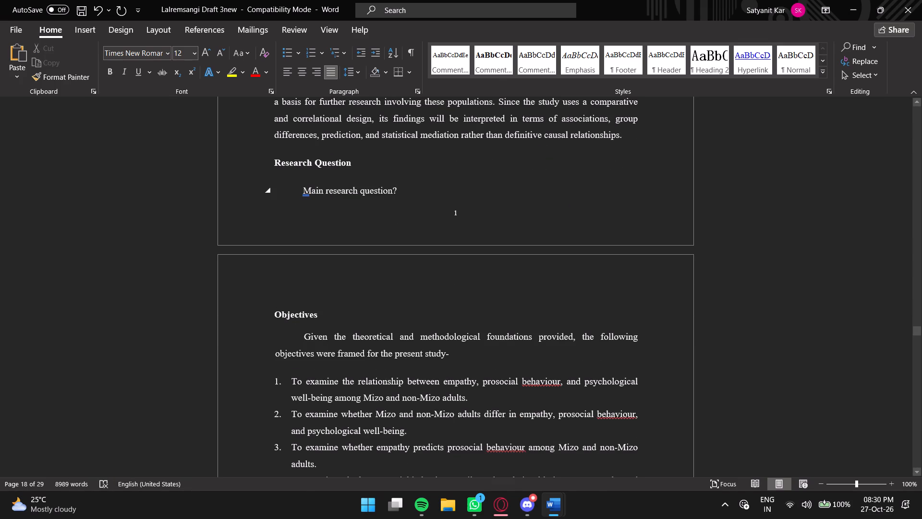
{"action": "key", "text": "space"}
{"action": "type", "text": "thesis"}
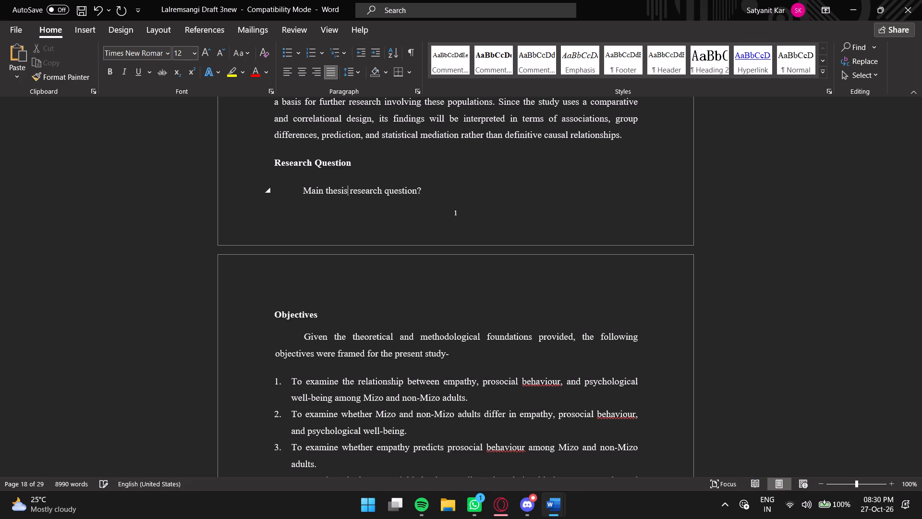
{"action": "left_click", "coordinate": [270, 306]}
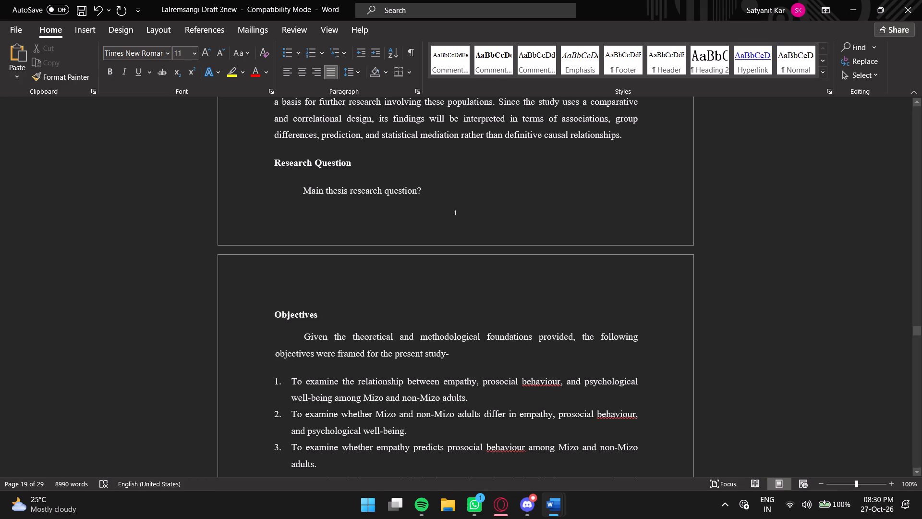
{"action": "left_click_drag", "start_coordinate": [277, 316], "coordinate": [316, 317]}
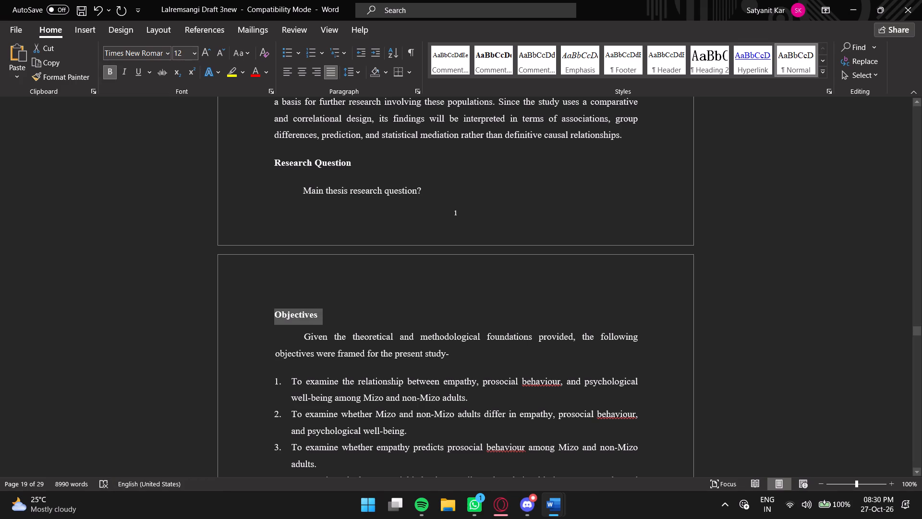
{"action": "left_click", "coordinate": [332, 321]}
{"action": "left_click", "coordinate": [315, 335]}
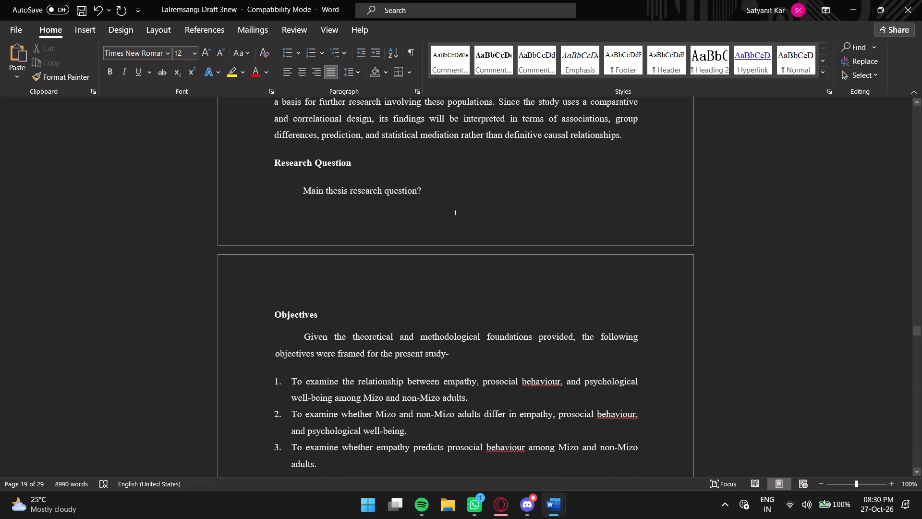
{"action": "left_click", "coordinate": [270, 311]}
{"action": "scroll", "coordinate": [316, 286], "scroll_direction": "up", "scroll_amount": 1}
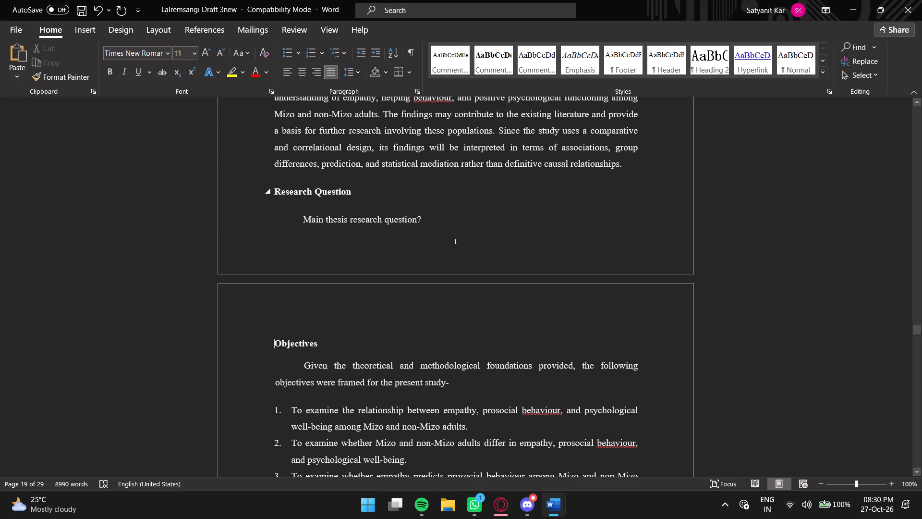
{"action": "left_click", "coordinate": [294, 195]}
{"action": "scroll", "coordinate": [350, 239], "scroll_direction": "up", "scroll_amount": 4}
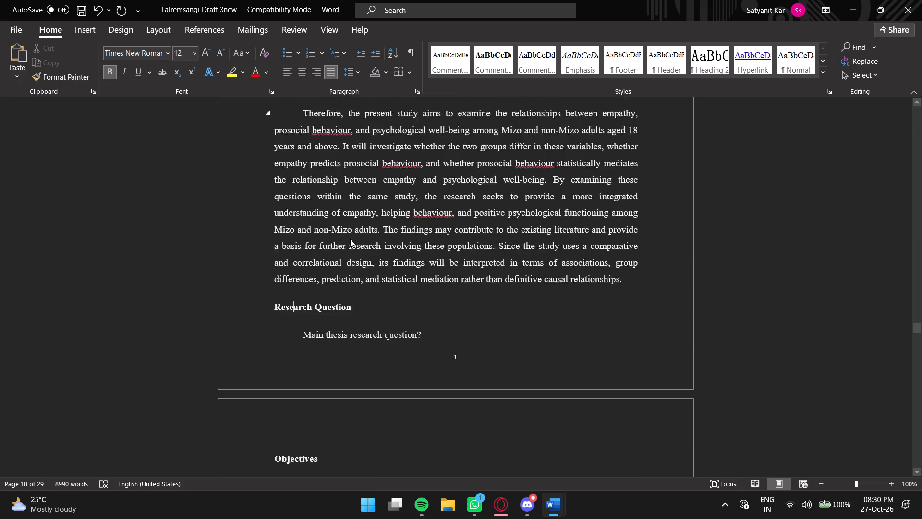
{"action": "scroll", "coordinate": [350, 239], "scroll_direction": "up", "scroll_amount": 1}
Replace the hyphen ending the Objectives introductory sentence, after "present study", with a colon.
{"action": "scroll", "coordinate": [350, 239], "scroll_direction": "down", "scroll_amount": 9}
{"action": "scroll", "coordinate": [325, 306], "scroll_direction": "down", "scroll_amount": 1}
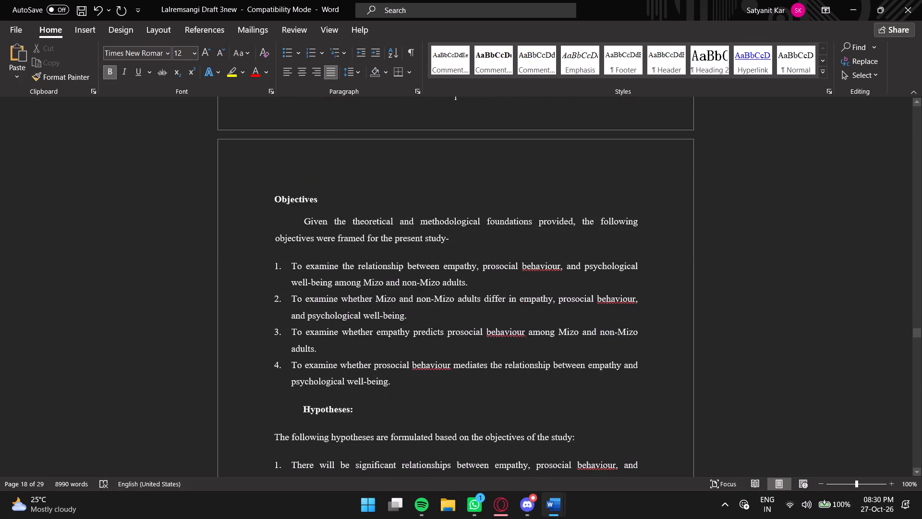
{"action": "scroll", "coordinate": [325, 306], "scroll_direction": "down", "scroll_amount": 1}
{"action": "left_click", "coordinate": [332, 381]}
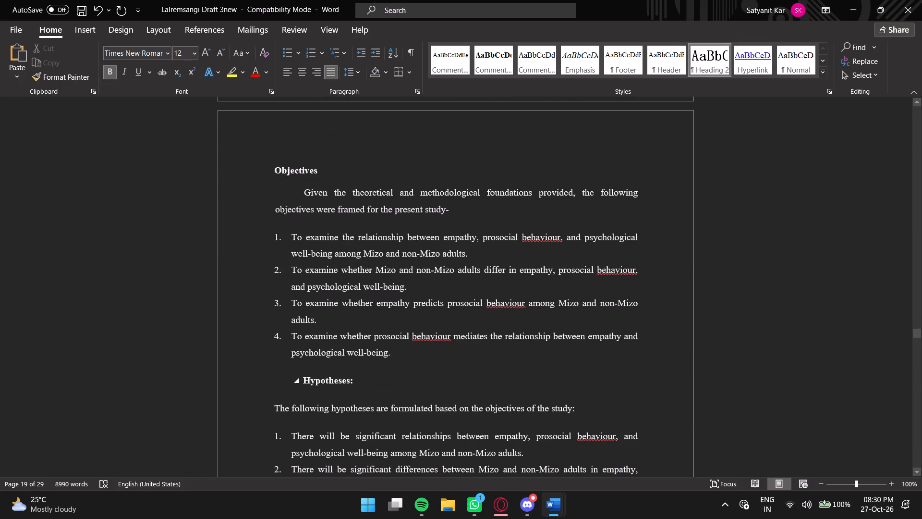
{"action": "left_click", "coordinate": [457, 209]}
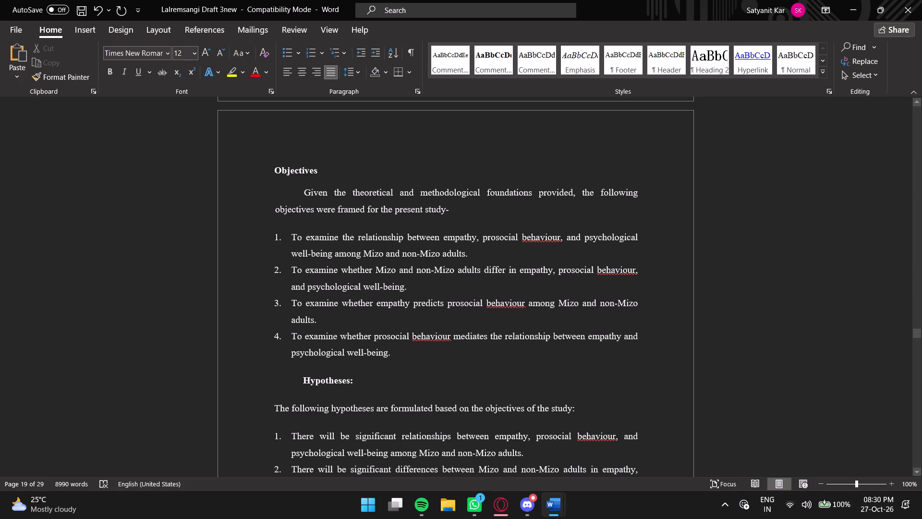
{"action": "key", "text": "BackSpace"}
{"action": "key", "text": "shift+colon"}
Remove the indent from the Hypotheses heading and delete its trailing colon.
{"action": "scroll", "coordinate": [451, 287], "scroll_direction": "down", "scroll_amount": 3}
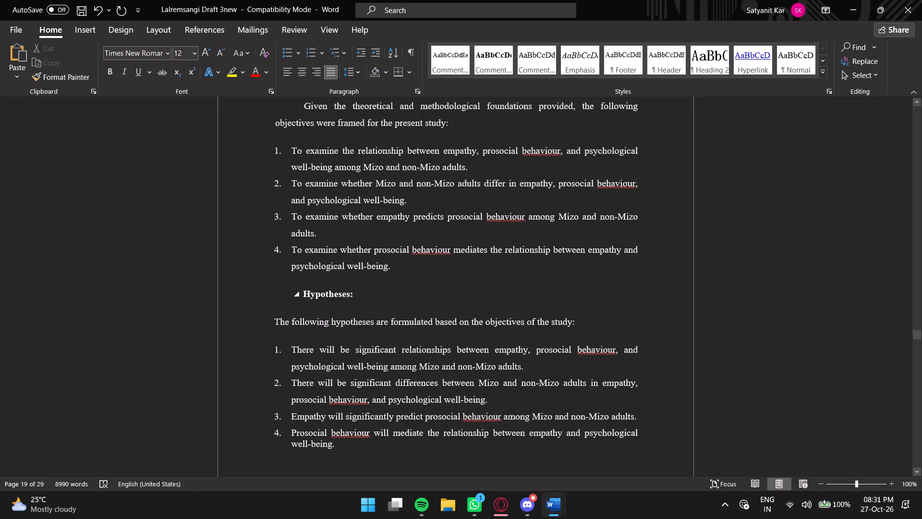
{"action": "scroll", "coordinate": [340, 294], "scroll_direction": "up", "scroll_amount": 2}
{"action": "left_click", "coordinate": [303, 351]}
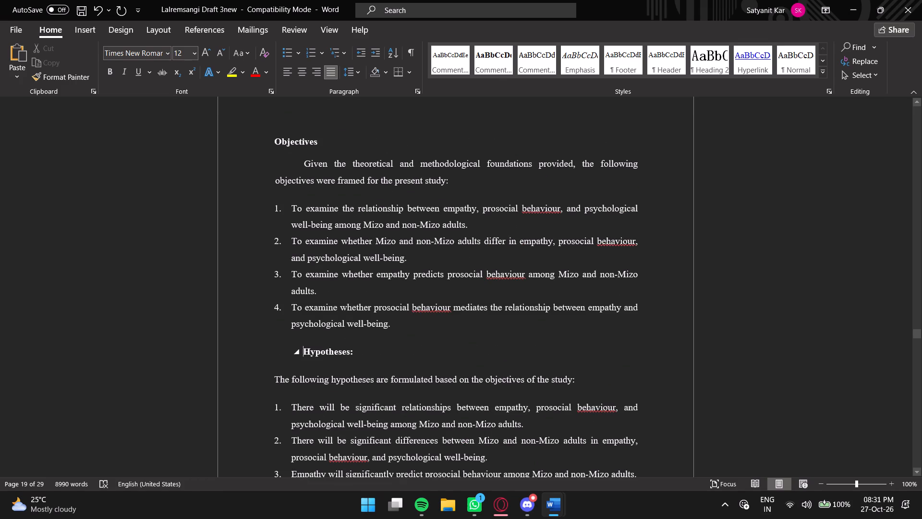
{"action": "key", "text": "BackSpace"}
{"action": "left_click", "coordinate": [326, 350]}
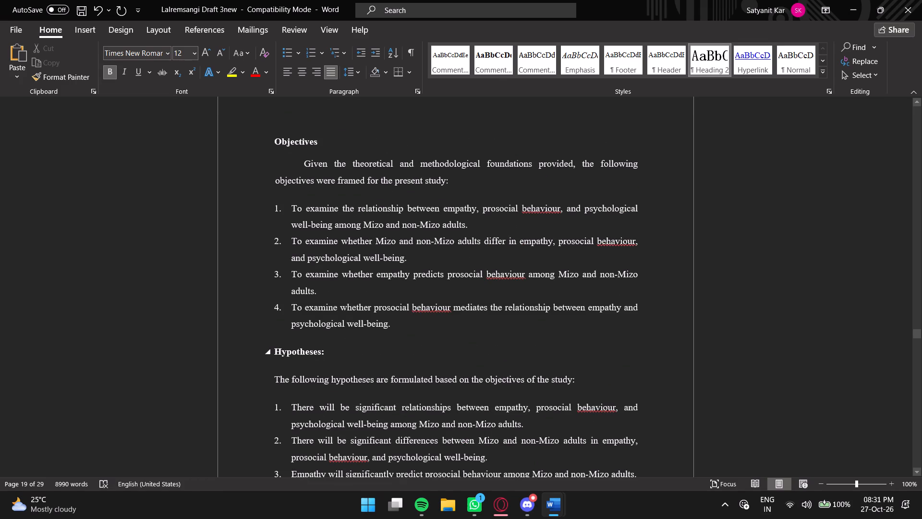
{"action": "key", "text": "BackSpace"}
Replace the list number of the first hypothesis, on significant relationships, with a flush-left "H1: " label.
{"action": "scroll", "coordinate": [358, 375], "scroll_direction": "down", "scroll_amount": 2}
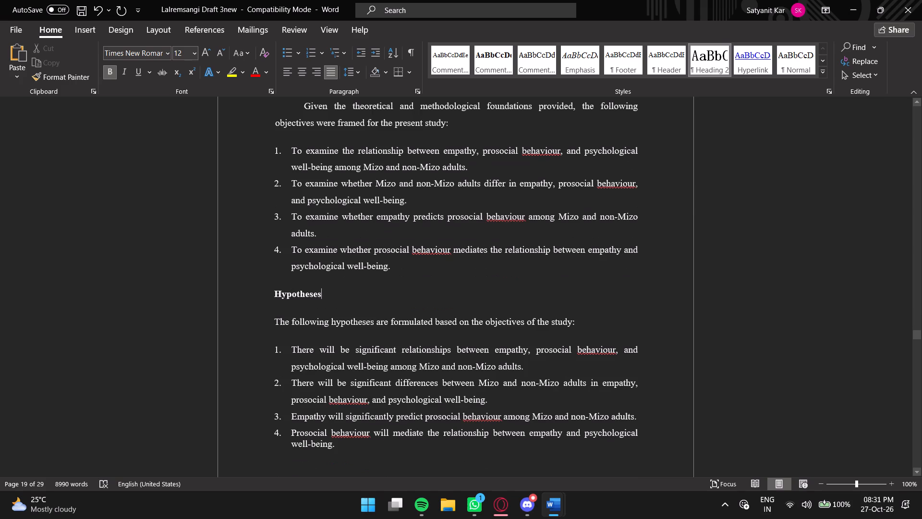
{"action": "left_click", "coordinate": [290, 349]}
{"action": "key", "text": "BackSpace"}
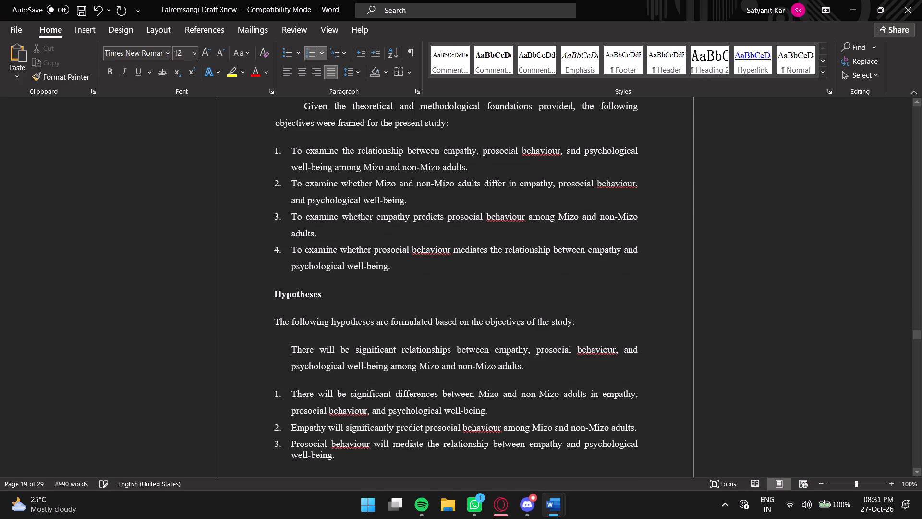
{"action": "key", "text": "BackSpace"}
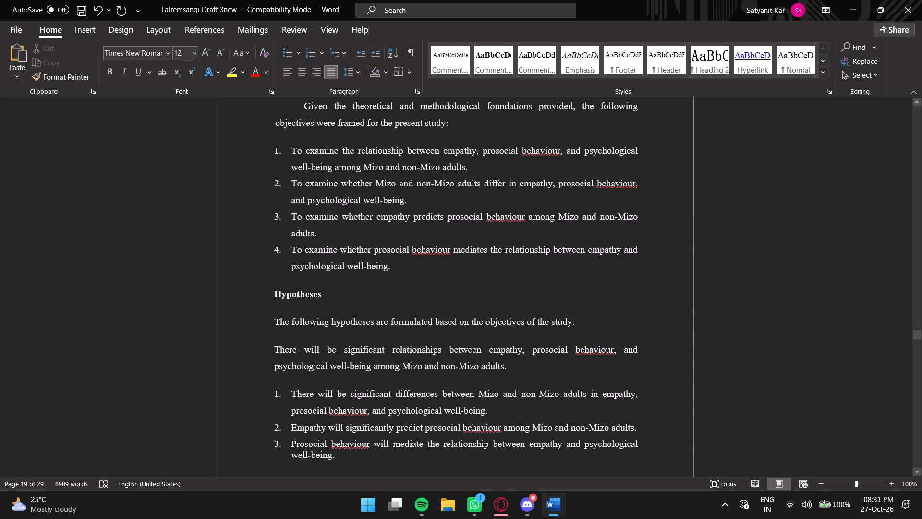
{"action": "type", "text": "H1"}
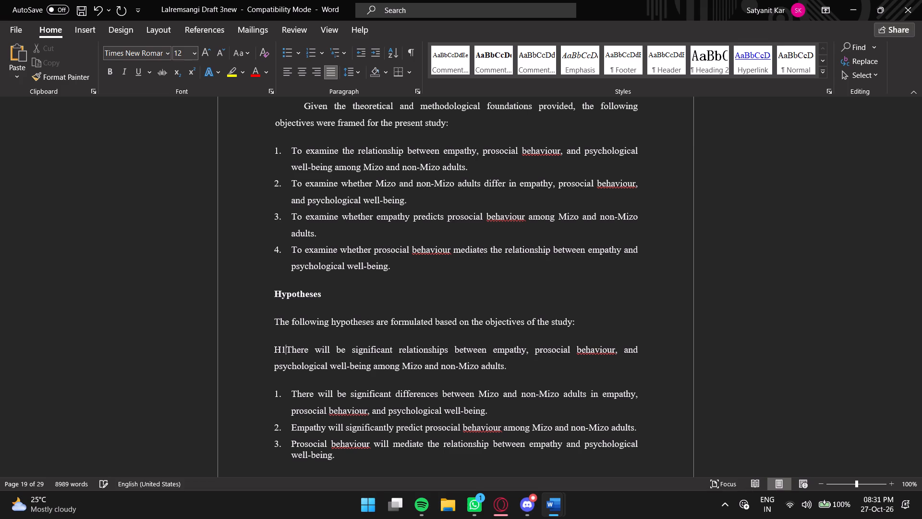
{"action": "type", "text": ":"}
{"action": "key", "text": "space"}
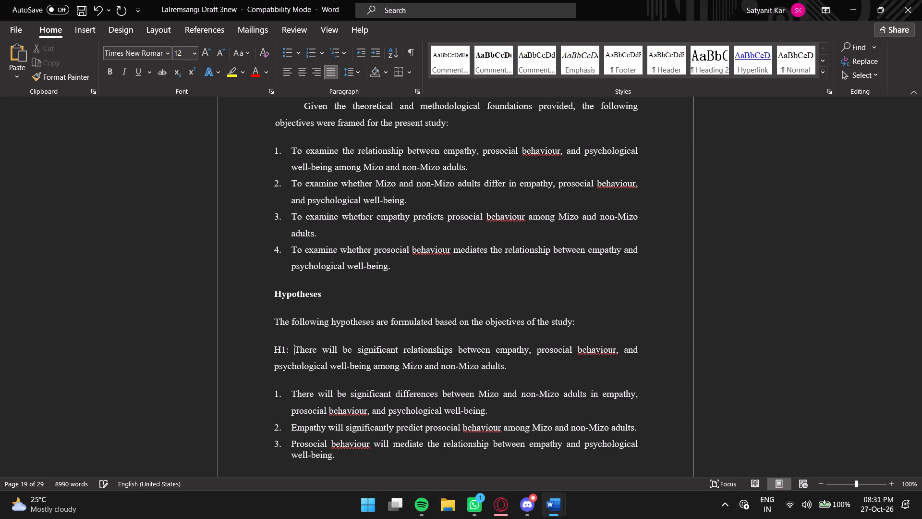
Replace the list number of the hypothesis on differences between Mizo and non-Mizo adults with a flush-left "H2: " label.
{"action": "left_click", "coordinate": [293, 391]}
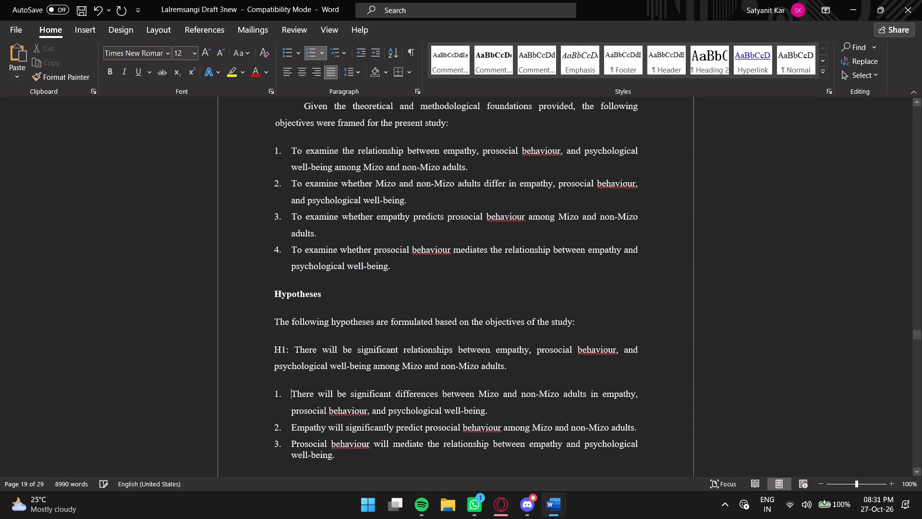
{"action": "key", "text": "BackSpace"}
{"action": "key", "text": "BackSpace"}
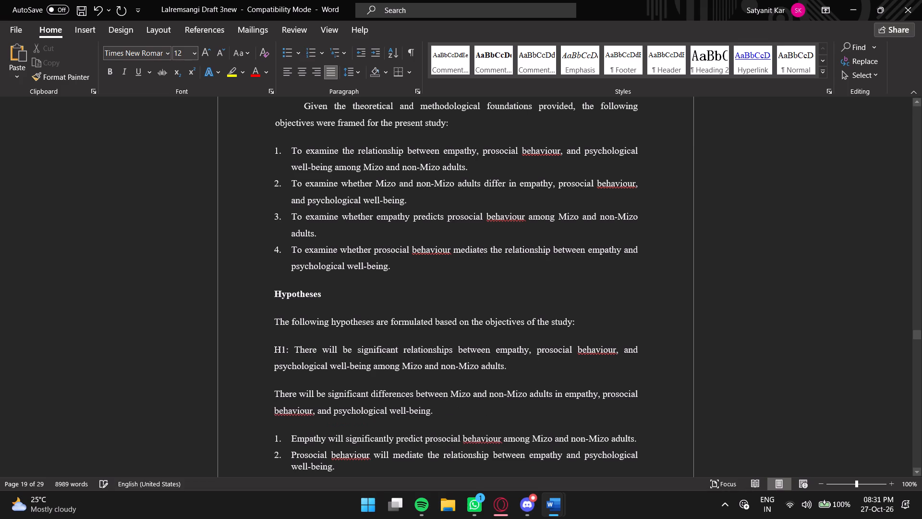
{"action": "type", "text": "H2"}
{"action": "type", "text": ":"}
{"action": "key", "text": "space"}
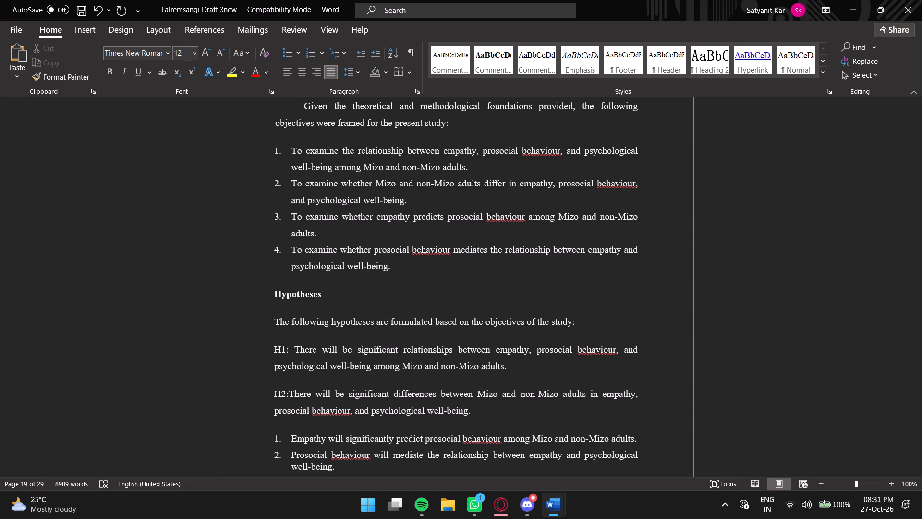
Replace the list number of the hypothesis on empathy predicting prosocial behaviour with a flush-left "H3: " label.
{"action": "scroll", "coordinate": [320, 390], "scroll_direction": "down", "scroll_amount": 1}
{"action": "left_click", "coordinate": [293, 408]}
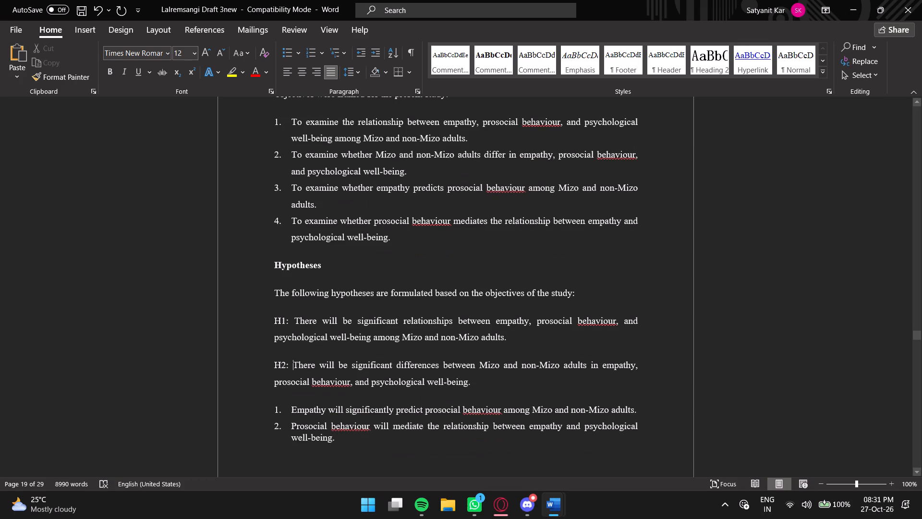
{"action": "key", "text": "BackSpace"}
{"action": "key", "text": "BackSpace"}
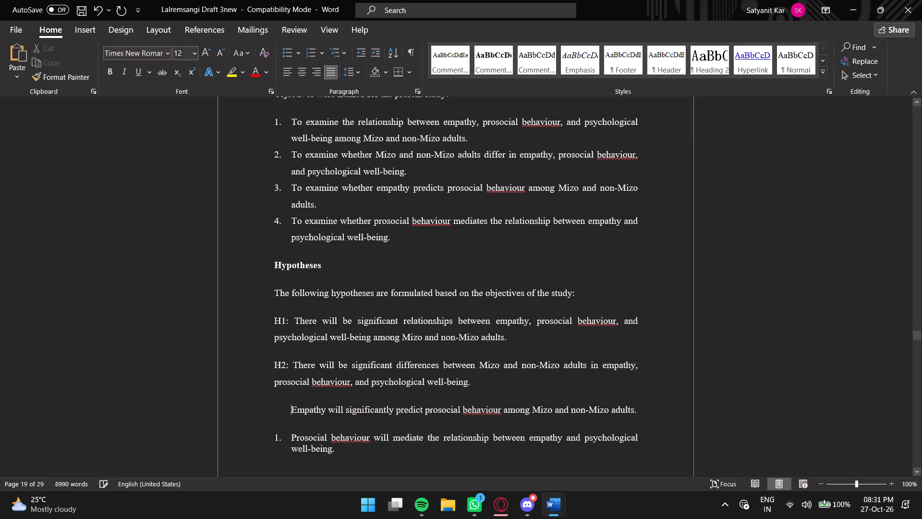
{"action": "type", "text": "H3"}
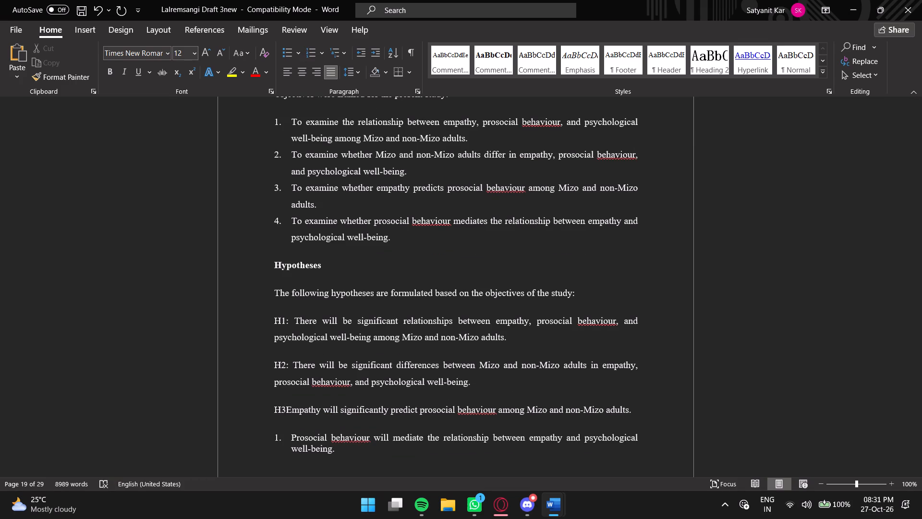
{"action": "type", "text": ":"}
{"action": "key", "text": "space"}
Replace the list number of the hypothesis on prosocial behaviour as mediator with a flush-left "H4: " label.
{"action": "scroll", "coordinate": [324, 402], "scroll_direction": "down", "scroll_amount": 2}
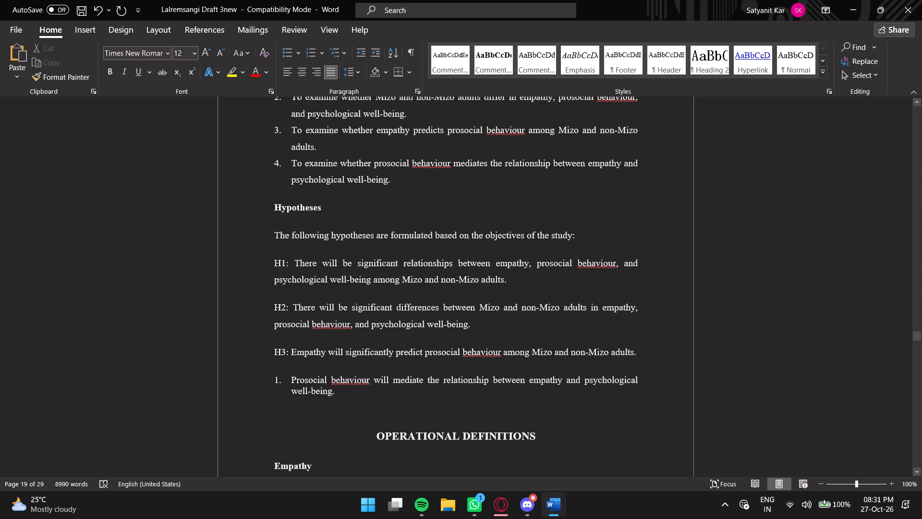
{"action": "left_click", "coordinate": [291, 376]}
{"action": "key", "text": "BackSpace"}
{"action": "key", "text": "BackSpace"}
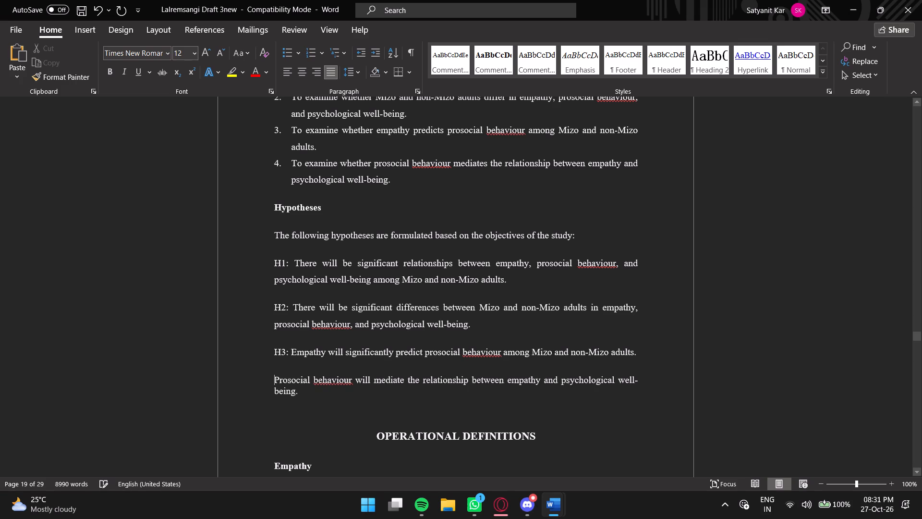
{"action": "type", "text": "H4:"}
{"action": "key", "text": "space"}
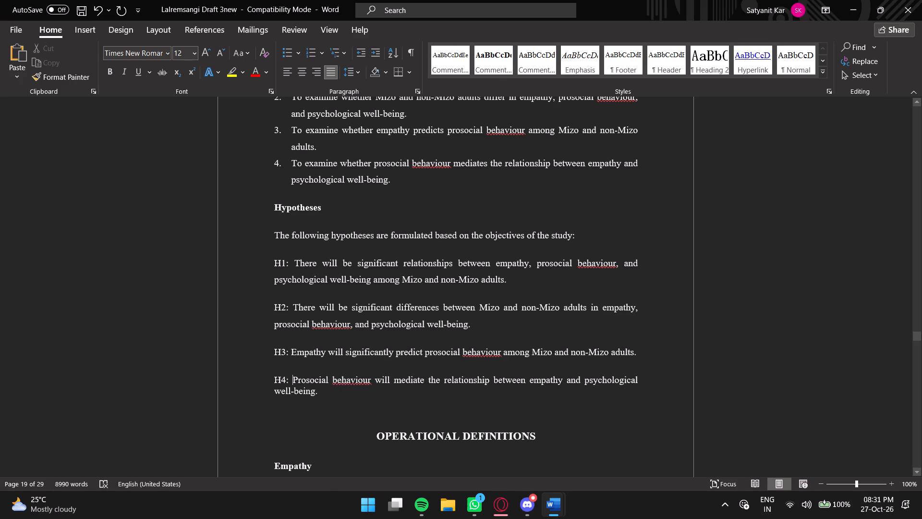
Check how the Hypotheses section is formatted in the supervisor-commented synopsis in the browser, and return to the Word draft.
{"action": "scroll", "coordinate": [397, 313], "scroll_direction": "down", "scroll_amount": 3}
{"action": "scroll", "coordinate": [397, 313], "scroll_direction": "up", "scroll_amount": 4}
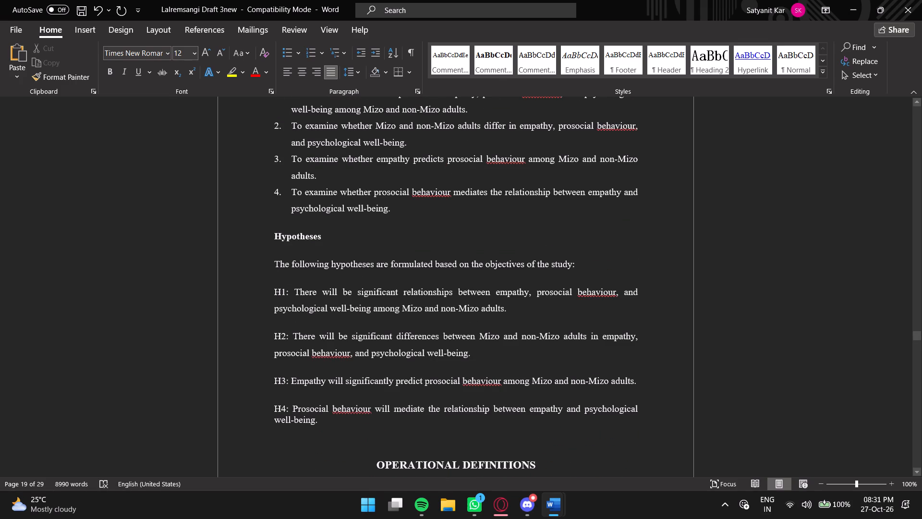
{"action": "left_click", "coordinate": [610, 450]}
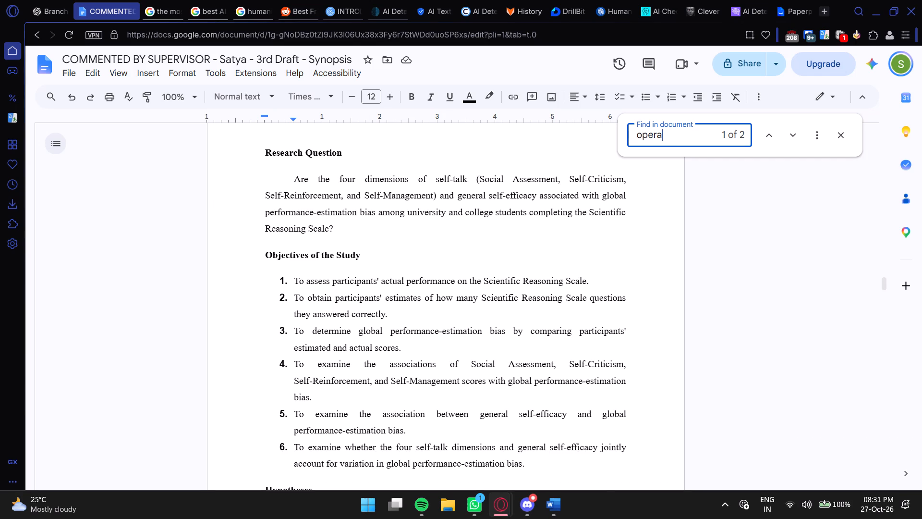
{"action": "scroll", "coordinate": [462, 365], "scroll_direction": "down", "scroll_amount": 4}
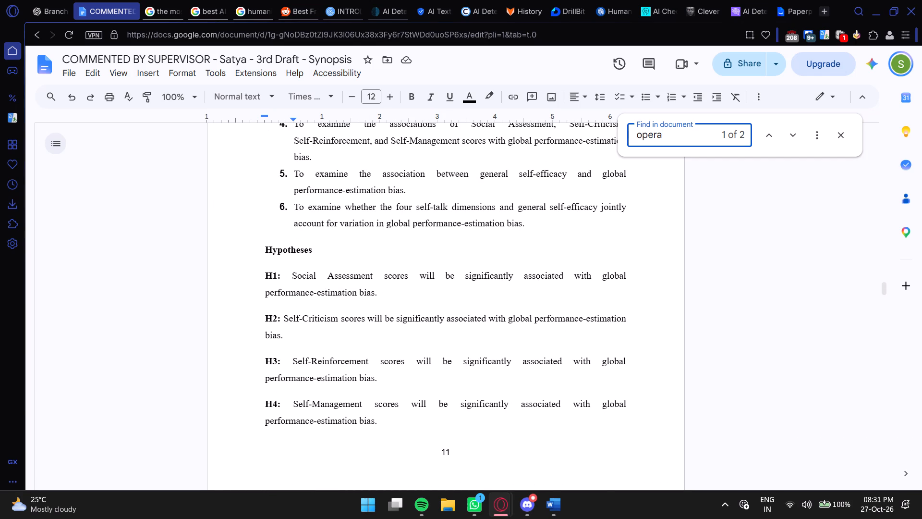
{"action": "left_click", "coordinate": [602, 449]}
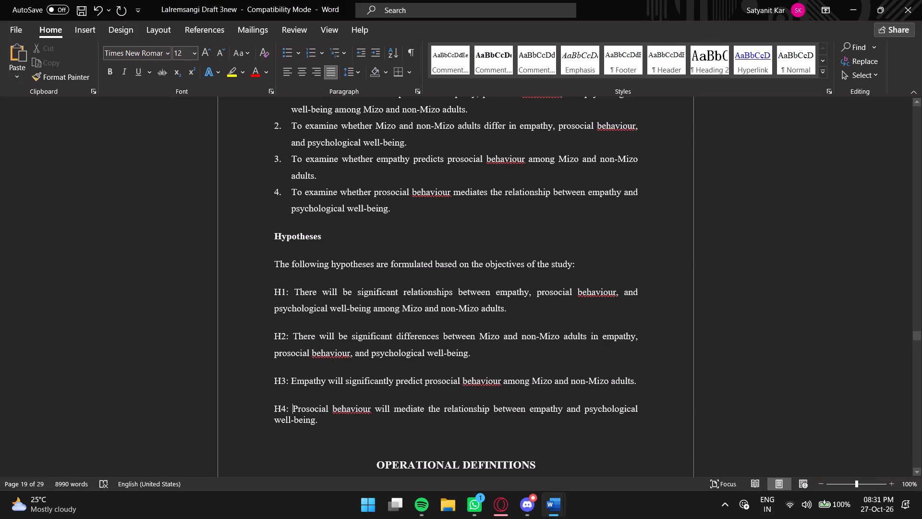
Extend the Objectives heading so that it reads "Objectives of the Study".
{"action": "scroll", "coordinate": [338, 261], "scroll_direction": "up", "scroll_amount": 3}
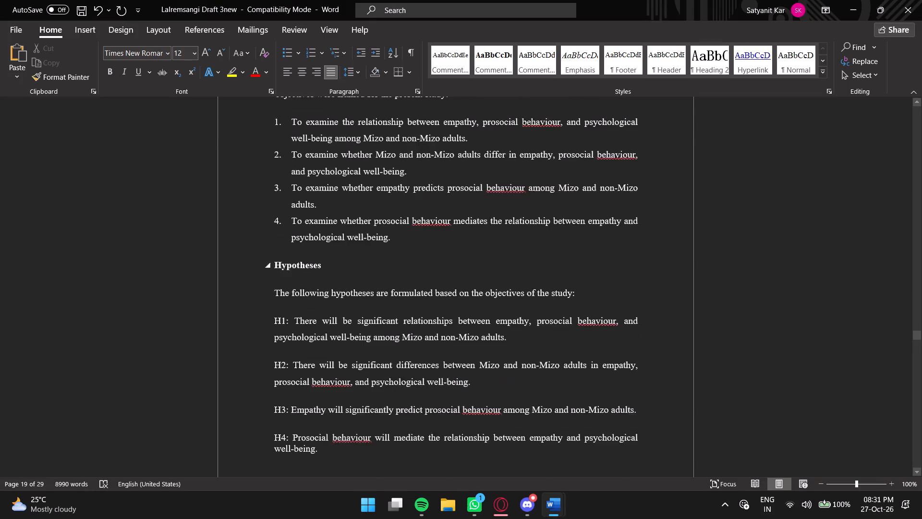
{"action": "scroll", "coordinate": [339, 262], "scroll_direction": "up", "scroll_amount": 3}
{"action": "left_click", "coordinate": [323, 198]}
{"action": "key", "text": "space"}
{"action": "type", "text": "of the Stud"}
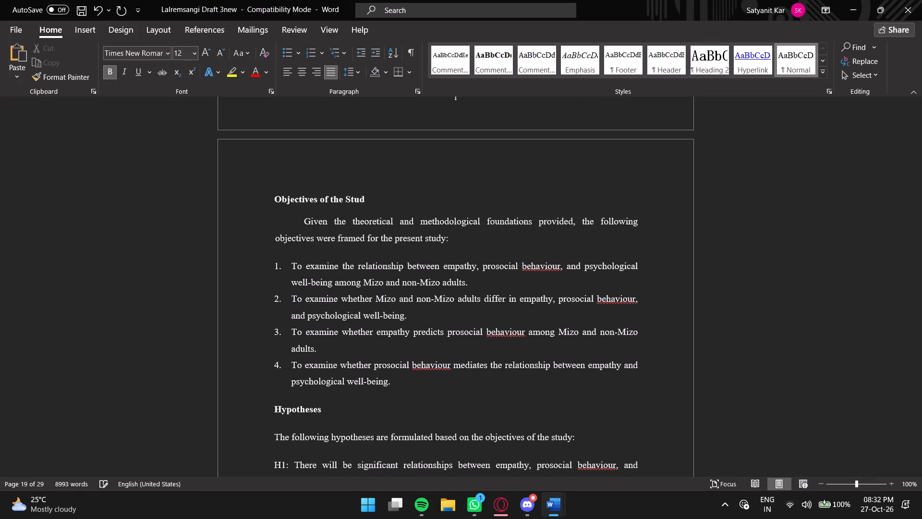
{"action": "key", "text": "y"}
Switch to the supervisor-commented synopsis in the browser, examine how its Objectives and Hypotheses sections are formatted, and return to the Word draft.
{"action": "left_click", "coordinate": [601, 440]}
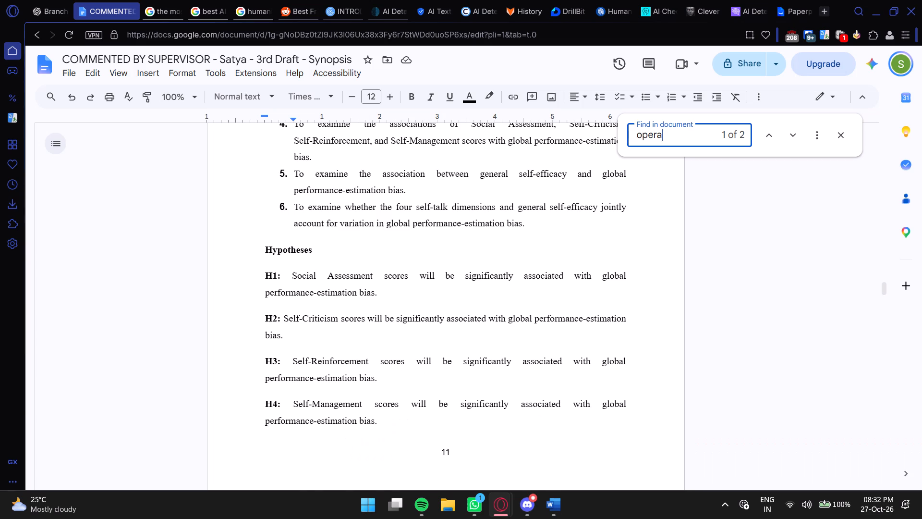
{"action": "scroll", "coordinate": [440, 348], "scroll_direction": "up", "scroll_amount": 6}
{"action": "scroll", "coordinate": [440, 348], "scroll_direction": "down", "scroll_amount": 4}
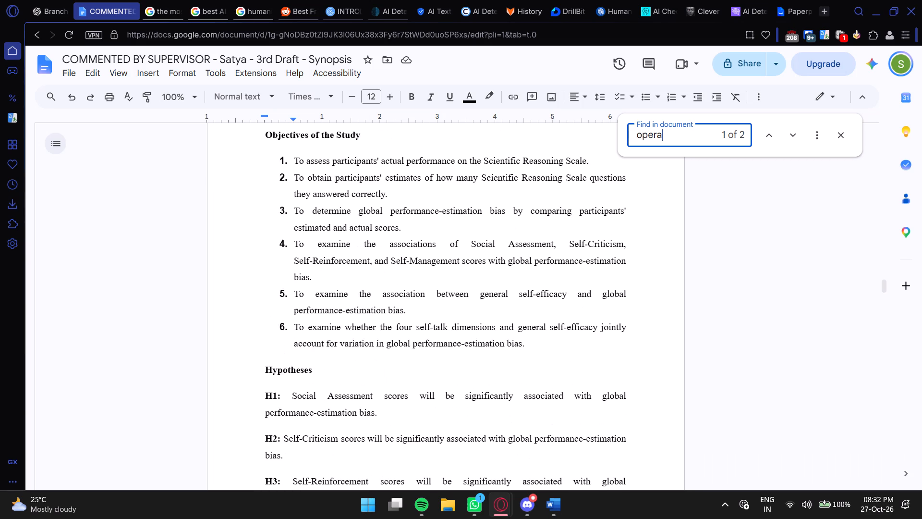
{"action": "scroll", "coordinate": [440, 348], "scroll_direction": "down", "scroll_amount": 3}
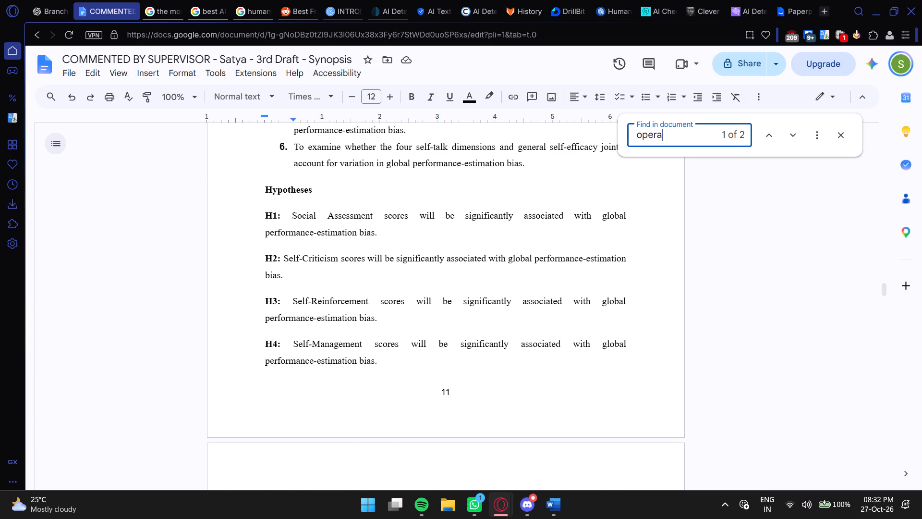
{"action": "scroll", "coordinate": [433, 322], "scroll_direction": "down", "scroll_amount": 4}
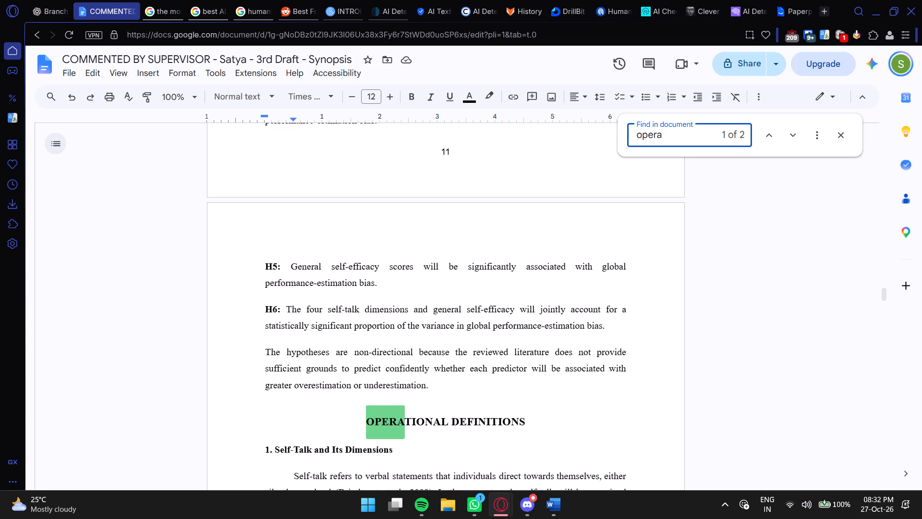
{"action": "left_click", "coordinate": [550, 501]}
{"action": "left_click", "coordinate": [607, 445]}
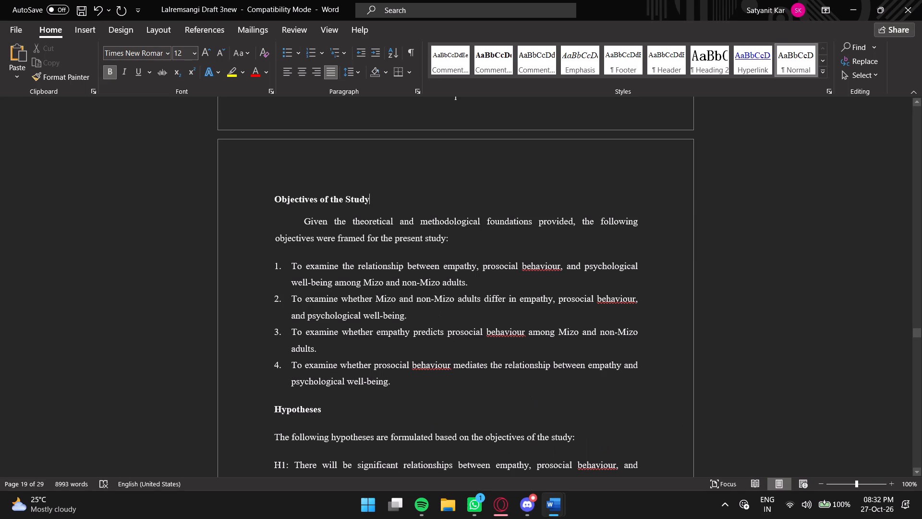
Bold the labels "H1:", "H2:", "H3:" and "H4:" at the start of the four hypotheses.
{"action": "scroll", "coordinate": [429, 320], "scroll_direction": "down", "scroll_amount": 9}
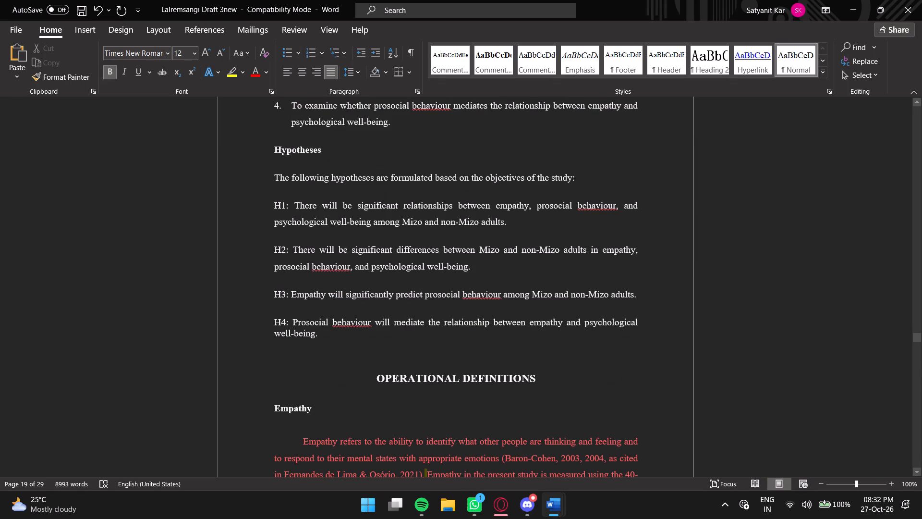
{"action": "scroll", "coordinate": [450, 265], "scroll_direction": "up", "scroll_amount": 1}
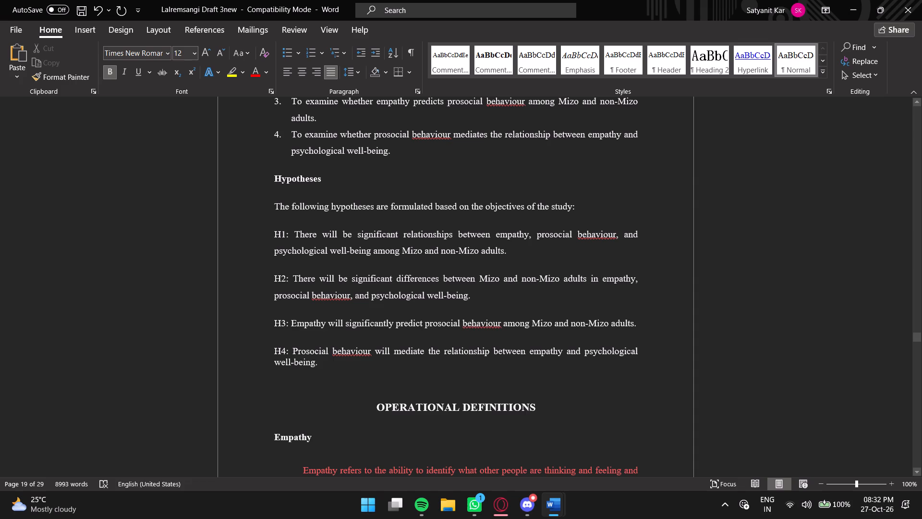
{"action": "scroll", "coordinate": [379, 280], "scroll_direction": "up", "scroll_amount": 6}
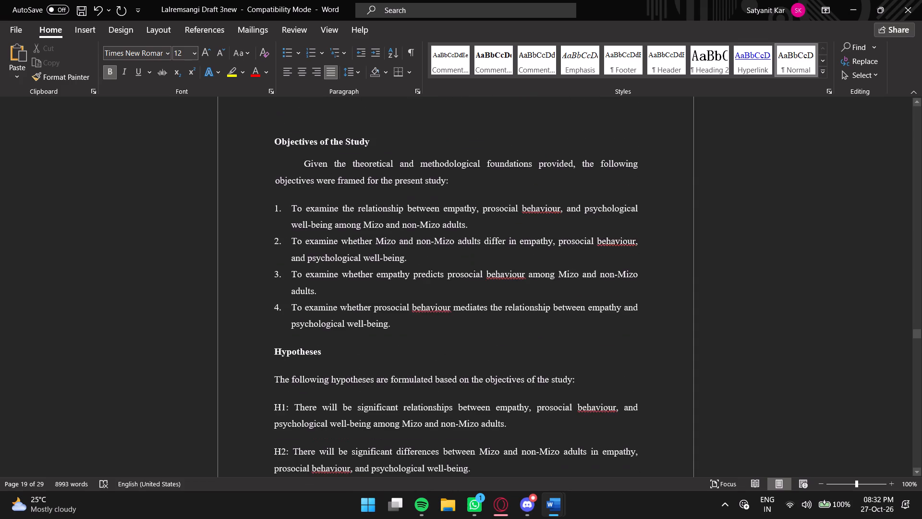
{"action": "scroll", "coordinate": [401, 273], "scroll_direction": "up", "scroll_amount": 1}
{"action": "scroll", "coordinate": [401, 273], "scroll_direction": "down", "scroll_amount": 5}
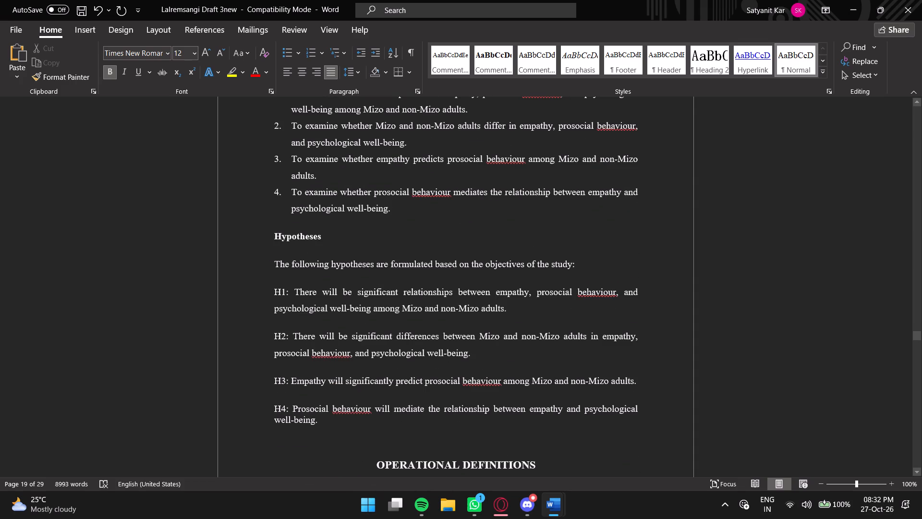
{"action": "left_click_drag", "start_coordinate": [276, 292], "coordinate": [286, 295]}
{"action": "left_click_drag", "start_coordinate": [286, 295], "coordinate": [287, 295]}
{"action": "key", "text": "ctrl+b"}
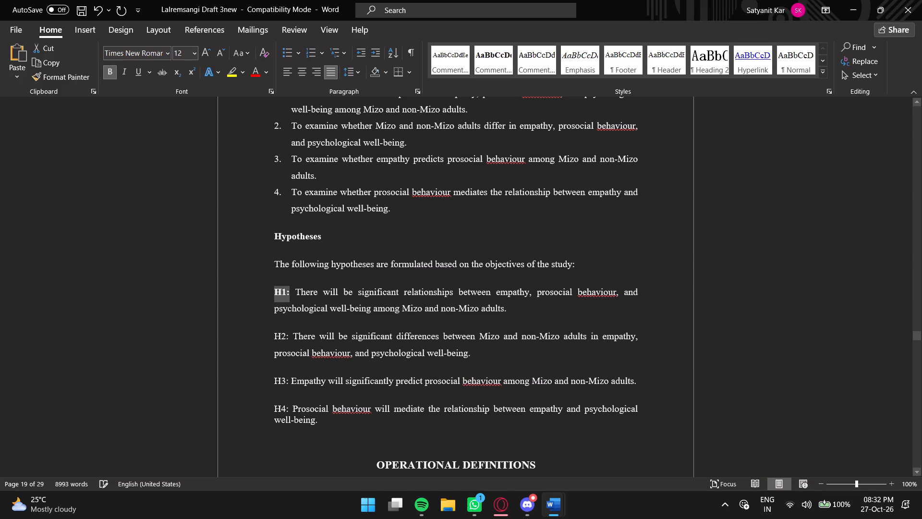
{"action": "left_click_drag", "start_coordinate": [273, 334], "coordinate": [287, 338]}
{"action": "key", "text": "ctrl+b"}
{"action": "left_click_drag", "start_coordinate": [274, 379], "coordinate": [287, 384]}
{"action": "key", "text": "ctrl+b"}
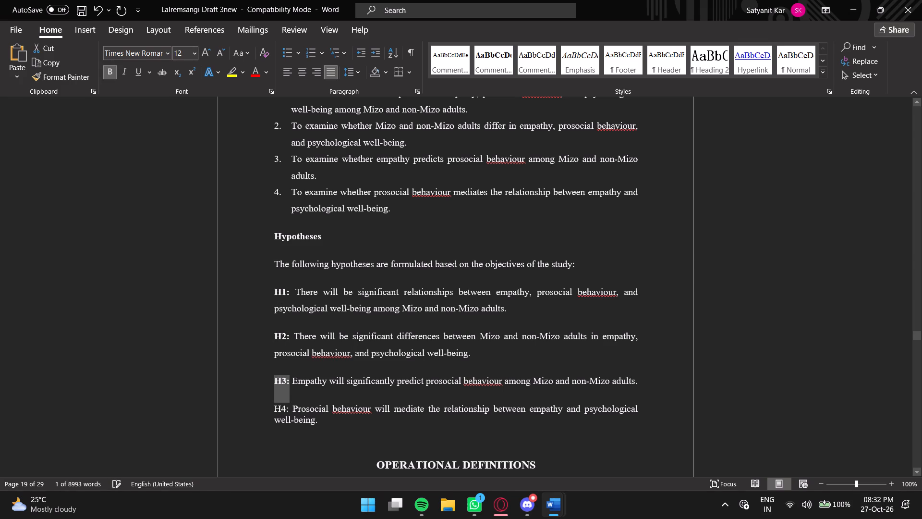
{"action": "left_click_drag", "start_coordinate": [274, 407], "coordinate": [288, 411]}
{"action": "key", "text": "ctrl+b"}
Bold only the list numbers 1 to 4 of the objectives, leaving the objective text in regular weight.
{"action": "scroll", "coordinate": [309, 326], "scroll_direction": "up", "scroll_amount": 1}
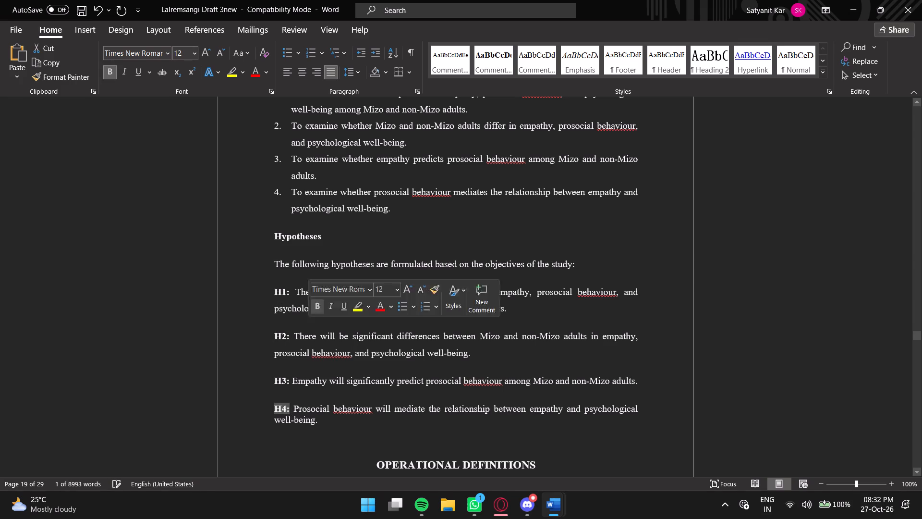
{"action": "scroll", "coordinate": [309, 326], "scroll_direction": "up", "scroll_amount": 1}
{"action": "scroll", "coordinate": [293, 236], "scroll_direction": "up", "scroll_amount": 1}
{"action": "left_click_drag", "start_coordinate": [273, 182], "coordinate": [281, 203]}
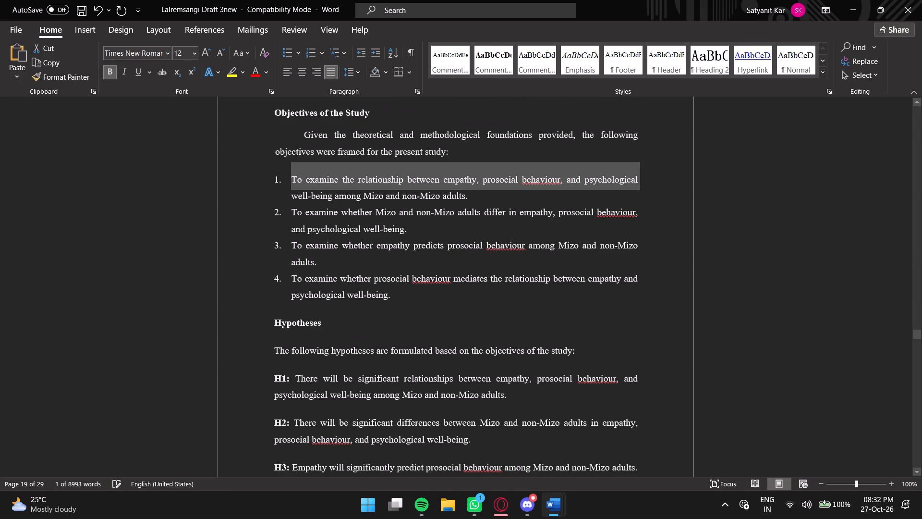
{"action": "left_click_drag", "start_coordinate": [281, 203], "coordinate": [285, 286]}
{"action": "left_click", "coordinate": [280, 284]}
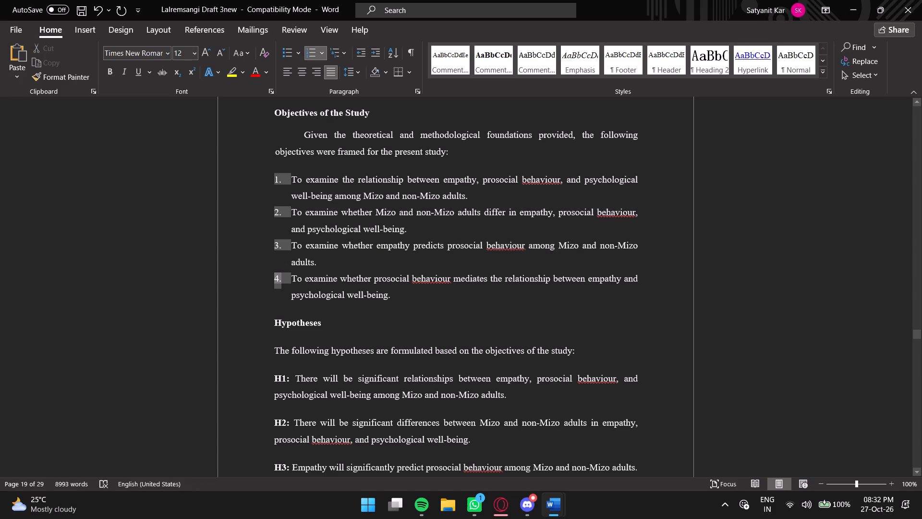
{"action": "key", "text": "ctrl+b"}
{"action": "left_click", "coordinate": [370, 274]}
Select the introductory sentence beneath the Objectives of the Study heading.
{"action": "scroll", "coordinate": [401, 263], "scroll_direction": "up", "scroll_amount": 1}
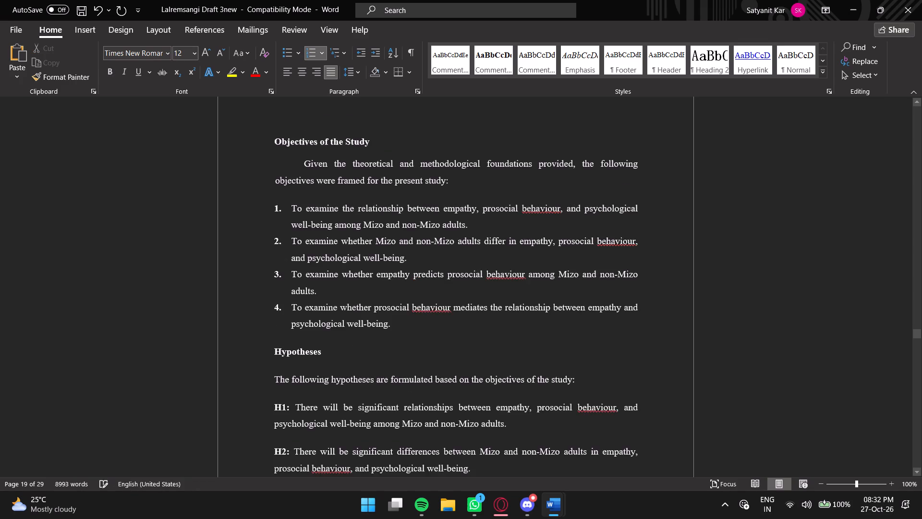
{"action": "scroll", "coordinate": [401, 263], "scroll_direction": "up", "scroll_amount": 1}
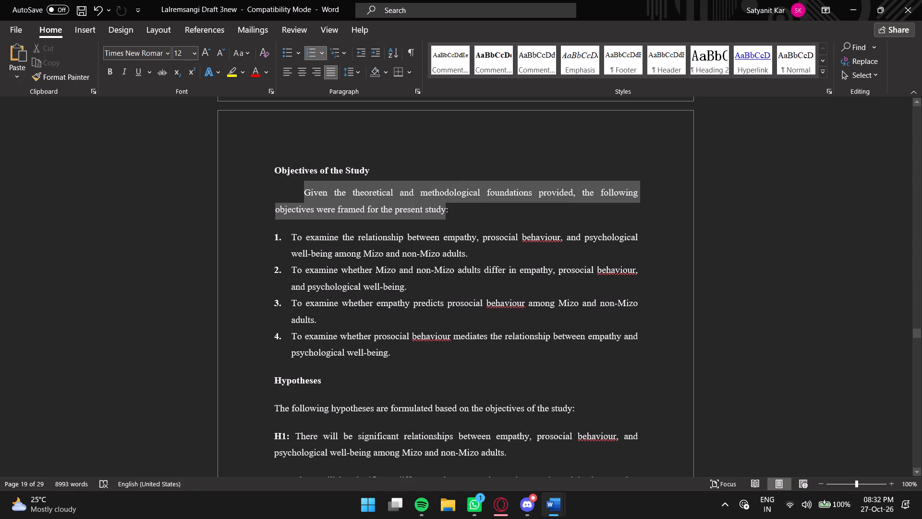
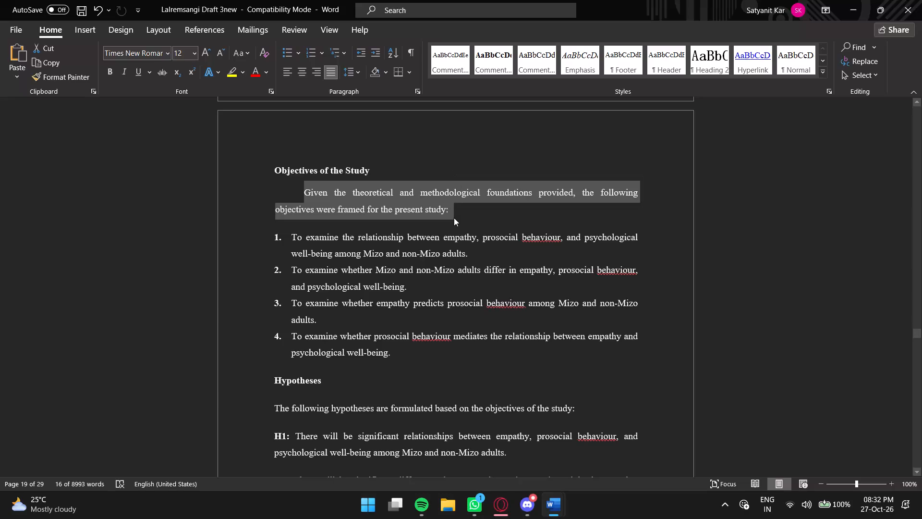
Delete the introductory sentence beneath the Hypotheses heading.
{"action": "scroll", "coordinate": [394, 235], "scroll_direction": "down", "scroll_amount": 3}
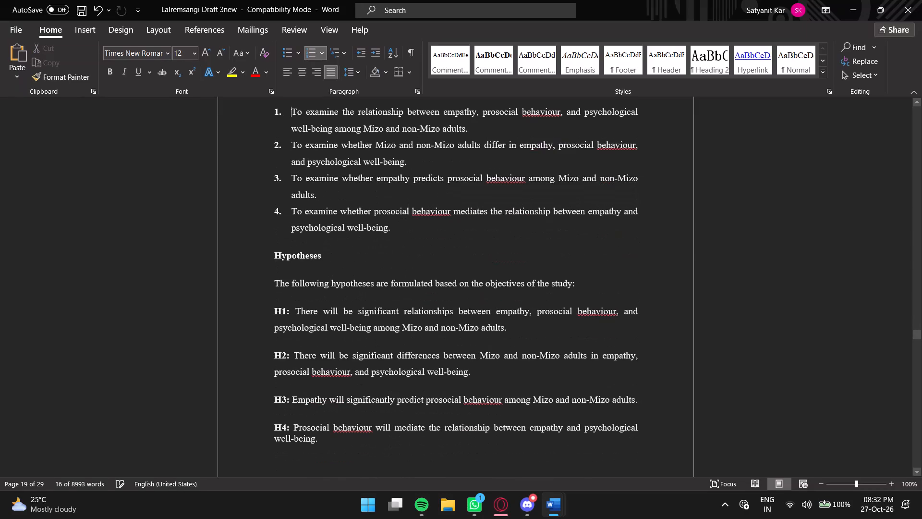
{"action": "left_click_drag", "start_coordinate": [272, 283], "coordinate": [589, 287]}
{"action": "key", "text": "BackSpace"}
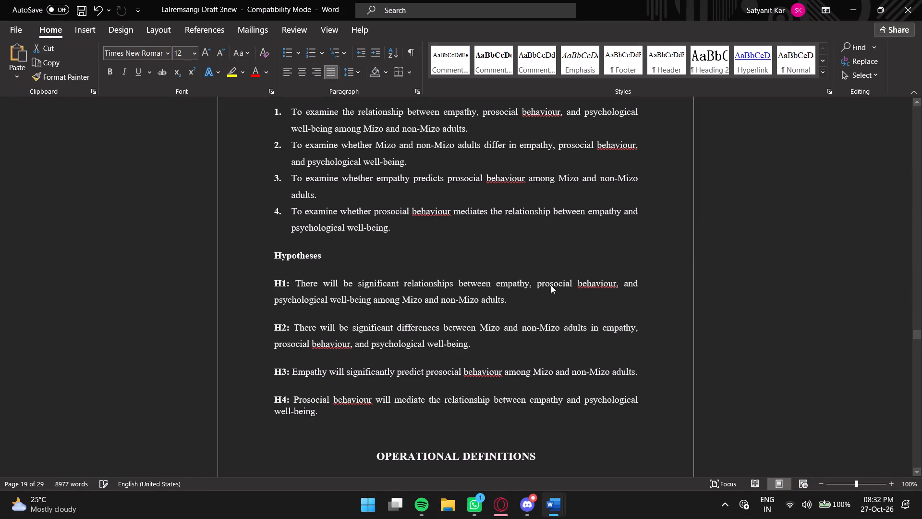
Compare the draft's Operational Definitions section with the one in the supervisor-commented synopsis open in the browser, and check the text up to Sample.
{"action": "scroll", "coordinate": [394, 297], "scroll_direction": "down", "scroll_amount": 5}
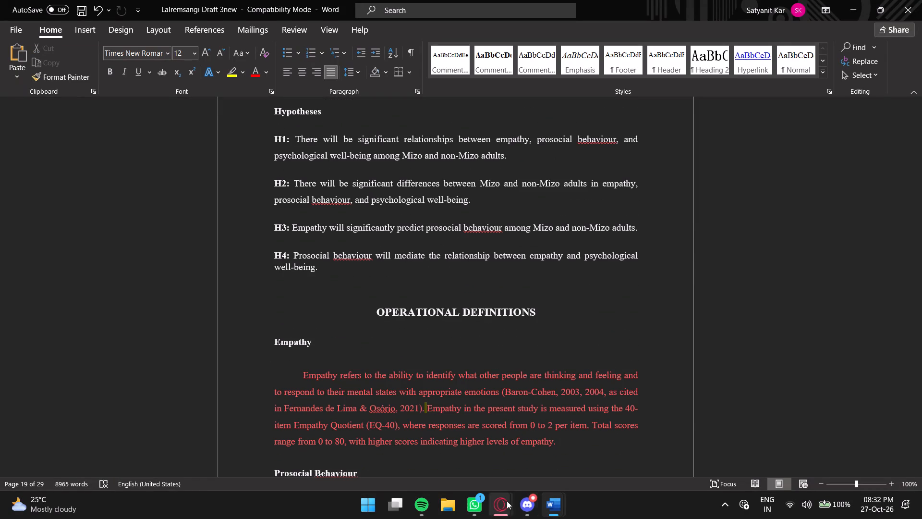
{"action": "left_click", "coordinate": [503, 502]}
{"action": "left_click", "coordinate": [606, 455]}
{"action": "scroll", "coordinate": [393, 275], "scroll_direction": "down", "scroll_amount": 5}
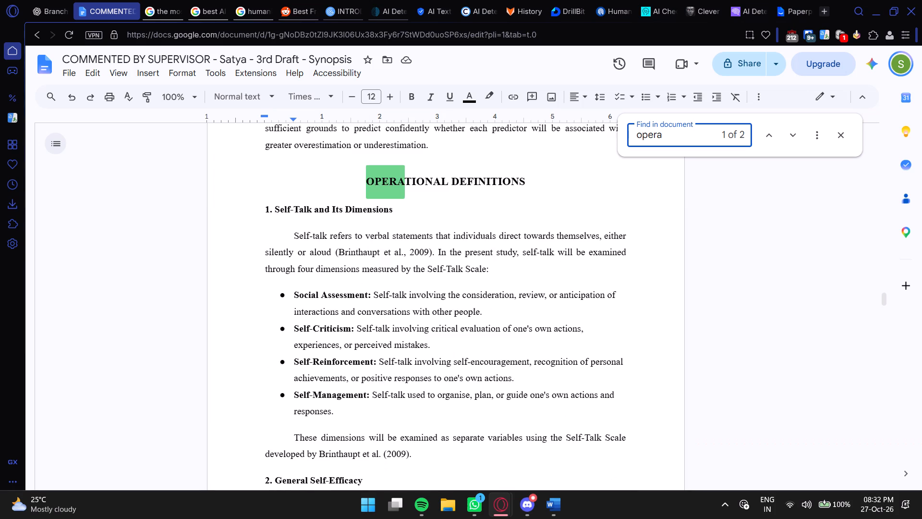
{"action": "left_click", "coordinate": [554, 501]}
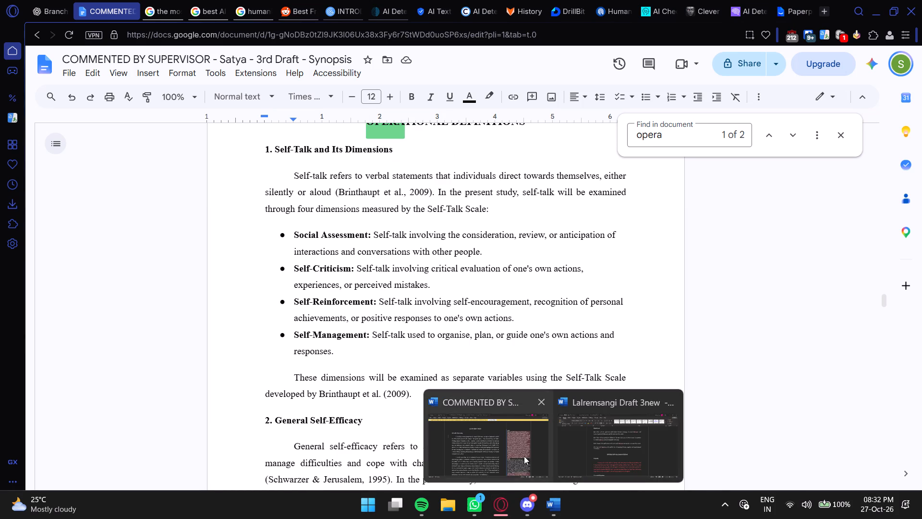
{"action": "left_click", "coordinate": [610, 451]}
{"action": "scroll", "coordinate": [407, 320], "scroll_direction": "down", "scroll_amount": 6}
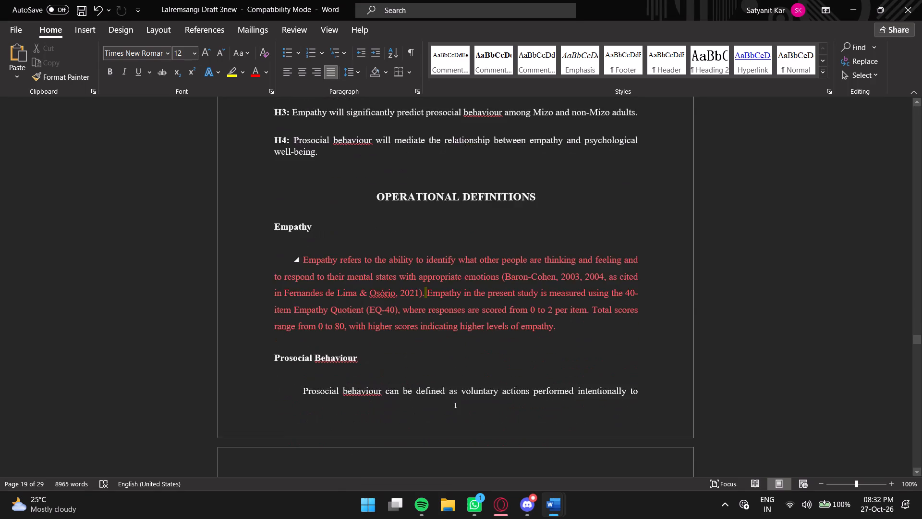
{"action": "scroll", "coordinate": [403, 291], "scroll_direction": "down", "scroll_amount": 8}
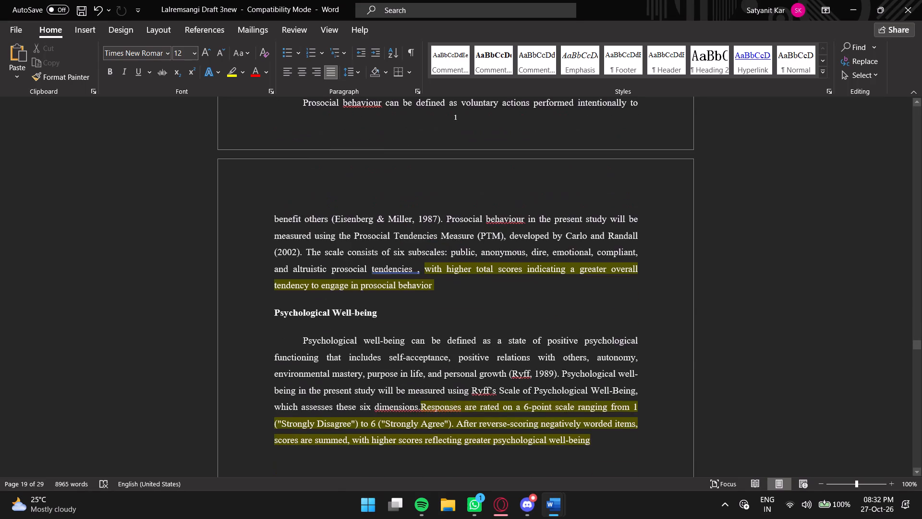
{"action": "scroll", "coordinate": [385, 293], "scroll_direction": "down", "scroll_amount": 4}
{"action": "scroll", "coordinate": [380, 284], "scroll_direction": "up", "scroll_amount": 9}
{"action": "scroll", "coordinate": [385, 283], "scroll_direction": "down", "scroll_amount": 7}
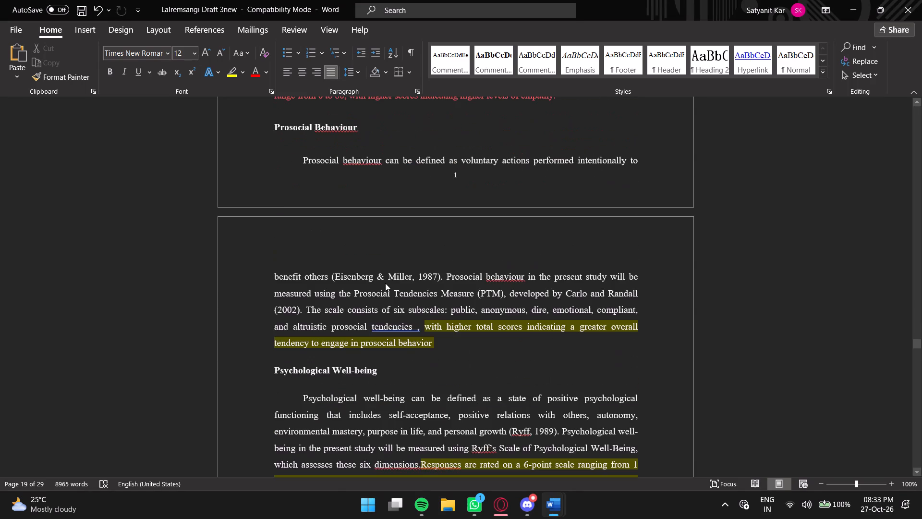
{"action": "left_click", "coordinate": [345, 256]}
{"action": "scroll", "coordinate": [363, 272], "scroll_direction": "down", "scroll_amount": 7}
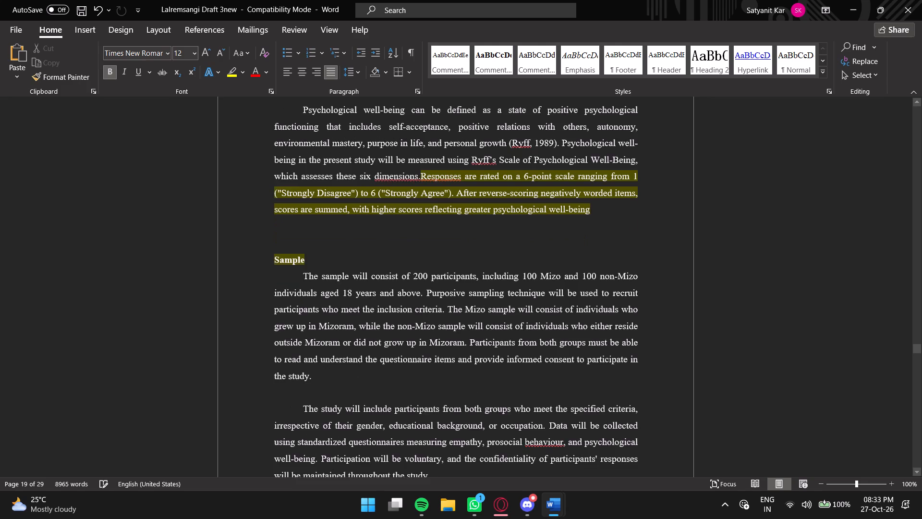
With the insertion point on the blank line above Sample, copy the "METHODS AND PROCEDURE" heading from the browser synopsis and return to the Word draft.
{"action": "scroll", "coordinate": [298, 226], "scroll_direction": "up", "scroll_amount": 1}
{"action": "left_click", "coordinate": [273, 244]}
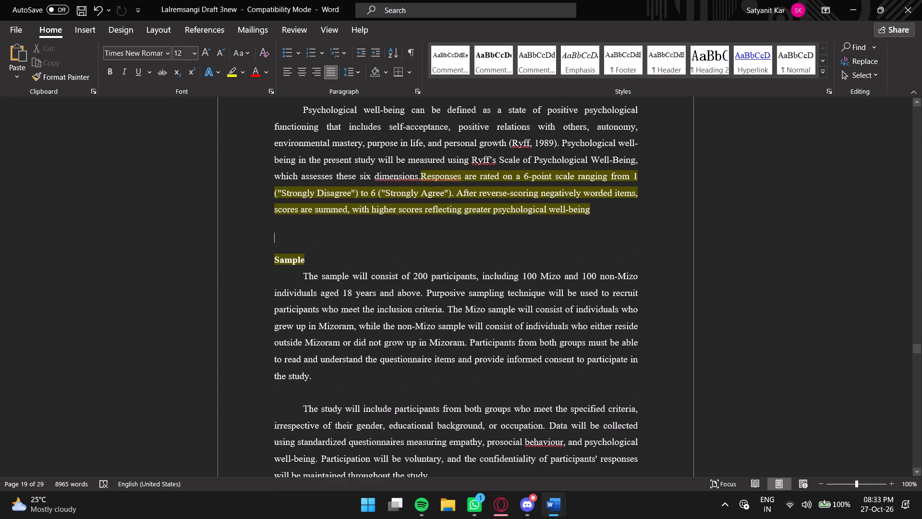
{"action": "left_click", "coordinate": [610, 454]}
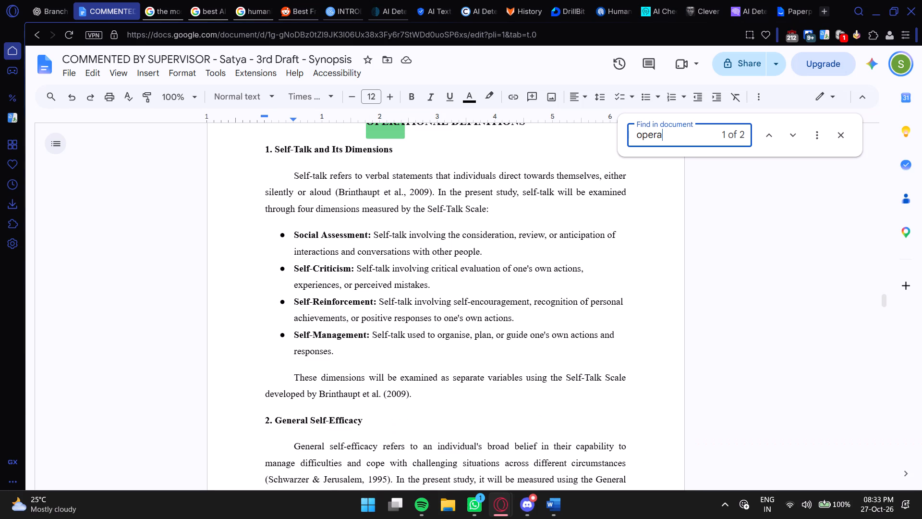
{"action": "scroll", "coordinate": [430, 317], "scroll_direction": "up", "scroll_amount": 6}
{"action": "scroll", "coordinate": [432, 319], "scroll_direction": "down", "scroll_amount": 11}
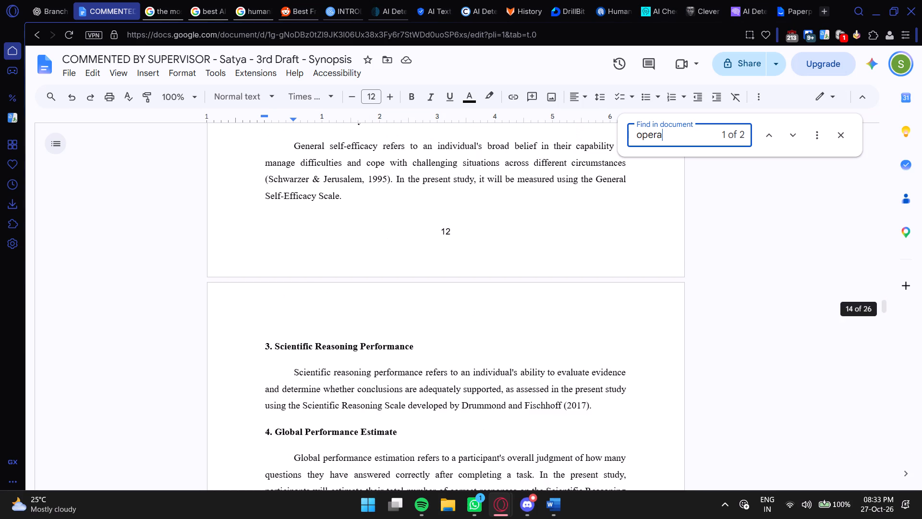
{"action": "scroll", "coordinate": [432, 319], "scroll_direction": "down", "scroll_amount": 12}
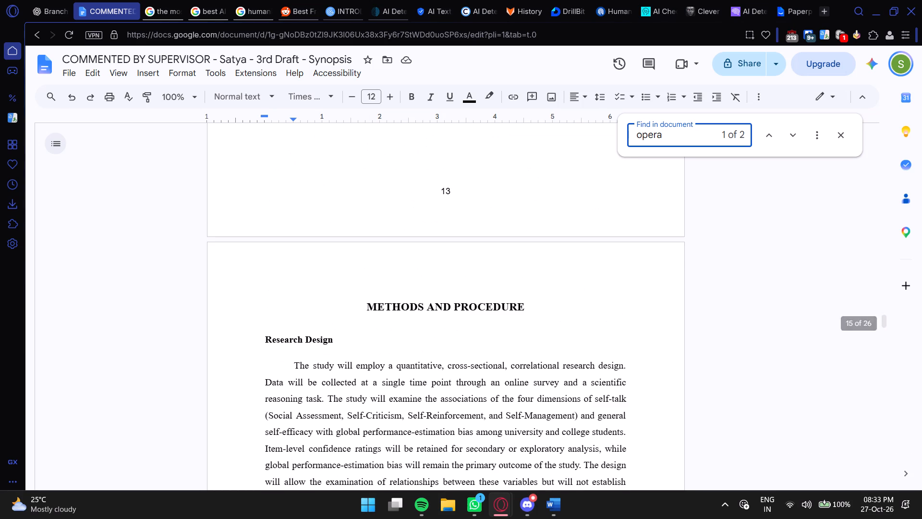
{"action": "left_click_drag", "start_coordinate": [370, 305], "coordinate": [521, 313]}
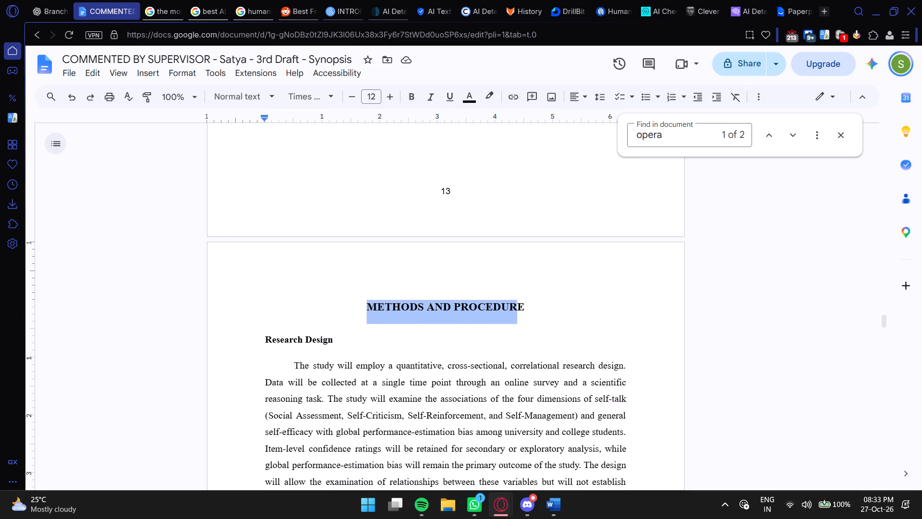
{"action": "left_click_drag", "start_coordinate": [521, 313], "coordinate": [522, 313]}
{"action": "key", "text": "ctrl+c"}
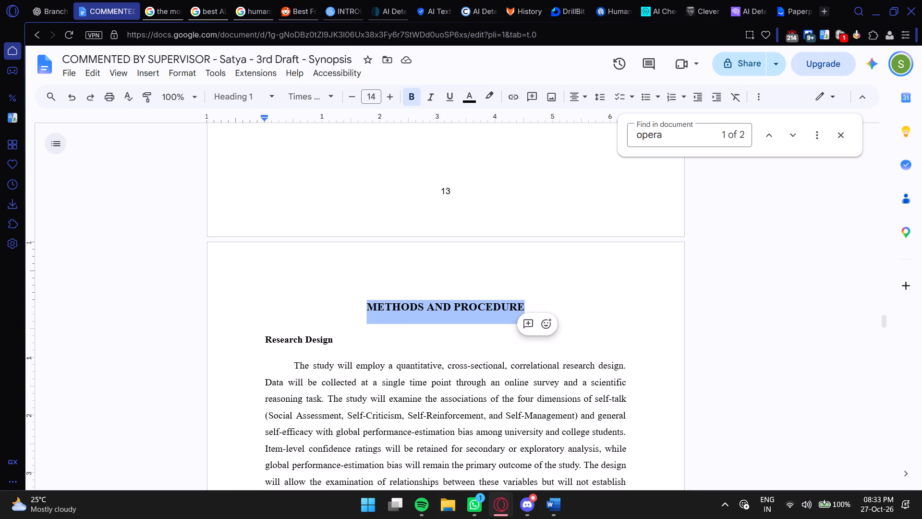
{"action": "left_click", "coordinate": [614, 462]}
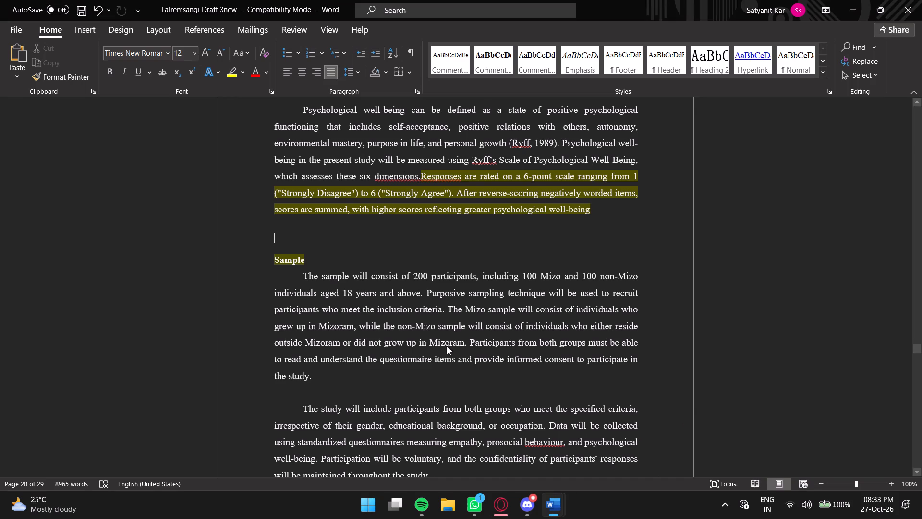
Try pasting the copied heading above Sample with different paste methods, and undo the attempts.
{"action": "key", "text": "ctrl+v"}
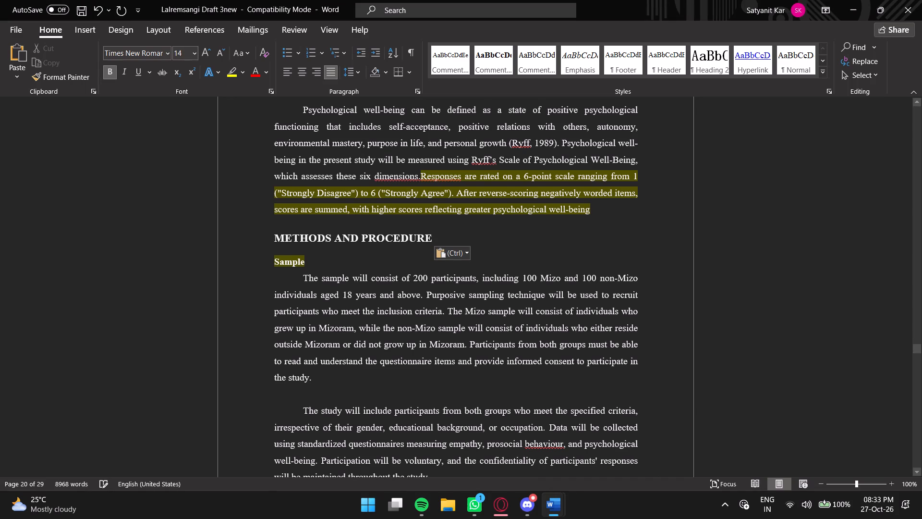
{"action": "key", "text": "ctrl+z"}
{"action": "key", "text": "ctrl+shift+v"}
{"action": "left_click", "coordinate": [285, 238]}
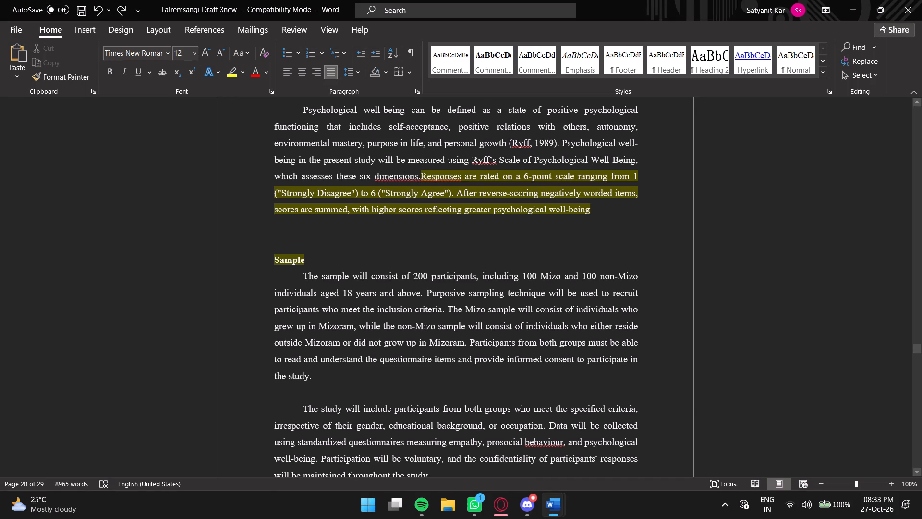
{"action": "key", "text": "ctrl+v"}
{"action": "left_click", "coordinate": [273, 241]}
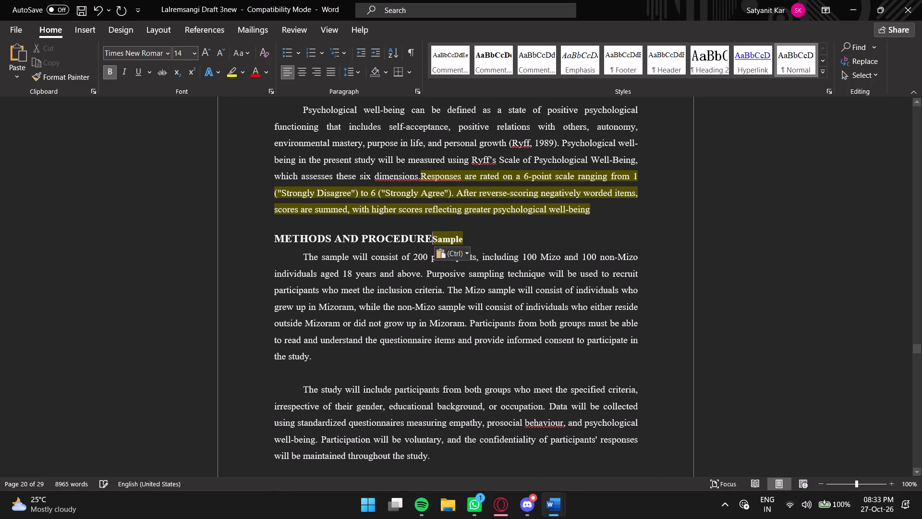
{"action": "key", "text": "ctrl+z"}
Paste the "METHODS AND PROCEDURE" heading on the blank line above Sample and centre it.
{"action": "left_click", "coordinate": [291, 233]}
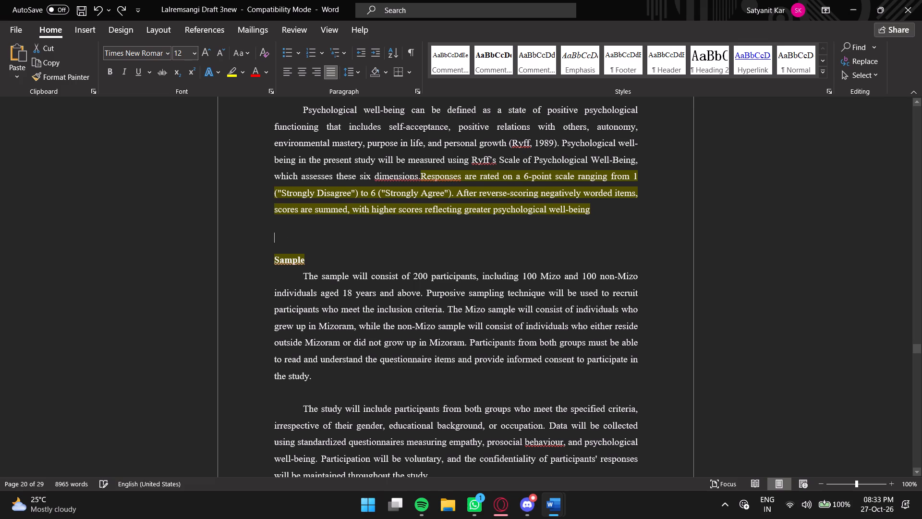
{"action": "key", "text": "ctrl+v"}
{"action": "left_click", "coordinate": [275, 236]}
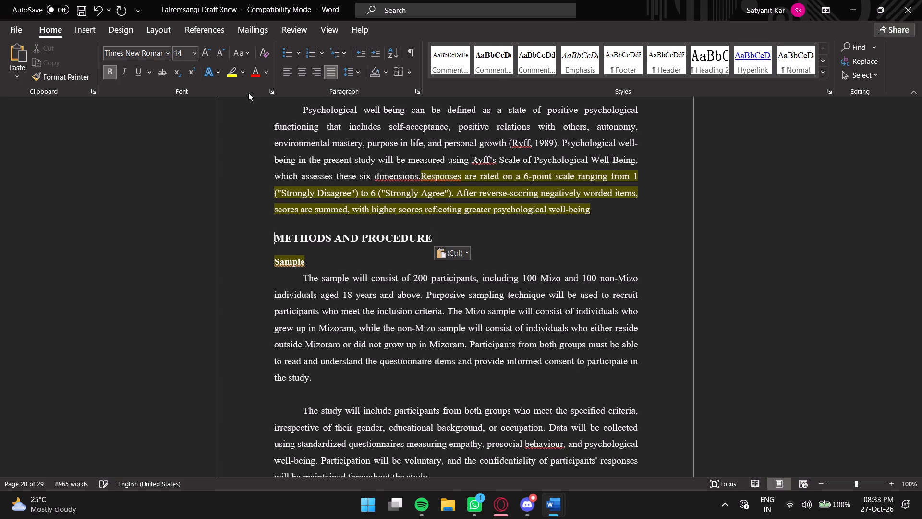
{"action": "left_click_drag", "start_coordinate": [274, 238], "coordinate": [423, 243]}
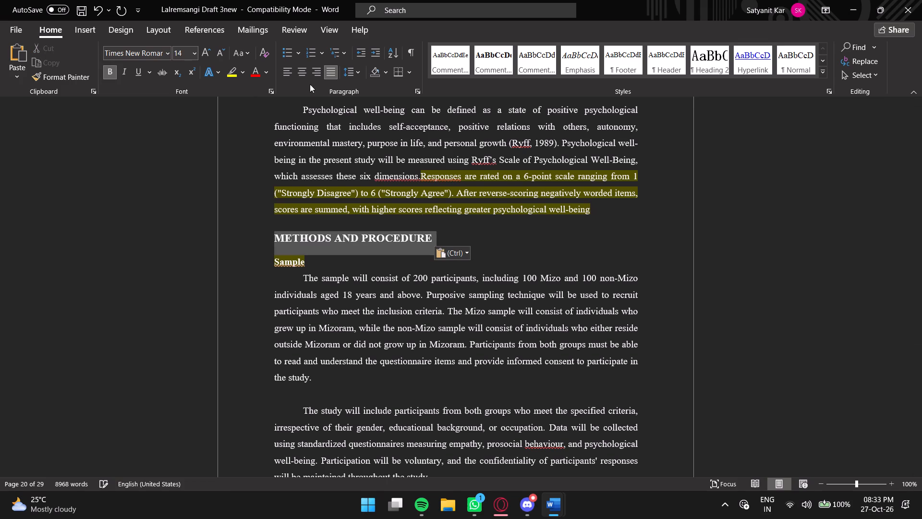
{"action": "left_click", "coordinate": [304, 71]}
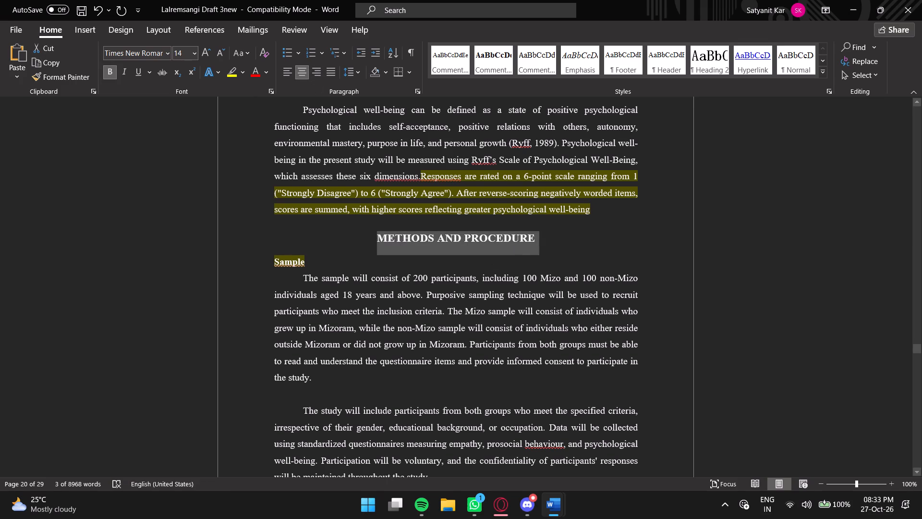
{"action": "left_click", "coordinate": [297, 264]}
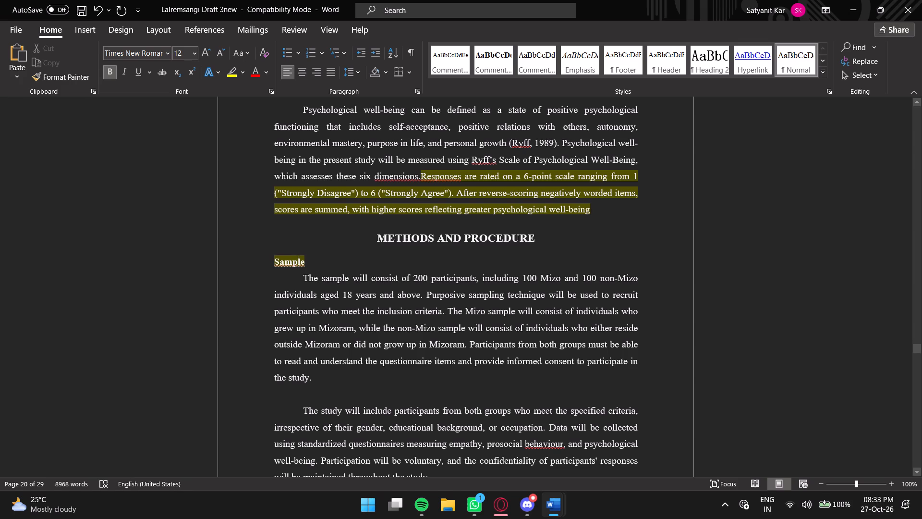
Delete the empty line between the Exclusion Criteria list and the Psychological Tools Used heading.
{"action": "scroll", "coordinate": [357, 301], "scroll_direction": "down", "scroll_amount": 12}
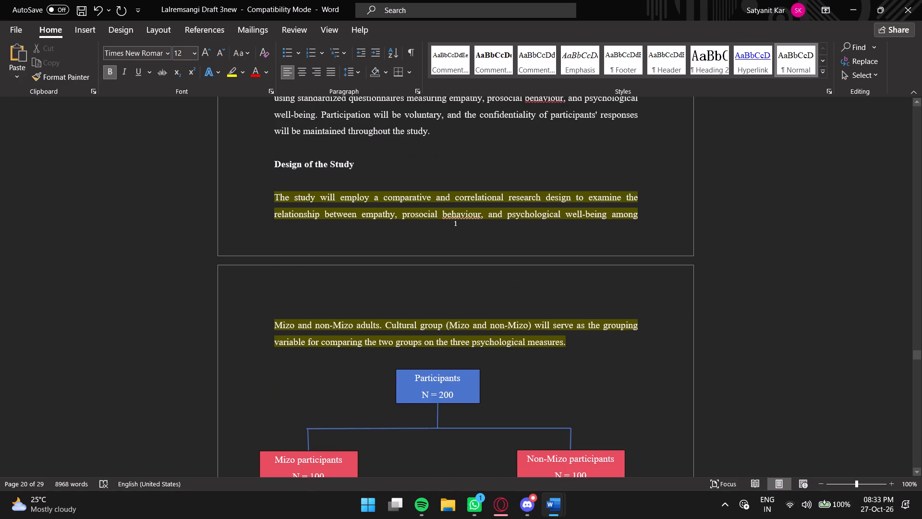
{"action": "scroll", "coordinate": [366, 305], "scroll_direction": "down", "scroll_amount": 17}
{"action": "left_click", "coordinate": [288, 298]}
{"action": "key", "text": "BackSpace"}
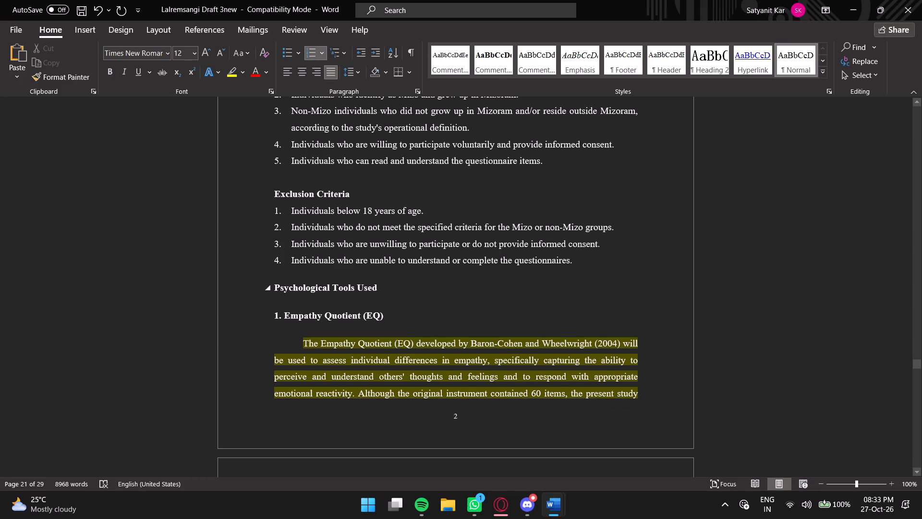
Review the headings and layout from Psychological Tools Used through Procedure, Ethical Considerations and Statistical Analyses.
{"action": "scroll", "coordinate": [353, 303], "scroll_direction": "down", "scroll_amount": 7}
{"action": "scroll", "coordinate": [318, 356], "scroll_direction": "up", "scroll_amount": 4}
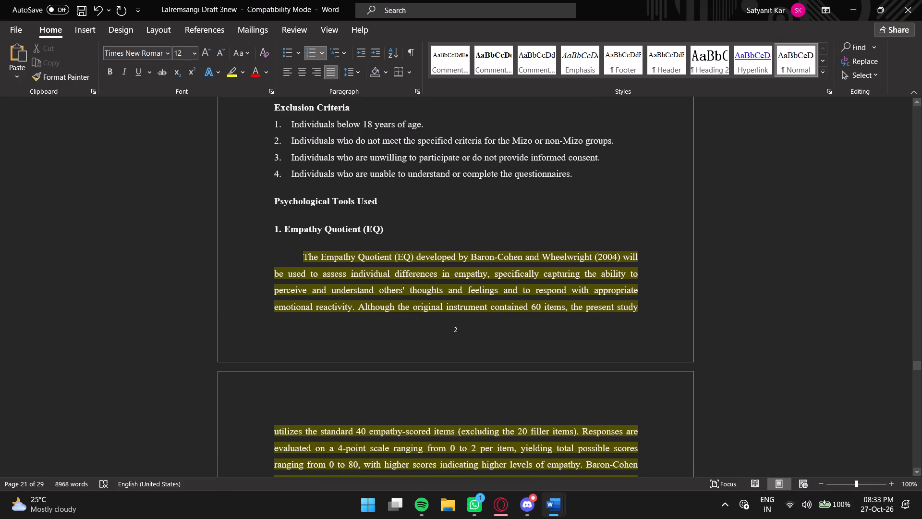
{"action": "left_click", "coordinate": [341, 229]}
{"action": "scroll", "coordinate": [344, 246], "scroll_direction": "down", "scroll_amount": 6}
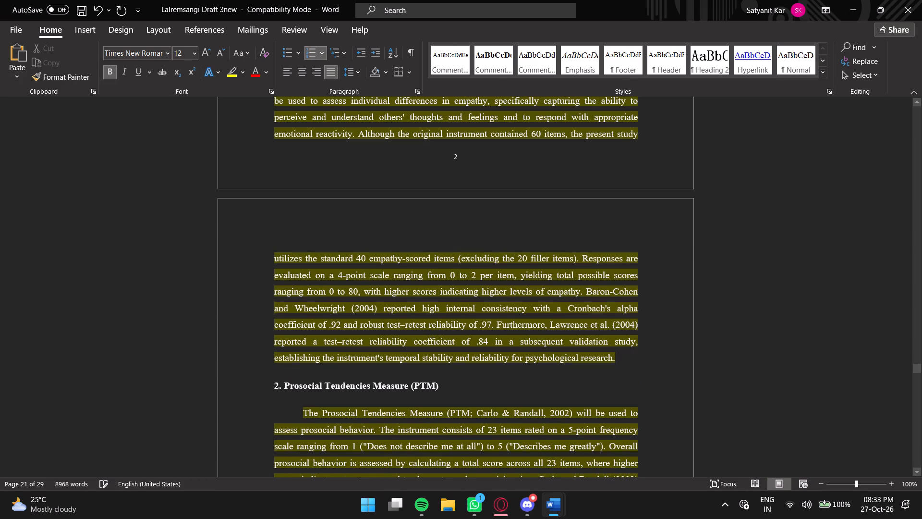
{"action": "left_click", "coordinate": [336, 383]}
{"action": "left_click", "coordinate": [275, 384]}
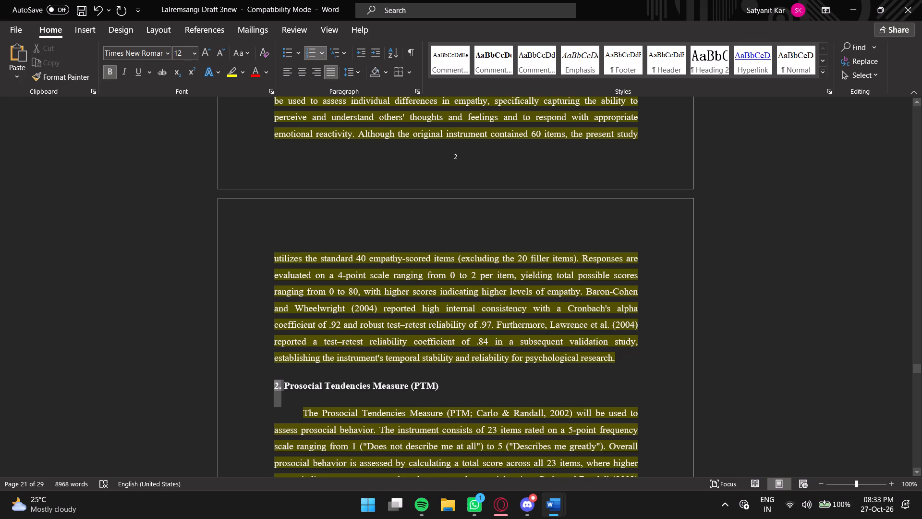
{"action": "scroll", "coordinate": [414, 350], "scroll_direction": "down", "scroll_amount": 15}
{"action": "scroll", "coordinate": [408, 337], "scroll_direction": "down", "scroll_amount": 6}
{"action": "scroll", "coordinate": [407, 334], "scroll_direction": "up", "scroll_amount": 6}
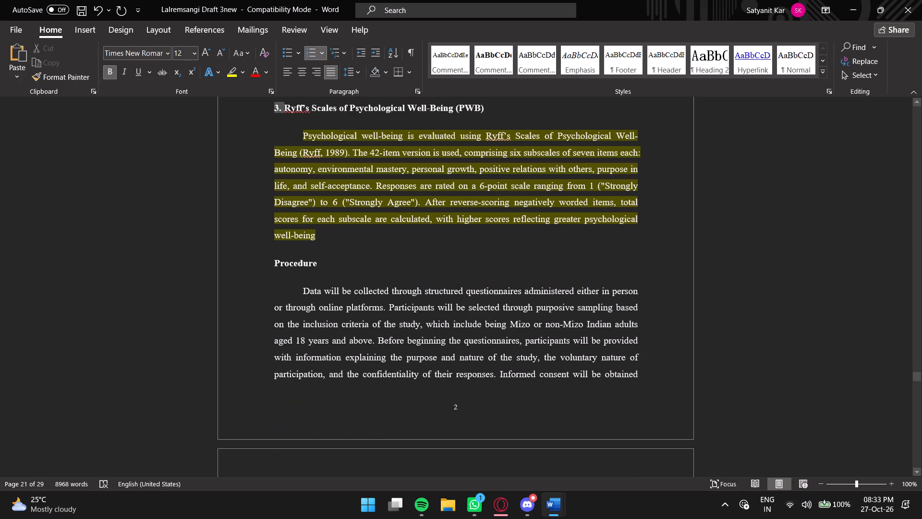
{"action": "scroll", "coordinate": [372, 325], "scroll_direction": "up", "scroll_amount": 1}
{"action": "scroll", "coordinate": [372, 325], "scroll_direction": "down", "scroll_amount": 19}
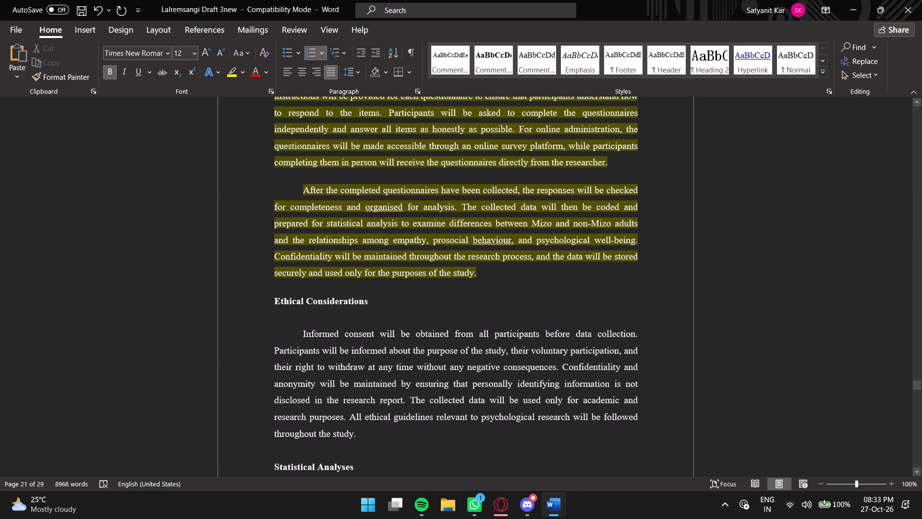
{"action": "scroll", "coordinate": [371, 326], "scroll_direction": "down", "scroll_amount": 4}
{"action": "scroll", "coordinate": [371, 326], "scroll_direction": "down", "scroll_amount": 20}
{"action": "scroll", "coordinate": [371, 326], "scroll_direction": "down", "scroll_amount": 4}
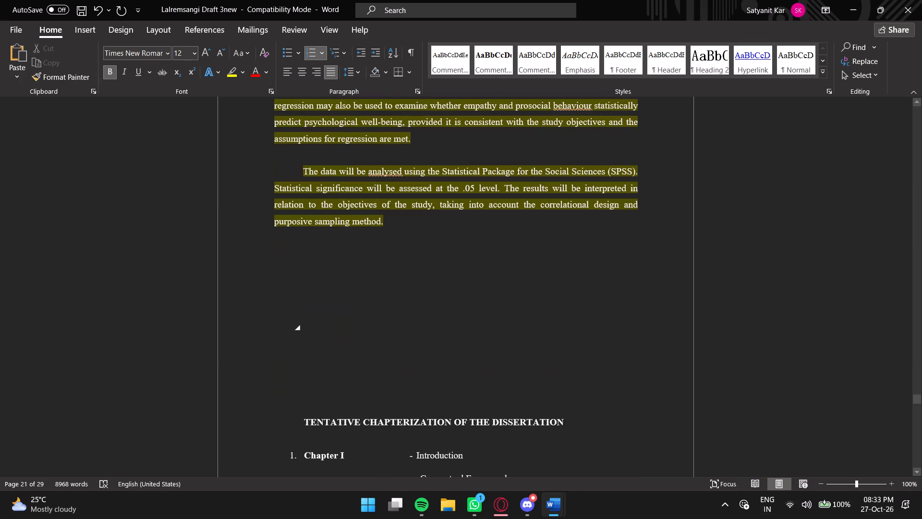
Insert blank lines above the "TENTATIVE CHAPTERIZATION OF THE DISSERTATION" heading so that it starts on a new page.
{"action": "scroll", "coordinate": [371, 326], "scroll_direction": "down", "scroll_amount": 4}
{"action": "left_click", "coordinate": [297, 247]}
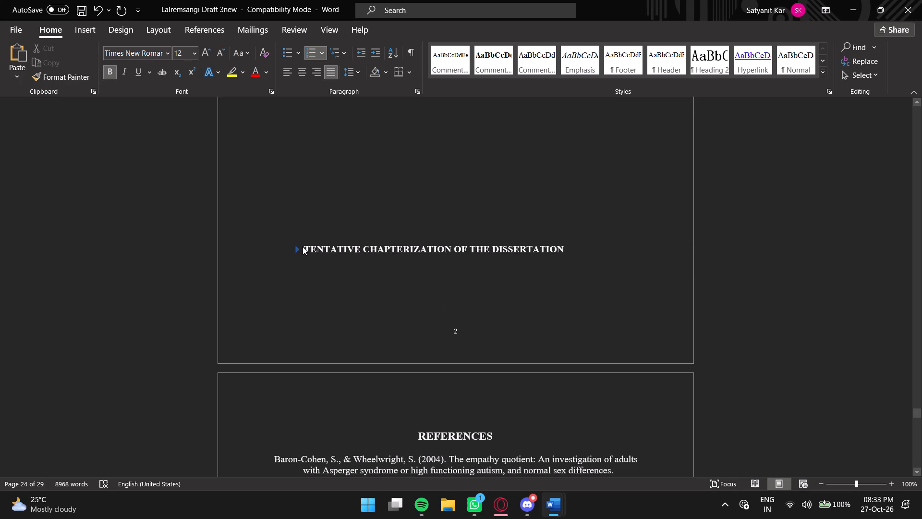
{"action": "left_click", "coordinate": [295, 249]}
{"action": "left_click", "coordinate": [308, 251]}
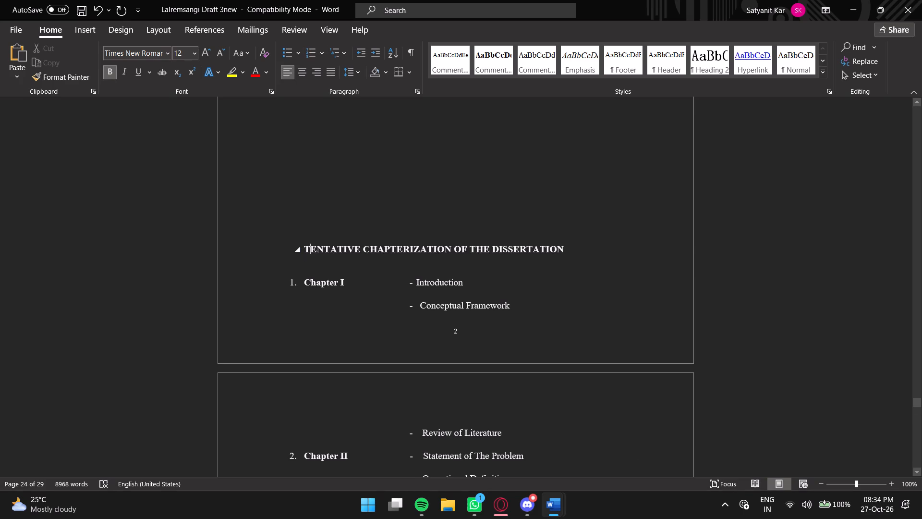
{"action": "key", "text": "Left"}
{"action": "key", "text": "Return"}
{"action": "key", "text": "Return"}
{"action": "key", "text": "Return"}
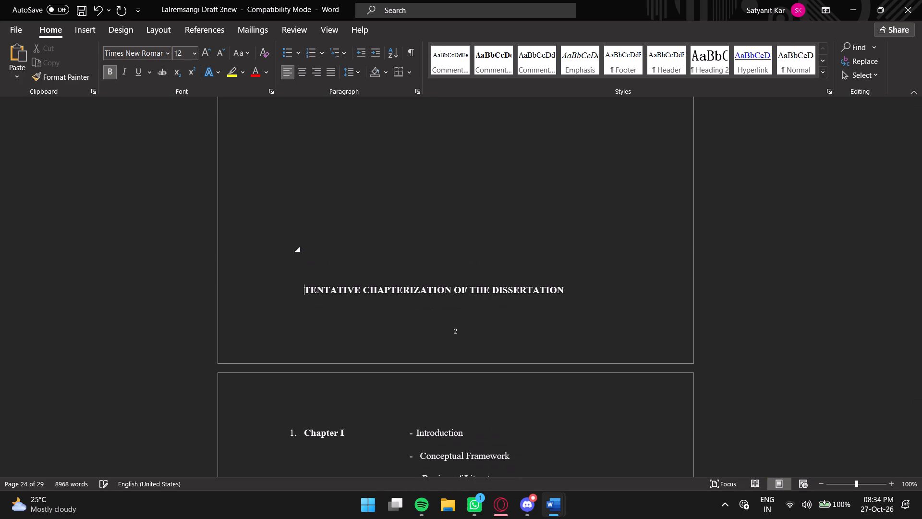
{"action": "key", "text": "Return"}
{"action": "key", "text": "Return"}
{"action": "key", "text": "Return"}
{"action": "scroll", "coordinate": [329, 250], "scroll_direction": "down", "scroll_amount": 3}
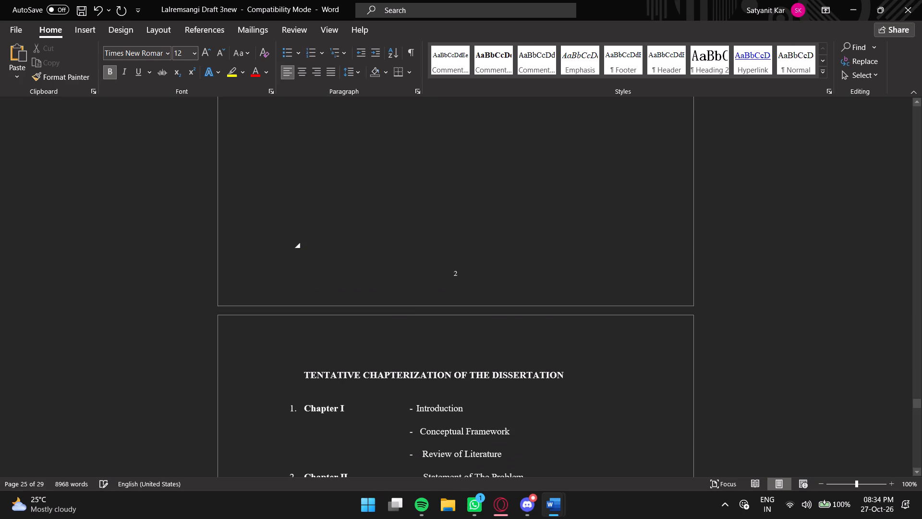
{"action": "scroll", "coordinate": [329, 250], "scroll_direction": "down", "scroll_amount": 2}
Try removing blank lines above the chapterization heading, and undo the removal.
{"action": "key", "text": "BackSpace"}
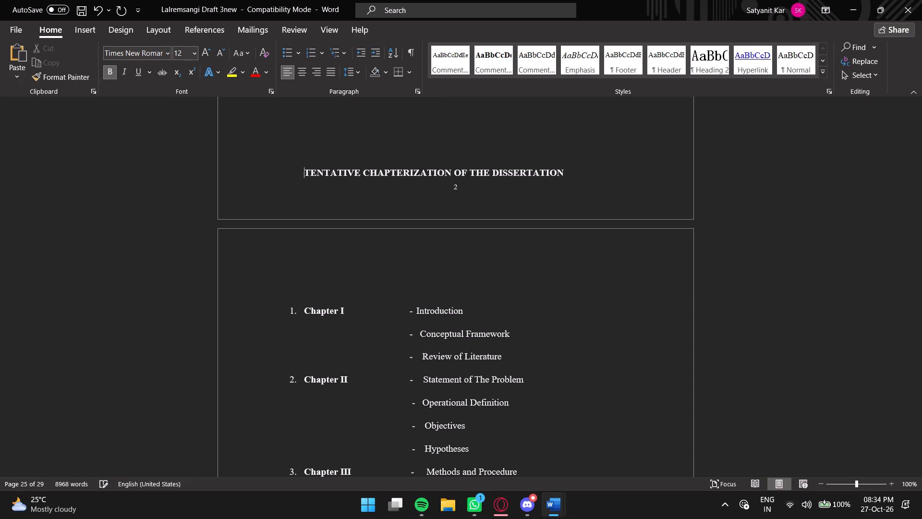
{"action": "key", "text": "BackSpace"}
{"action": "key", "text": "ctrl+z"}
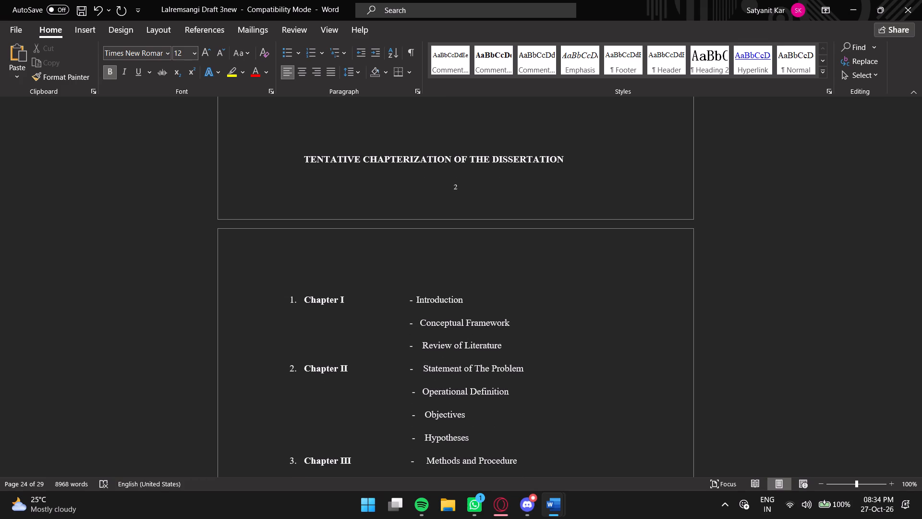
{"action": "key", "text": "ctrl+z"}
Centre the "TENTATIVE CHAPTERIZATION OF THE DISSERTATION" heading and set its font size to 14.
{"action": "left_click_drag", "start_coordinate": [304, 286], "coordinate": [533, 289]}
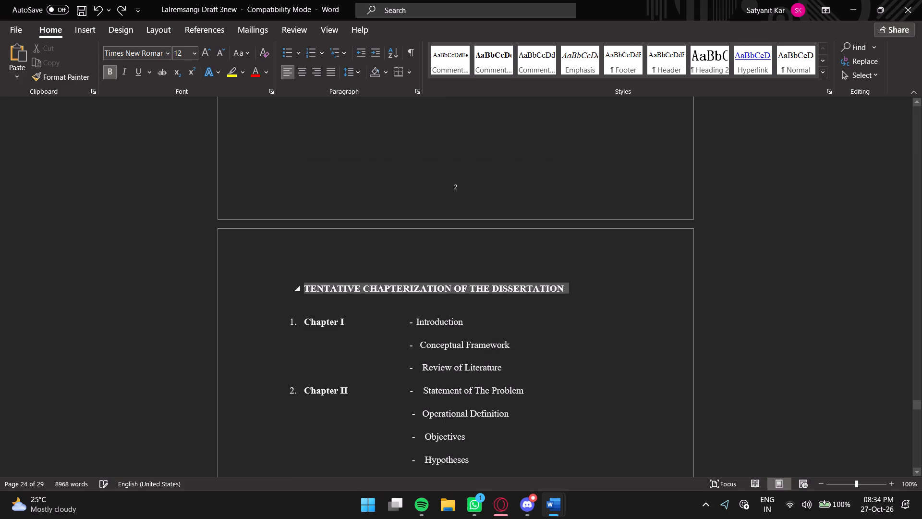
{"action": "left_click_drag", "start_coordinate": [533, 289], "coordinate": [553, 290]}
{"action": "left_click", "coordinate": [303, 72]}
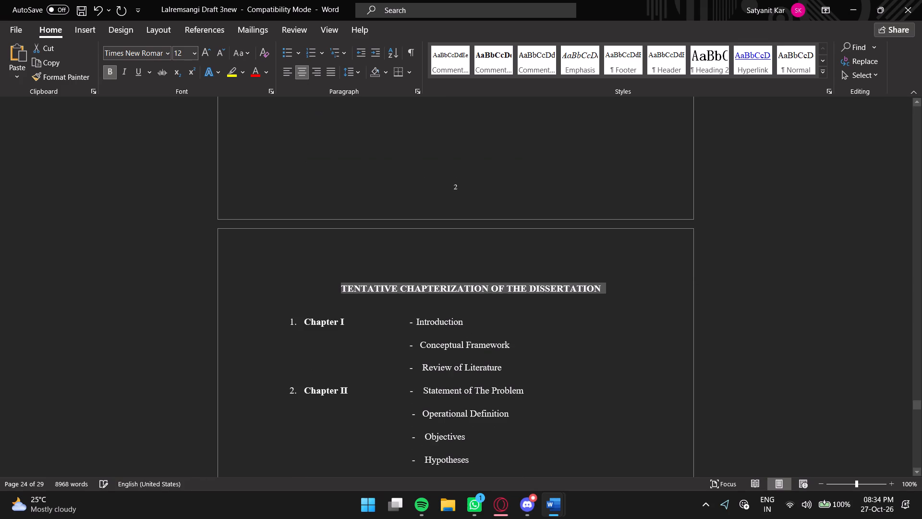
{"action": "left_click", "coordinate": [192, 56]}
{"action": "left_click", "coordinate": [183, 142]}
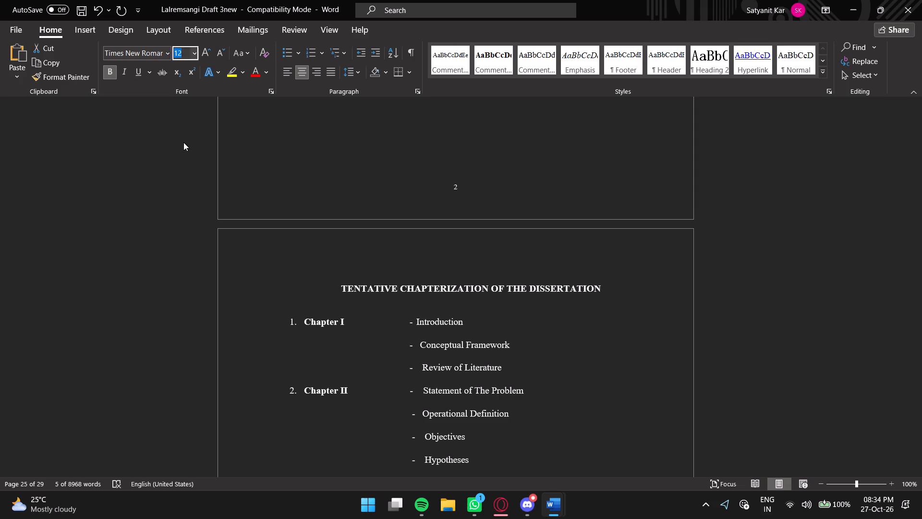
{"action": "left_click", "coordinate": [511, 295]}
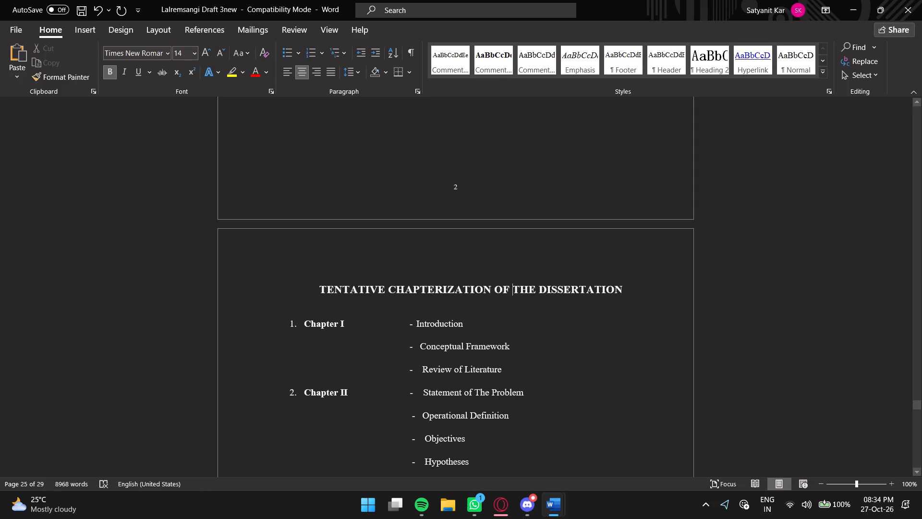
Make the list numbers in front of the chapter entries in the tentative chapterization bold.
{"action": "scroll", "coordinate": [439, 312], "scroll_direction": "down", "scroll_amount": 6}
{"action": "scroll", "coordinate": [349, 289], "scroll_direction": "up", "scroll_amount": 2}
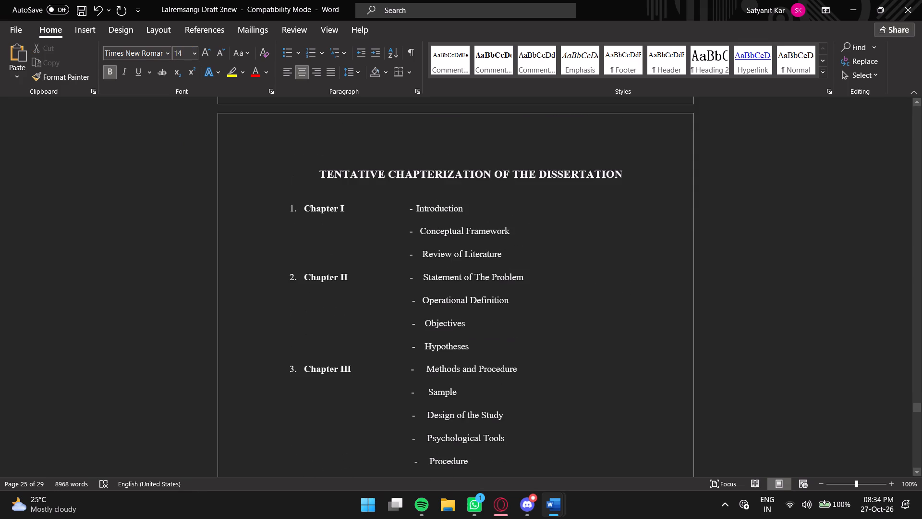
{"action": "left_click", "coordinate": [292, 208]}
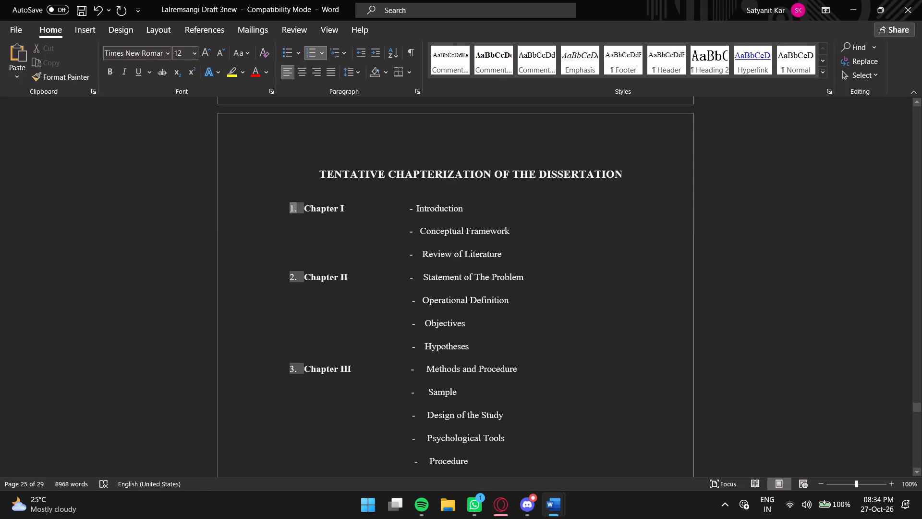
{"action": "key", "text": "ctrl+b"}
{"action": "left_click", "coordinate": [467, 218]}
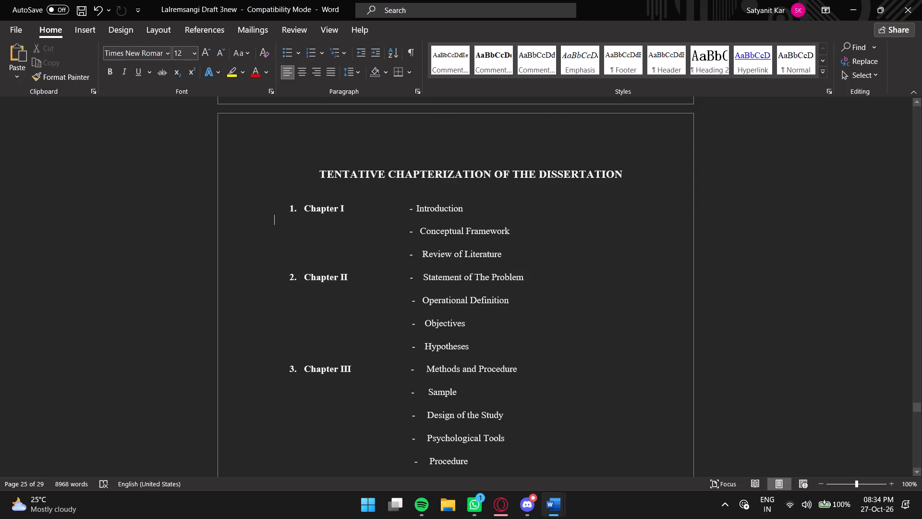
Review the layout of the chapter list and the References section through to its last entry.
{"action": "scroll", "coordinate": [481, 254], "scroll_direction": "down", "scroll_amount": 8}
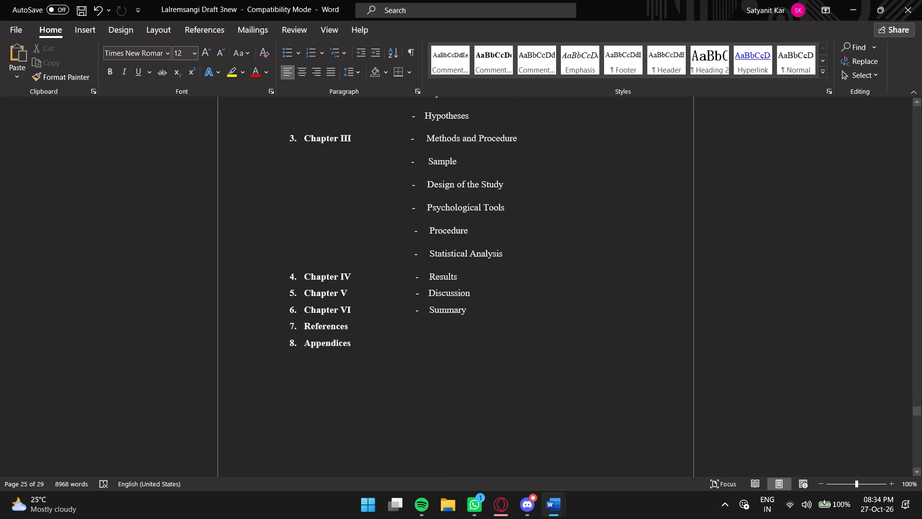
{"action": "scroll", "coordinate": [452, 272], "scroll_direction": "up", "scroll_amount": 6}
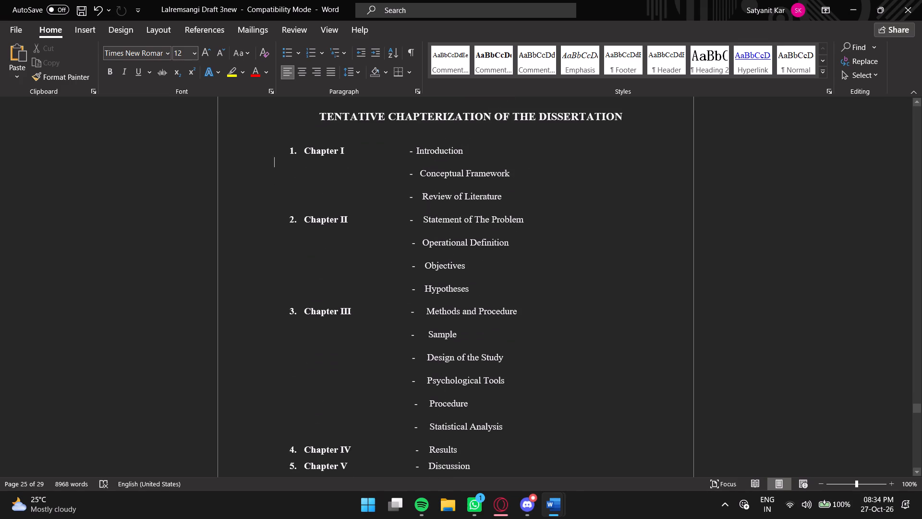
{"action": "scroll", "coordinate": [442, 216], "scroll_direction": "down", "scroll_amount": 15}
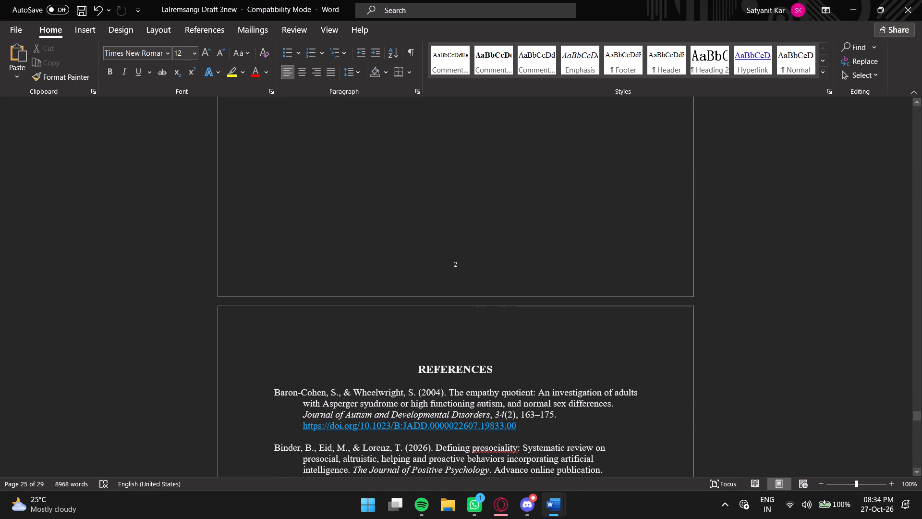
{"action": "scroll", "coordinate": [471, 294], "scroll_direction": "down", "scroll_amount": 6}
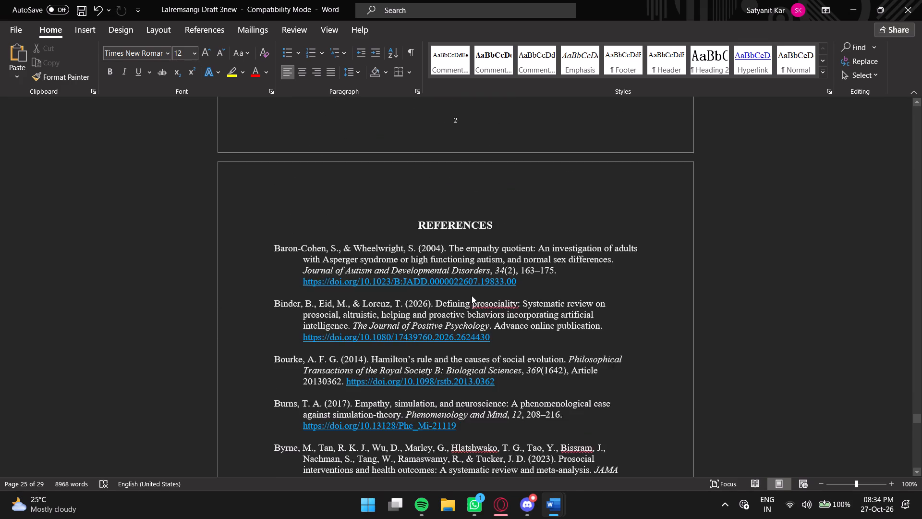
{"action": "scroll", "coordinate": [473, 296], "scroll_direction": "down", "scroll_amount": 20}
{"action": "scroll", "coordinate": [473, 296], "scroll_direction": "down", "scroll_amount": 10}
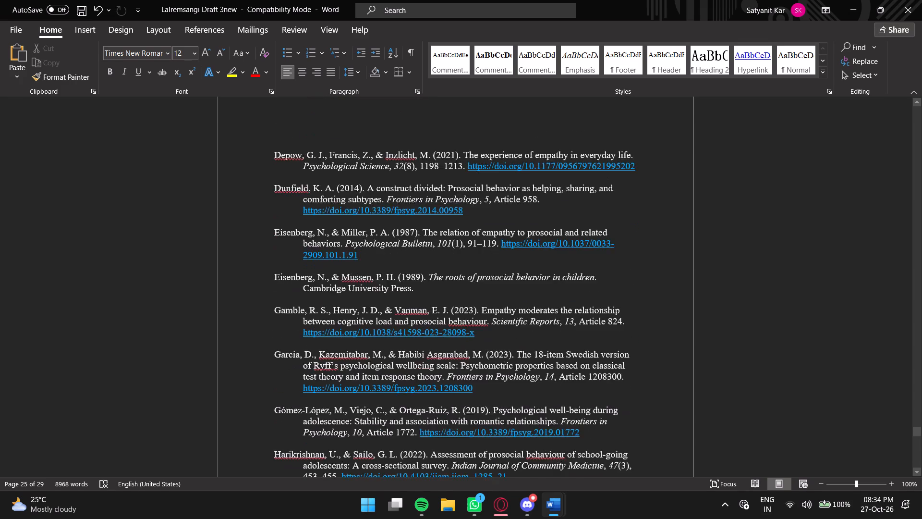
{"action": "scroll", "coordinate": [473, 290], "scroll_direction": "down", "scroll_amount": 17}
{"action": "scroll", "coordinate": [475, 288], "scroll_direction": "down", "scroll_amount": 18}
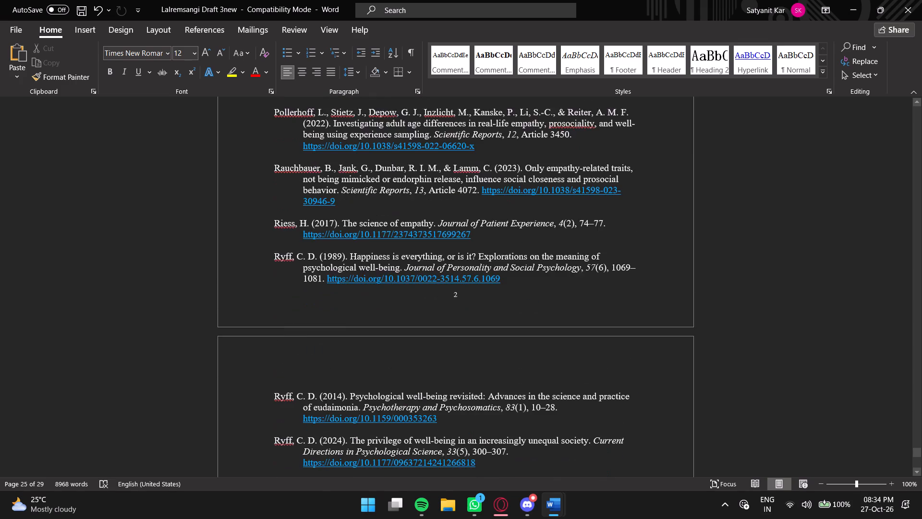
{"action": "scroll", "coordinate": [473, 288], "scroll_direction": "down", "scroll_amount": 15}
{"action": "scroll", "coordinate": [488, 313], "scroll_direction": "down", "scroll_amount": 8}
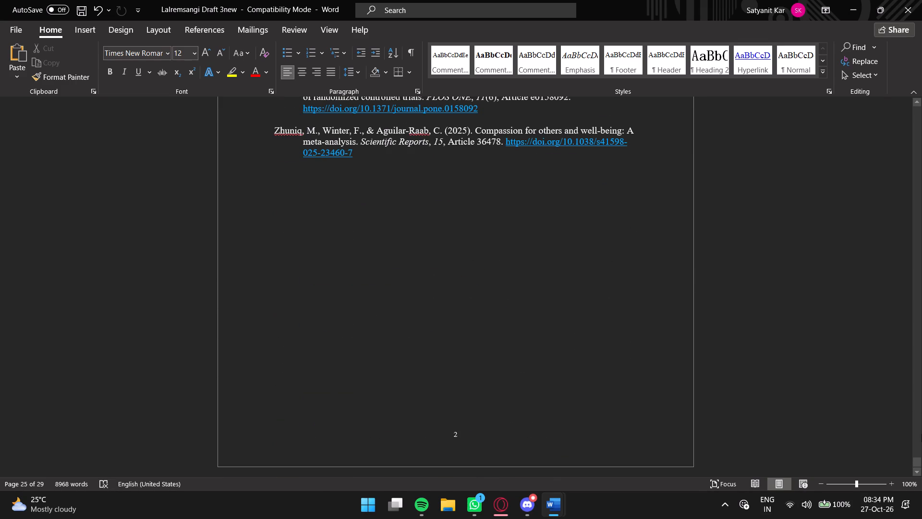
Return to the start of the document and review the title page and the opening of the Introduction.
{"action": "left_click_drag", "start_coordinate": [919, 461], "coordinate": [906, 86]}
{"action": "scroll", "coordinate": [507, 246], "scroll_direction": "up", "scroll_amount": 3}
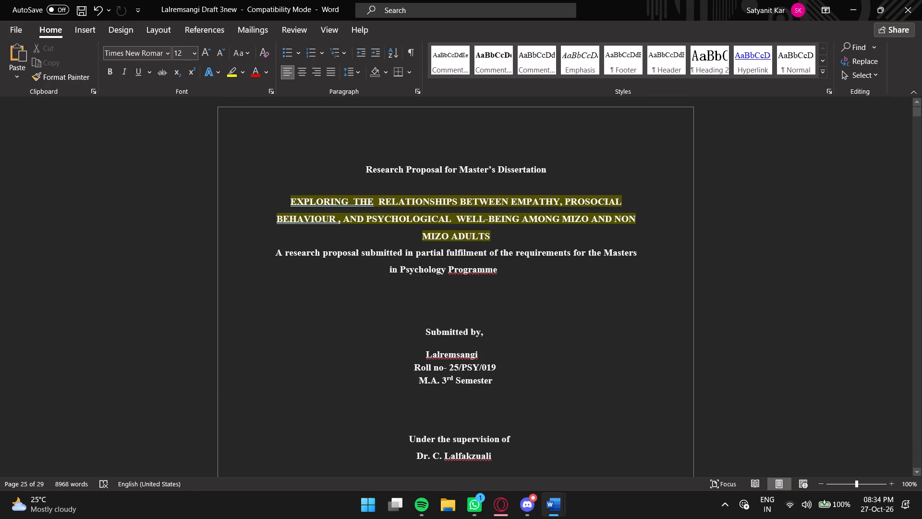
{"action": "scroll", "coordinate": [446, 222], "scroll_direction": "down", "scroll_amount": 8}
{"action": "scroll", "coordinate": [449, 224], "scroll_direction": "up", "scroll_amount": 4}
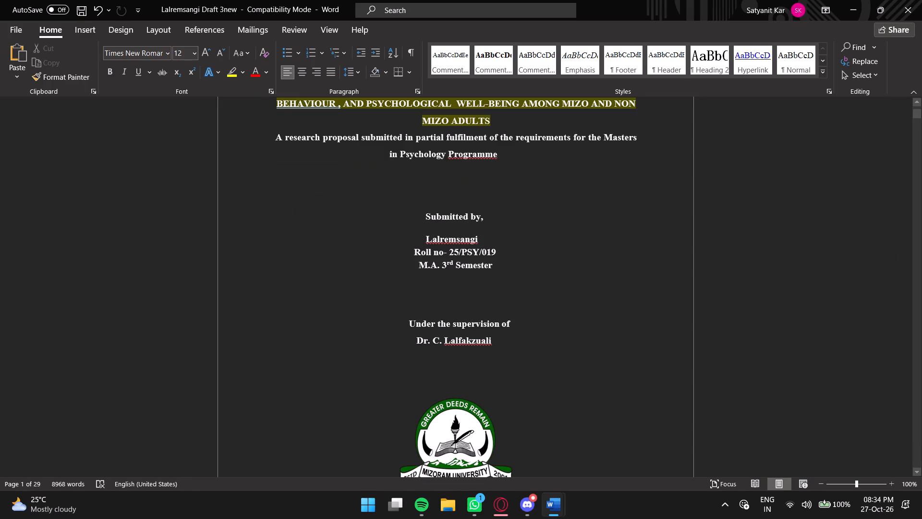
{"action": "scroll", "coordinate": [466, 170], "scroll_direction": "down", "scroll_amount": 8}
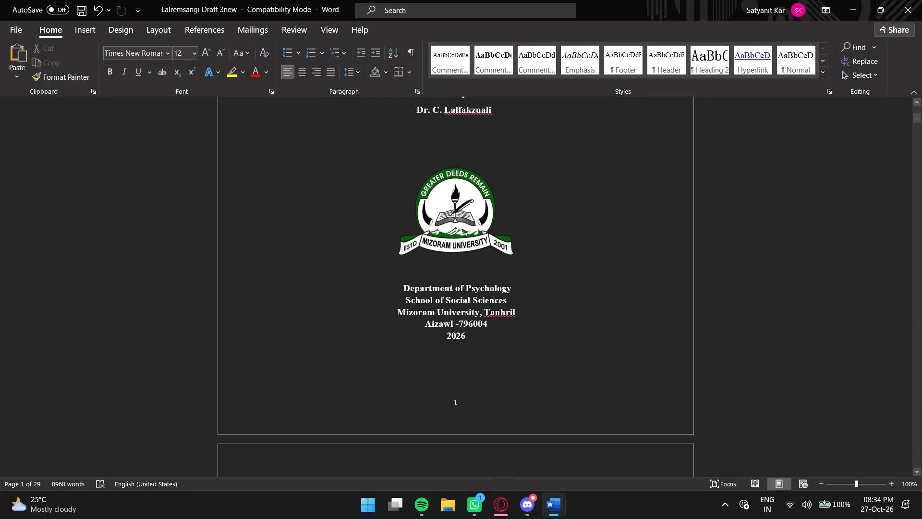
{"action": "scroll", "coordinate": [461, 204], "scroll_direction": "down", "scroll_amount": 16}
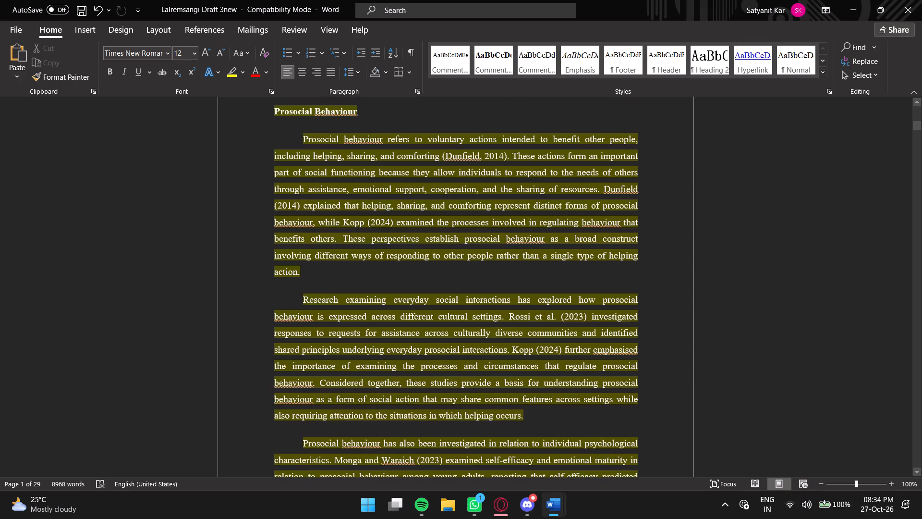
{"action": "scroll", "coordinate": [462, 206], "scroll_direction": "down", "scroll_amount": 8}
{"action": "scroll", "coordinate": [463, 207], "scroll_direction": "up", "scroll_amount": 13}
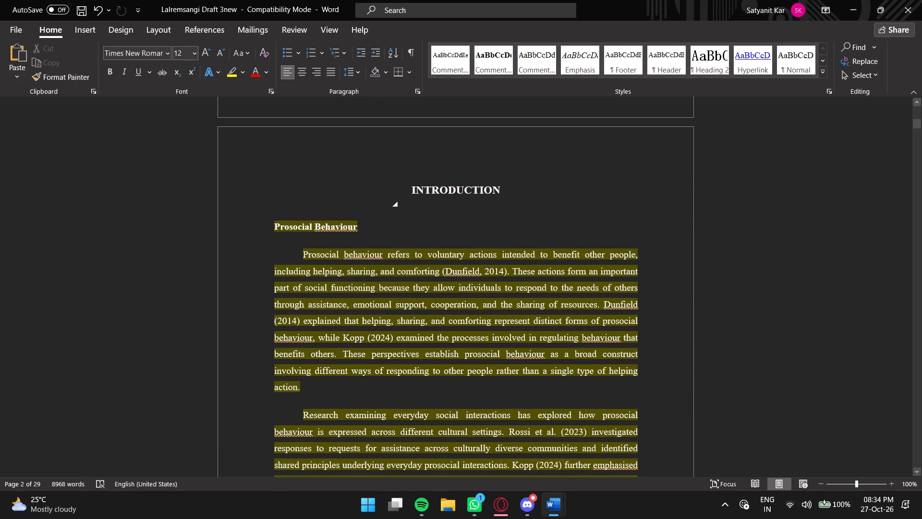
{"action": "left_click", "coordinate": [425, 166]}
{"action": "left_click", "coordinate": [406, 167]}
{"action": "scroll", "coordinate": [396, 211], "scroll_direction": "down", "scroll_amount": 4}
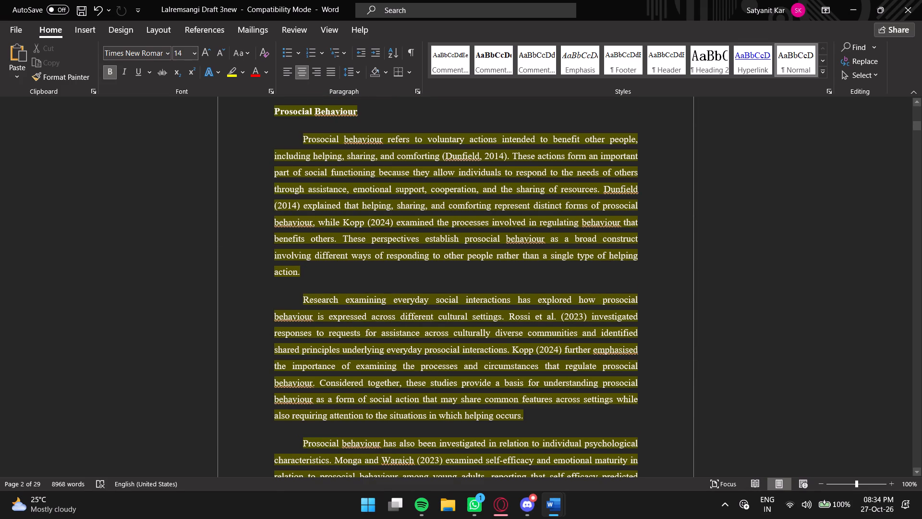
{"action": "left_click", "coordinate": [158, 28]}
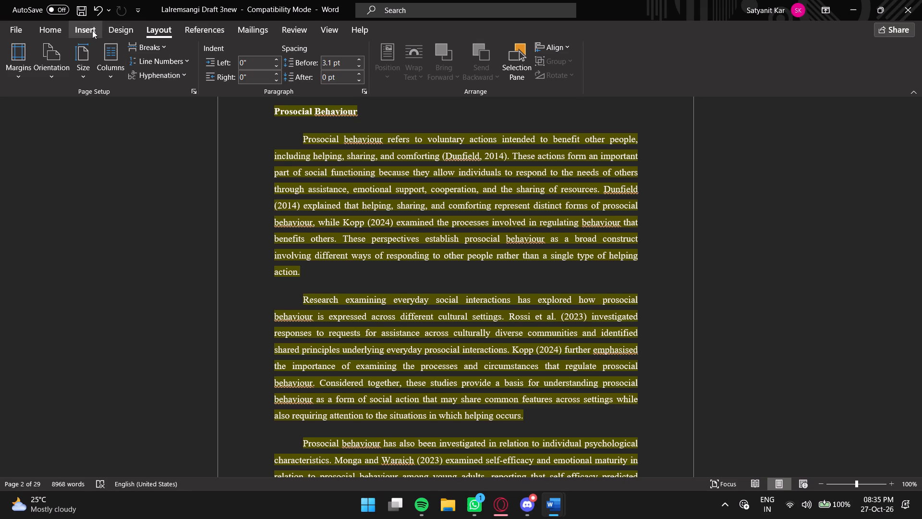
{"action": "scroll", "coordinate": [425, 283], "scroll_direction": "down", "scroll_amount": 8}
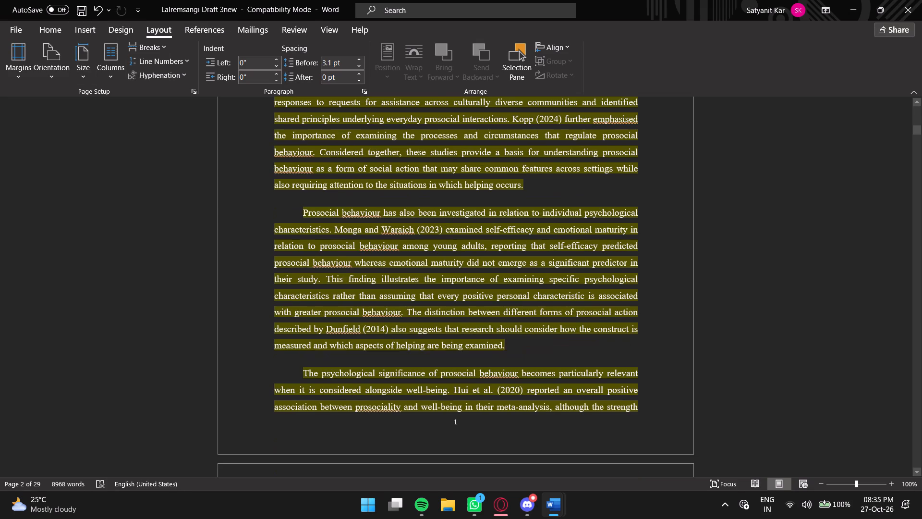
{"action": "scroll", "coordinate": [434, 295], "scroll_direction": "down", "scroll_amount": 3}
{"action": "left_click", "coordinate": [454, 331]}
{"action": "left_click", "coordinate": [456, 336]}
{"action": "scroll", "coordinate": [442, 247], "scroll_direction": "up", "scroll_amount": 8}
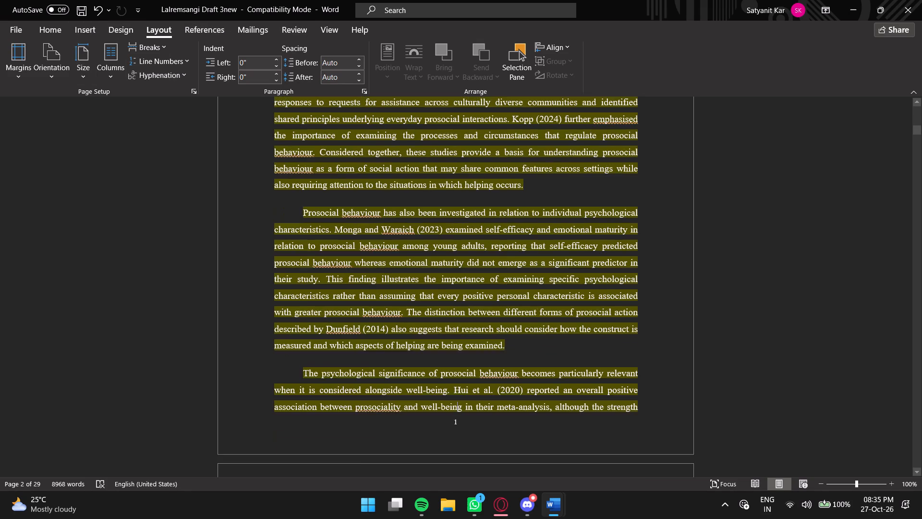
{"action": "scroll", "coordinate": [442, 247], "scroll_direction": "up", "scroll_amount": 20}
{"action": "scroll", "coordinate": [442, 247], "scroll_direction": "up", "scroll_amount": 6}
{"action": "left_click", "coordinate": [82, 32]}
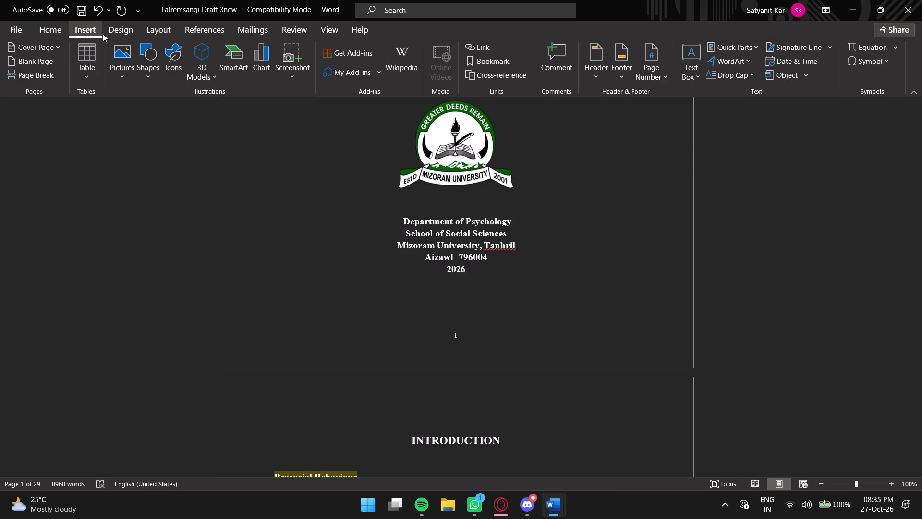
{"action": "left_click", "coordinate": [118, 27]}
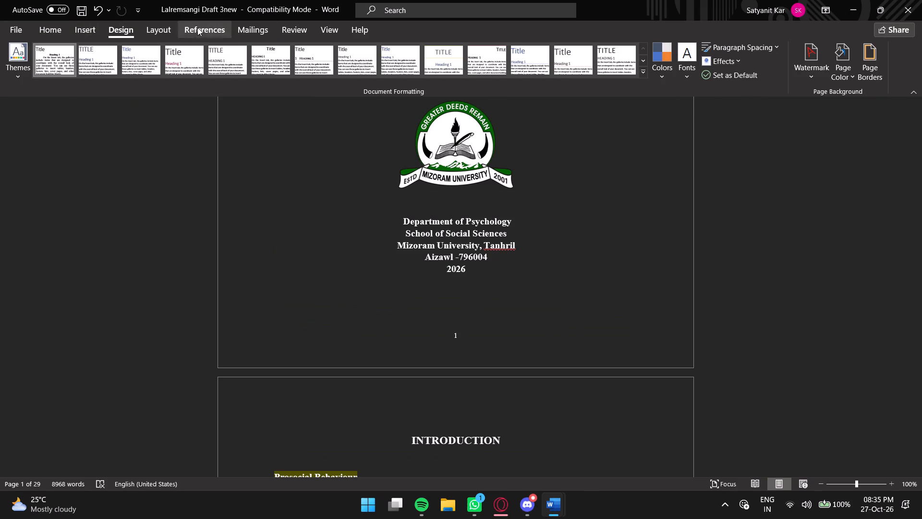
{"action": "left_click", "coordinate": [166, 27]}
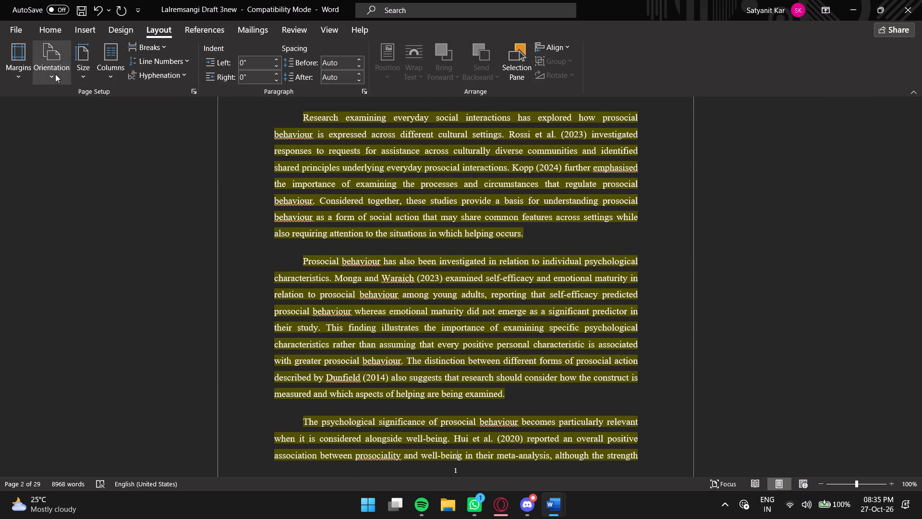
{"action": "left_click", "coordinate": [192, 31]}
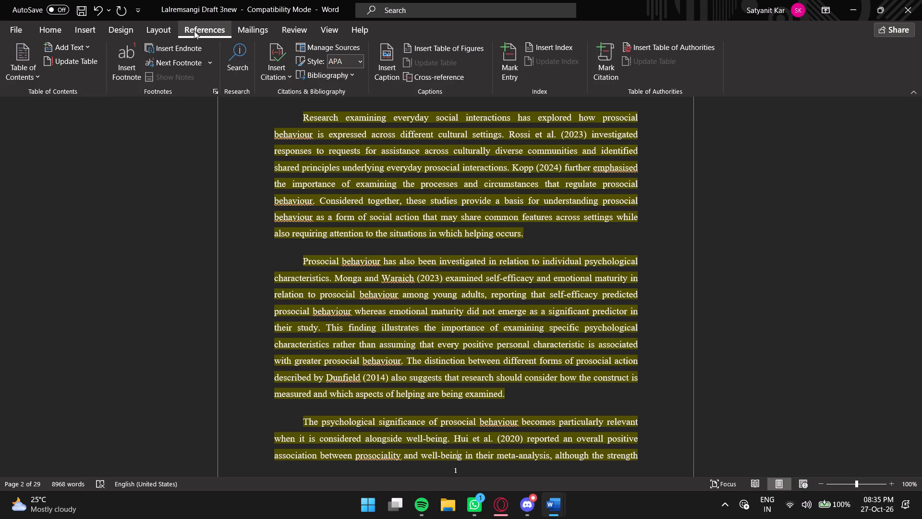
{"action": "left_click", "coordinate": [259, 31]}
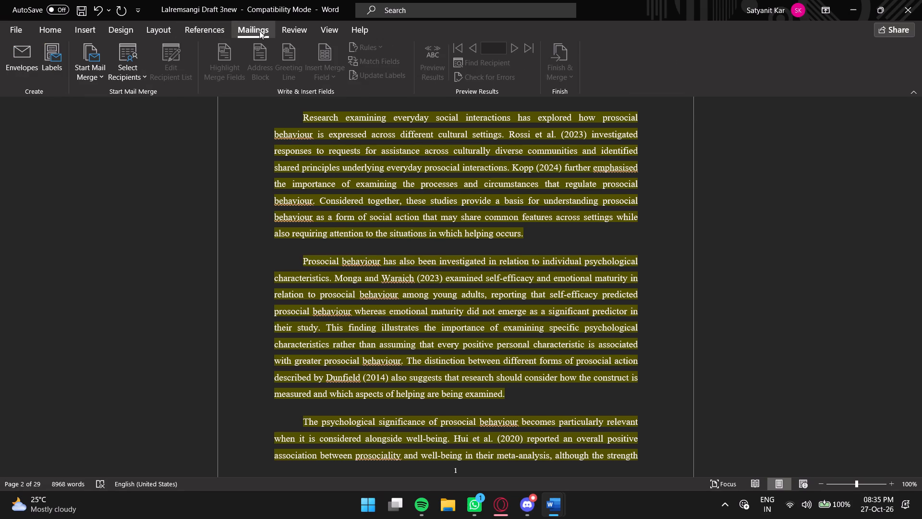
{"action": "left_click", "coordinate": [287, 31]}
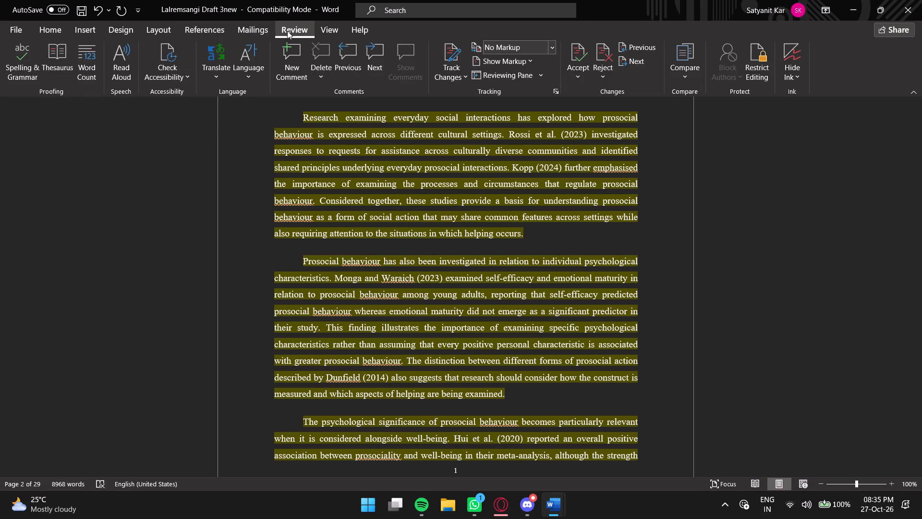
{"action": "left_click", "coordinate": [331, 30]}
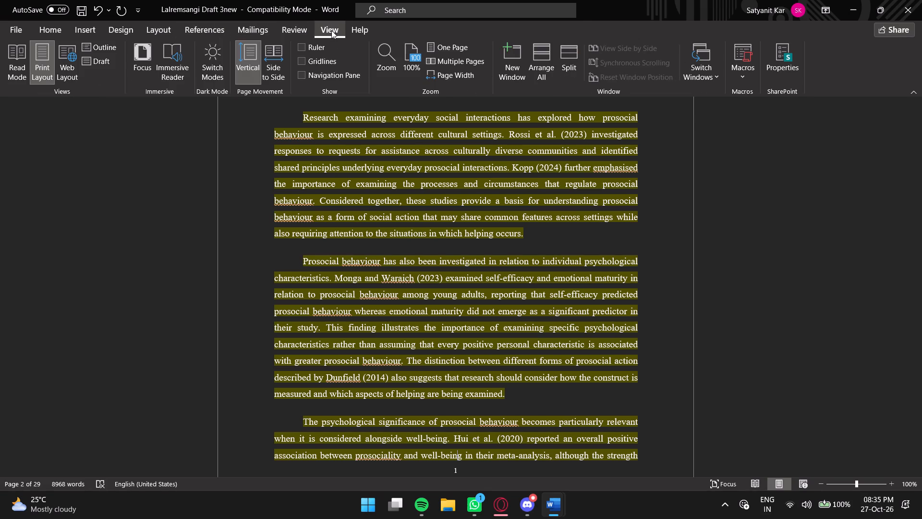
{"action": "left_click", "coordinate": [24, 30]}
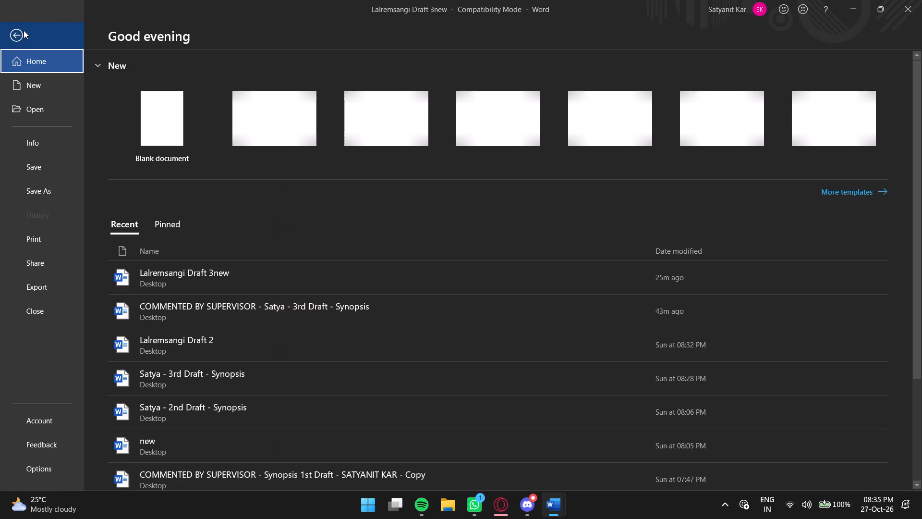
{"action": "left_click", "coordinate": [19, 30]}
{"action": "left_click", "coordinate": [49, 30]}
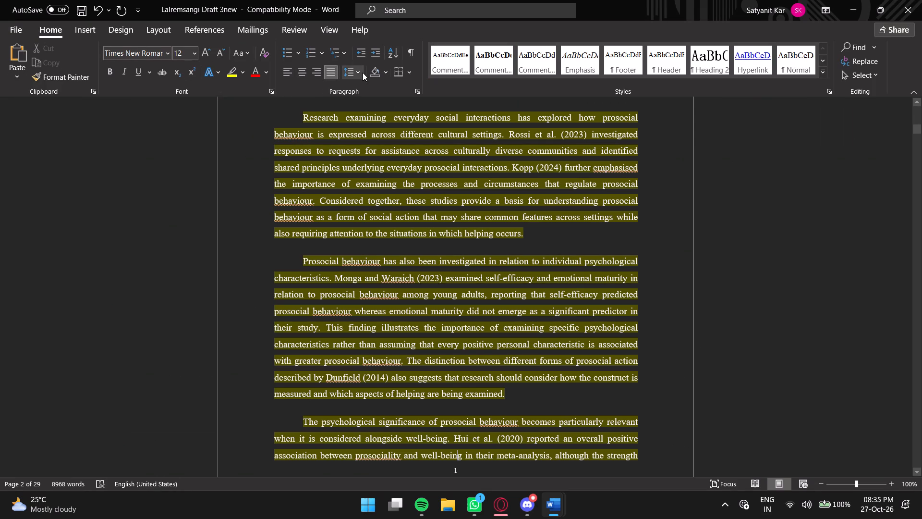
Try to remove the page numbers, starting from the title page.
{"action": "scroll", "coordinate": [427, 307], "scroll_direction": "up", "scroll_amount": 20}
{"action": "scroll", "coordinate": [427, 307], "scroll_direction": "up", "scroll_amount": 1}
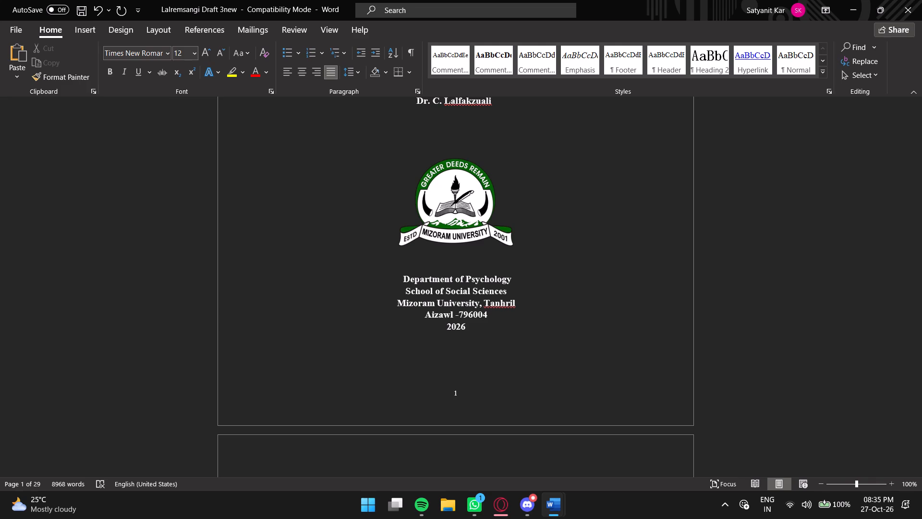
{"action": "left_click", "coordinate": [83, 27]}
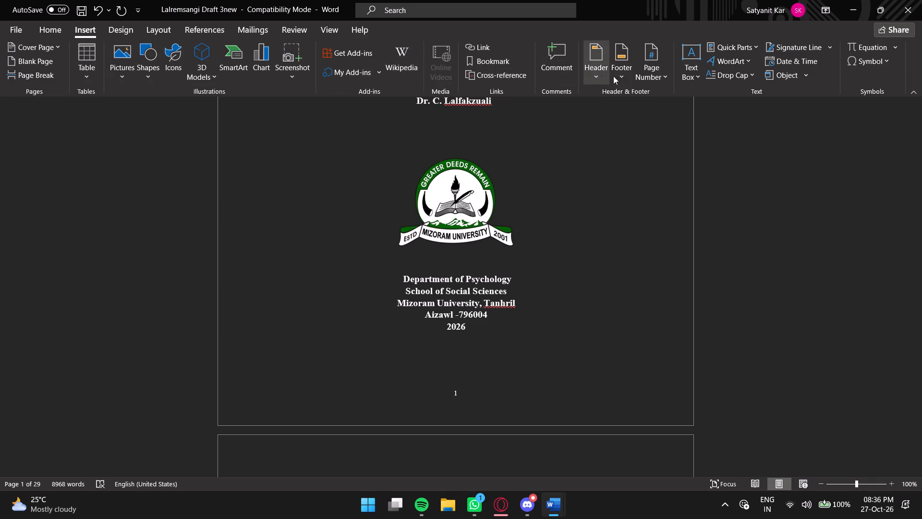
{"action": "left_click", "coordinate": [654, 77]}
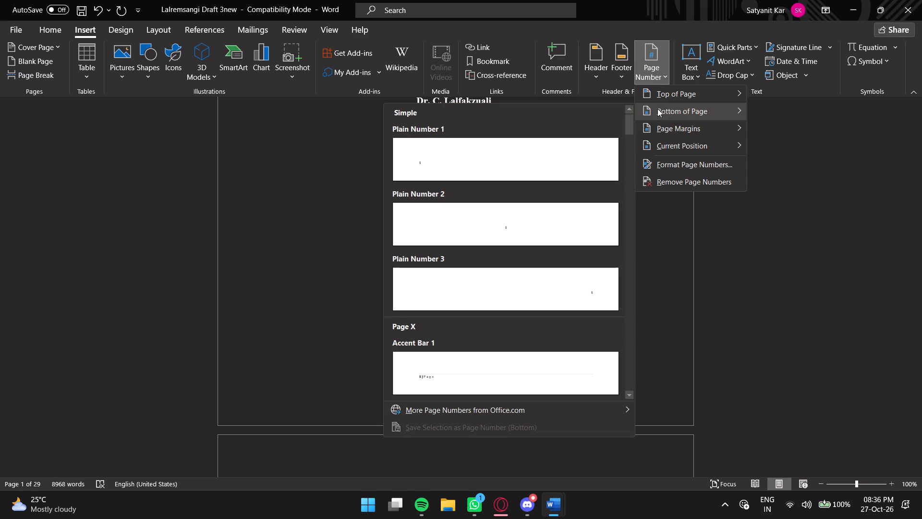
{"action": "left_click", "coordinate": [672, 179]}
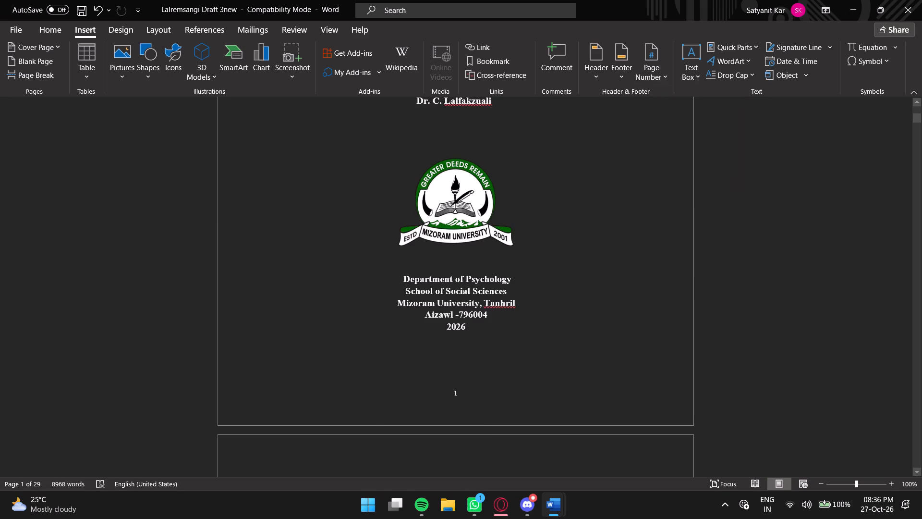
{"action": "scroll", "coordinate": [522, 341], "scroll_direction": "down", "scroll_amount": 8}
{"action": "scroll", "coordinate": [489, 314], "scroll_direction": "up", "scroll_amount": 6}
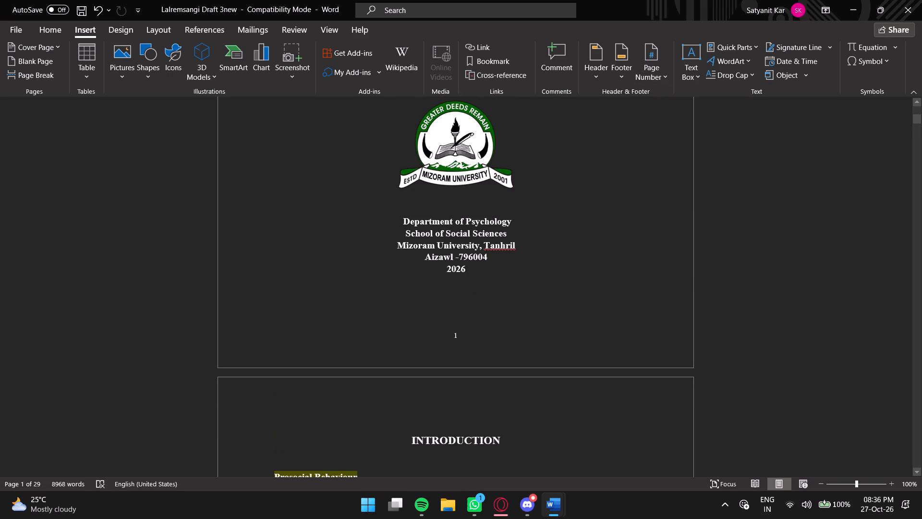
Set the page numbering of the title page's section to start at 0.
{"action": "left_click", "coordinate": [453, 334]}
{"action": "scroll", "coordinate": [480, 344], "scroll_direction": "down", "scroll_amount": 20}
{"action": "scroll", "coordinate": [480, 344], "scroll_direction": "down", "scroll_amount": 5}
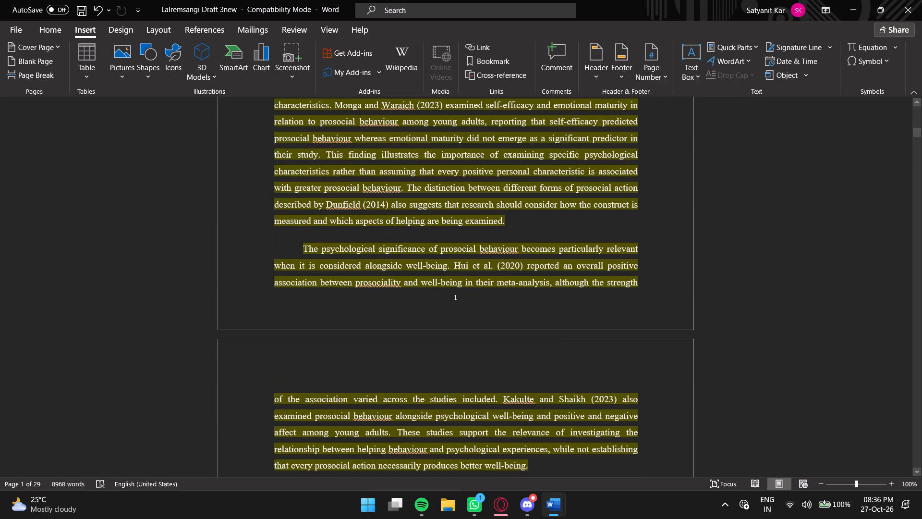
{"action": "scroll", "coordinate": [445, 300], "scroll_direction": "up", "scroll_amount": 20}
{"action": "scroll", "coordinate": [445, 300], "scroll_direction": "up", "scroll_amount": 20}
{"action": "scroll", "coordinate": [445, 300], "scroll_direction": "up", "scroll_amount": 5}
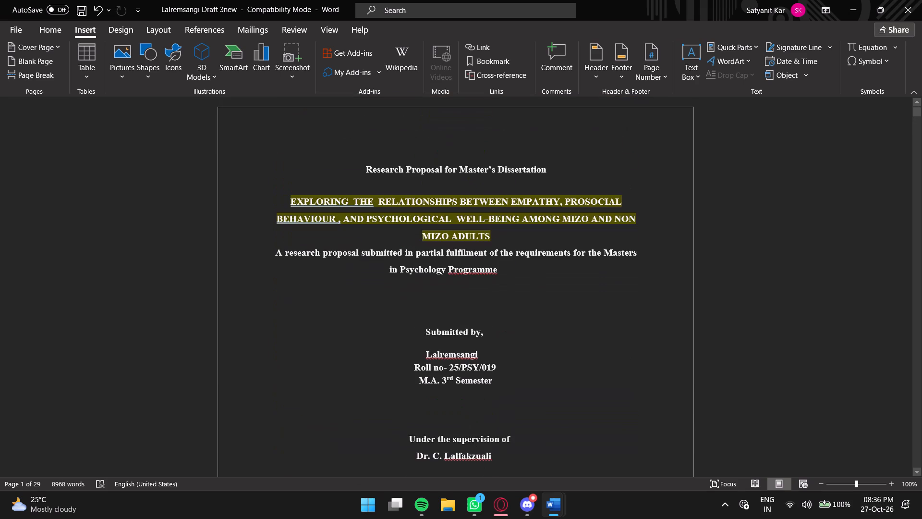
{"action": "scroll", "coordinate": [445, 300], "scroll_direction": "down", "scroll_amount": 8}
{"action": "scroll", "coordinate": [698, 211], "scroll_direction": "down", "scroll_amount": 6}
{"action": "scroll", "coordinate": [707, 160], "scroll_direction": "down", "scroll_amount": 4}
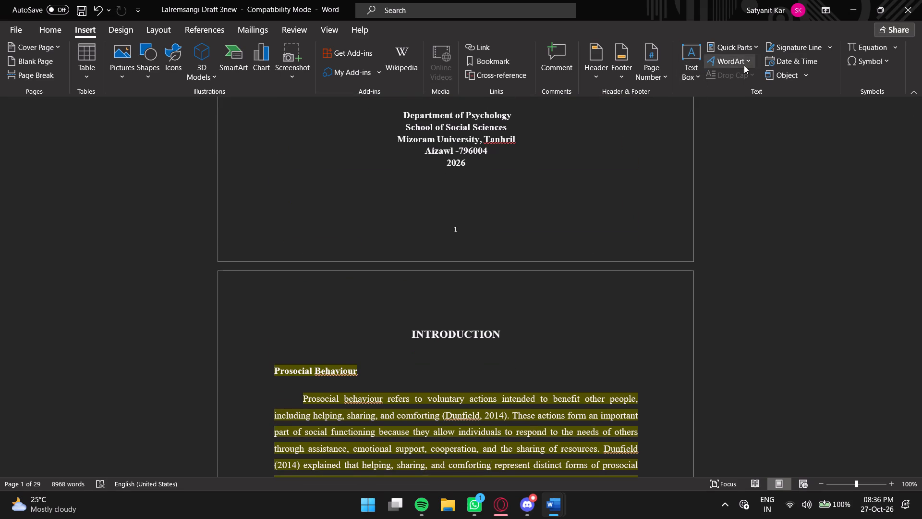
{"action": "left_click", "coordinate": [660, 76]}
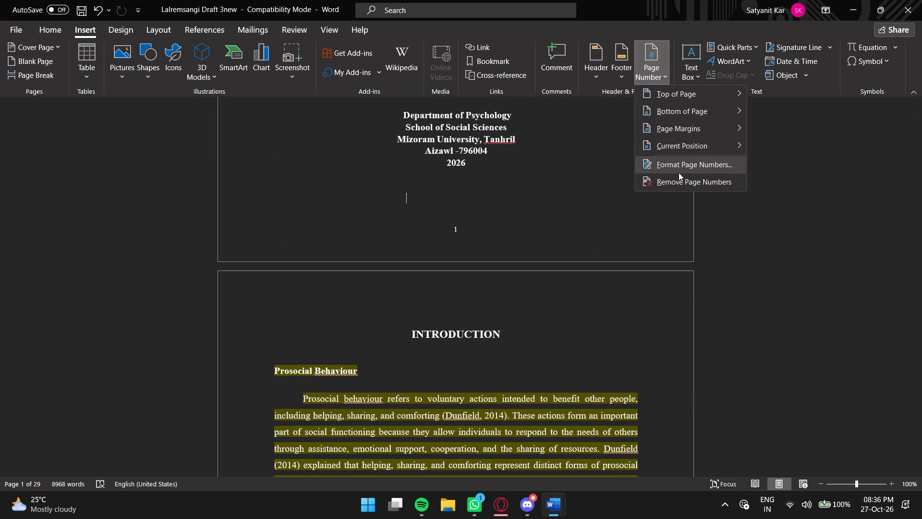
{"action": "left_click", "coordinate": [679, 167]}
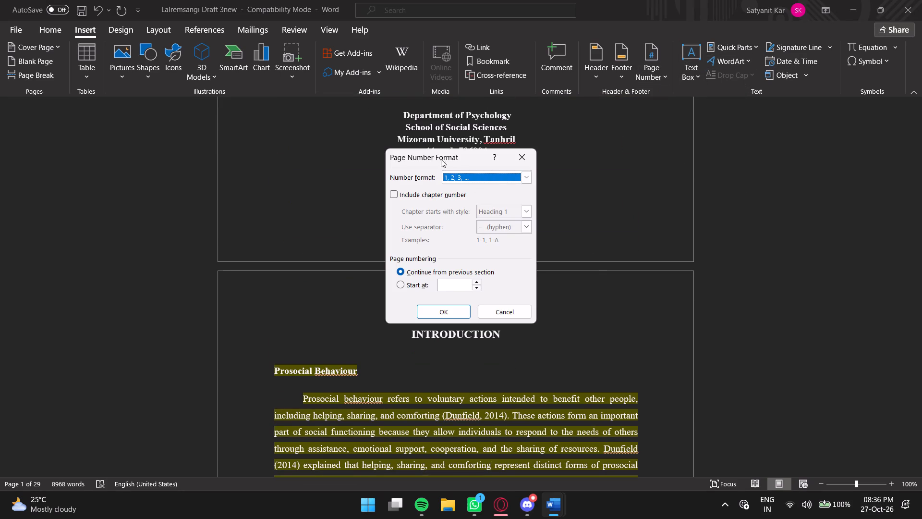
{"action": "left_click_drag", "start_coordinate": [444, 159], "coordinate": [725, 144]}
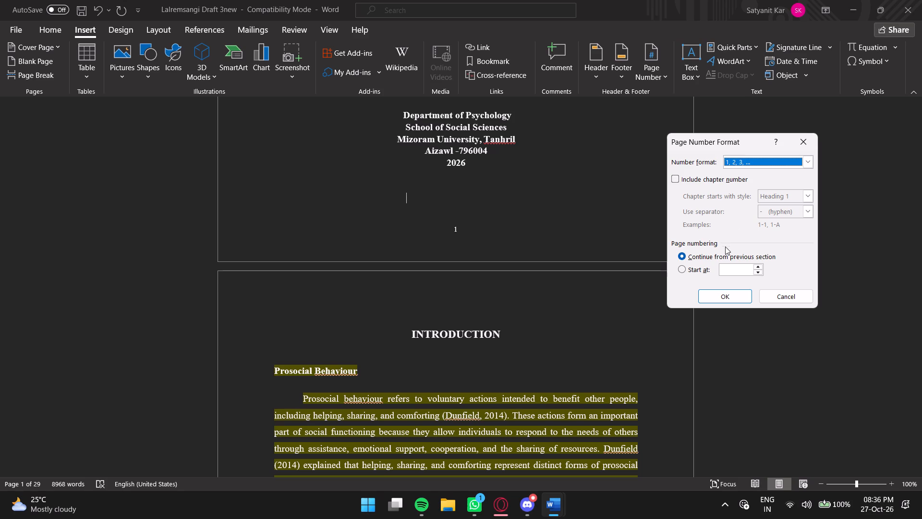
{"action": "left_click", "coordinate": [697, 267]}
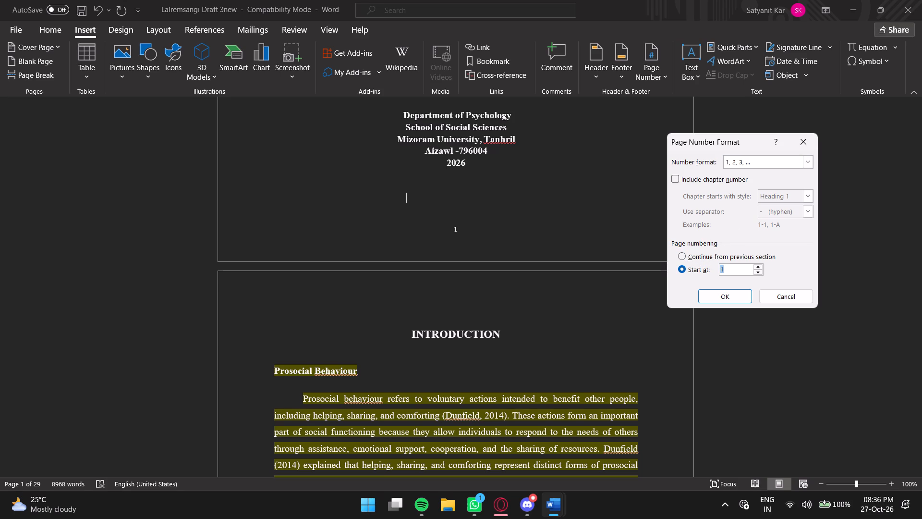
{"action": "key", "text": "0"}
{"action": "left_click", "coordinate": [797, 255]}
{"action": "left_click", "coordinate": [733, 295]}
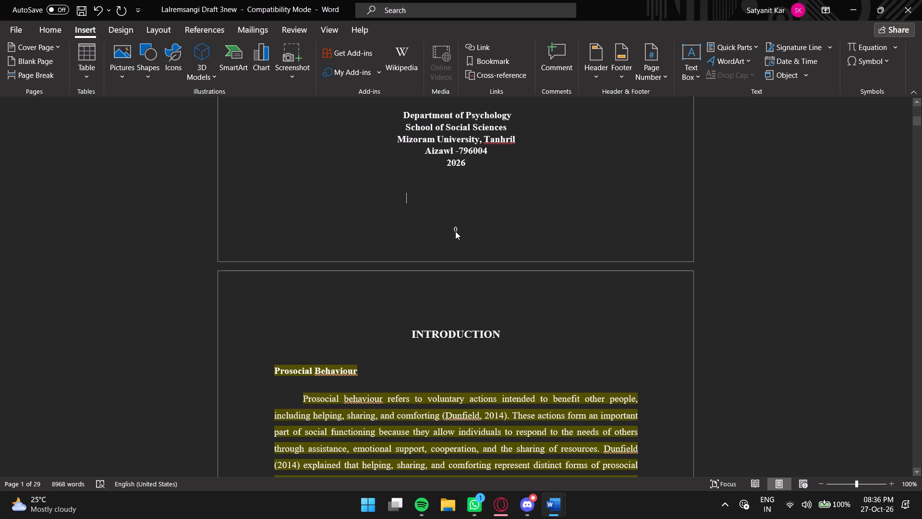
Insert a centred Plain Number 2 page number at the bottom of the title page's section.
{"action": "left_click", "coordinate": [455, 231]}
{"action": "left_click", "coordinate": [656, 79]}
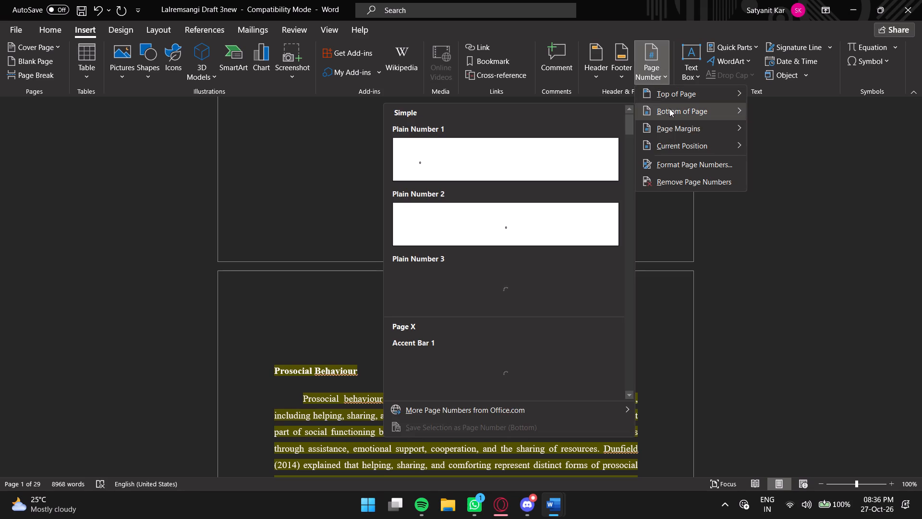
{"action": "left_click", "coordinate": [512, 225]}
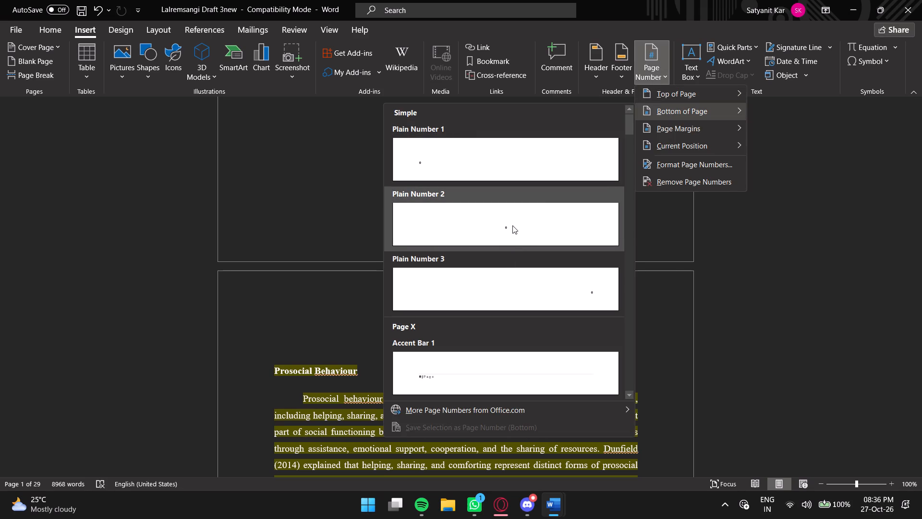
Check the footer page numbers from the title page through the body to the References section, and leave footer editing.
{"action": "scroll", "coordinate": [513, 232], "scroll_direction": "down", "scroll_amount": 8}
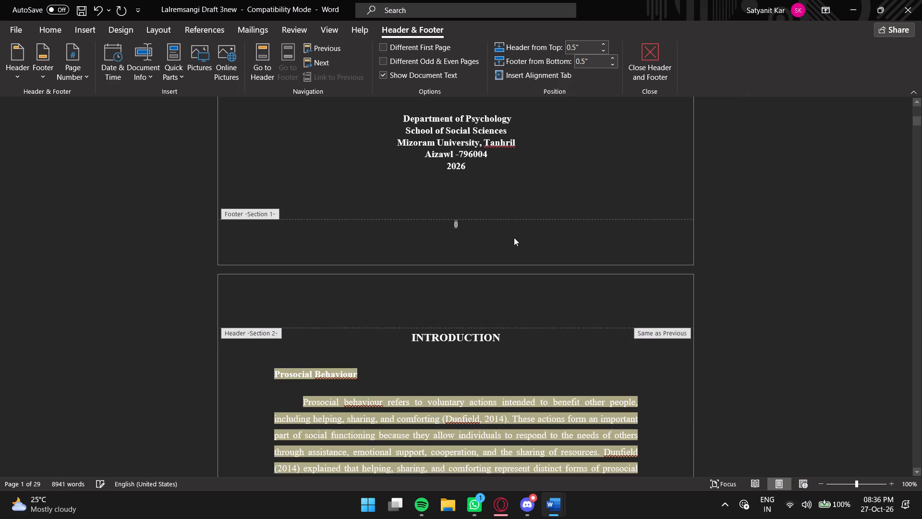
{"action": "scroll", "coordinate": [514, 237], "scroll_direction": "down", "scroll_amount": 20}
{"action": "scroll", "coordinate": [514, 237], "scroll_direction": "down", "scroll_amount": 2}
{"action": "scroll", "coordinate": [521, 261], "scroll_direction": "down", "scroll_amount": 20}
{"action": "scroll", "coordinate": [521, 261], "scroll_direction": "down", "scroll_amount": 2}
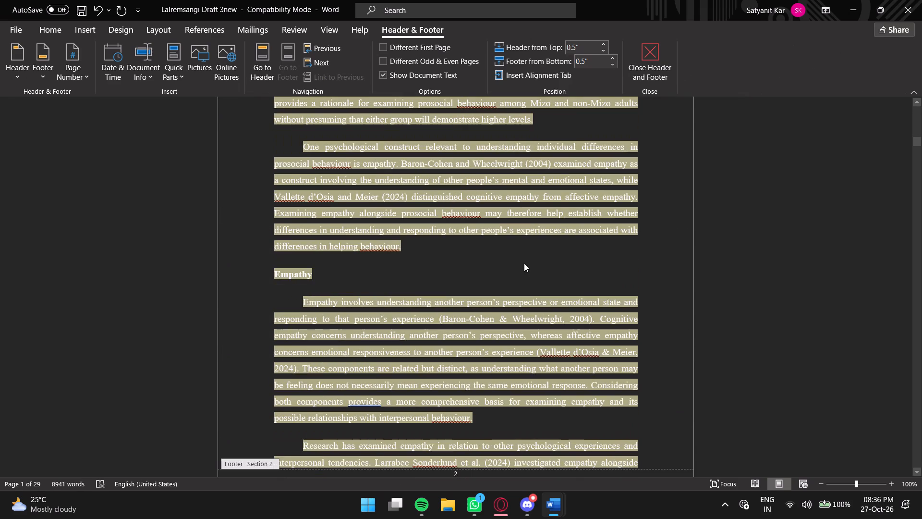
{"action": "scroll", "coordinate": [524, 263], "scroll_direction": "down", "scroll_amount": 20}
{"action": "scroll", "coordinate": [524, 263], "scroll_direction": "down", "scroll_amount": 5}
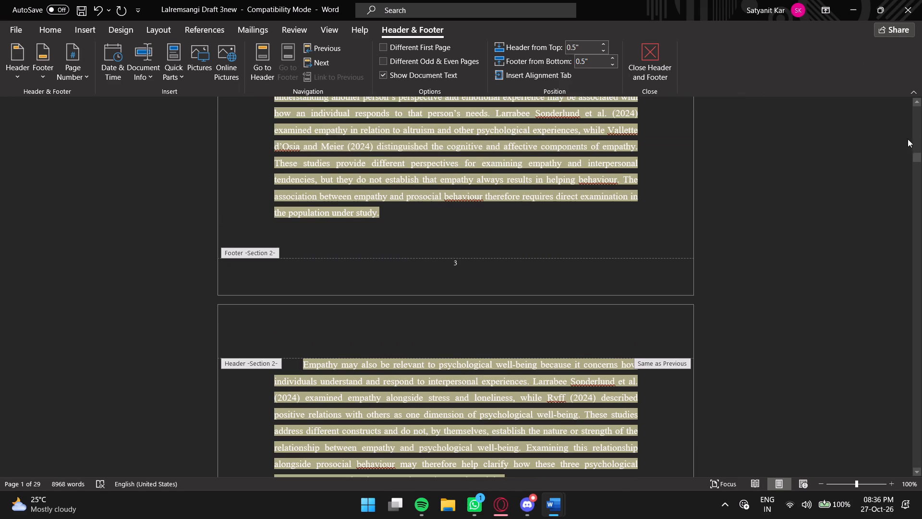
{"action": "left_click_drag", "start_coordinate": [914, 157], "coordinate": [919, 487]}
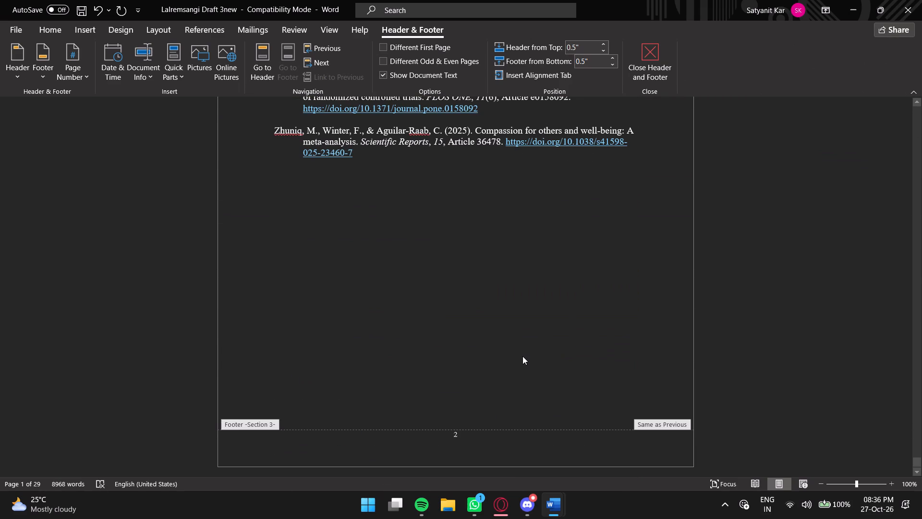
{"action": "scroll", "coordinate": [522, 356], "scroll_direction": "up", "scroll_amount": 20}
{"action": "scroll", "coordinate": [522, 356], "scroll_direction": "up", "scroll_amount": 9}
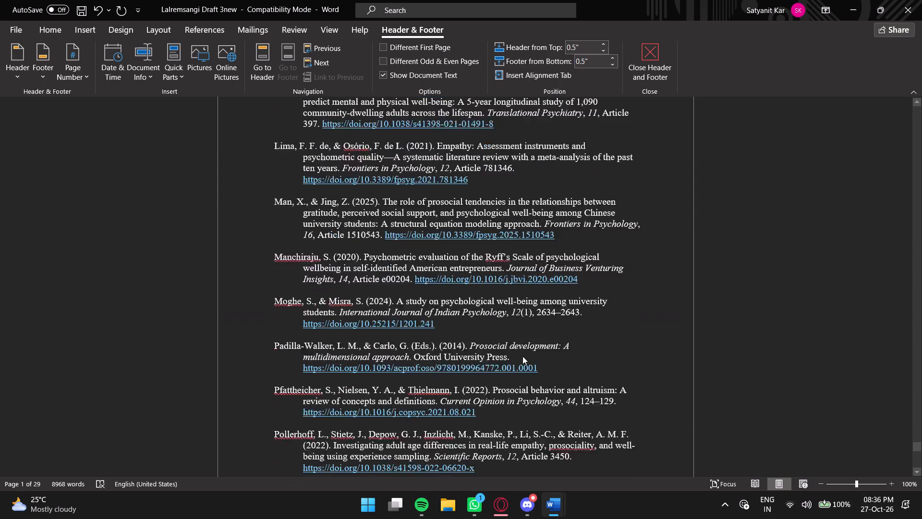
{"action": "scroll", "coordinate": [522, 356], "scroll_direction": "up", "scroll_amount": 10}
{"action": "scroll", "coordinate": [522, 356], "scroll_direction": "up", "scroll_amount": 20}
{"action": "scroll", "coordinate": [522, 356], "scroll_direction": "up", "scroll_amount": 7}
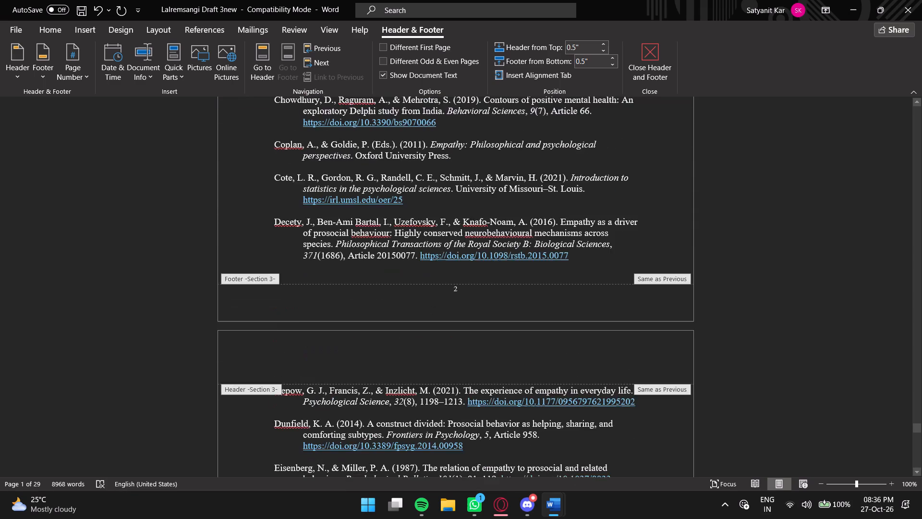
{"action": "scroll", "coordinate": [522, 356], "scroll_direction": "up", "scroll_amount": 17}
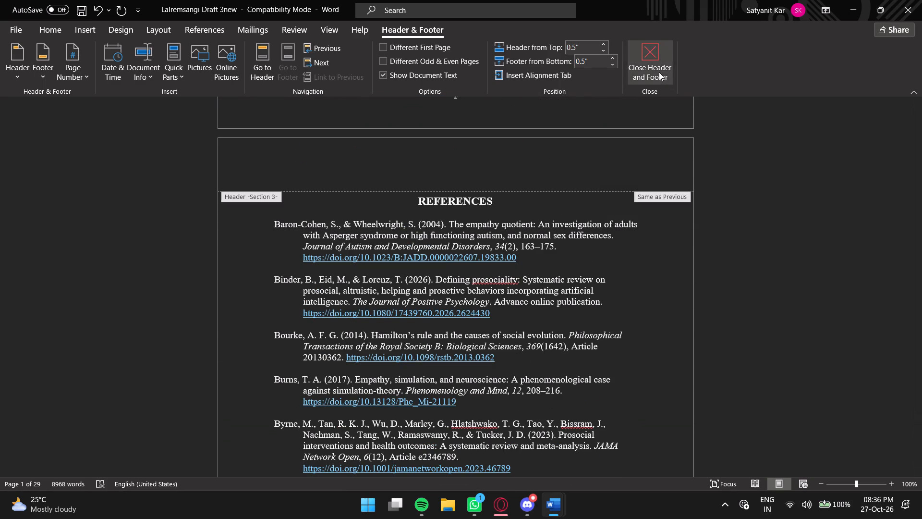
{"action": "left_click", "coordinate": [659, 72]}
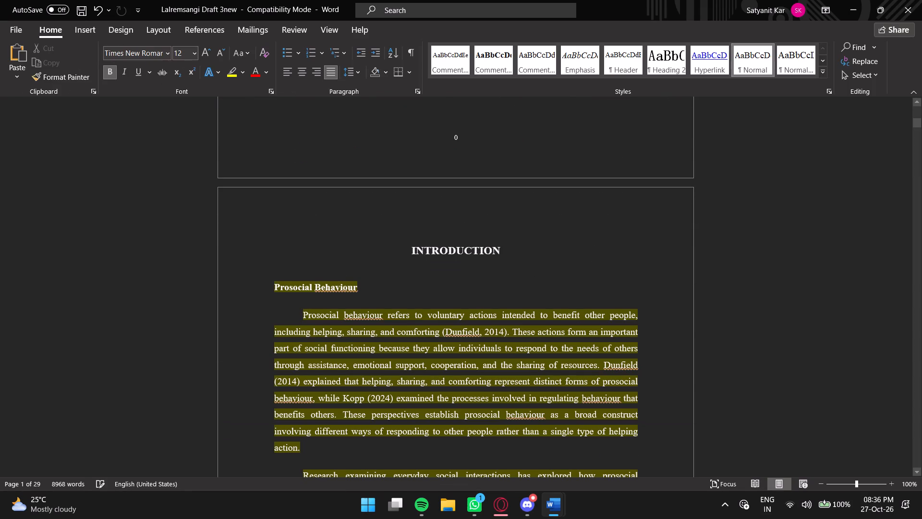
Select the whole document and remove its page numbers.
{"action": "key", "text": "ctrl+a"}
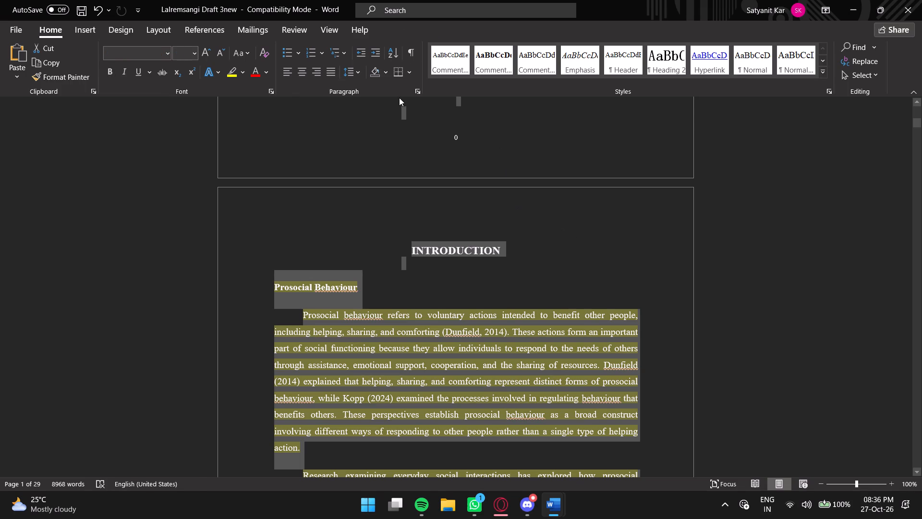
{"action": "left_click", "coordinate": [86, 35]}
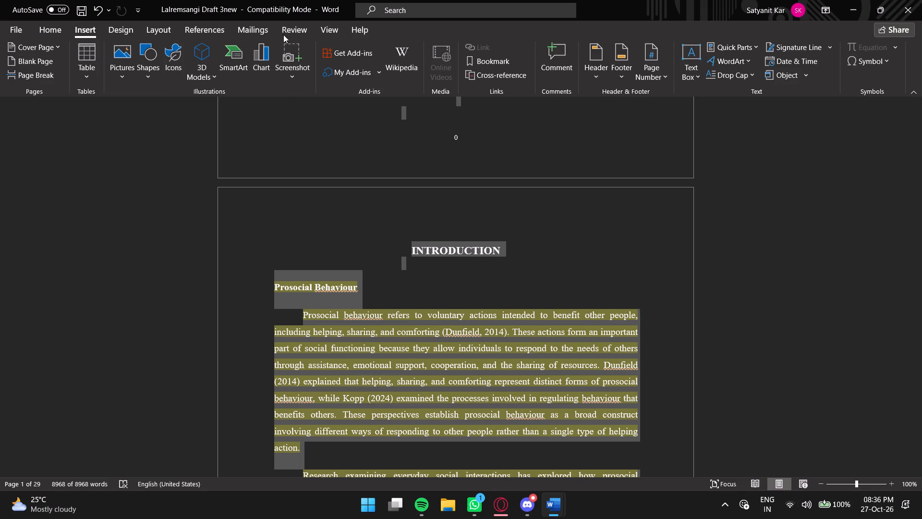
{"action": "left_click", "coordinate": [650, 73]}
{"action": "left_click", "coordinate": [682, 181]}
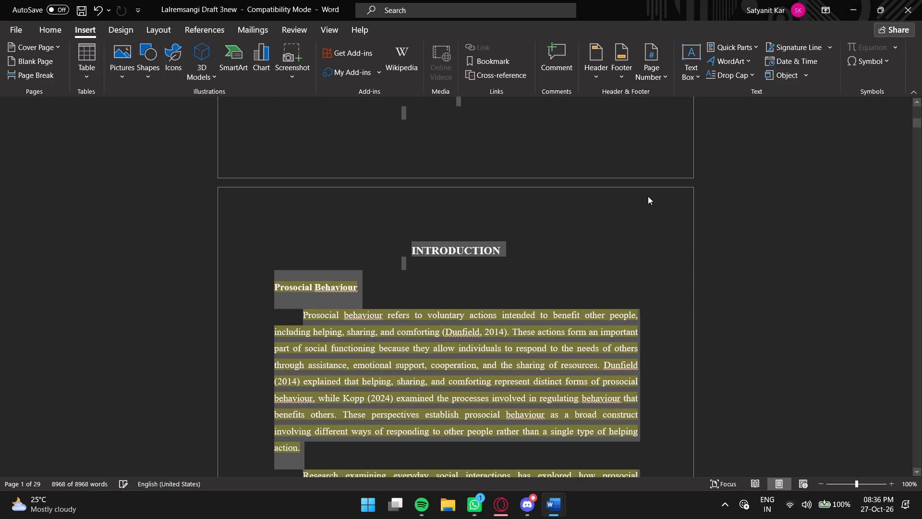
Check the page footers after the removal, from the Introduction to the last page of the References.
{"action": "scroll", "coordinate": [488, 264], "scroll_direction": "down", "scroll_amount": 17}
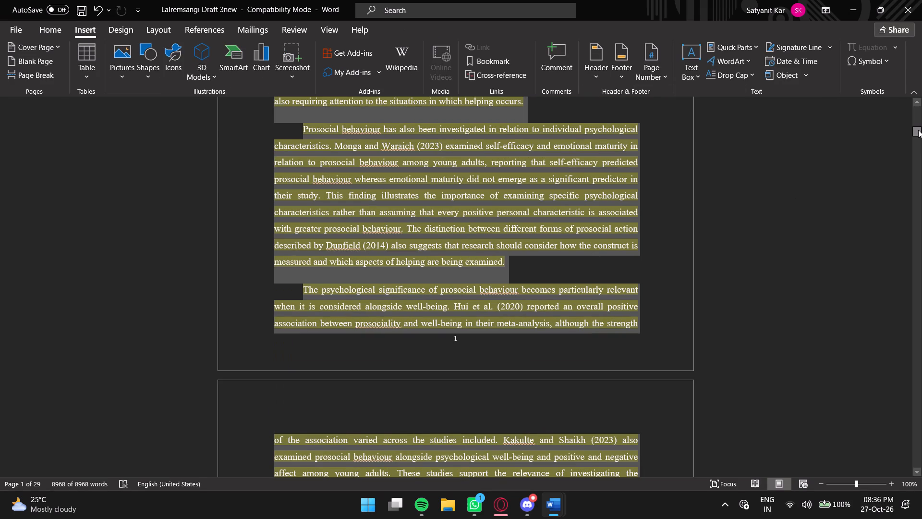
{"action": "left_click_drag", "start_coordinate": [918, 130], "coordinate": [915, 473]}
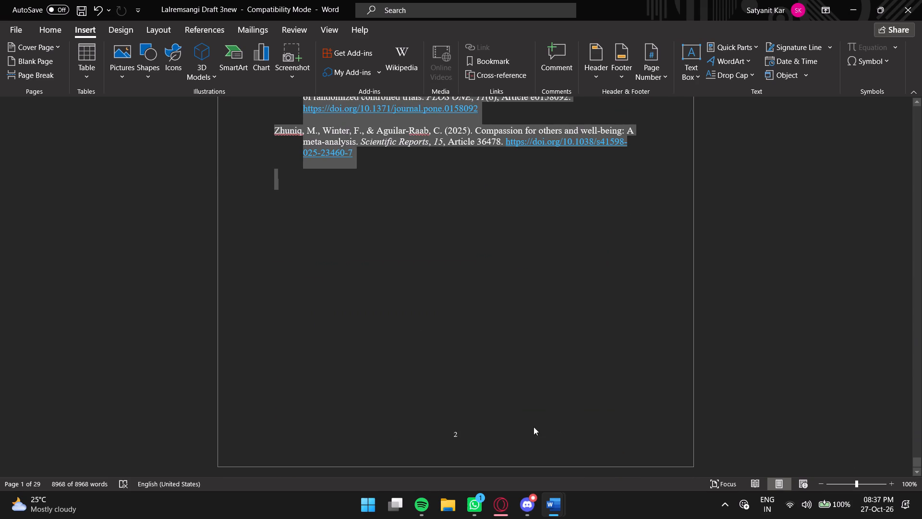
{"action": "left_click", "coordinate": [461, 435]}
{"action": "left_click_drag", "start_coordinate": [449, 433], "coordinate": [455, 434]}
{"action": "left_click_drag", "start_coordinate": [456, 434], "coordinate": [462, 435]}
{"action": "scroll", "coordinate": [419, 338], "scroll_direction": "up", "scroll_amount": 8}
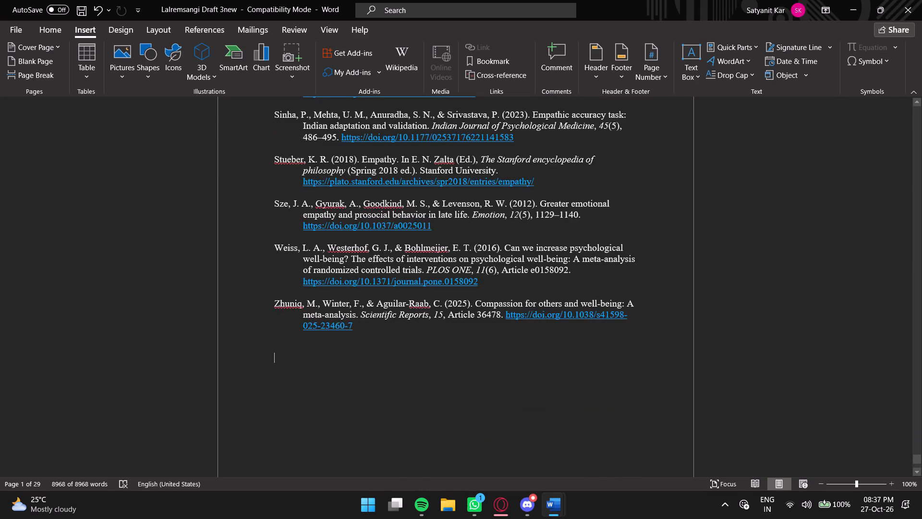
{"action": "scroll", "coordinate": [419, 338], "scroll_direction": "up", "scroll_amount": 13}
{"action": "scroll", "coordinate": [423, 319], "scroll_direction": "down", "scroll_amount": 6}
{"action": "scroll", "coordinate": [425, 332], "scroll_direction": "up", "scroll_amount": 16}
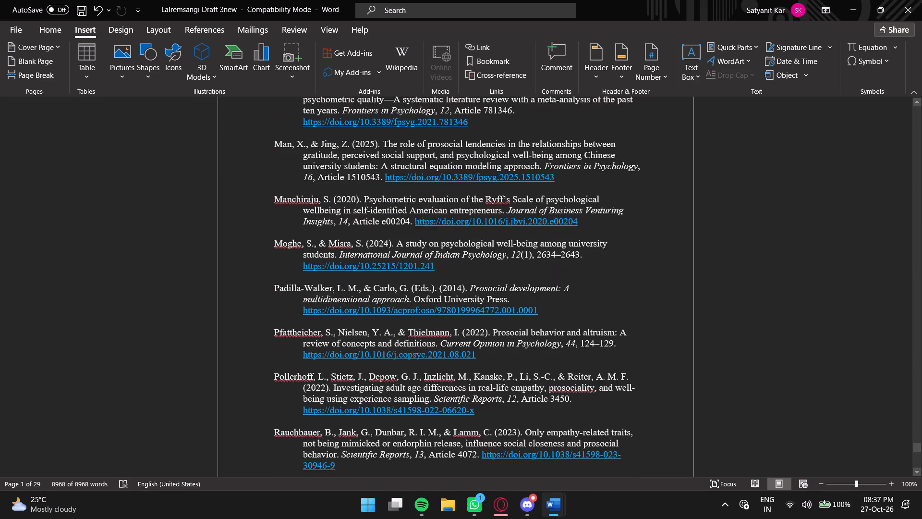
{"action": "scroll", "coordinate": [427, 326], "scroll_direction": "up", "scroll_amount": 5}
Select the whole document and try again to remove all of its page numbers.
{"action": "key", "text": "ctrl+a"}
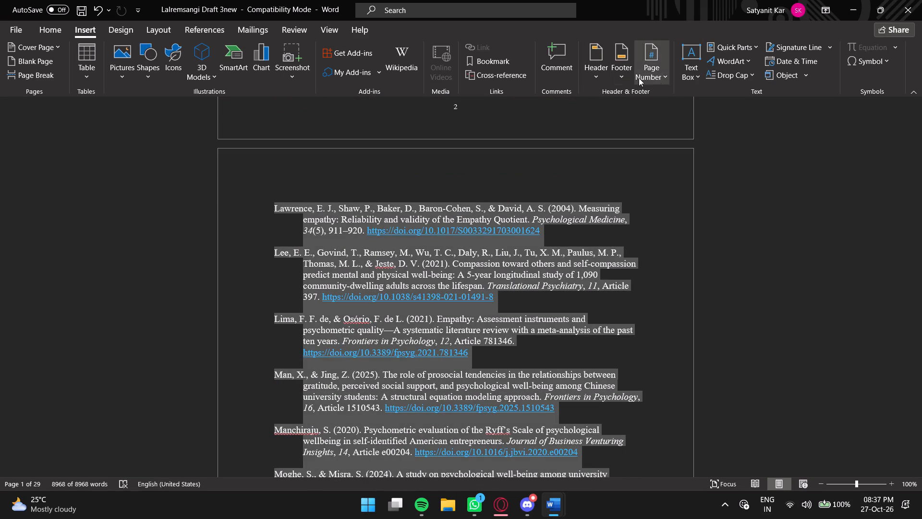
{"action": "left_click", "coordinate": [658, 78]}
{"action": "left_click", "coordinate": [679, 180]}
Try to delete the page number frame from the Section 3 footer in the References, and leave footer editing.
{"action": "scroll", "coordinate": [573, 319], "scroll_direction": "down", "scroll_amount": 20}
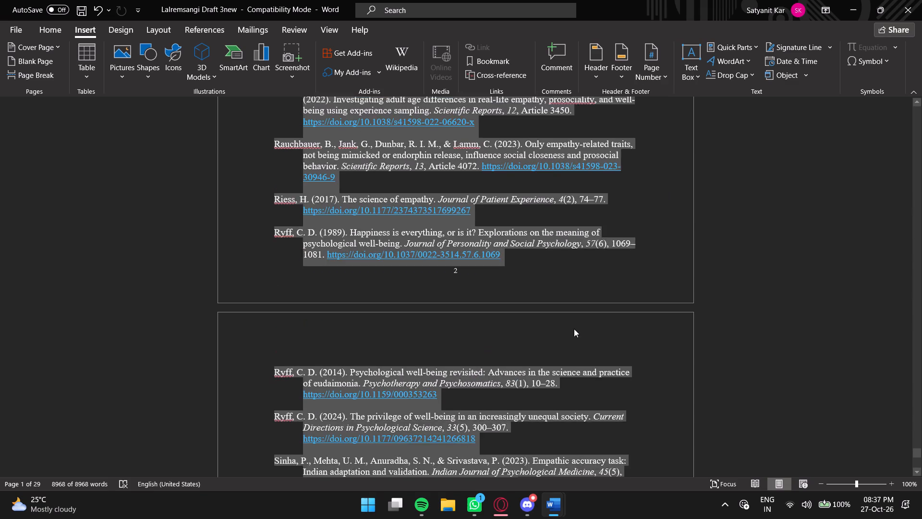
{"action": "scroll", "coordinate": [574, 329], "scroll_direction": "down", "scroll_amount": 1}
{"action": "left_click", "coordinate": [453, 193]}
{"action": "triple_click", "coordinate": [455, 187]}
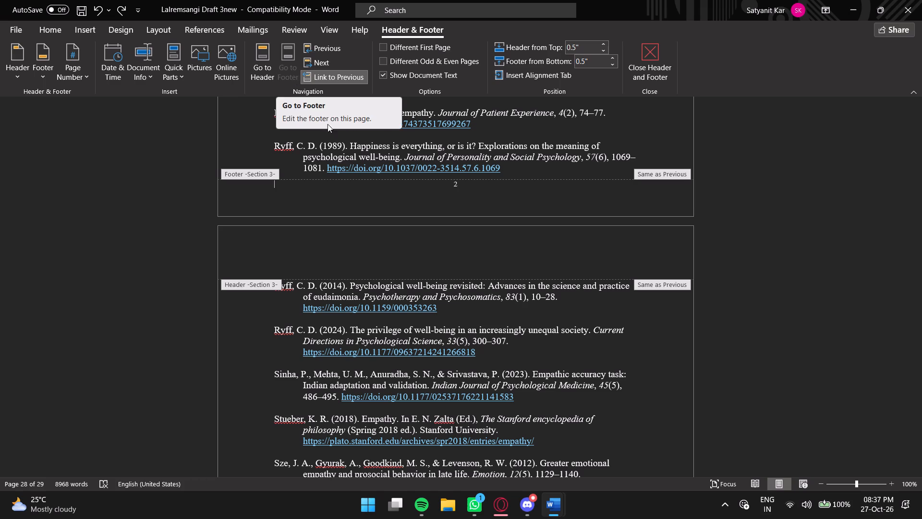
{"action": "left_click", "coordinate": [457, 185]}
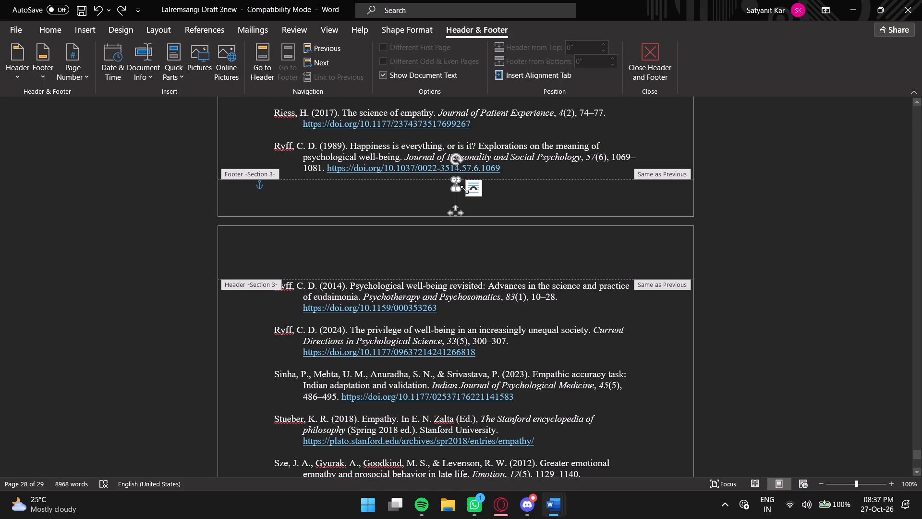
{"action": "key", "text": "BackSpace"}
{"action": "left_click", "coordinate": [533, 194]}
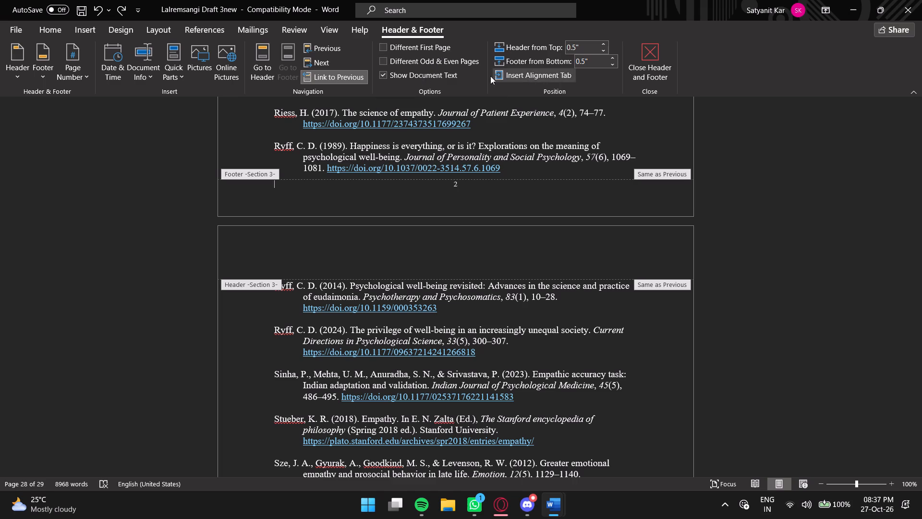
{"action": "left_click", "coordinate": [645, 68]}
Check the footer page numbers at the end of the References, in the body, and from the title page to the Empathy section.
{"action": "scroll", "coordinate": [581, 277], "scroll_direction": "down", "scroll_amount": 3}
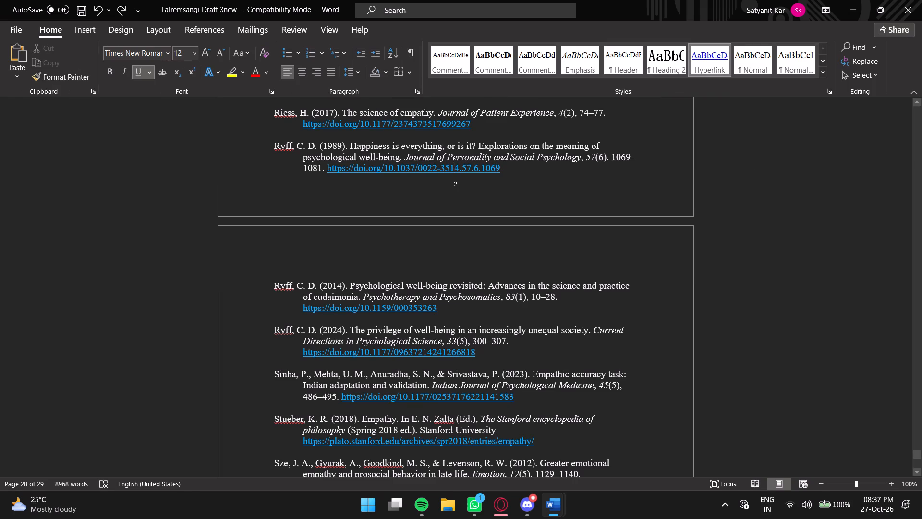
{"action": "scroll", "coordinate": [581, 277], "scroll_direction": "down", "scroll_amount": 12}
{"action": "left_click_drag", "start_coordinate": [920, 461], "coordinate": [919, 442]}
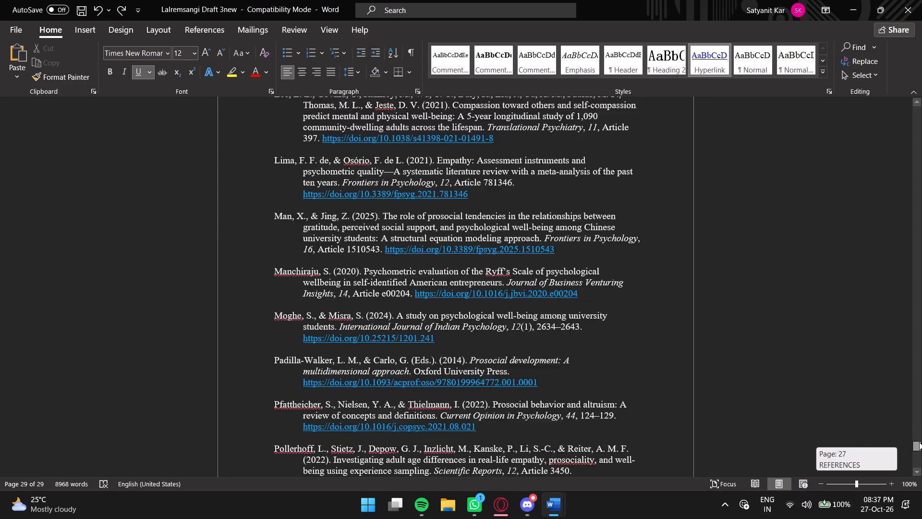
{"action": "left_click_drag", "start_coordinate": [919, 442], "coordinate": [911, 306]}
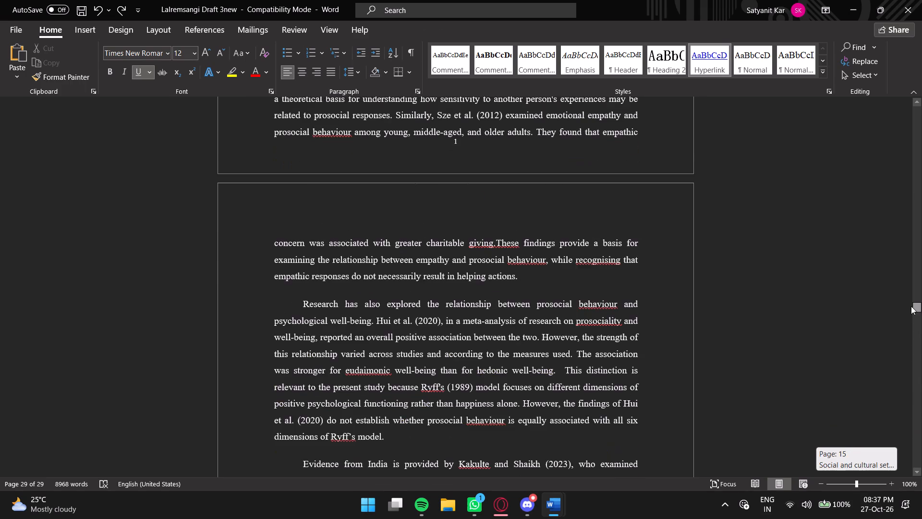
{"action": "left_click_drag", "start_coordinate": [911, 306], "coordinate": [898, 104]}
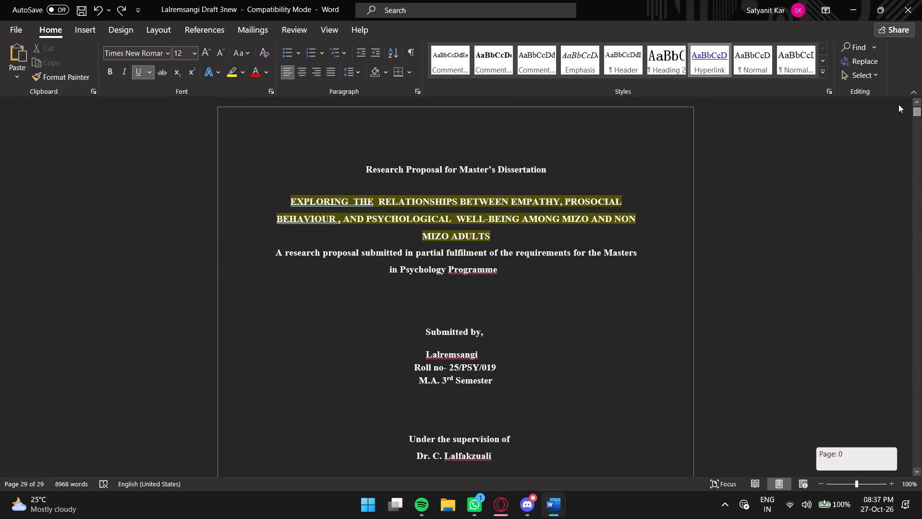
{"action": "left_click_drag", "start_coordinate": [898, 104], "coordinate": [900, 99]}
{"action": "scroll", "coordinate": [597, 274], "scroll_direction": "down", "scroll_amount": 18}
{"action": "scroll", "coordinate": [580, 286], "scroll_direction": "down", "scroll_amount": 17}
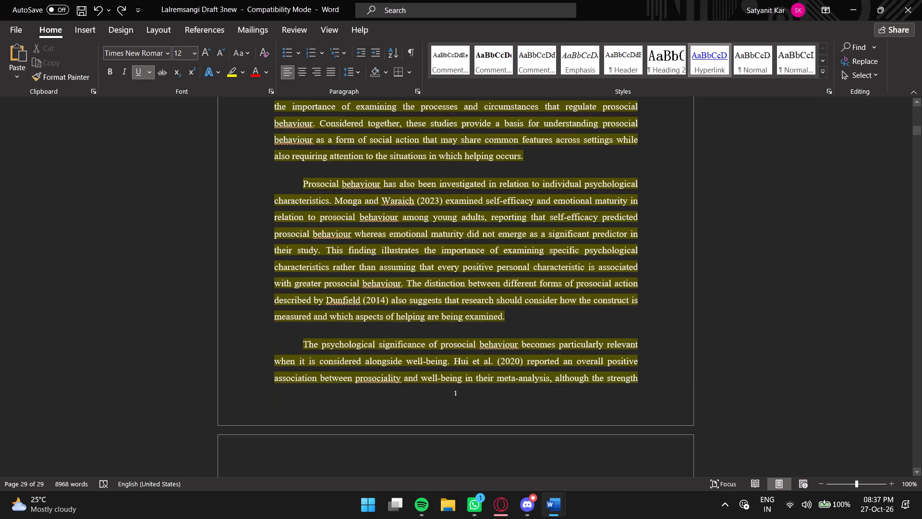
{"action": "scroll", "coordinate": [577, 296], "scroll_direction": "down", "scroll_amount": 20}
{"action": "scroll", "coordinate": [577, 296], "scroll_direction": "down", "scroll_amount": 8}
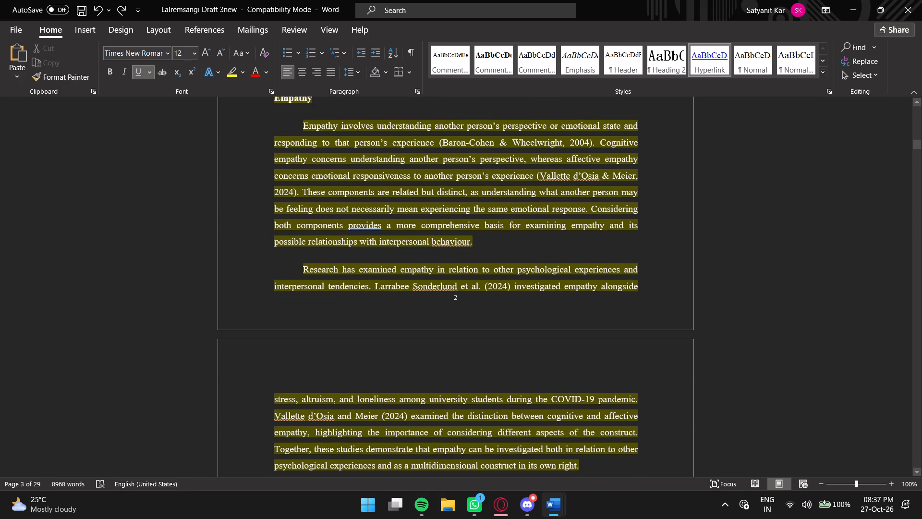
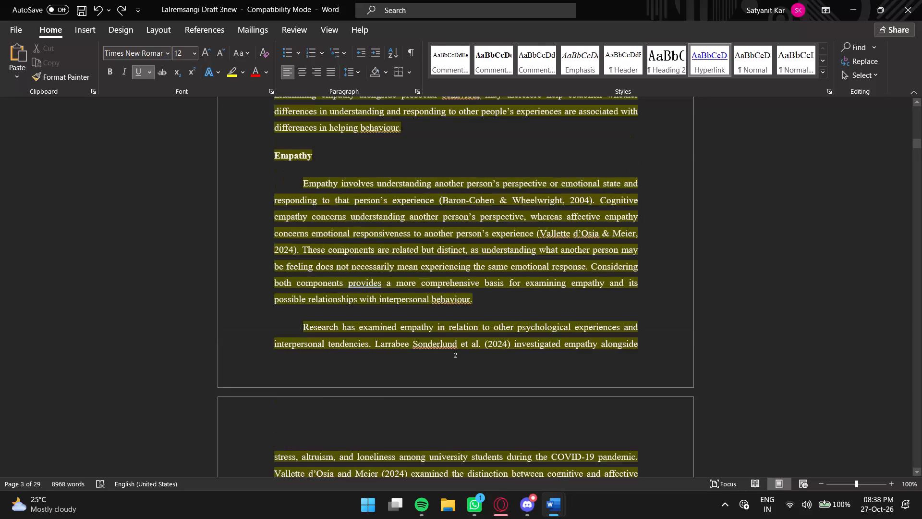
Turn off the link to the previous section for the Section 3 footer in the References.
{"action": "scroll", "coordinate": [435, 272], "scroll_direction": "down", "scroll_amount": 8}
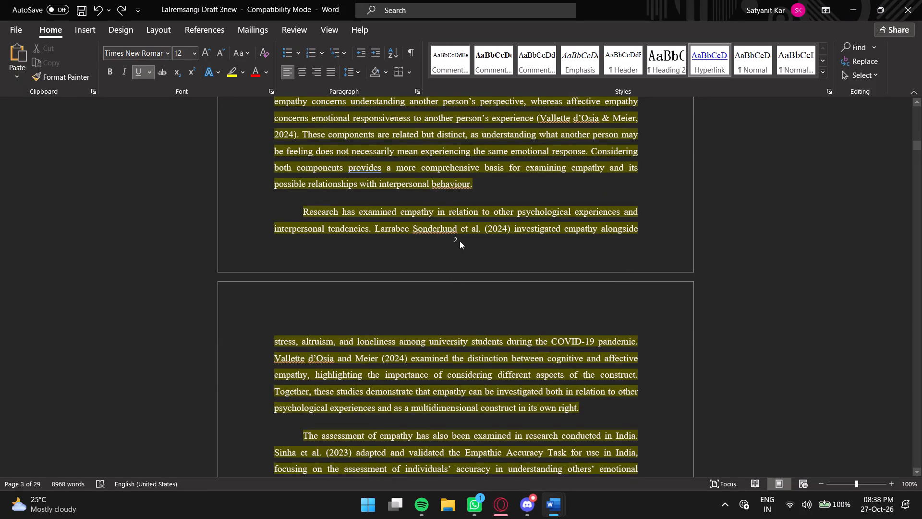
{"action": "triple_click", "coordinate": [456, 240]}
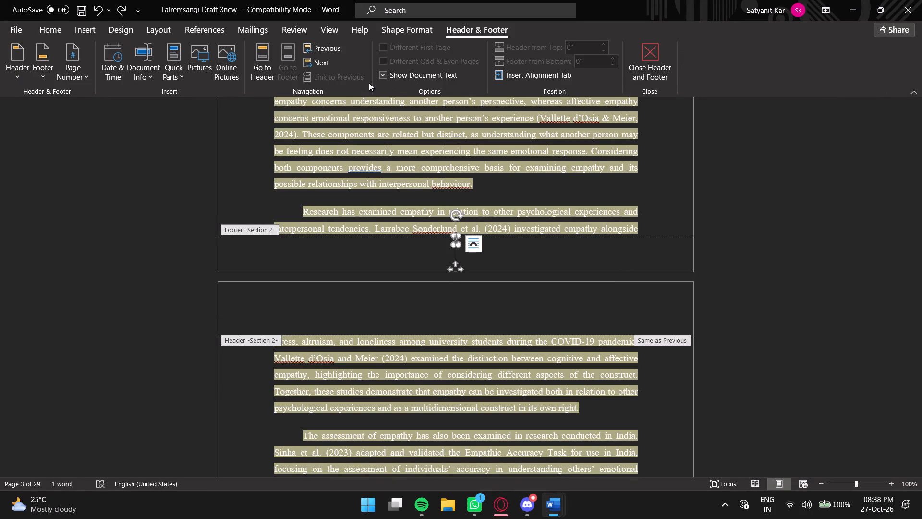
{"action": "left_click", "coordinate": [342, 77]}
{"action": "left_click", "coordinate": [422, 77]}
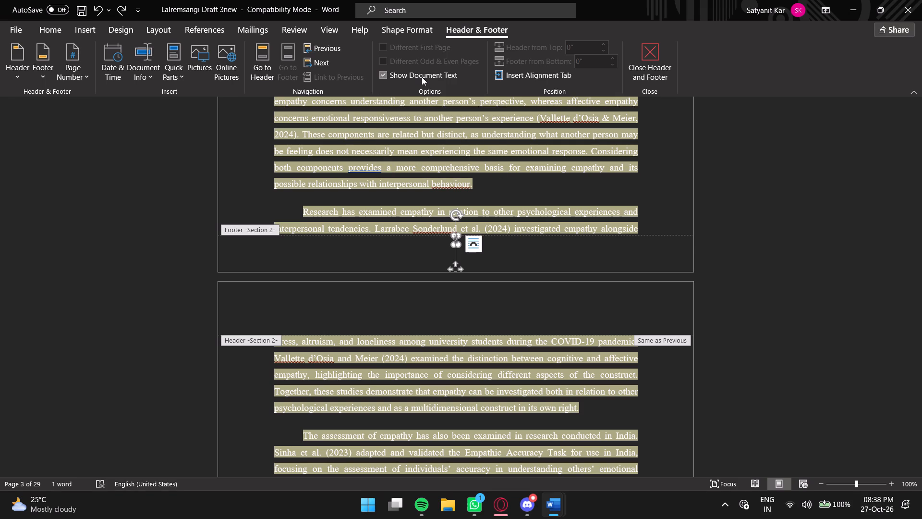
{"action": "left_click", "coordinate": [467, 289]}
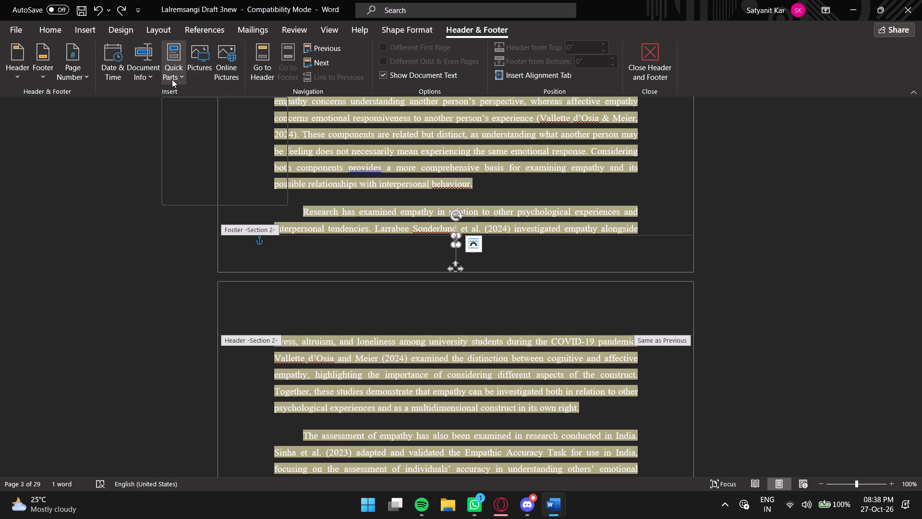
{"action": "left_click", "coordinate": [330, 61]}
{"action": "left_click", "coordinate": [328, 58]}
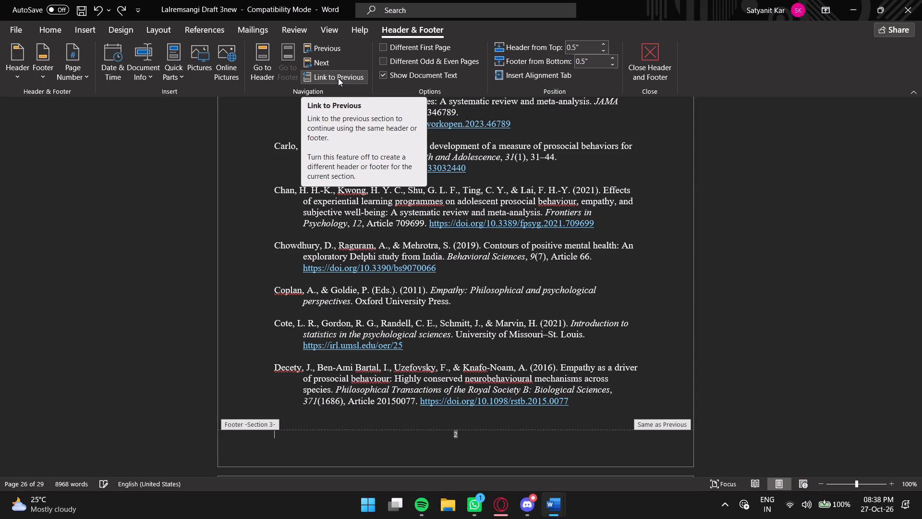
{"action": "left_click", "coordinate": [338, 78]}
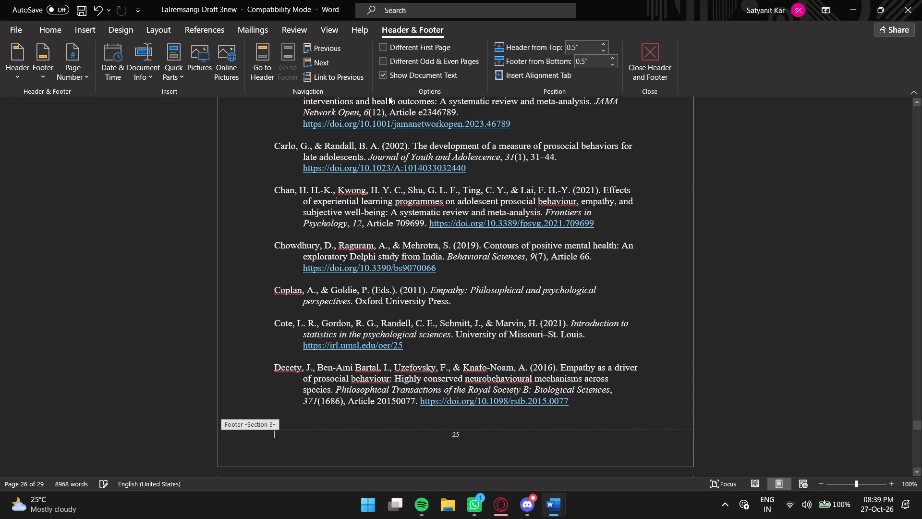
Link the Section 2 footer to the previous section, agreeing to delete its own header/footer content and page number.
{"action": "scroll", "coordinate": [420, 250], "scroll_direction": "up", "scroll_amount": 4}
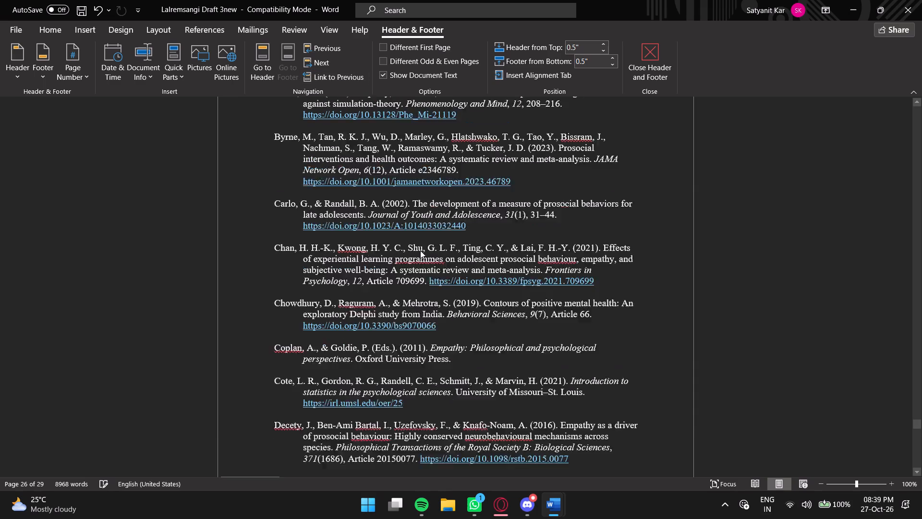
{"action": "scroll", "coordinate": [420, 250], "scroll_direction": "up", "scroll_amount": 16}
{"action": "left_click", "coordinate": [451, 326]}
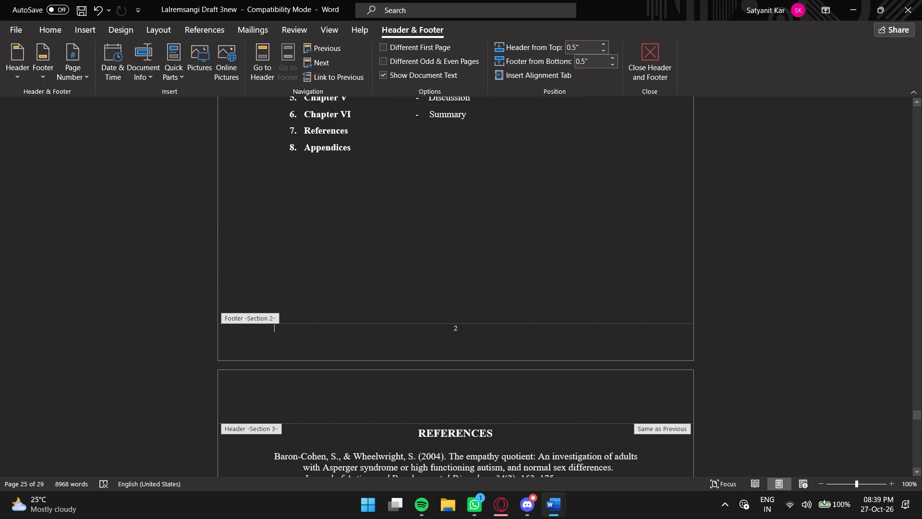
{"action": "double_click", "coordinate": [455, 332]}
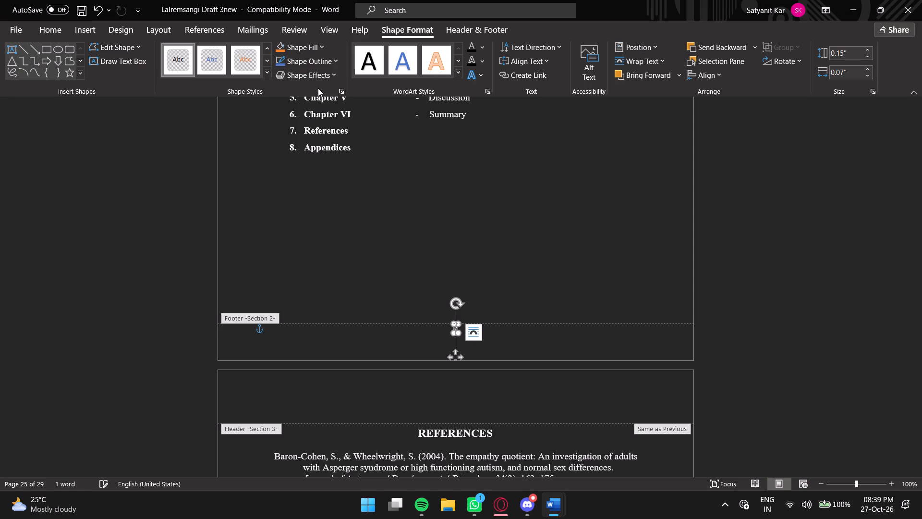
{"action": "left_click", "coordinate": [532, 342]}
{"action": "left_click", "coordinate": [519, 334]}
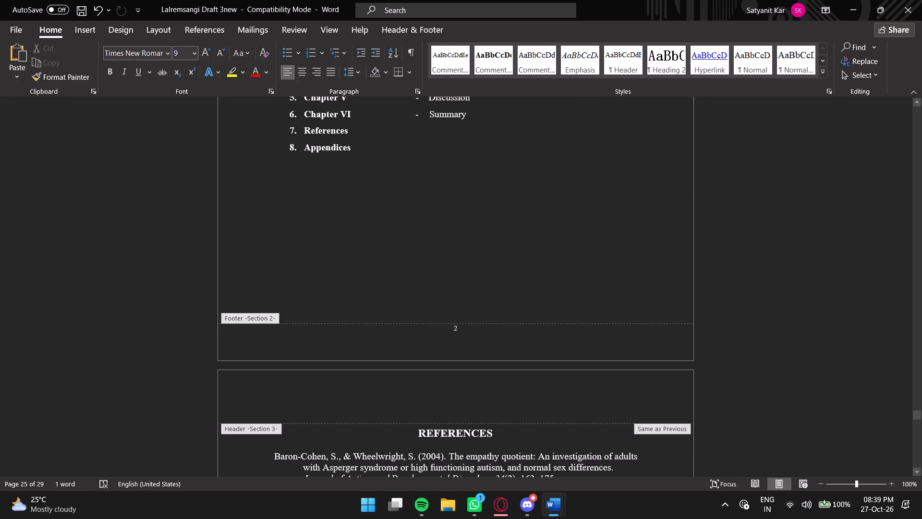
{"action": "left_click", "coordinate": [449, 328]}
{"action": "double_click", "coordinate": [456, 329]}
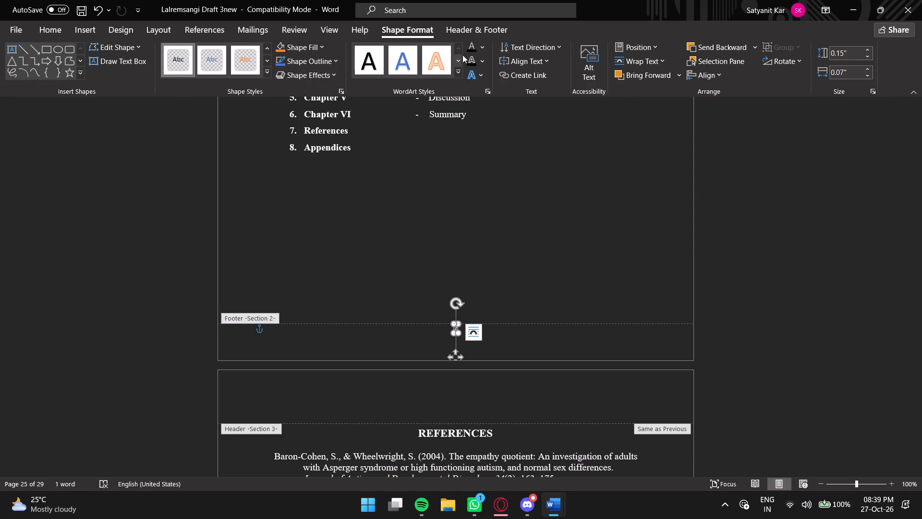
{"action": "left_click", "coordinate": [479, 33]}
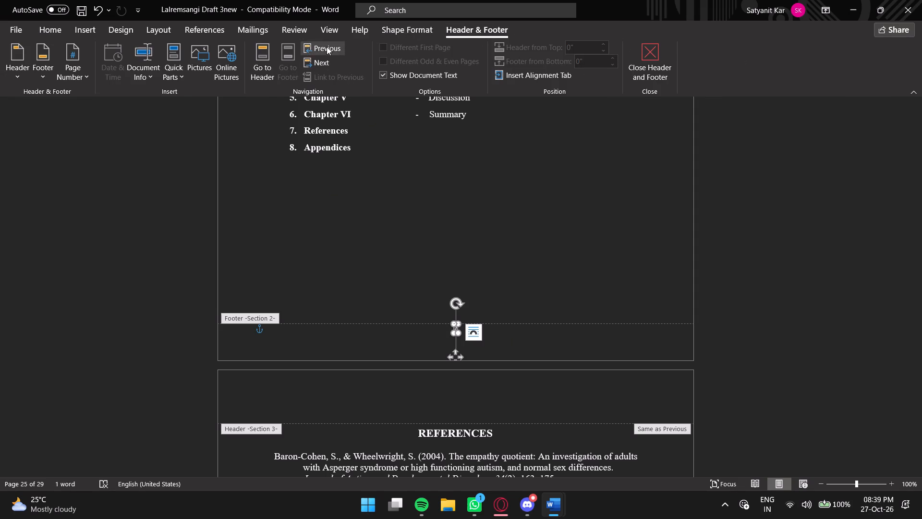
{"action": "left_click", "coordinate": [327, 47]}
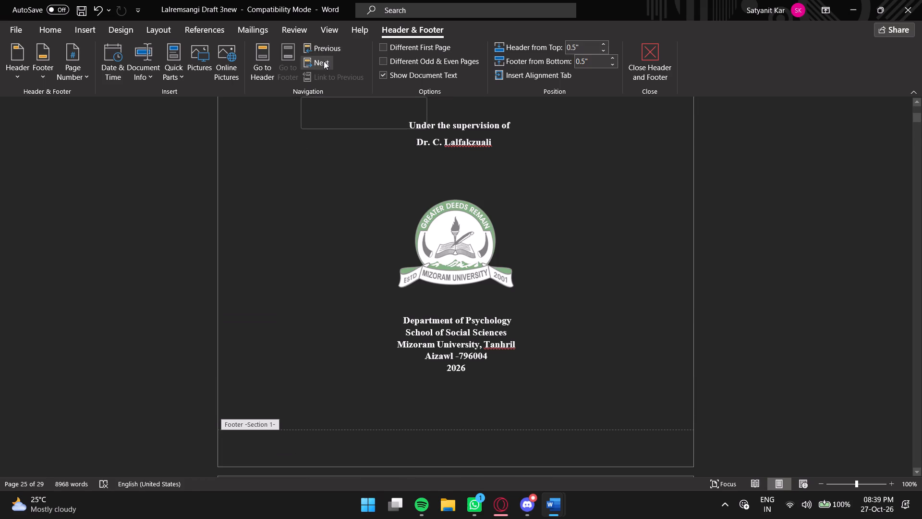
{"action": "left_click", "coordinate": [324, 61]}
{"action": "left_click", "coordinate": [328, 76]}
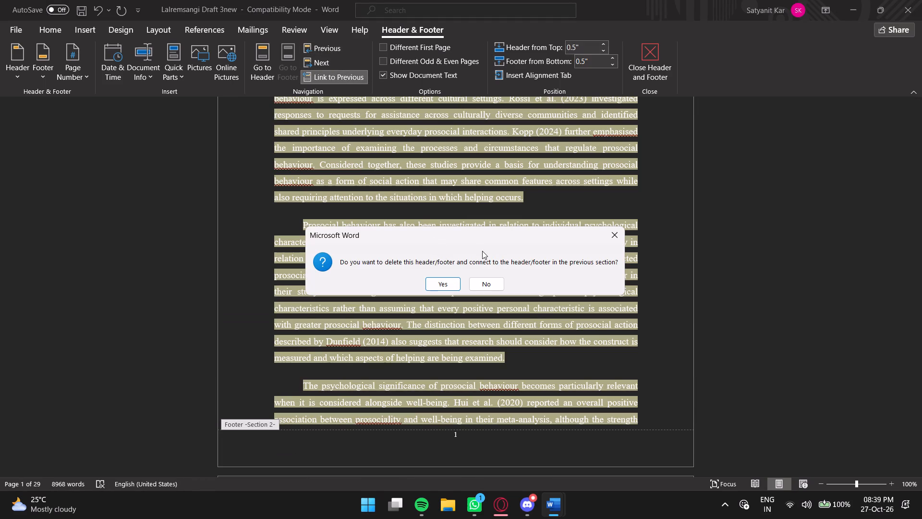
{"action": "left_click", "coordinate": [447, 281]}
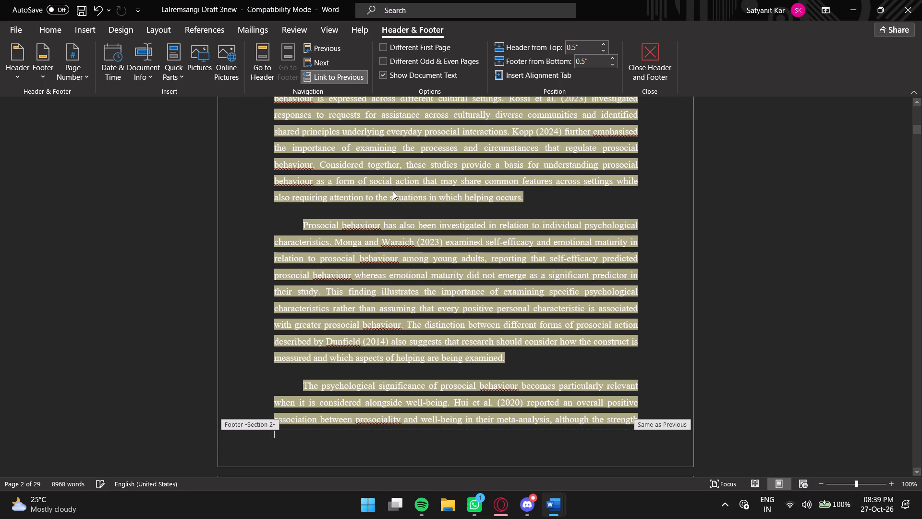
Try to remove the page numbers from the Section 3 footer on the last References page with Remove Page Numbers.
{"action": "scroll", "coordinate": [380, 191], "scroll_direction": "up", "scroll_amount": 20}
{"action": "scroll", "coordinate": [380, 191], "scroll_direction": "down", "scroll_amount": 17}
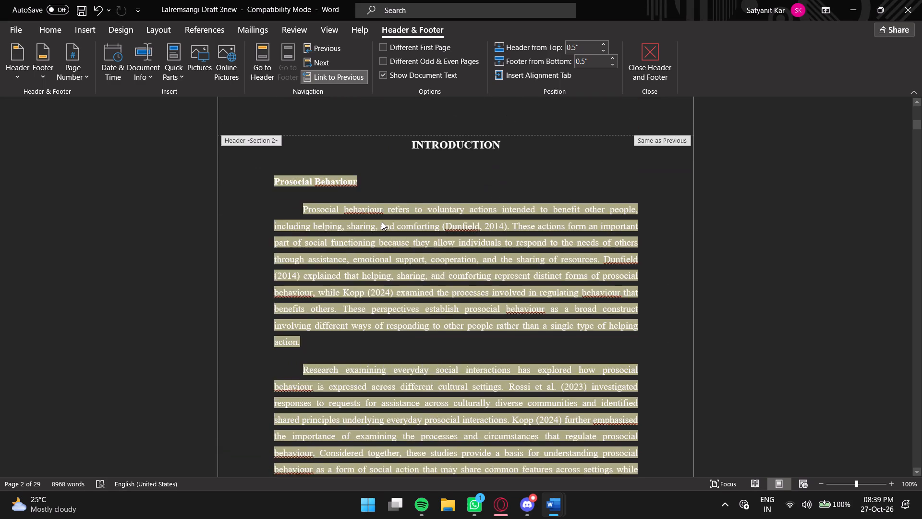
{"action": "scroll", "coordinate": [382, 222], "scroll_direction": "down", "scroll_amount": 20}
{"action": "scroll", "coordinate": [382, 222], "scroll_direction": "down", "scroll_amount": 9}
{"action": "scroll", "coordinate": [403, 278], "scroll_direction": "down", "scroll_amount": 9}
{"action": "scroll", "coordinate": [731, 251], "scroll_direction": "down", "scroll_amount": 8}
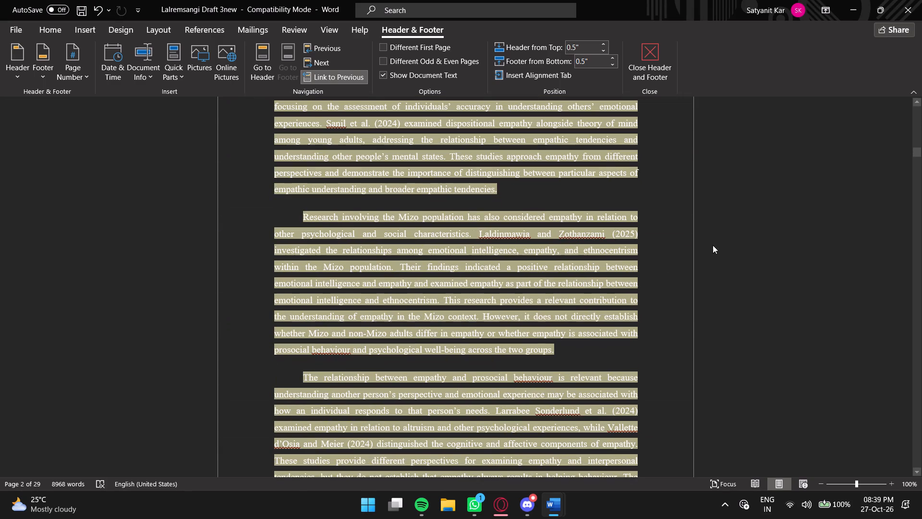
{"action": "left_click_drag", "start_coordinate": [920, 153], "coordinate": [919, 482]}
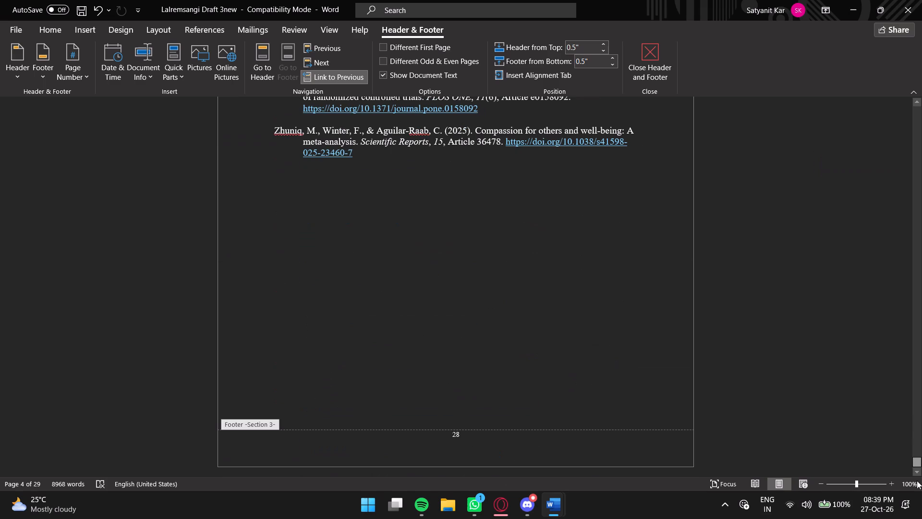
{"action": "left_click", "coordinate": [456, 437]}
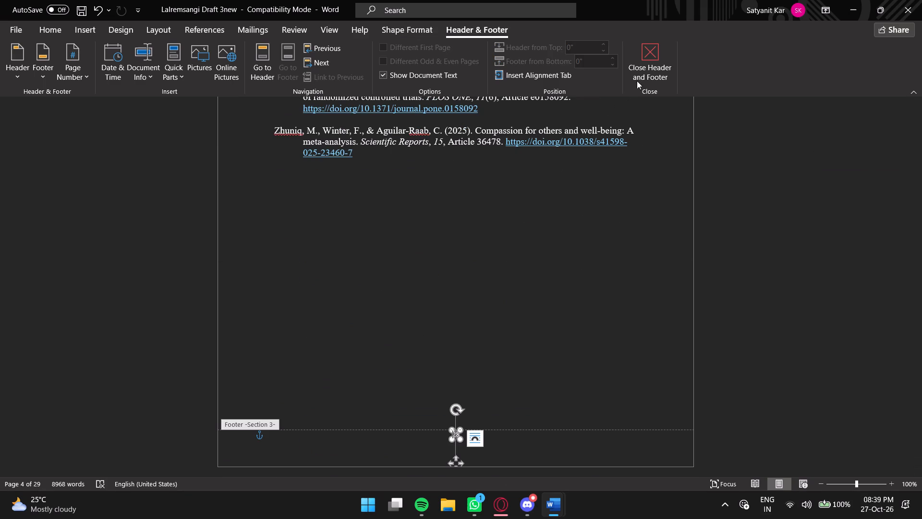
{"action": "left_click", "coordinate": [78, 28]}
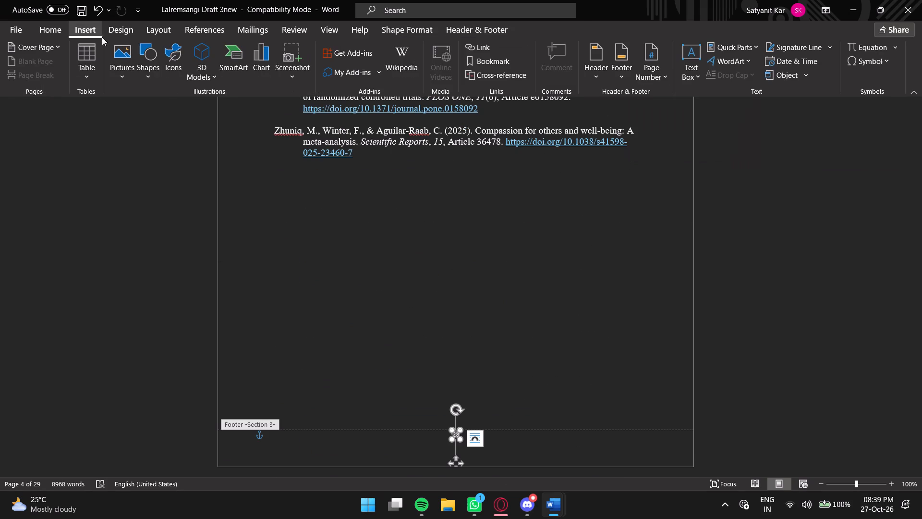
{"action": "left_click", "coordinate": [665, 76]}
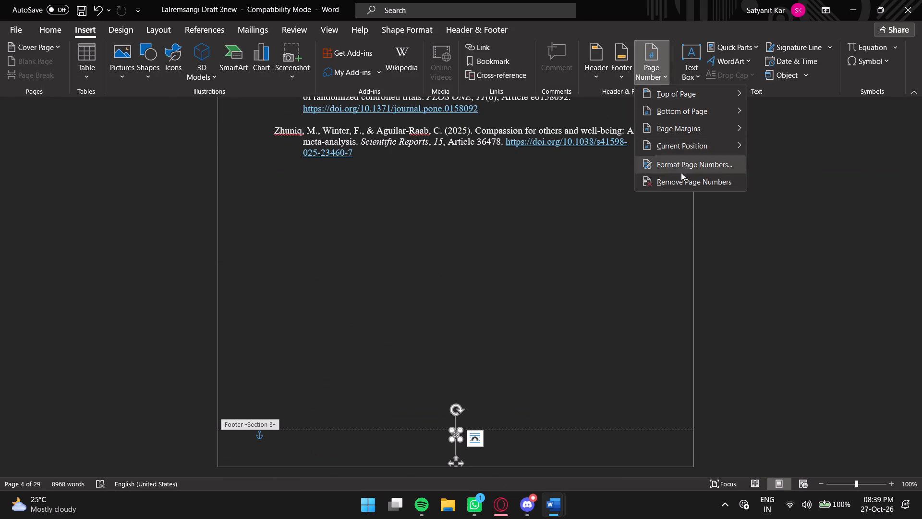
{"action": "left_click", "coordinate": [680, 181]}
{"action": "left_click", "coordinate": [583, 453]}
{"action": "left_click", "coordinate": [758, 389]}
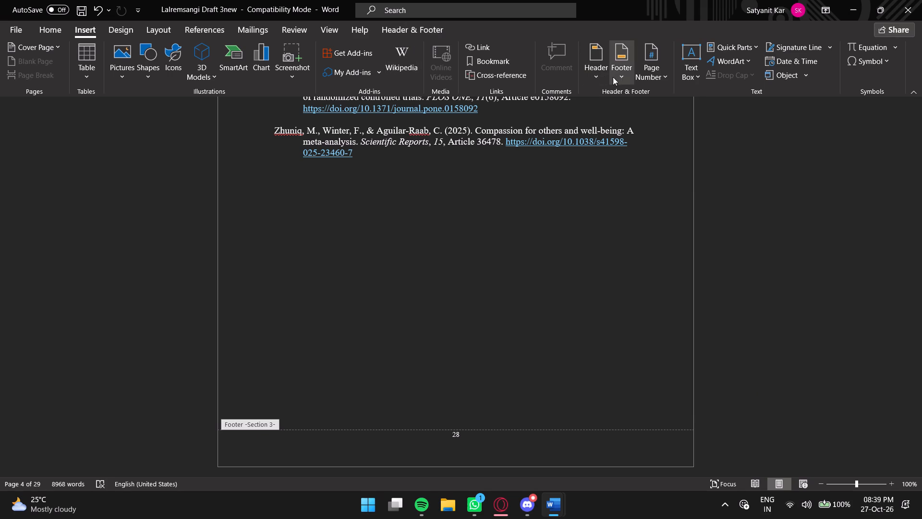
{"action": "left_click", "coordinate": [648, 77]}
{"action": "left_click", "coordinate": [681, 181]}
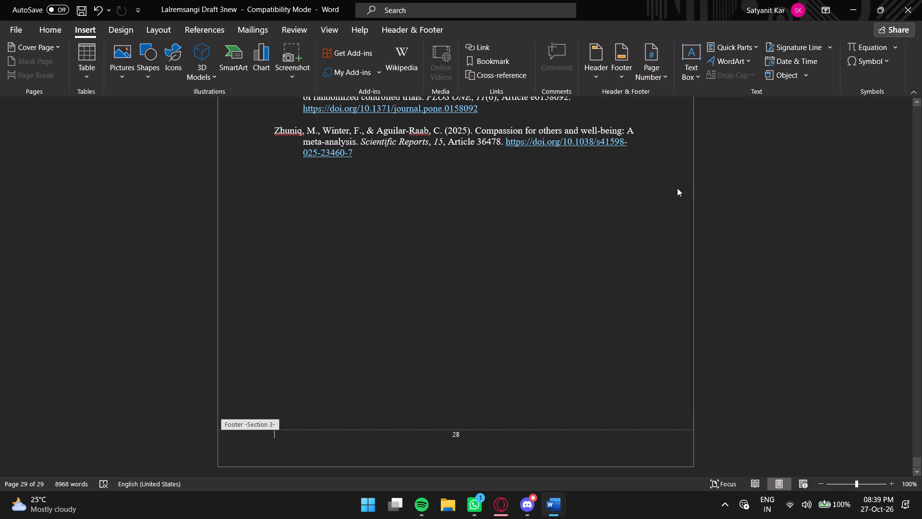
Delete the page number frame from the Section 3 footer on the last References page.
{"action": "left_click", "coordinate": [460, 435]}
{"action": "left_click", "coordinate": [464, 434]}
{"action": "double_click", "coordinate": [455, 437]}
{"action": "key", "text": "BackSpace"}
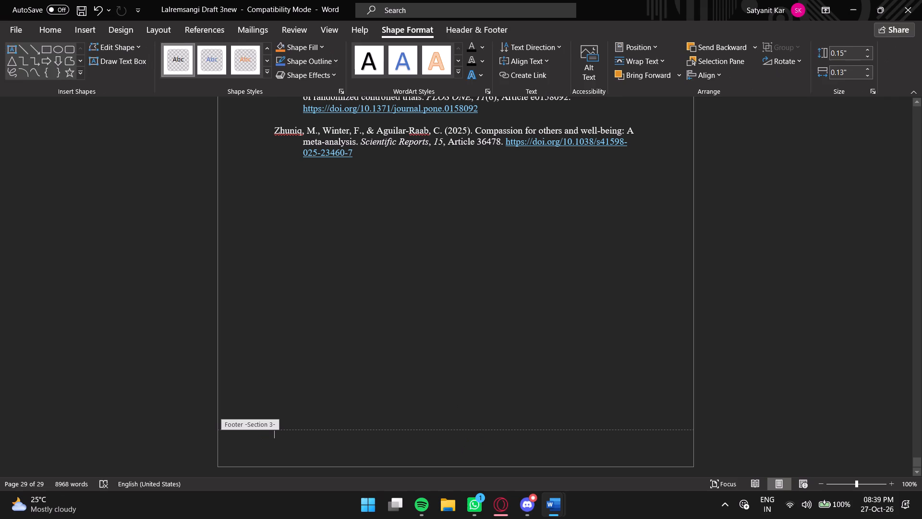
Check the footers from the last References page back up to the Empathy section, and leave footer editing on the way.
{"action": "scroll", "coordinate": [401, 388], "scroll_direction": "up", "scroll_amount": 10}
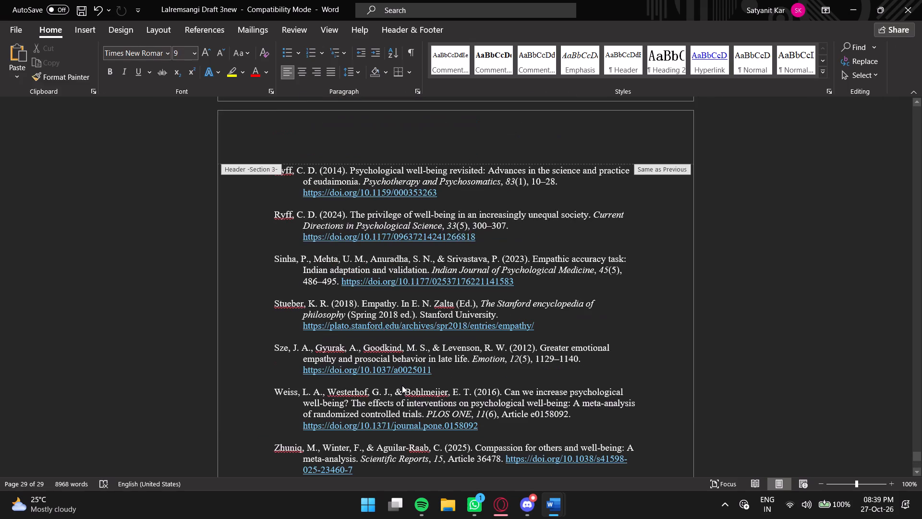
{"action": "scroll", "coordinate": [402, 385], "scroll_direction": "up", "scroll_amount": 20}
{"action": "scroll", "coordinate": [402, 385], "scroll_direction": "up", "scroll_amount": 20}
{"action": "scroll", "coordinate": [402, 385], "scroll_direction": "up", "scroll_amount": 11}
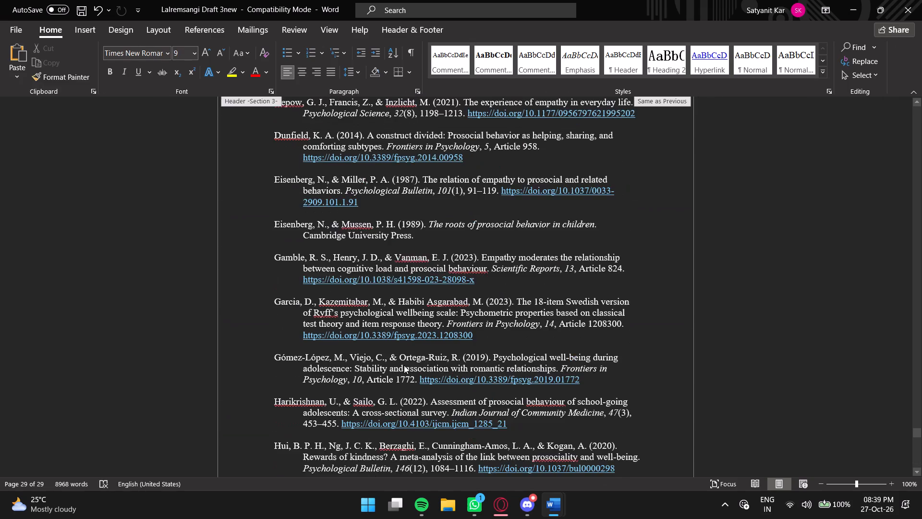
{"action": "scroll", "coordinate": [404, 365], "scroll_direction": "up", "scroll_amount": 17}
{"action": "scroll", "coordinate": [404, 365], "scroll_direction": "down", "scroll_amount": 11}
{"action": "scroll", "coordinate": [406, 370], "scroll_direction": "up", "scroll_amount": 8}
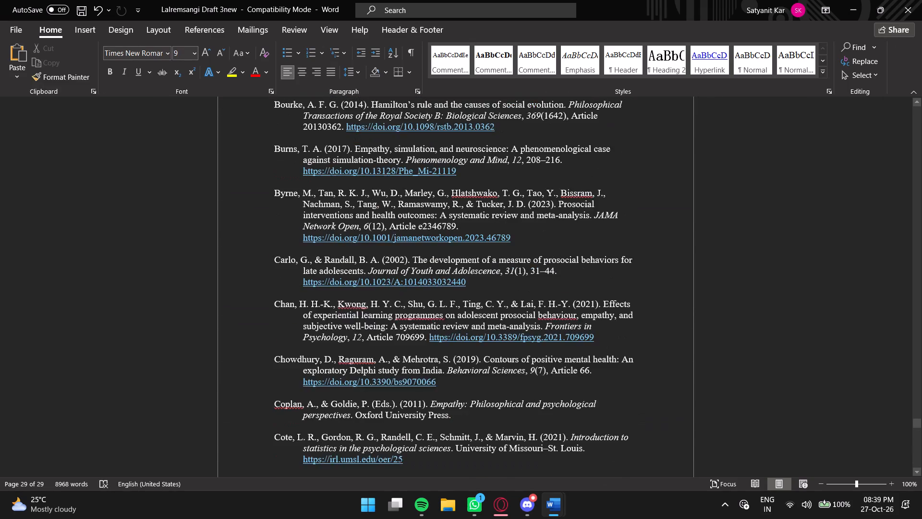
{"action": "scroll", "coordinate": [406, 367], "scroll_direction": "up", "scroll_amount": 20}
{"action": "scroll", "coordinate": [406, 367], "scroll_direction": "up", "scroll_amount": 20}
{"action": "scroll", "coordinate": [406, 367], "scroll_direction": "up", "scroll_amount": 10}
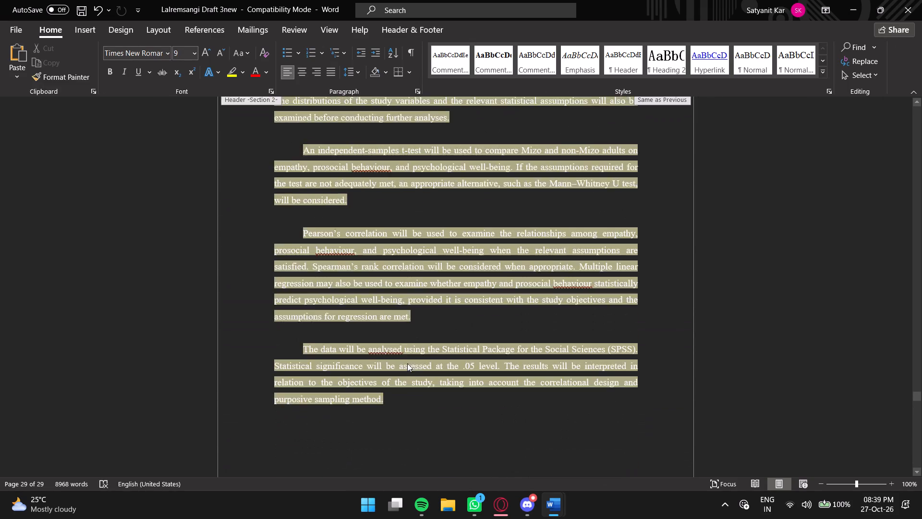
{"action": "scroll", "coordinate": [407, 363], "scroll_direction": "up", "scroll_amount": 20}
{"action": "scroll", "coordinate": [407, 363], "scroll_direction": "up", "scroll_amount": 18}
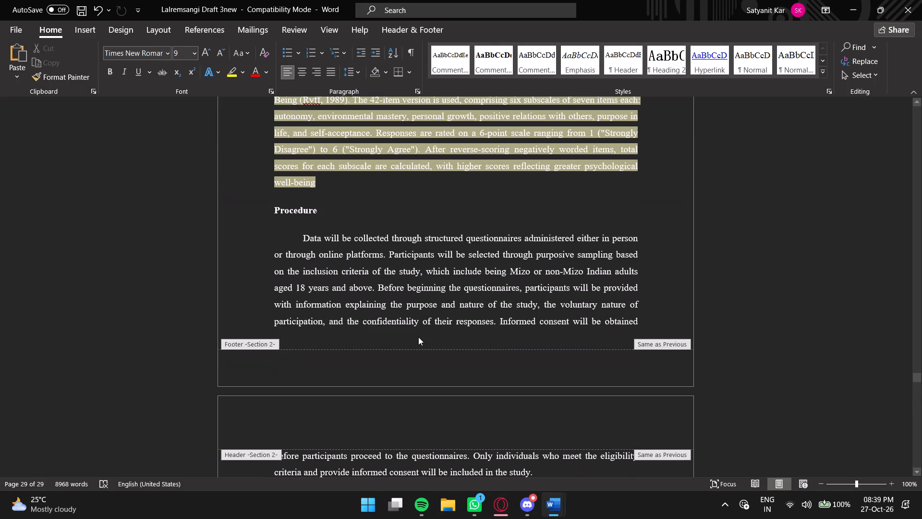
{"action": "scroll", "coordinate": [418, 337], "scroll_direction": "up", "scroll_amount": 1}
{"action": "scroll", "coordinate": [418, 337], "scroll_direction": "up", "scroll_amount": 20}
{"action": "scroll", "coordinate": [418, 337], "scroll_direction": "up", "scroll_amount": 8}
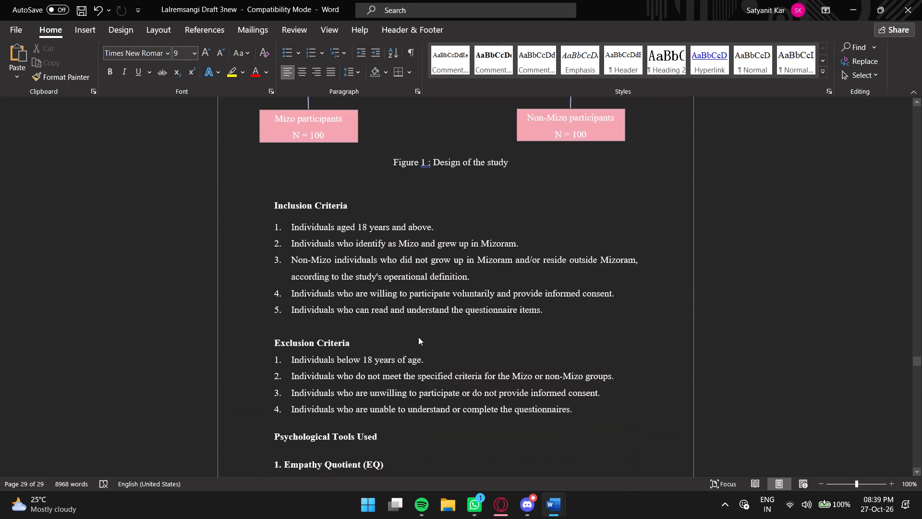
{"action": "scroll", "coordinate": [418, 337], "scroll_direction": "up", "scroll_amount": 16}
{"action": "scroll", "coordinate": [418, 337], "scroll_direction": "down", "scroll_amount": 7}
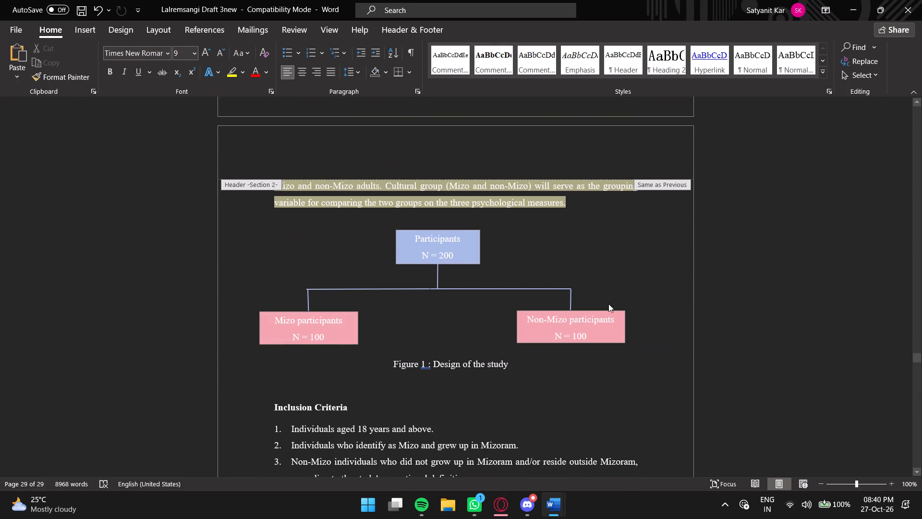
{"action": "left_click", "coordinate": [831, 265]}
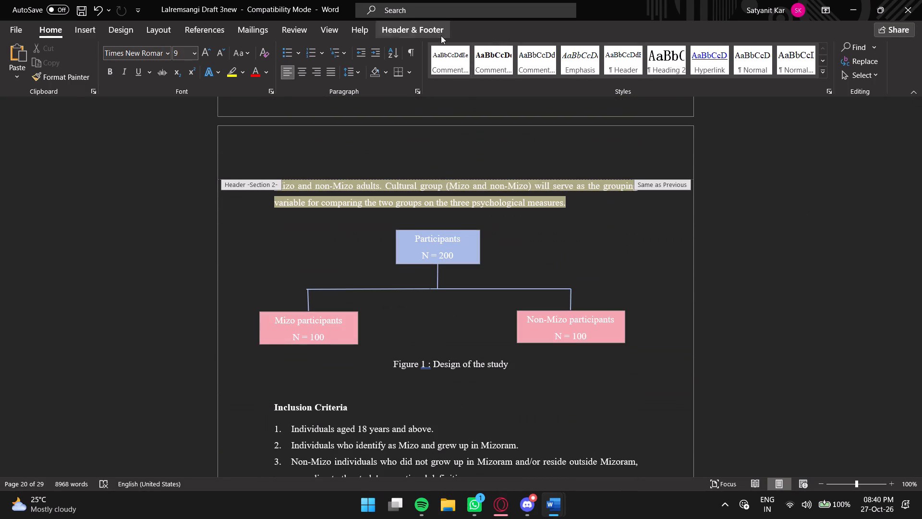
{"action": "left_click", "coordinate": [436, 28]}
{"action": "left_click", "coordinate": [650, 68]}
{"action": "scroll", "coordinate": [498, 269], "scroll_direction": "up", "scroll_amount": 4}
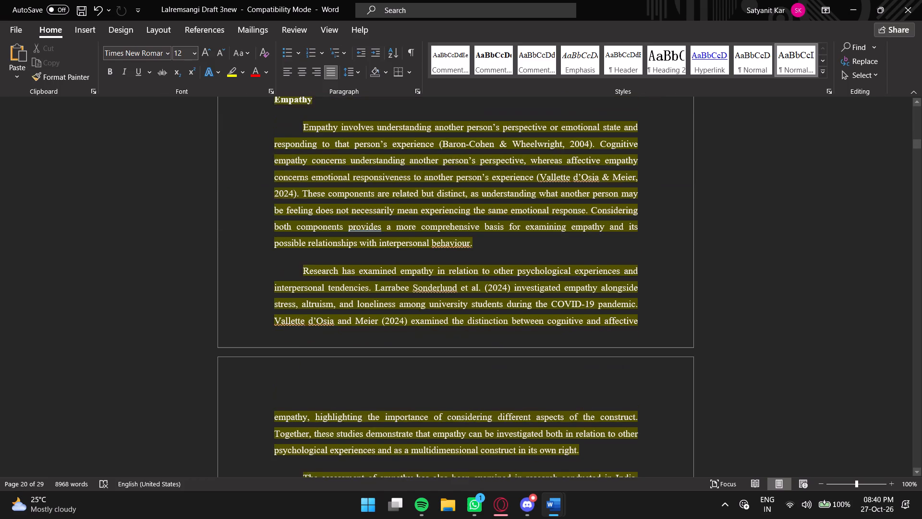
Look through the document from the title page to Methods and Procedure to check the page footers and layout.
{"action": "scroll", "coordinate": [498, 269], "scroll_direction": "up", "scroll_amount": 14}
{"action": "left_click_drag", "start_coordinate": [917, 137], "coordinate": [920, 158]}
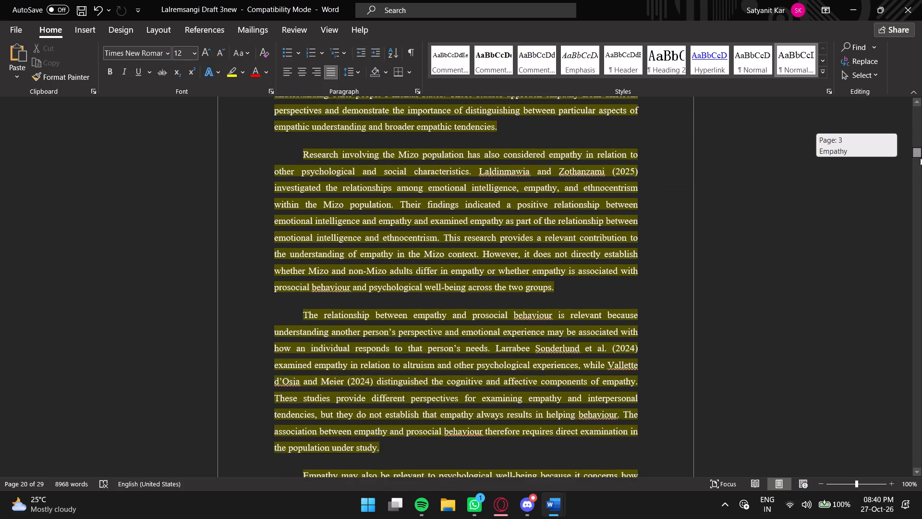
{"action": "left_click_drag", "start_coordinate": [920, 158], "coordinate": [921, 225]}
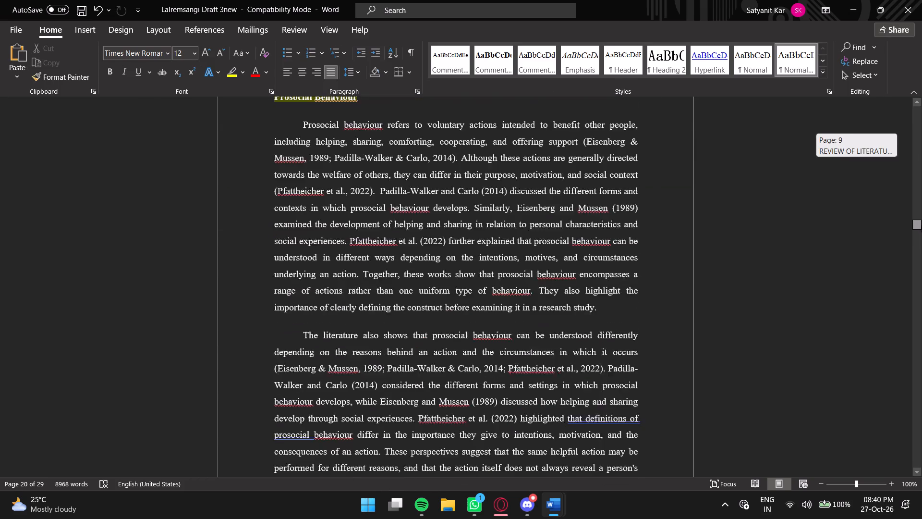
{"action": "left_click_drag", "start_coordinate": [921, 225], "coordinate": [919, 292]}
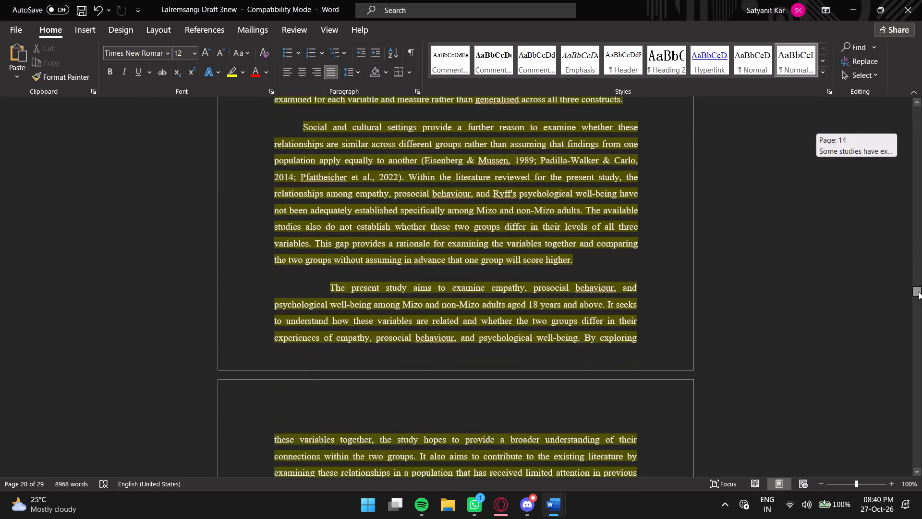
{"action": "left_click_drag", "start_coordinate": [919, 292], "coordinate": [913, 342]}
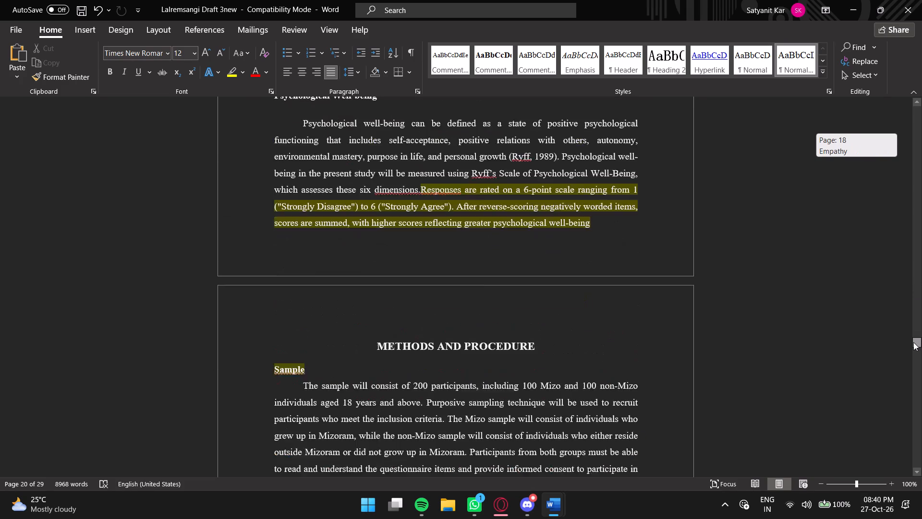
{"action": "left_click_drag", "start_coordinate": [913, 342], "coordinate": [897, 89]}
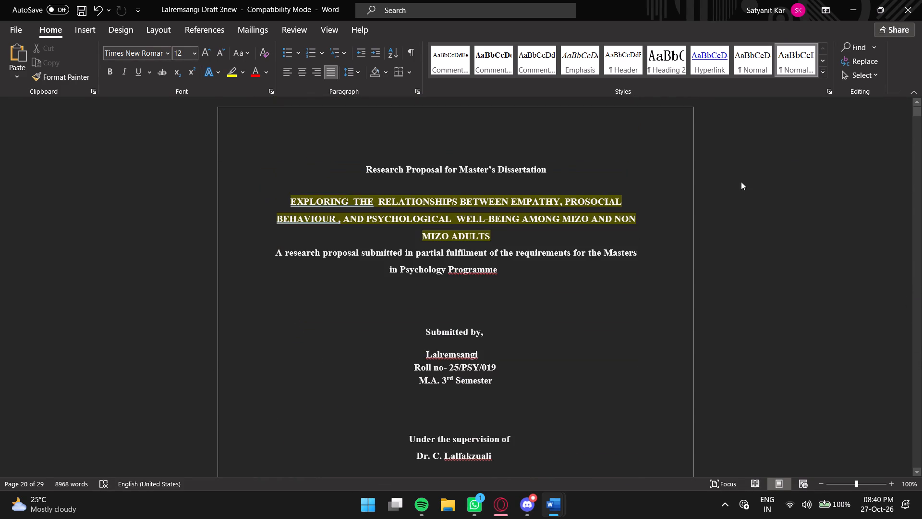
{"action": "scroll", "coordinate": [532, 290], "scroll_direction": "down", "scroll_amount": 20}
{"action": "scroll", "coordinate": [532, 290], "scroll_direction": "down", "scroll_amount": 20}
{"action": "scroll", "coordinate": [532, 290], "scroll_direction": "down", "scroll_amount": 5}
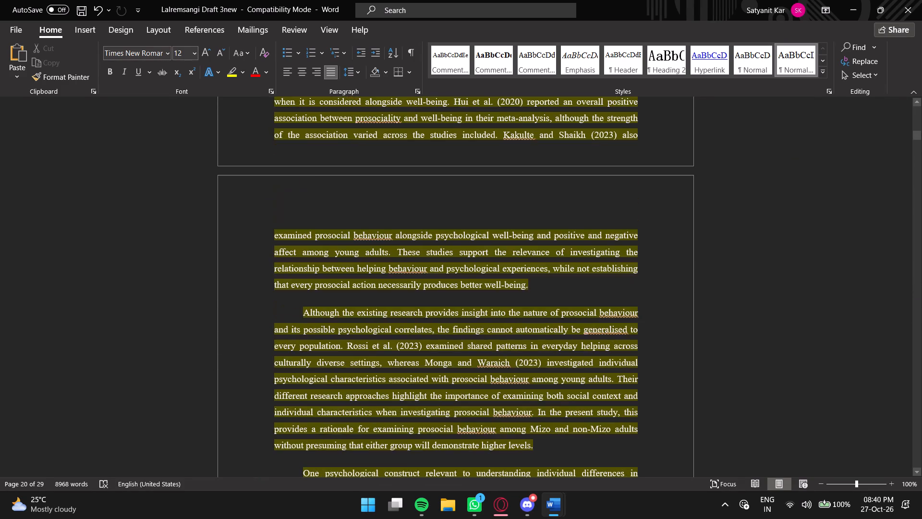
{"action": "scroll", "coordinate": [548, 313], "scroll_direction": "up", "scroll_amount": 20}
{"action": "scroll", "coordinate": [548, 313], "scroll_direction": "up", "scroll_amount": 20}
{"action": "scroll", "coordinate": [548, 313], "scroll_direction": "up", "scroll_amount": 5}
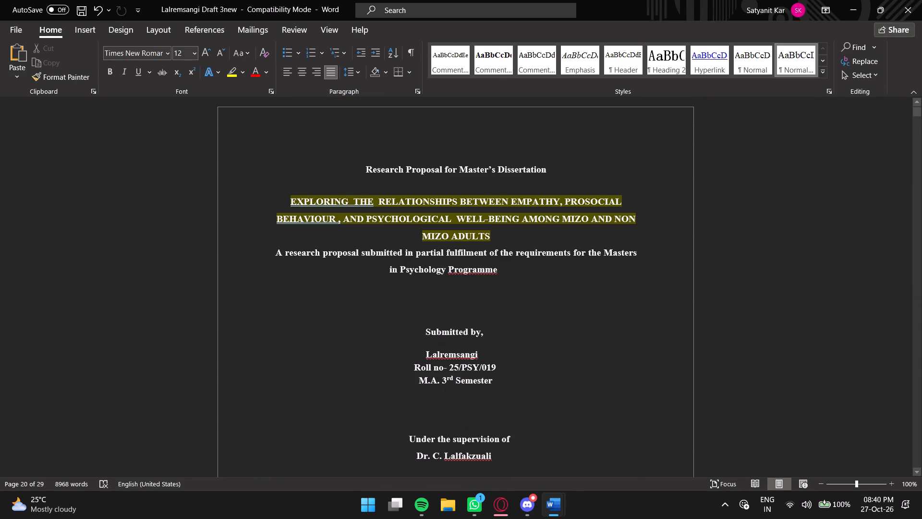
{"action": "left_click_drag", "start_coordinate": [916, 108], "coordinate": [910, 159]}
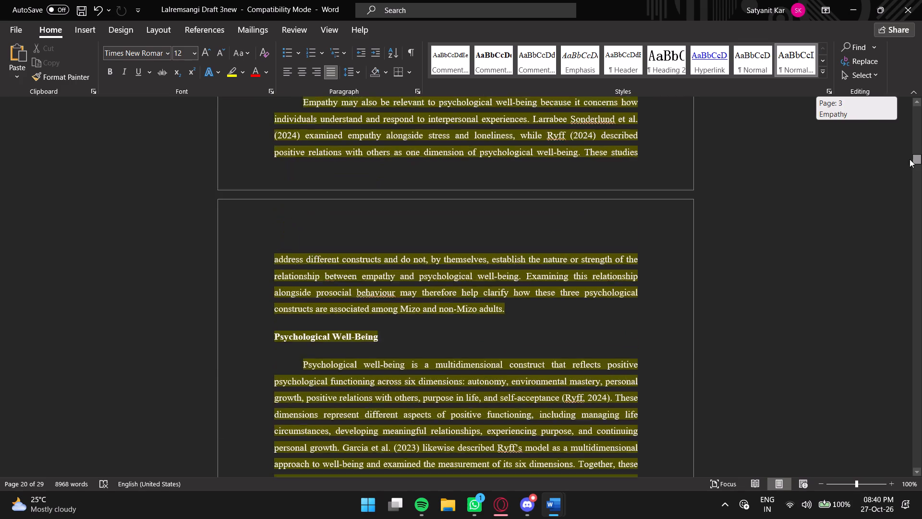
{"action": "left_click_drag", "start_coordinate": [910, 159], "coordinate": [897, 208]}
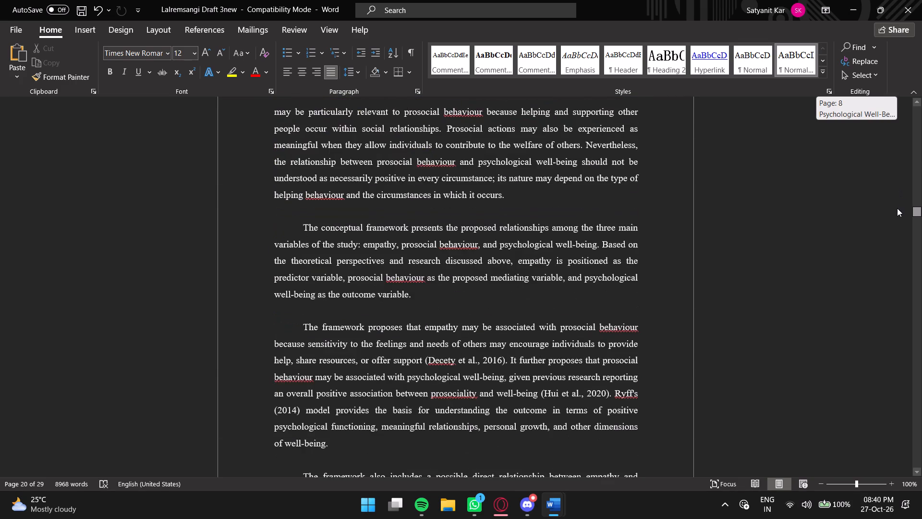
{"action": "left_click_drag", "start_coordinate": [897, 208], "coordinate": [909, 90]}
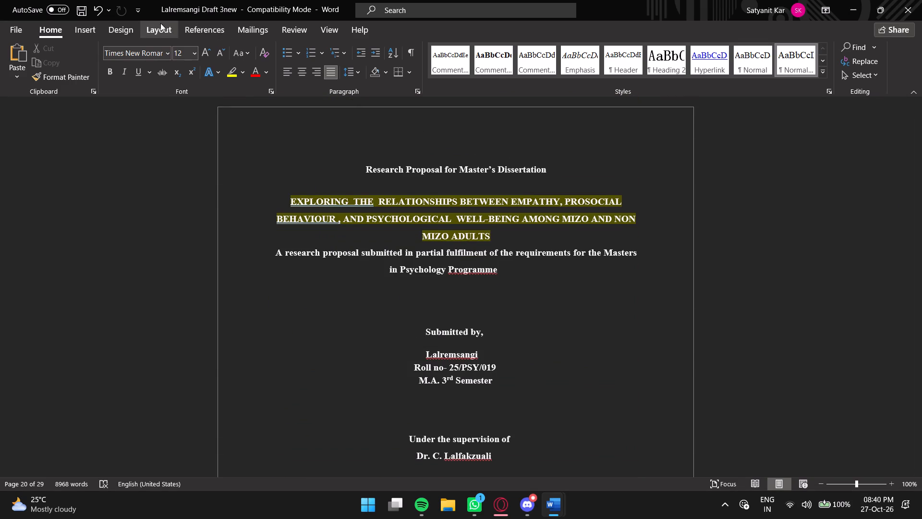
Apply the Normal margin preset, 1" on all sides, to the section containing the Empathy text.
{"action": "left_click", "coordinate": [161, 29]}
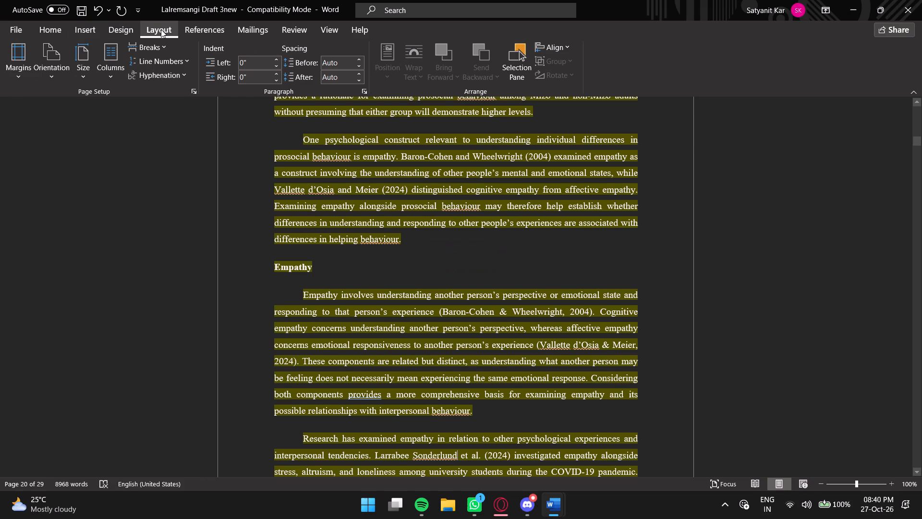
{"action": "left_click", "coordinate": [22, 74]}
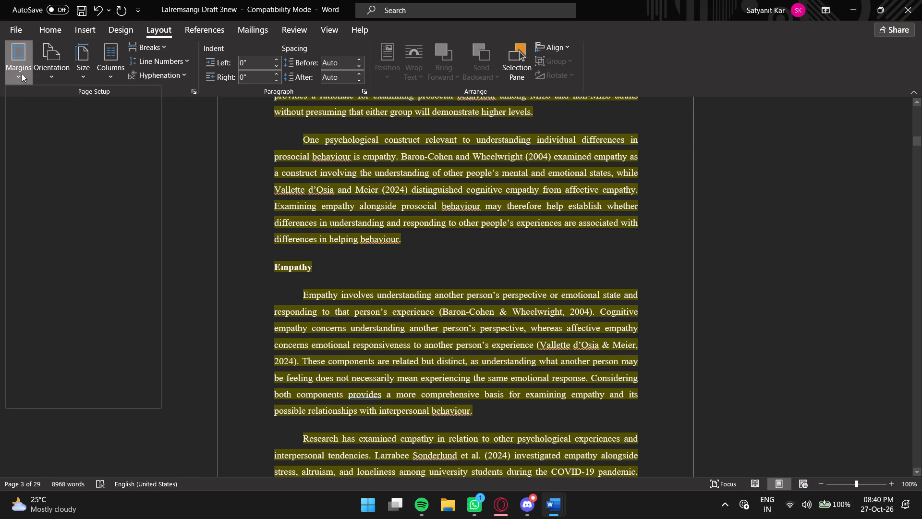
{"action": "scroll", "coordinate": [35, 154], "scroll_direction": "up", "scroll_amount": 1}
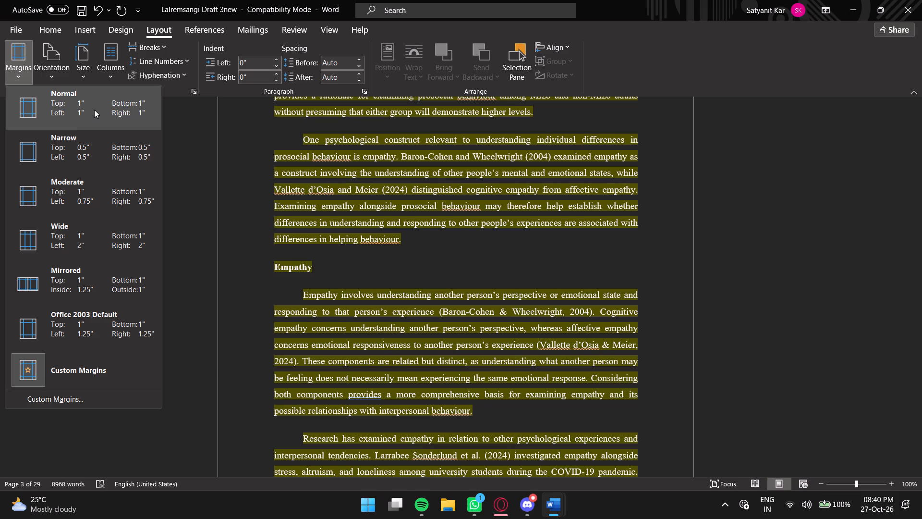
{"action": "left_click", "coordinate": [94, 110]}
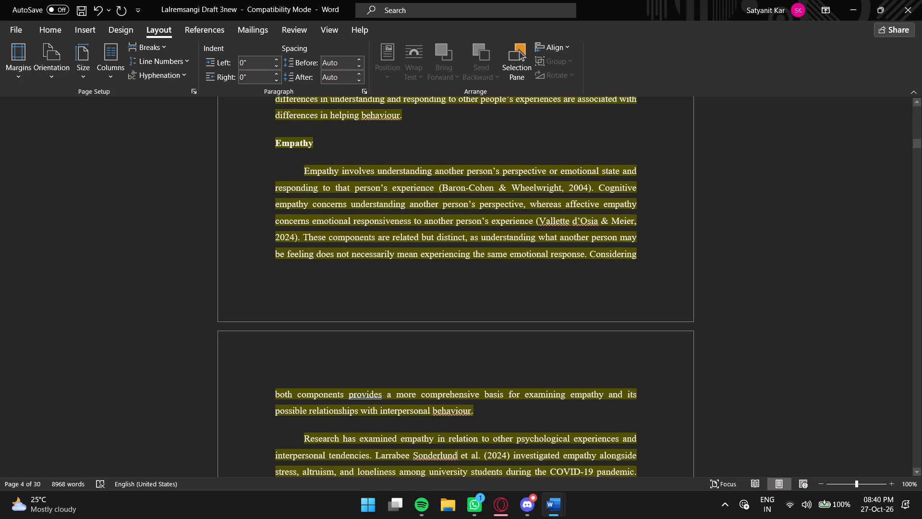
Examine the layout of the title page and the first Introduction pages with the new margins.
{"action": "scroll", "coordinate": [155, 284], "scroll_direction": "up", "scroll_amount": 20}
{"action": "scroll", "coordinate": [155, 284], "scroll_direction": "up", "scroll_amount": 6}
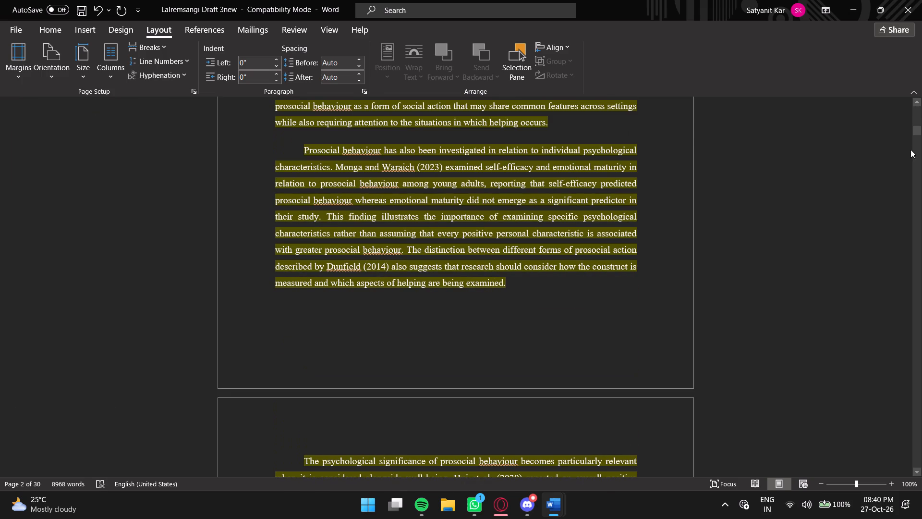
{"action": "left_click_drag", "start_coordinate": [918, 132], "coordinate": [921, 89]}
{"action": "scroll", "coordinate": [586, 298], "scroll_direction": "down", "scroll_amount": 14}
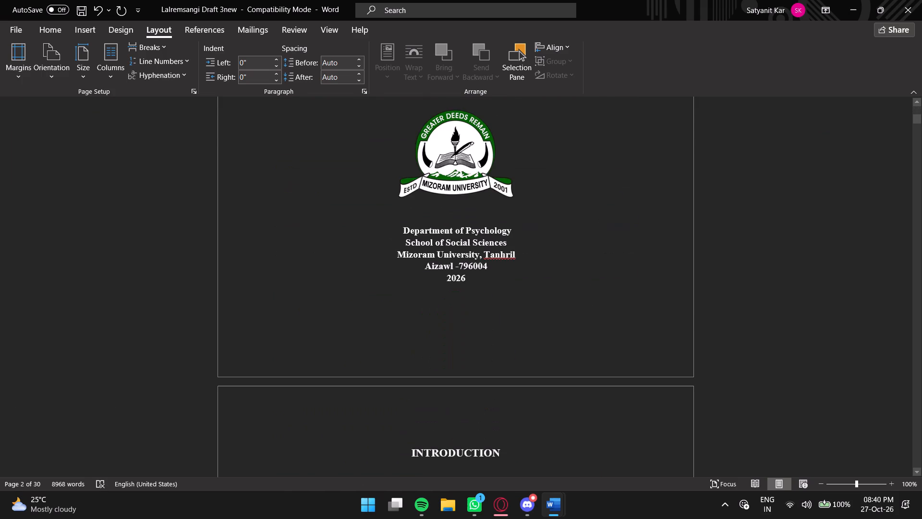
{"action": "scroll", "coordinate": [591, 290], "scroll_direction": "down", "scroll_amount": 8}
{"action": "scroll", "coordinate": [416, 247], "scroll_direction": "down", "scroll_amount": 15}
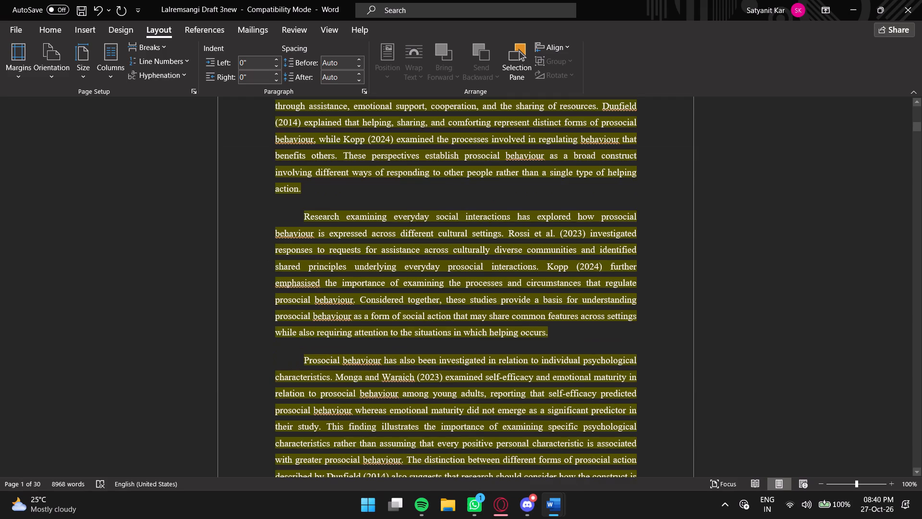
{"action": "scroll", "coordinate": [420, 276], "scroll_direction": "down", "scroll_amount": 7}
{"action": "scroll", "coordinate": [421, 280], "scroll_direction": "up", "scroll_amount": 17}
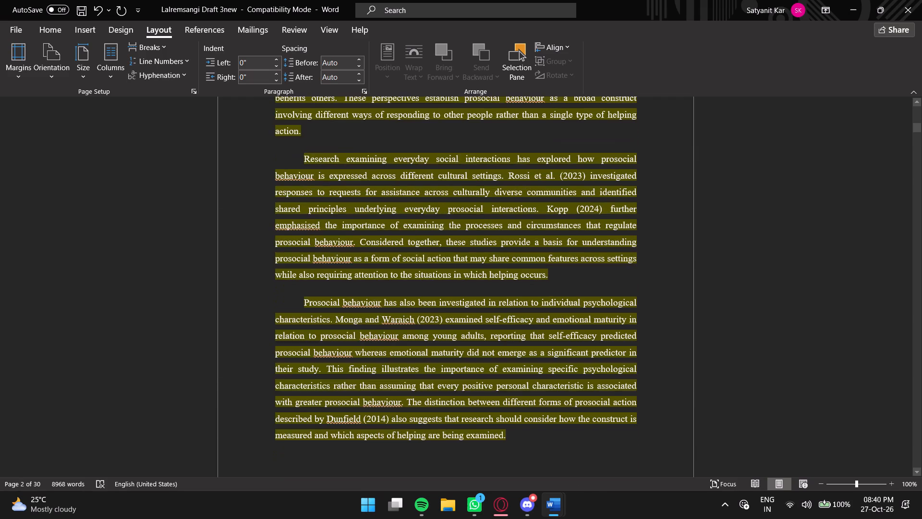
{"action": "scroll", "coordinate": [421, 280], "scroll_direction": "up", "scroll_amount": 20}
{"action": "scroll", "coordinate": [421, 280], "scroll_direction": "up", "scroll_amount": 20}
{"action": "scroll", "coordinate": [421, 280], "scroll_direction": "up", "scroll_amount": 4}
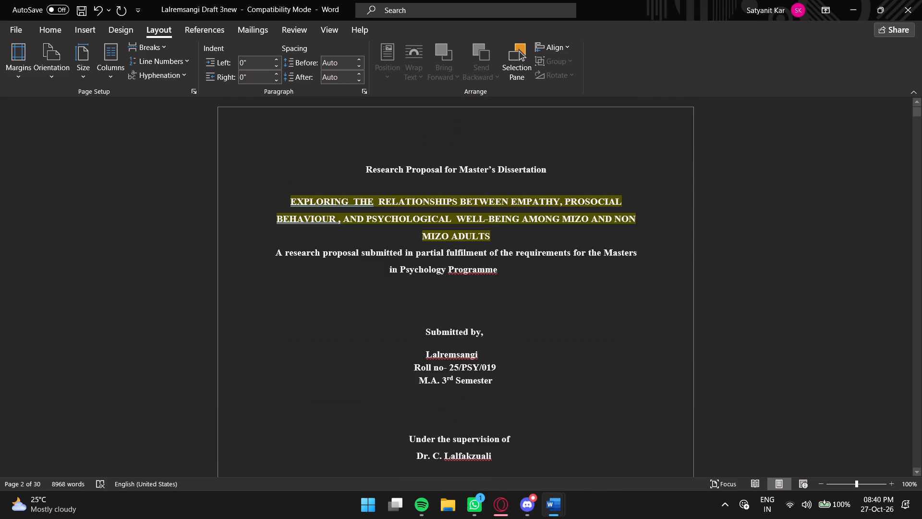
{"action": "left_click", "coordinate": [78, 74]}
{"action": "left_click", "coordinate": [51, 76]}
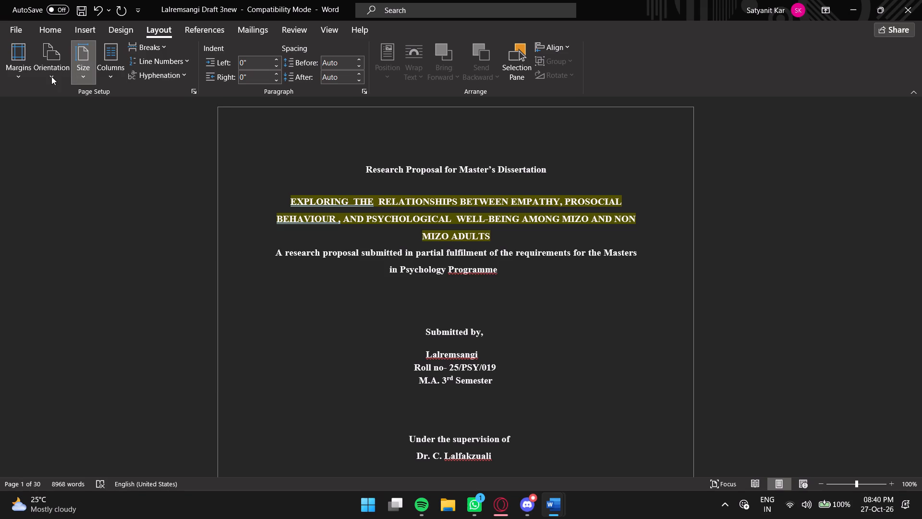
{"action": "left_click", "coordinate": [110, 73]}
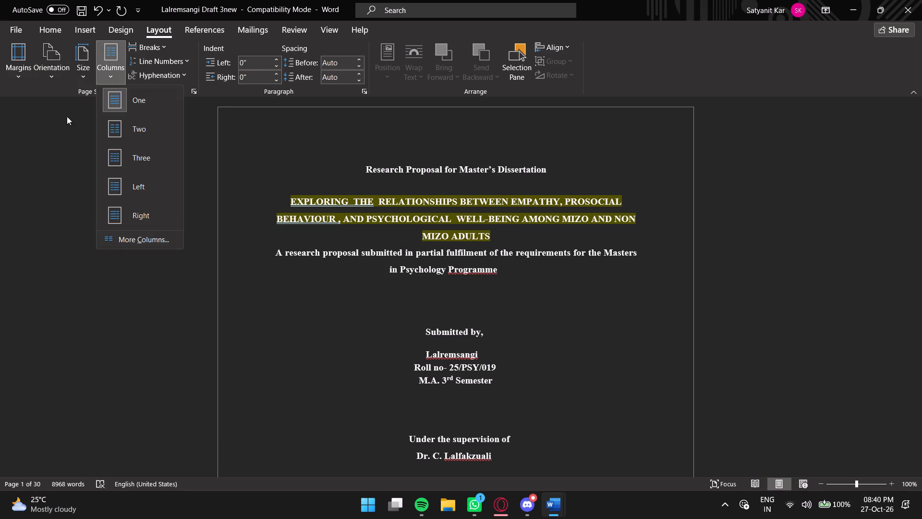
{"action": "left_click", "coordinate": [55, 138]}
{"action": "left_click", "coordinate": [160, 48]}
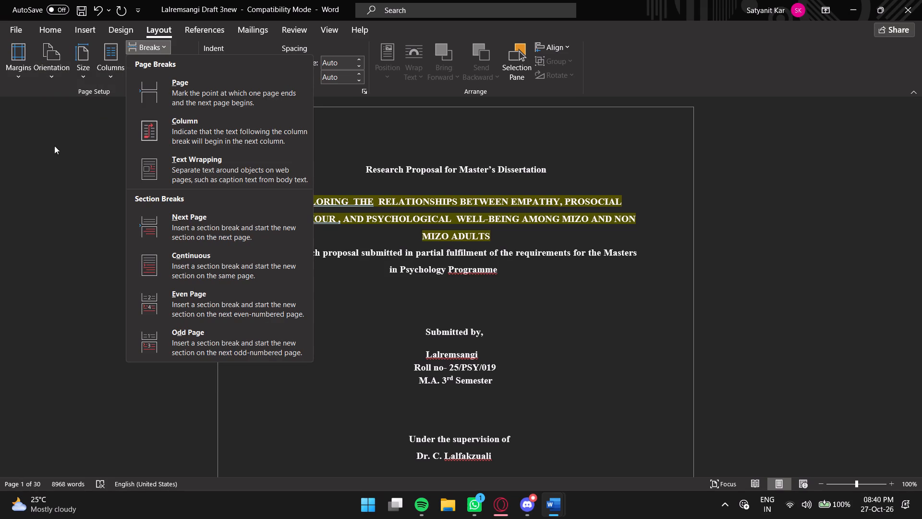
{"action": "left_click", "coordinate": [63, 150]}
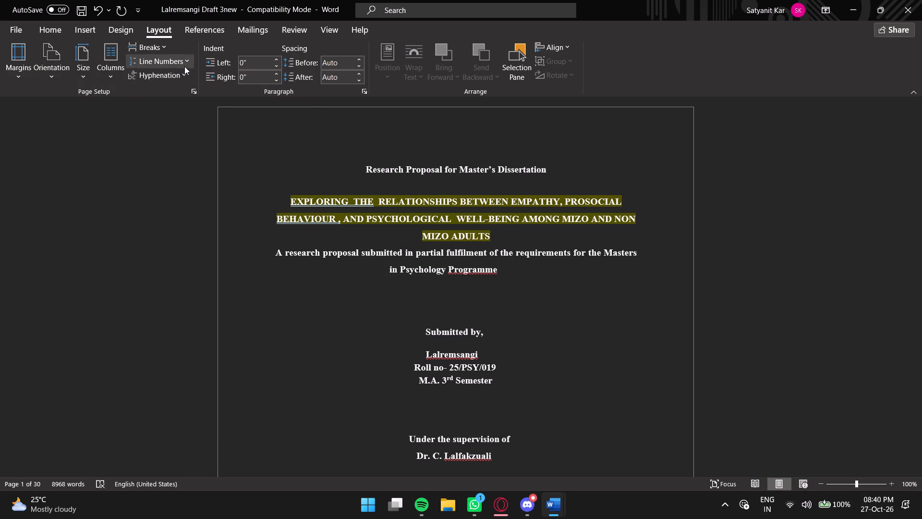
Set the page number format to 1, 2, 3, … in the Page Number Format settings.
{"action": "left_click", "coordinate": [88, 30]}
{"action": "left_click", "coordinate": [652, 76]}
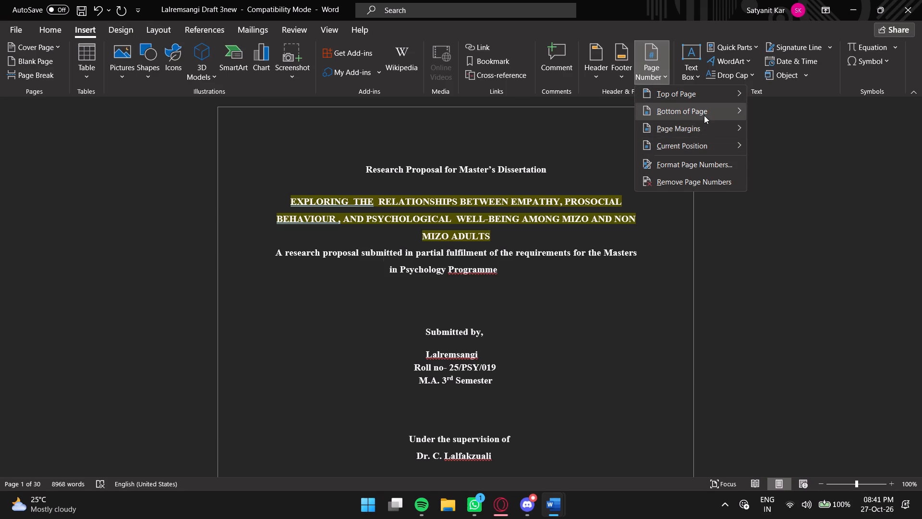
{"action": "left_click", "coordinate": [698, 167]}
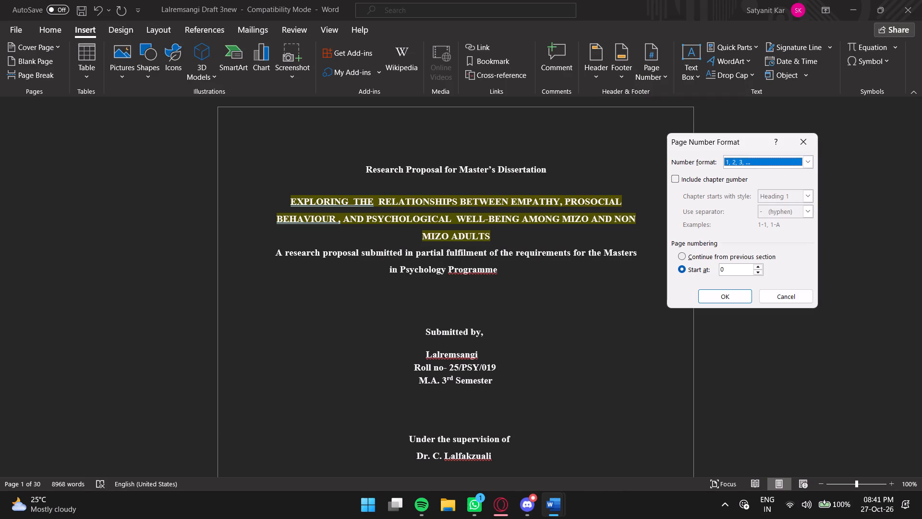
{"action": "left_click", "coordinate": [801, 161]}
{"action": "scroll", "coordinate": [772, 195], "scroll_direction": "down", "scroll_amount": 6}
{"action": "scroll", "coordinate": [771, 193], "scroll_direction": "up", "scroll_amount": 3}
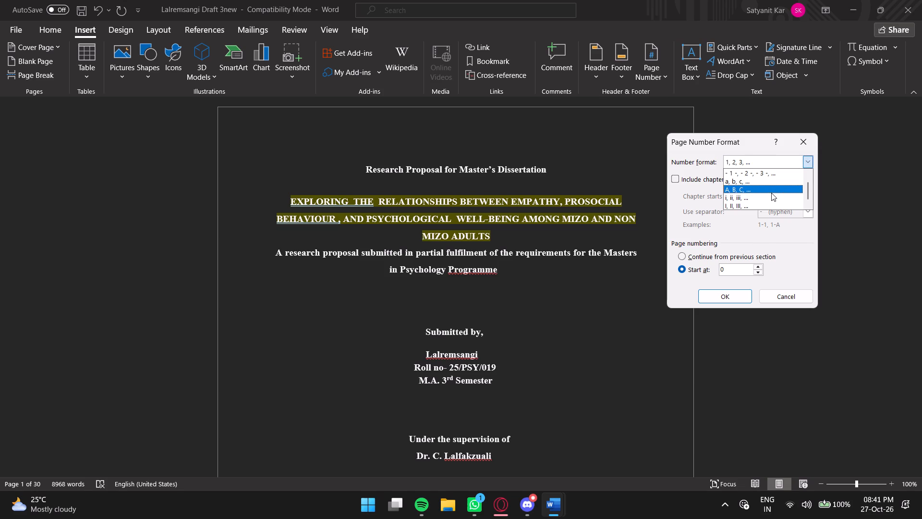
{"action": "scroll", "coordinate": [771, 193], "scroll_direction": "up", "scroll_amount": 2}
{"action": "left_click", "coordinate": [765, 170]}
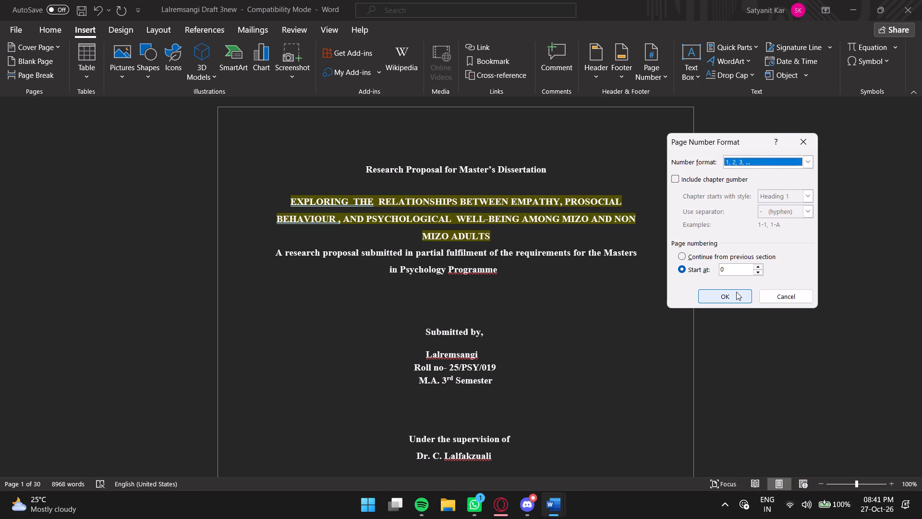
{"action": "left_click", "coordinate": [736, 292]}
Insert Plain Number 2 centred page numbers at the bottom of the pages, check them up to the title page, and leave footer editing.
{"action": "scroll", "coordinate": [676, 280], "scroll_direction": "down", "scroll_amount": 13}
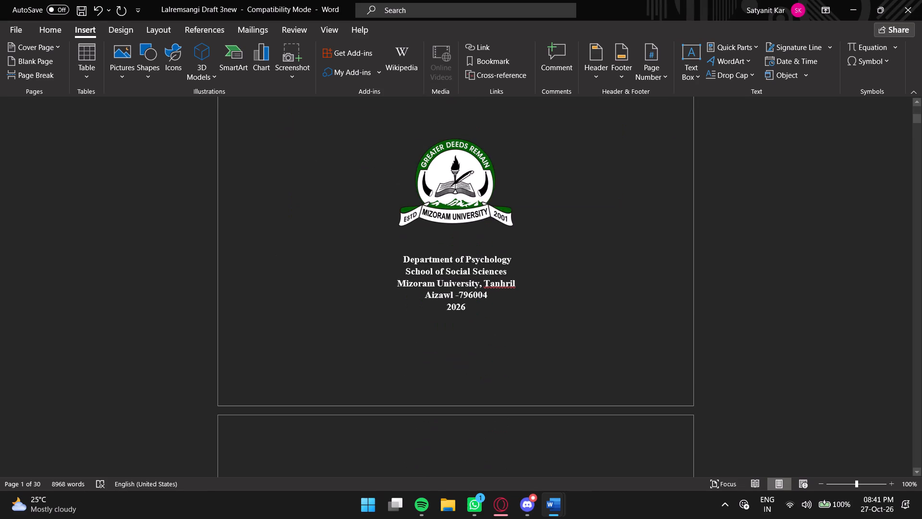
{"action": "left_click", "coordinate": [657, 75]}
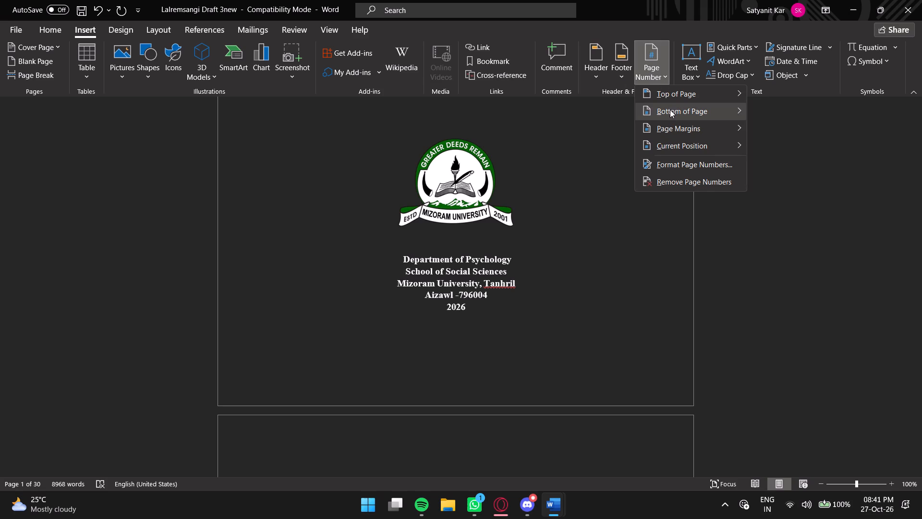
{"action": "left_click", "coordinate": [499, 218]}
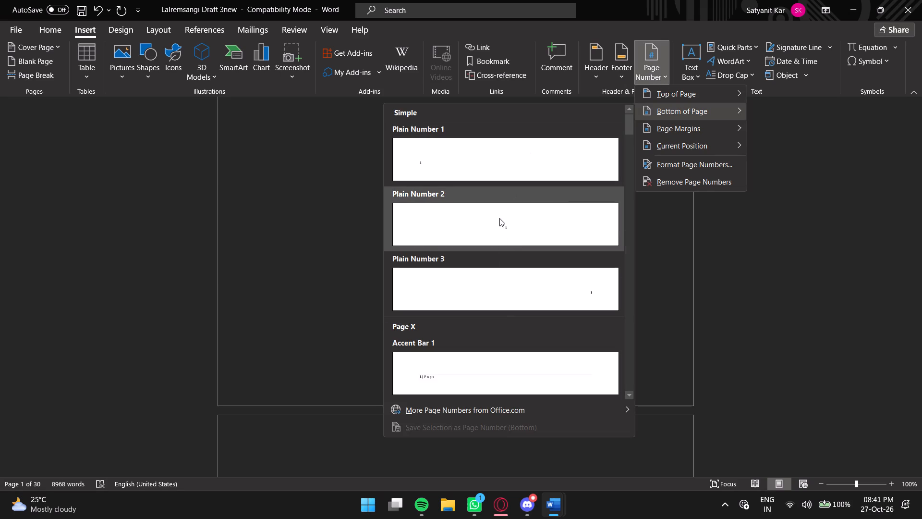
{"action": "scroll", "coordinate": [539, 223], "scroll_direction": "up", "scroll_amount": 17}
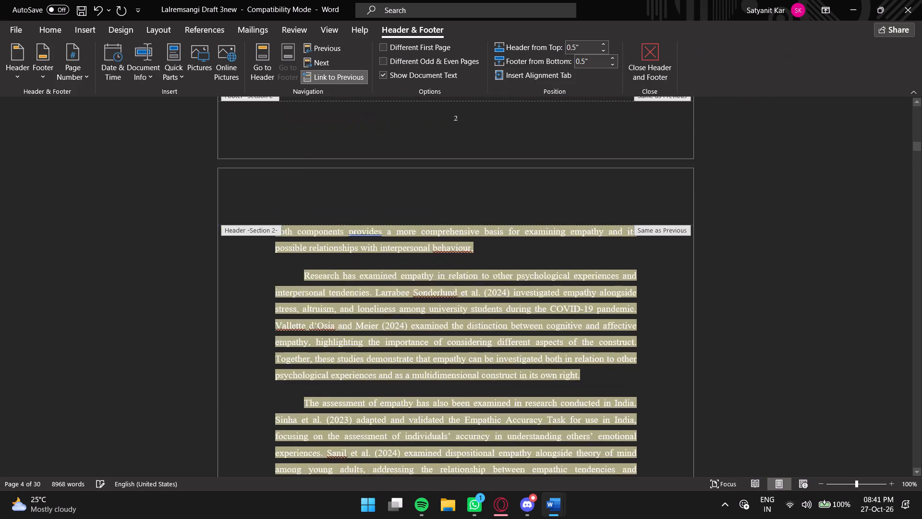
{"action": "scroll", "coordinate": [540, 220], "scroll_direction": "up", "scroll_amount": 10}
{"action": "scroll", "coordinate": [541, 220], "scroll_direction": "up", "scroll_amount": 20}
{"action": "scroll", "coordinate": [541, 220], "scroll_direction": "up", "scroll_amount": 12}
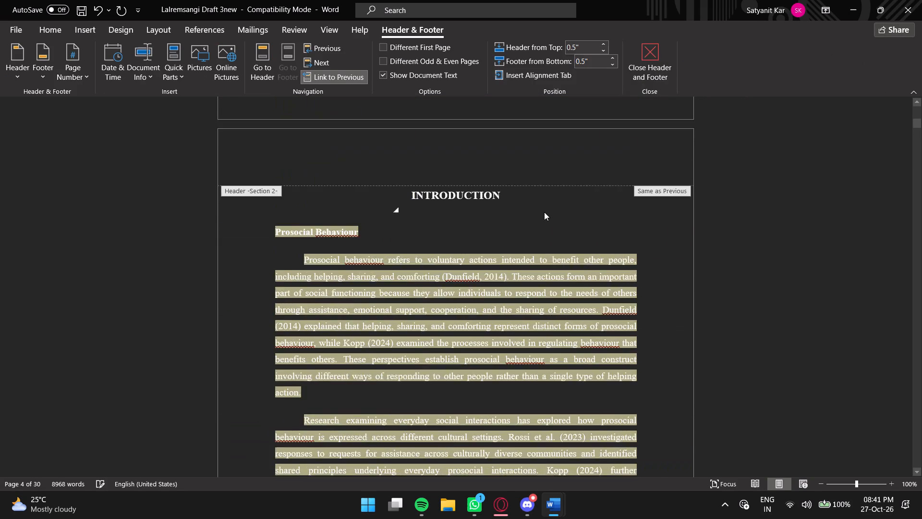
{"action": "scroll", "coordinate": [544, 212], "scroll_direction": "up", "scroll_amount": 14}
{"action": "scroll", "coordinate": [544, 212], "scroll_direction": "up", "scroll_amount": 19}
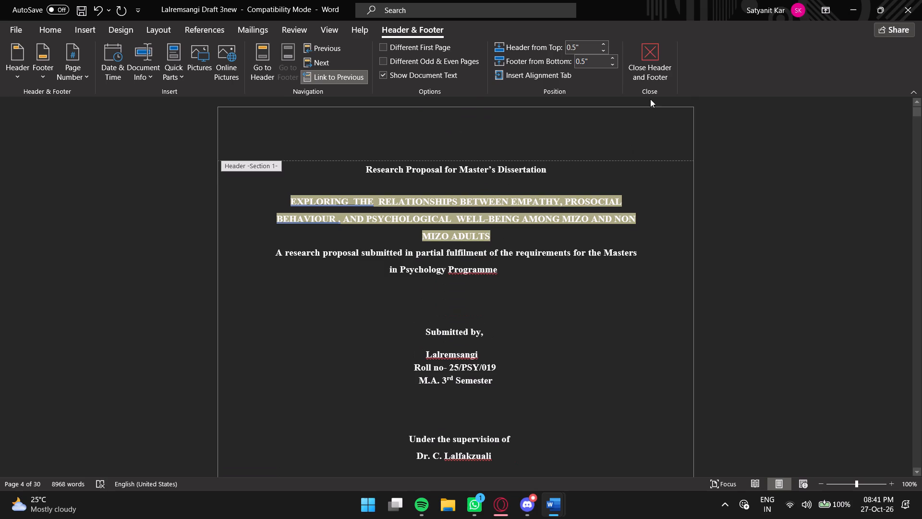
{"action": "left_click", "coordinate": [656, 61]}
{"action": "scroll", "coordinate": [515, 224], "scroll_direction": "up", "scroll_amount": 18}
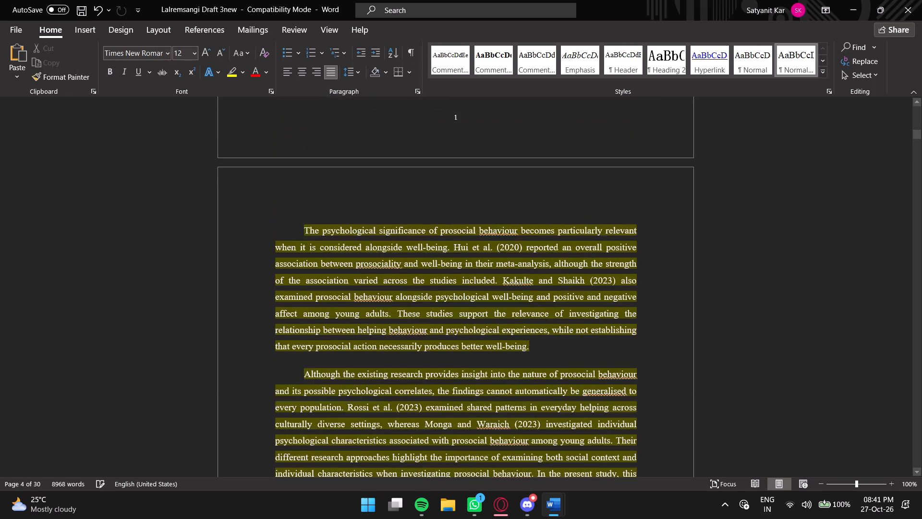
{"action": "scroll", "coordinate": [515, 224], "scroll_direction": "up", "scroll_amount": 20}
{"action": "scroll", "coordinate": [515, 224], "scroll_direction": "up", "scroll_amount": 20}
{"action": "scroll", "coordinate": [515, 224], "scroll_direction": "up", "scroll_amount": 13}
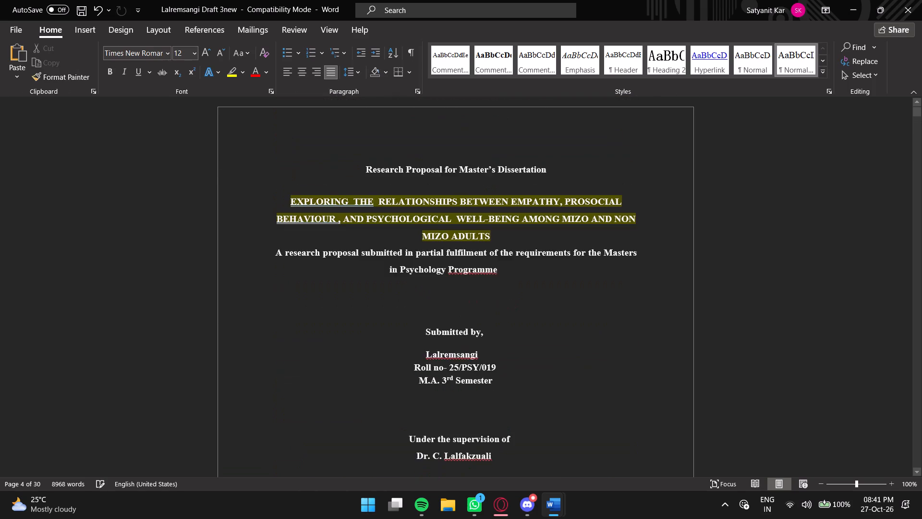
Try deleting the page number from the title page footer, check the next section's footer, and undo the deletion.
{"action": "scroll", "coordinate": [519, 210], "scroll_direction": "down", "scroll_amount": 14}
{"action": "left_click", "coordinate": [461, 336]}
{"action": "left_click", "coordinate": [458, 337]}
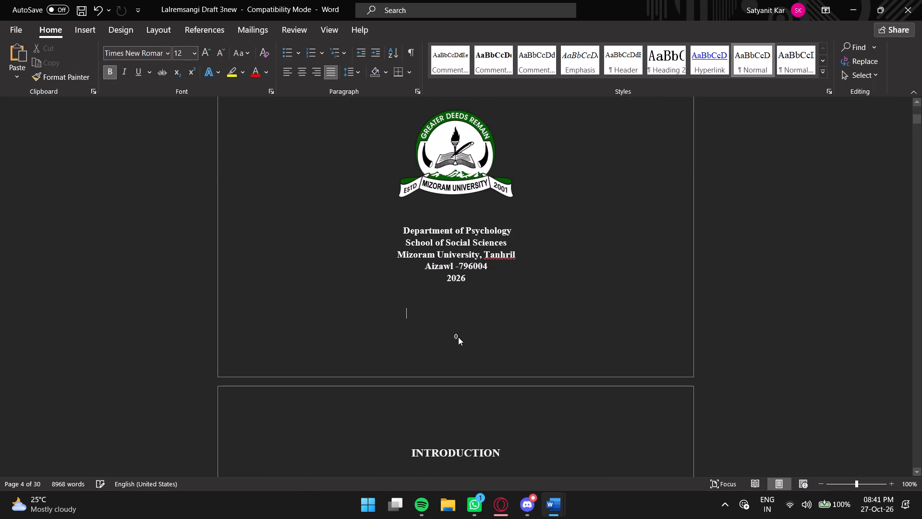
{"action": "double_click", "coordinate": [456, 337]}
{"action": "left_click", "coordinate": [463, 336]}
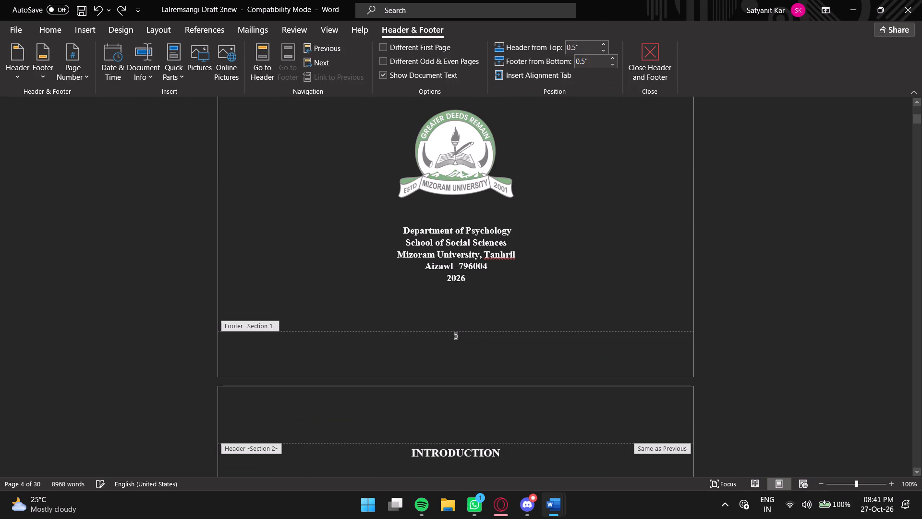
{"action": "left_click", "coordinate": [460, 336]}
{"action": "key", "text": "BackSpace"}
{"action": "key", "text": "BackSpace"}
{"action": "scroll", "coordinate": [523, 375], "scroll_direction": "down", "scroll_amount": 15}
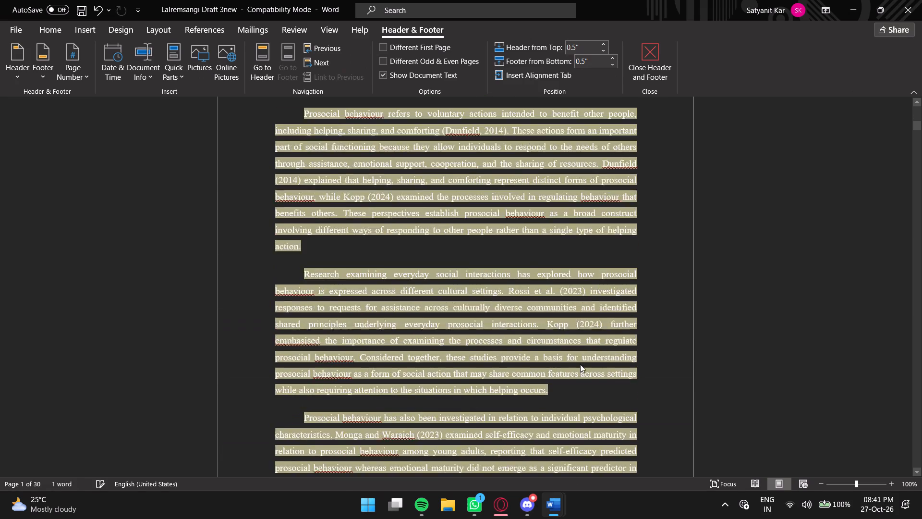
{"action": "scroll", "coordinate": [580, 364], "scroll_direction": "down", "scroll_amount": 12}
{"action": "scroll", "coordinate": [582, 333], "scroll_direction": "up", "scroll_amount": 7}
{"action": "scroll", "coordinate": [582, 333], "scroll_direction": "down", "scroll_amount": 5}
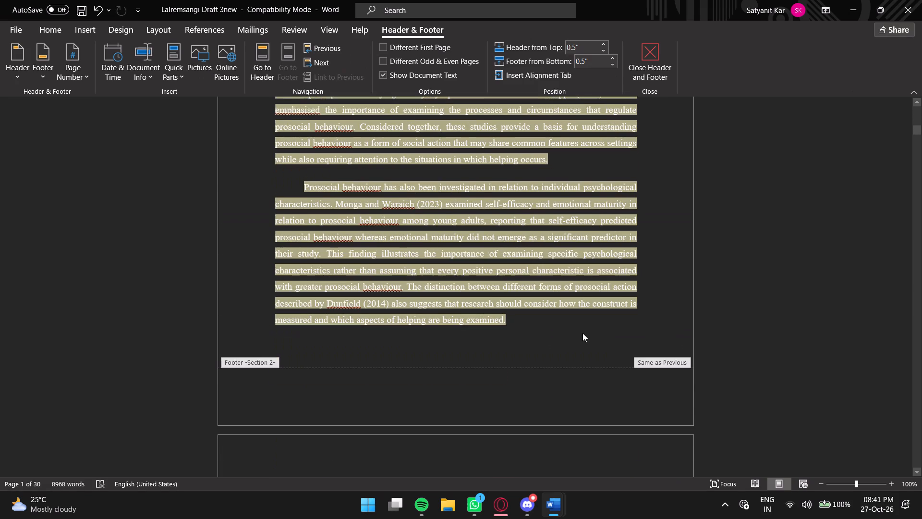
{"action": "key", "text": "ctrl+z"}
Turn on Different First Page for the title page section so its footer carries no page number, and leave footer editing.
{"action": "scroll", "coordinate": [582, 333], "scroll_direction": "up", "scroll_amount": 20}
{"action": "scroll", "coordinate": [582, 333], "scroll_direction": "up", "scroll_amount": 1}
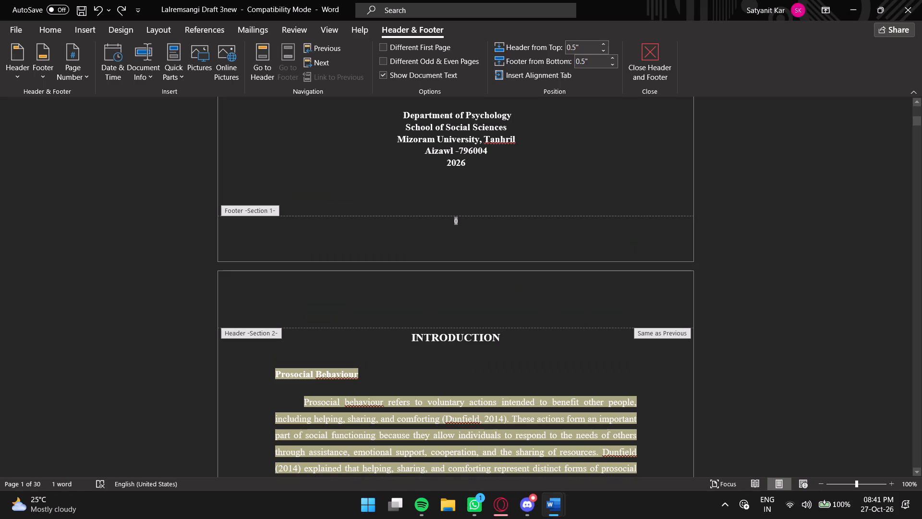
{"action": "left_click", "coordinate": [468, 223]}
{"action": "left_click_drag", "start_coordinate": [461, 223], "coordinate": [452, 223]}
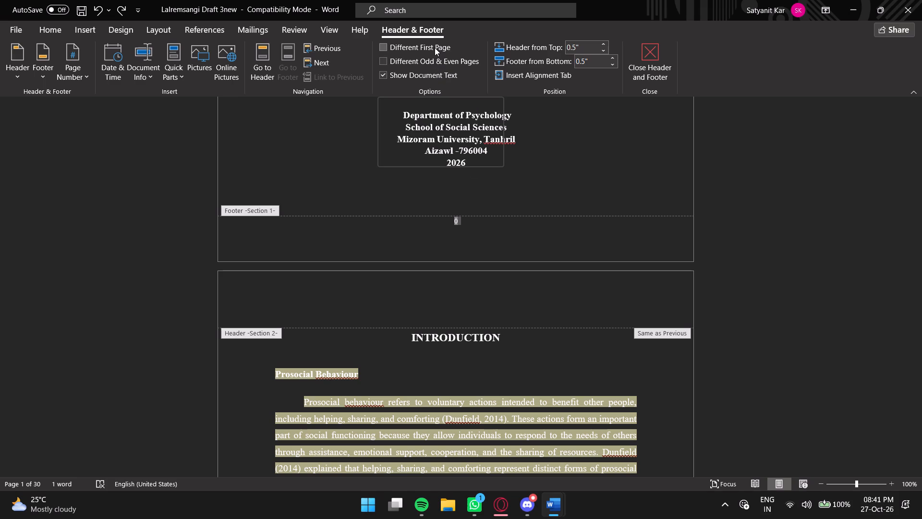
{"action": "left_click", "coordinate": [435, 48]}
{"action": "scroll", "coordinate": [535, 326], "scroll_direction": "down", "scroll_amount": 8}
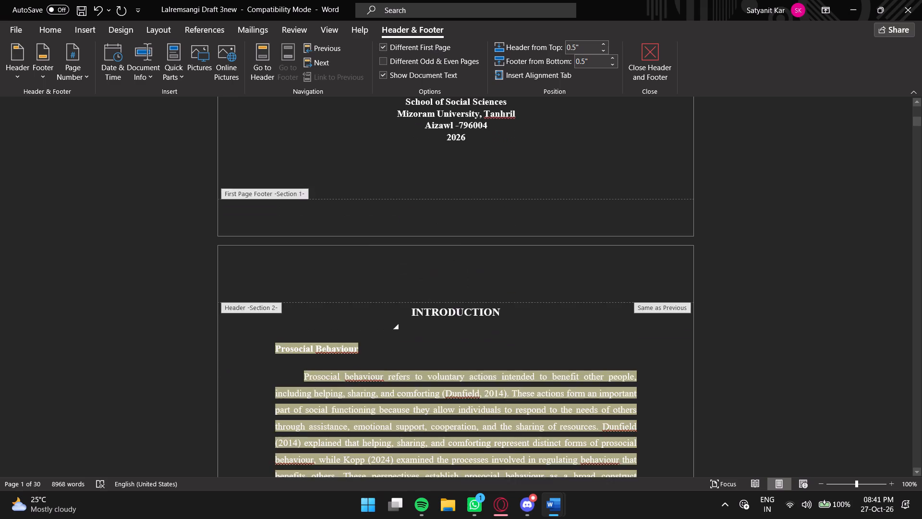
{"action": "scroll", "coordinate": [536, 311], "scroll_direction": "down", "scroll_amount": 17}
{"action": "scroll", "coordinate": [536, 282], "scroll_direction": "up", "scroll_amount": 19}
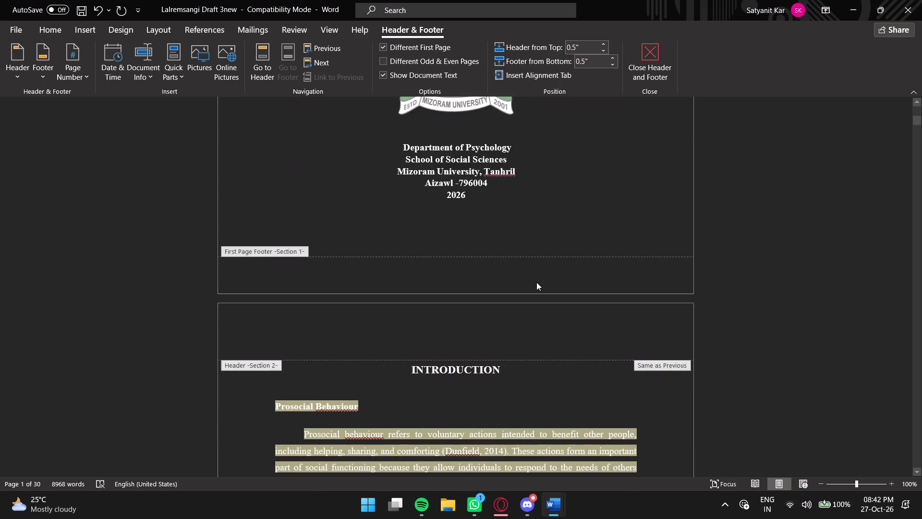
{"action": "scroll", "coordinate": [536, 282], "scroll_direction": "up", "scroll_amount": 16}
{"action": "left_click", "coordinate": [642, 62]}
Examine the footer page numbers from the title page through the body to the References pages.
{"action": "scroll", "coordinate": [582, 285], "scroll_direction": "up", "scroll_amount": 8}
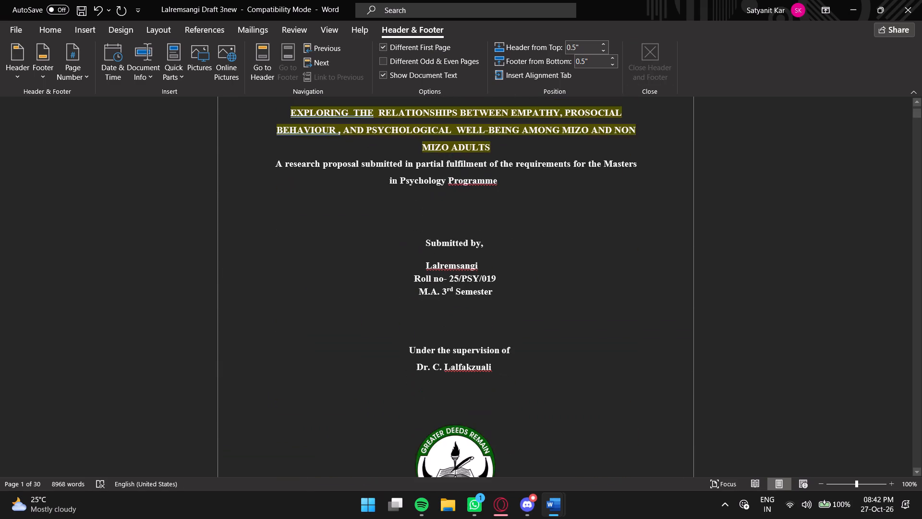
{"action": "scroll", "coordinate": [582, 285], "scroll_direction": "up", "scroll_amount": 12}
{"action": "scroll", "coordinate": [582, 285], "scroll_direction": "down", "scroll_amount": 15}
{"action": "scroll", "coordinate": [581, 295], "scroll_direction": "down", "scroll_amount": 19}
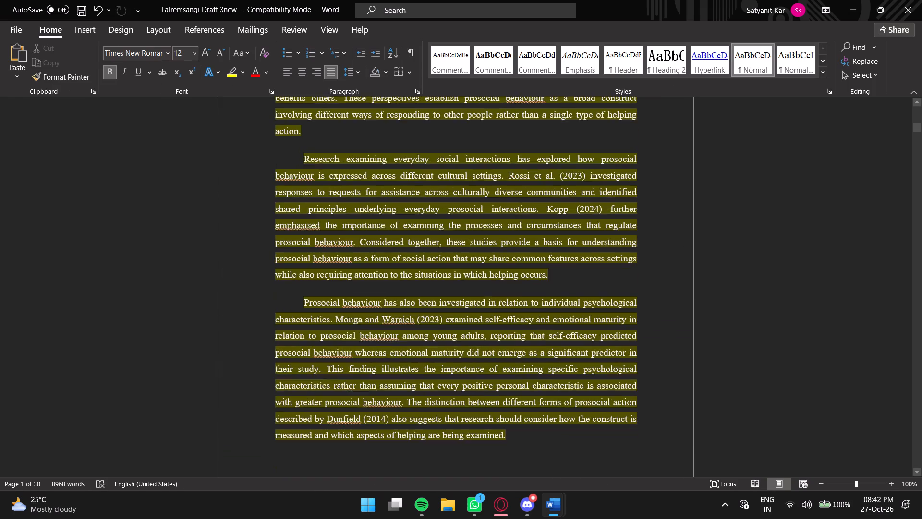
{"action": "scroll", "coordinate": [584, 309], "scroll_direction": "down", "scroll_amount": 9}
{"action": "scroll", "coordinate": [586, 309], "scroll_direction": "down", "scroll_amount": 20}
{"action": "scroll", "coordinate": [586, 309], "scroll_direction": "down", "scroll_amount": 8}
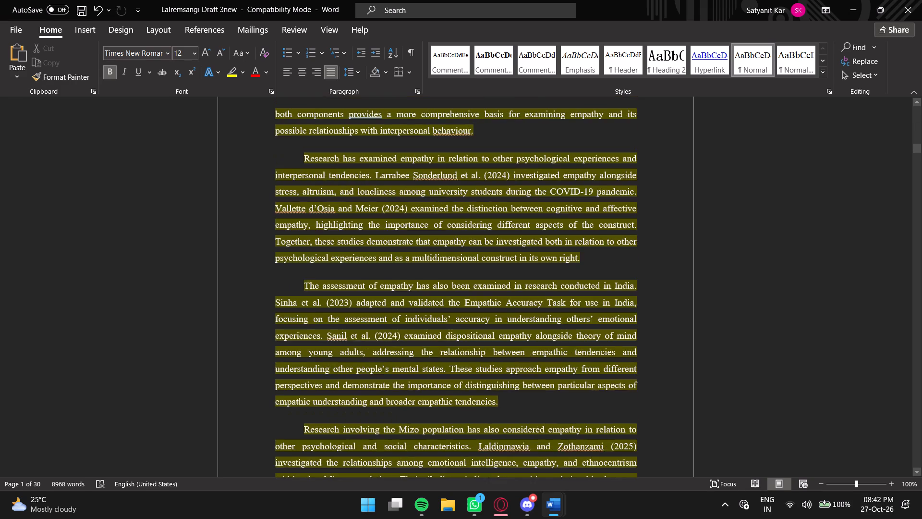
{"action": "scroll", "coordinate": [596, 338], "scroll_direction": "down", "scroll_amount": 17}
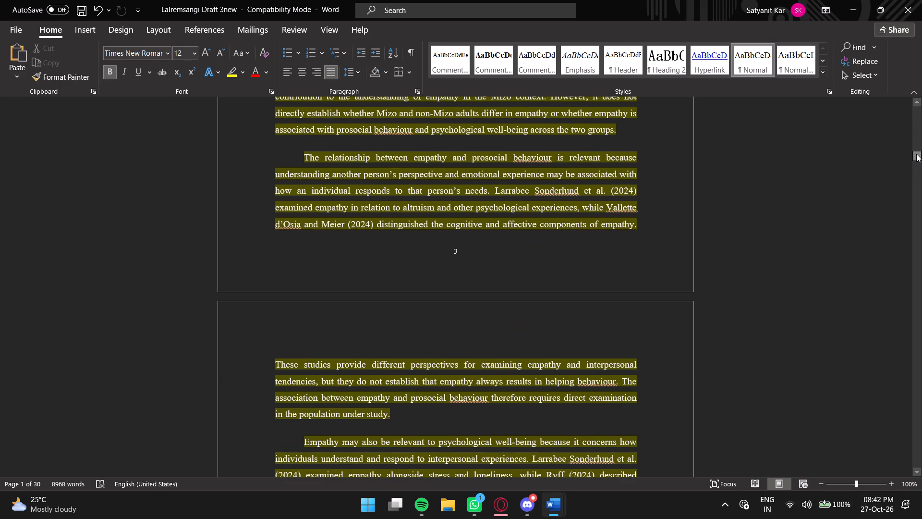
{"action": "left_click_drag", "start_coordinate": [916, 154], "coordinate": [914, 201]}
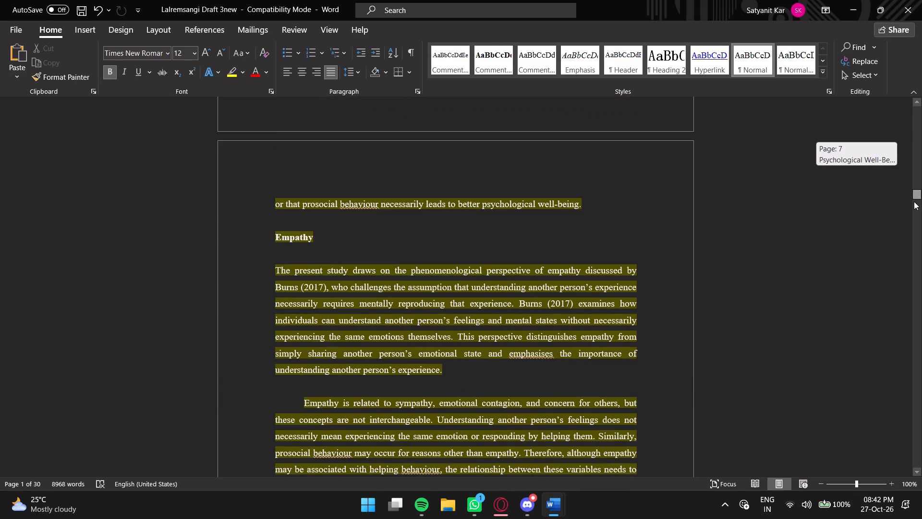
{"action": "left_click_drag", "start_coordinate": [914, 201], "coordinate": [895, 398]}
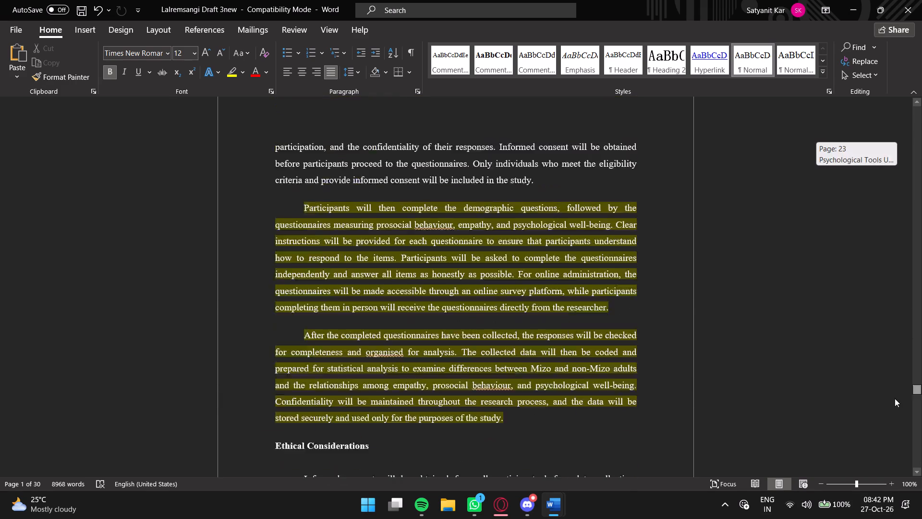
{"action": "left_click_drag", "start_coordinate": [895, 398], "coordinate": [898, 467]}
{"action": "scroll", "coordinate": [534, 343], "scroll_direction": "up", "scroll_amount": 8}
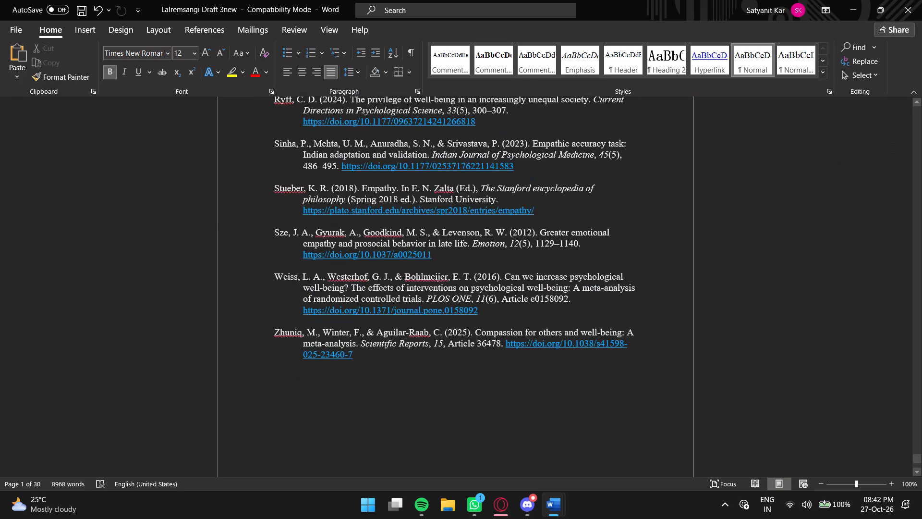
{"action": "scroll", "coordinate": [534, 343], "scroll_direction": "up", "scroll_amount": 20}
{"action": "scroll", "coordinate": [534, 343], "scroll_direction": "up", "scroll_amount": 20}
{"action": "scroll", "coordinate": [534, 343], "scroll_direction": "up", "scroll_amount": 4}
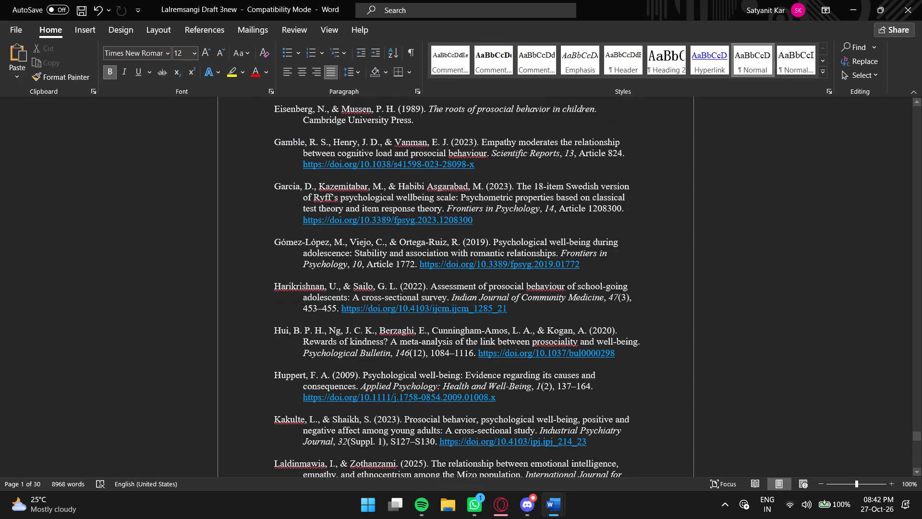
{"action": "scroll", "coordinate": [533, 342], "scroll_direction": "up", "scroll_amount": 20}
{"action": "scroll", "coordinate": [533, 342], "scroll_direction": "up", "scroll_amount": 20}
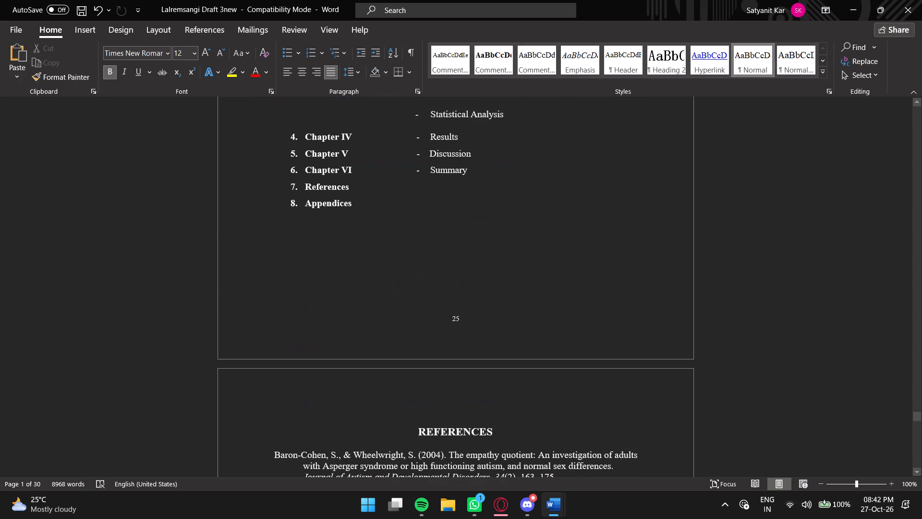
{"action": "scroll", "coordinate": [533, 342], "scroll_direction": "down", "scroll_amount": 6}
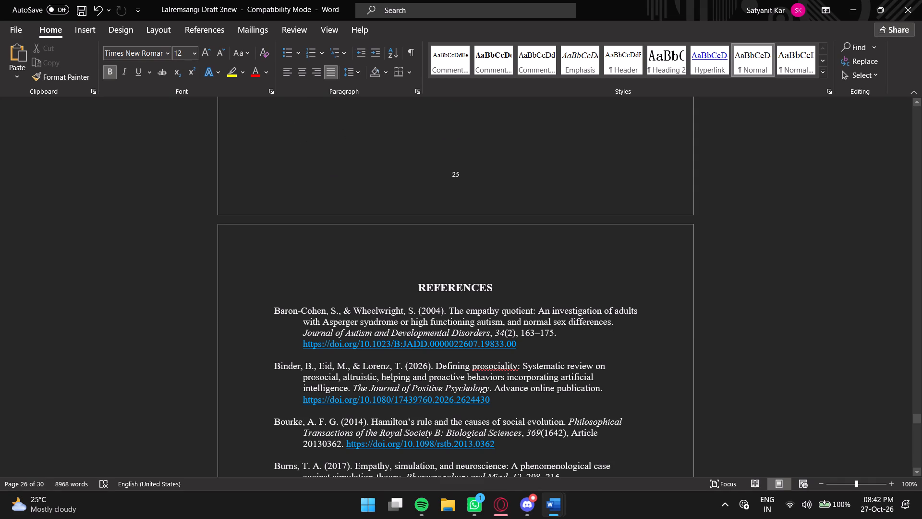
Link the References section's footer to the previous section, accepting deletion of its own footer.
{"action": "left_click", "coordinate": [412, 265]}
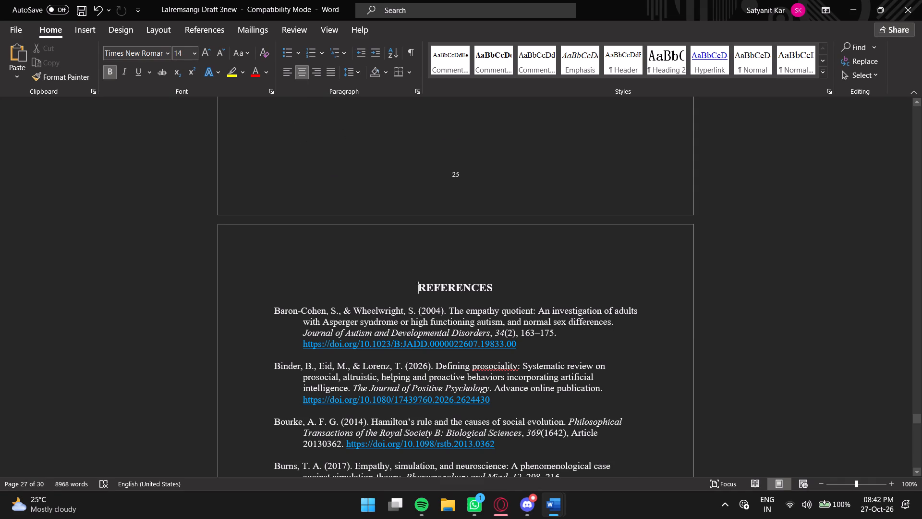
{"action": "scroll", "coordinate": [412, 265], "scroll_direction": "down", "scroll_amount": 6}
{"action": "scroll", "coordinate": [412, 265], "scroll_direction": "up", "scroll_amount": 5}
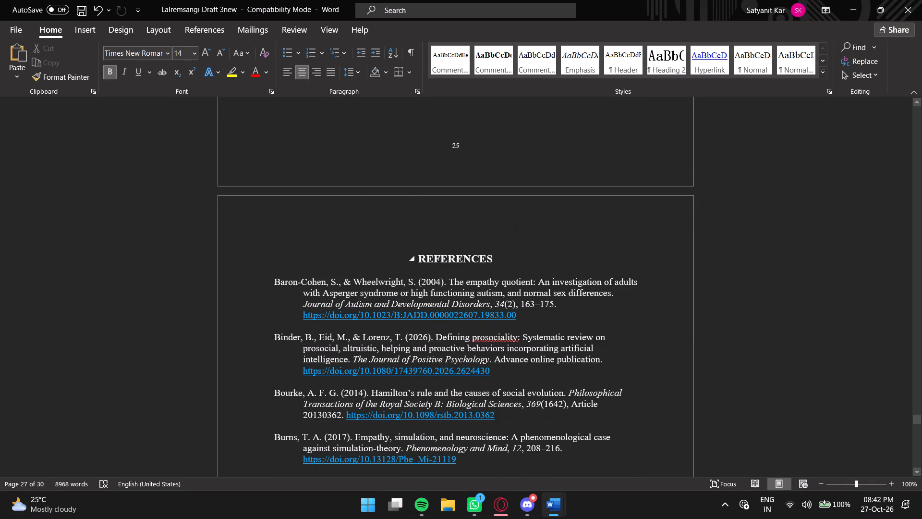
{"action": "scroll", "coordinate": [430, 253], "scroll_direction": "down", "scroll_amount": 17}
{"action": "double_click", "coordinate": [445, 351]}
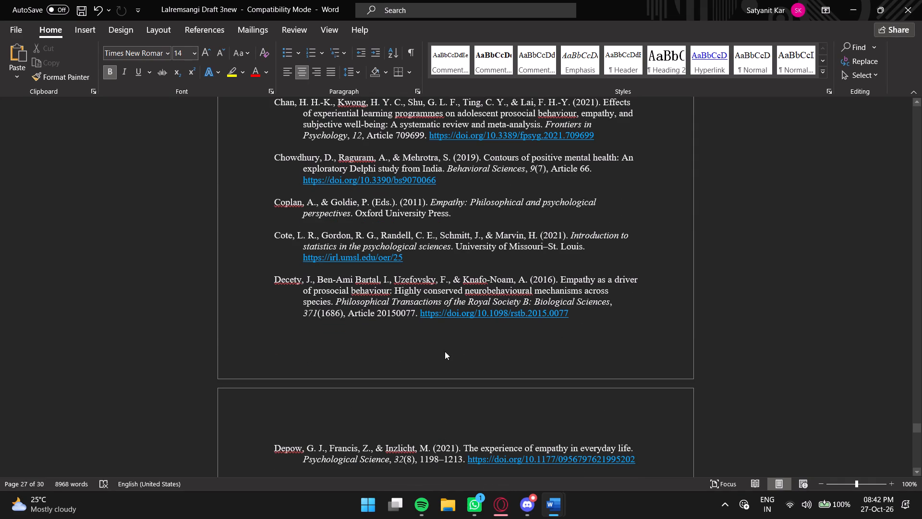
{"action": "left_click", "coordinate": [450, 350]}
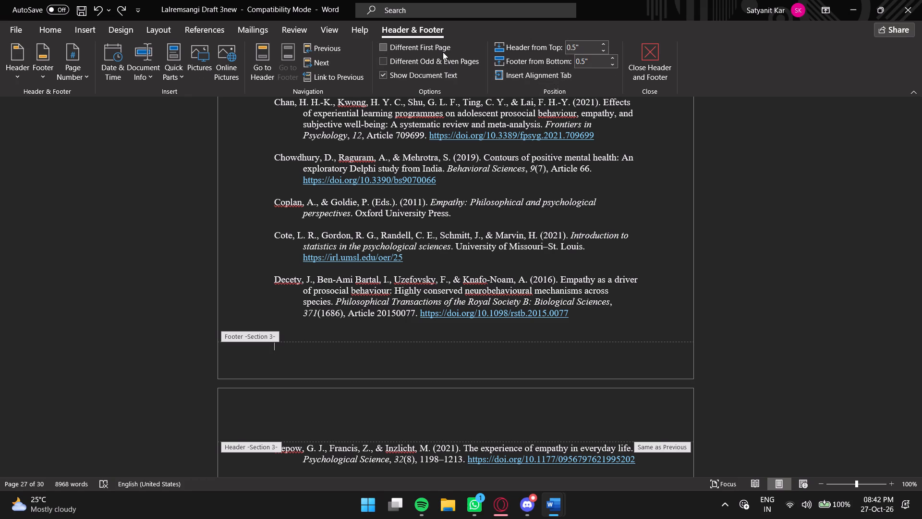
{"action": "left_click", "coordinate": [345, 76]}
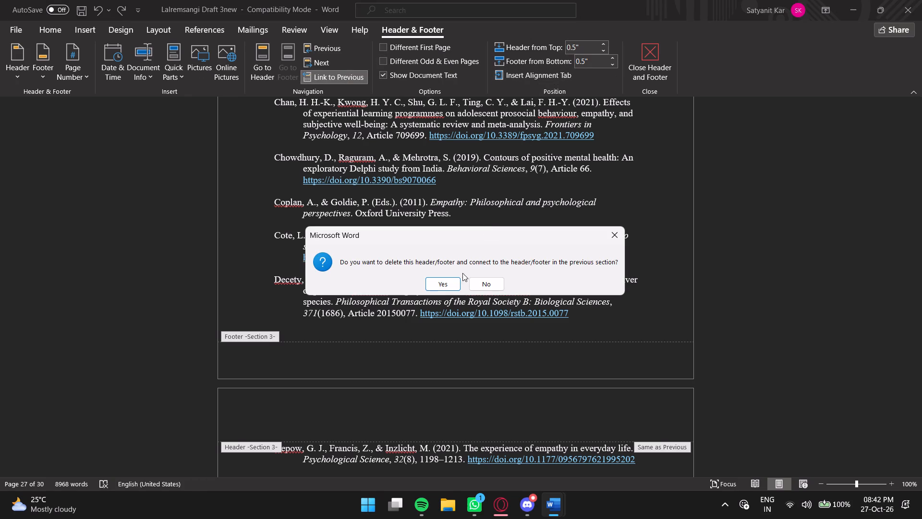
{"action": "left_click", "coordinate": [449, 282]}
Check the footer page numbers across the References pages and the page before them, and leave footer editing.
{"action": "scroll", "coordinate": [481, 283], "scroll_direction": "down", "scroll_amount": 18}
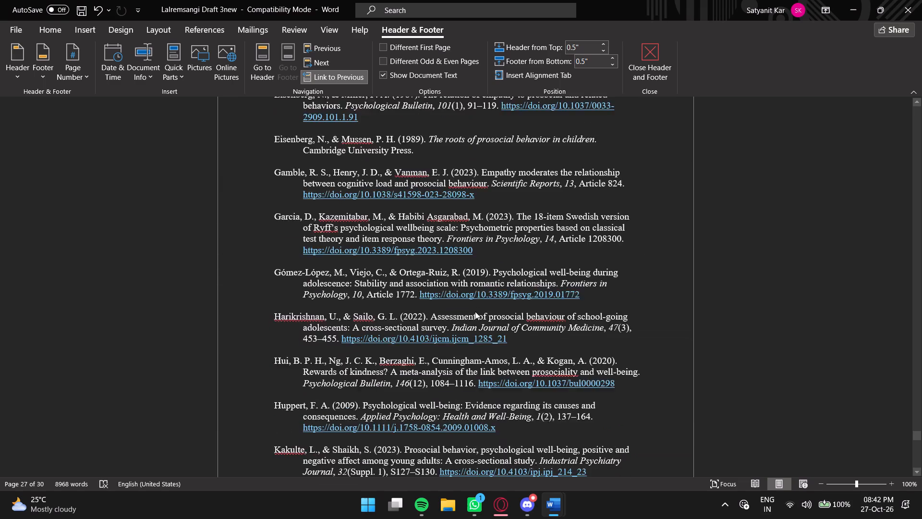
{"action": "scroll", "coordinate": [475, 311], "scroll_direction": "down", "scroll_amount": 20}
{"action": "scroll", "coordinate": [475, 311], "scroll_direction": "down", "scroll_amount": 20}
{"action": "scroll", "coordinate": [475, 311], "scroll_direction": "down", "scroll_amount": 13}
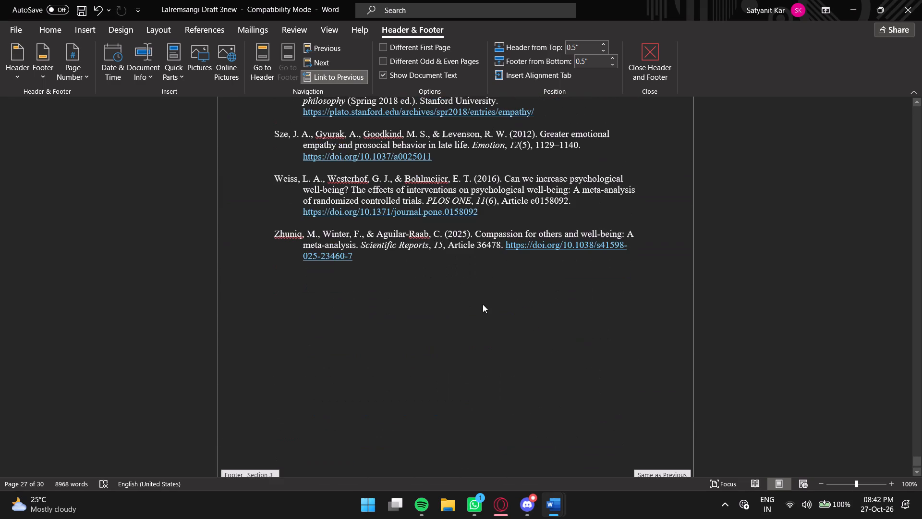
{"action": "scroll", "coordinate": [483, 304], "scroll_direction": "down", "scroll_amount": 8}
{"action": "scroll", "coordinate": [483, 311], "scroll_direction": "up", "scroll_amount": 20}
{"action": "scroll", "coordinate": [483, 311], "scroll_direction": "up", "scroll_amount": 13}
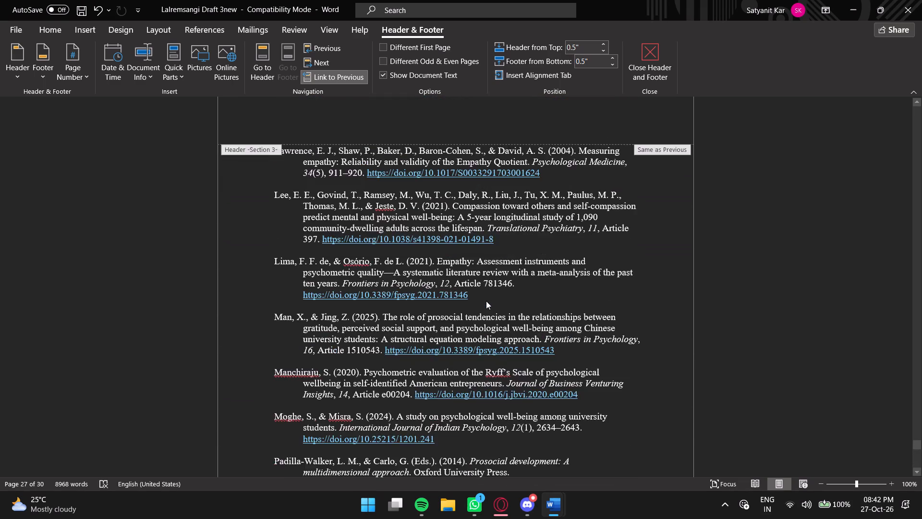
{"action": "scroll", "coordinate": [486, 301], "scroll_direction": "up", "scroll_amount": 20}
{"action": "scroll", "coordinate": [486, 301], "scroll_direction": "up", "scroll_amount": 20}
{"action": "scroll", "coordinate": [486, 301], "scroll_direction": "up", "scroll_amount": 11}
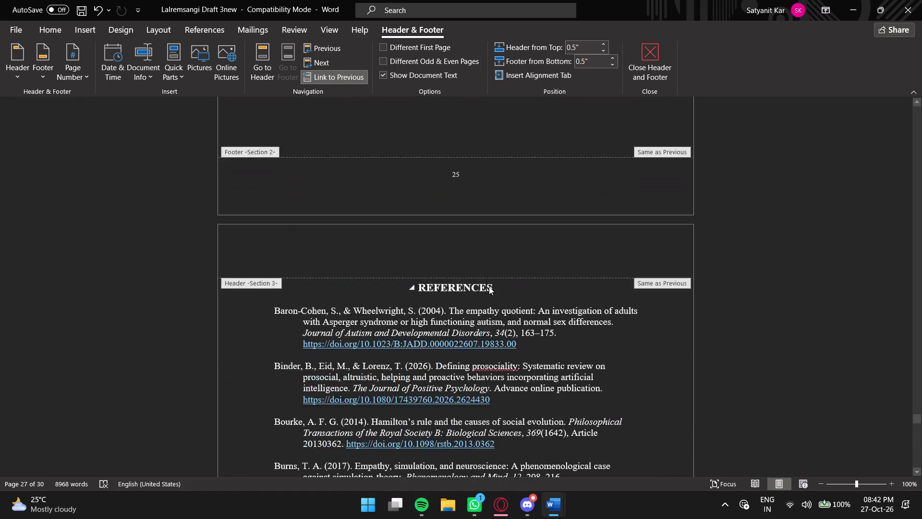
{"action": "scroll", "coordinate": [489, 286], "scroll_direction": "up", "scroll_amount": 9}
{"action": "scroll", "coordinate": [491, 277], "scroll_direction": "down", "scroll_amount": 20}
{"action": "scroll", "coordinate": [491, 277], "scroll_direction": "down", "scroll_amount": 5}
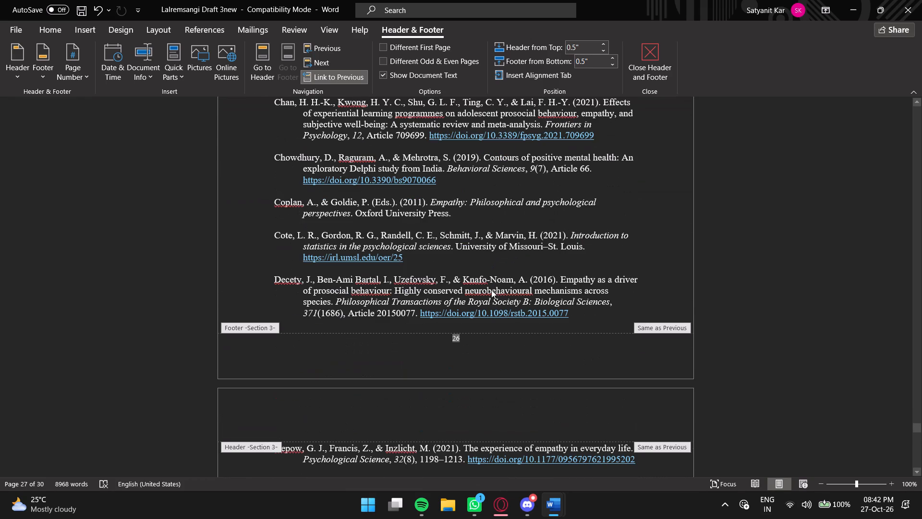
{"action": "left_click", "coordinate": [651, 64]}
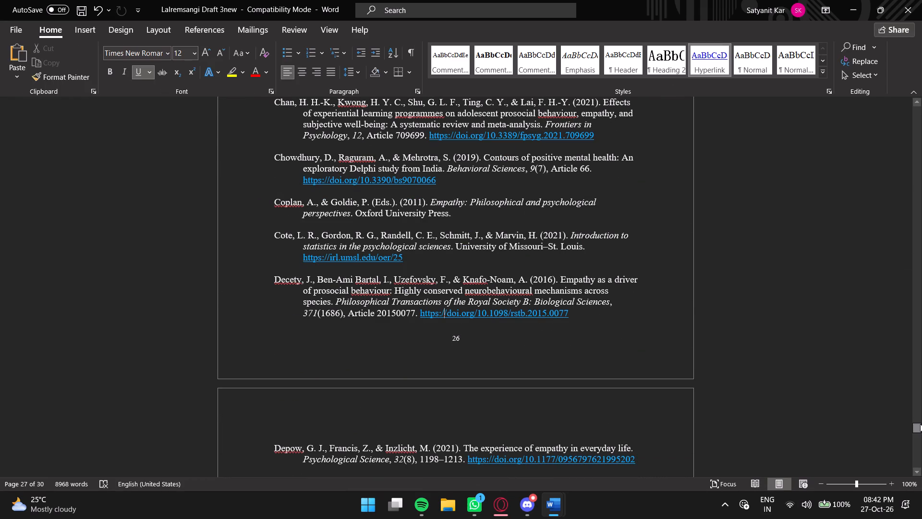
Check the page numbering again from the title page through the first Introduction pages.
{"action": "left_click_drag", "start_coordinate": [920, 427], "coordinate": [916, 84]}
{"action": "scroll", "coordinate": [502, 261], "scroll_direction": "down", "scroll_amount": 16}
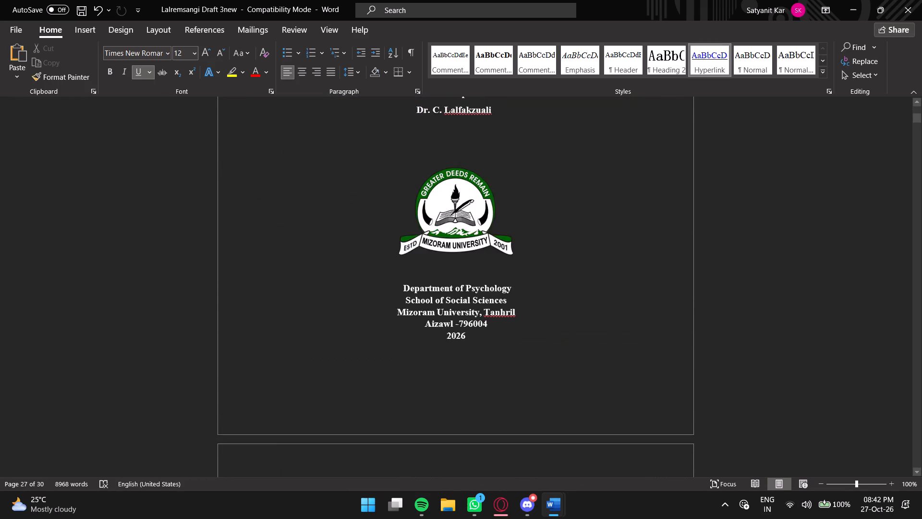
{"action": "scroll", "coordinate": [500, 267], "scroll_direction": "down", "scroll_amount": 6}
{"action": "scroll", "coordinate": [424, 242], "scroll_direction": "down", "scroll_amount": 20}
{"action": "scroll", "coordinate": [424, 242], "scroll_direction": "down", "scroll_amount": 9}
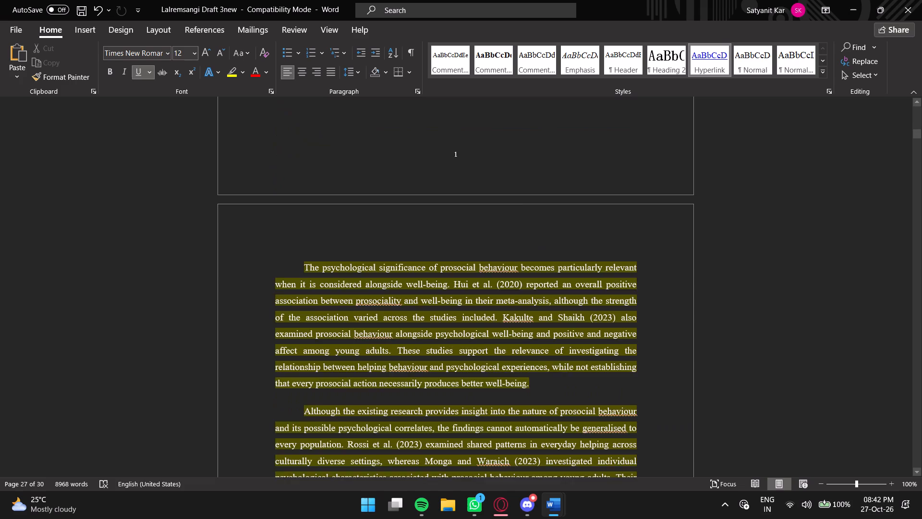
{"action": "scroll", "coordinate": [422, 240], "scroll_direction": "down", "scroll_amount": 11}
{"action": "scroll", "coordinate": [422, 241], "scroll_direction": "down", "scroll_amount": 20}
{"action": "scroll", "coordinate": [422, 241], "scroll_direction": "down", "scroll_amount": 2}
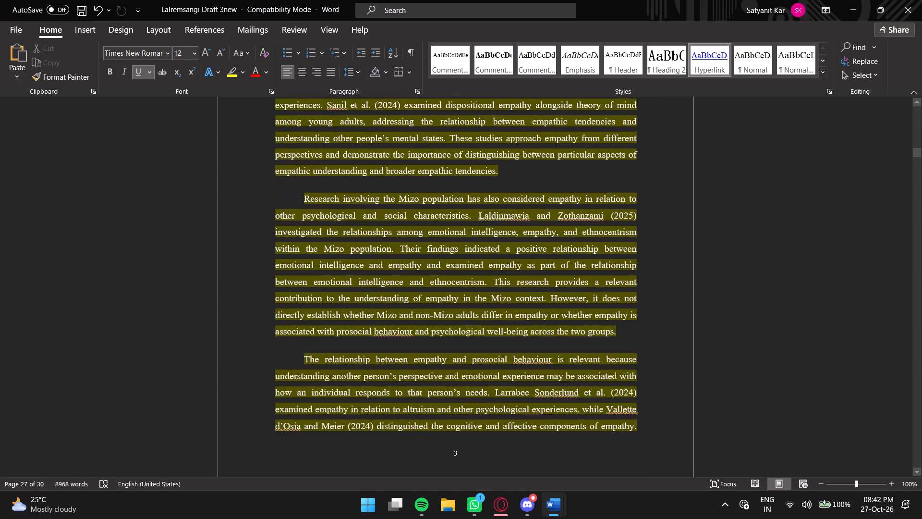
{"action": "scroll", "coordinate": [423, 244], "scroll_direction": "down", "scroll_amount": 7}
{"action": "scroll", "coordinate": [423, 244], "scroll_direction": "up", "scroll_amount": 20}
{"action": "scroll", "coordinate": [423, 244], "scroll_direction": "up", "scroll_amount": 2}
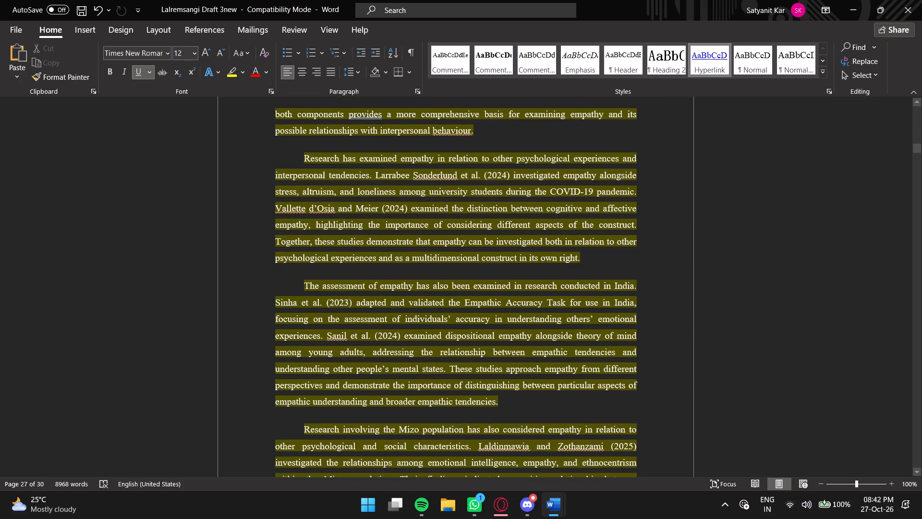
Insert a blank line between the end of the Introduction text and the THEORETICAL AND CONCEPTUAL FRAMEWORK heading.
{"action": "scroll", "coordinate": [423, 244], "scroll_direction": "down", "scroll_amount": 20}
{"action": "scroll", "coordinate": [423, 244], "scroll_direction": "down", "scroll_amount": 8}
{"action": "scroll", "coordinate": [425, 271], "scroll_direction": "up", "scroll_amount": 11}
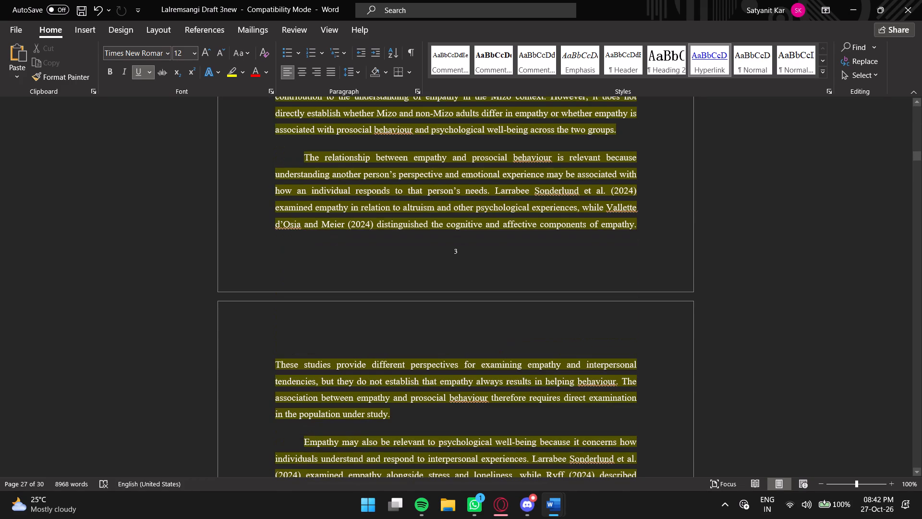
{"action": "scroll", "coordinate": [425, 271], "scroll_direction": "up", "scroll_amount": 1}
{"action": "scroll", "coordinate": [425, 271], "scroll_direction": "down", "scroll_amount": 17}
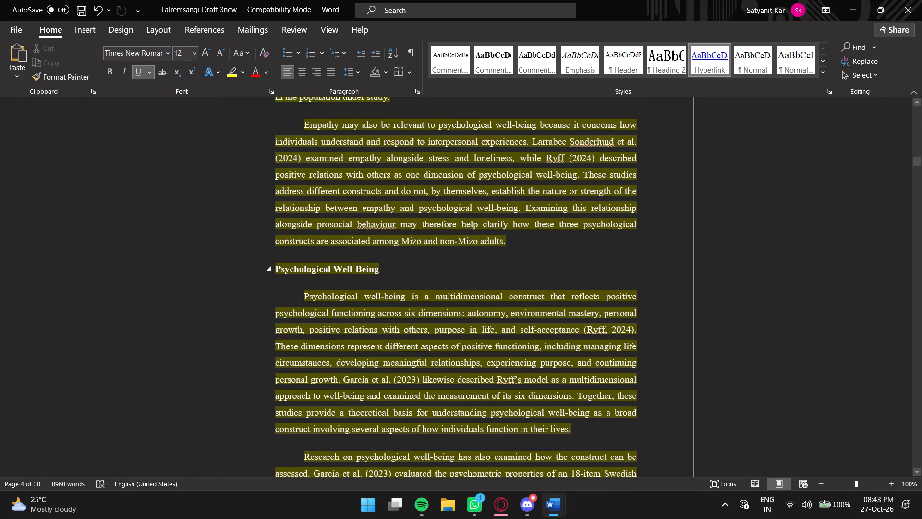
{"action": "scroll", "coordinate": [429, 272], "scroll_direction": "down", "scroll_amount": 18}
{"action": "scroll", "coordinate": [430, 274], "scroll_direction": "down", "scroll_amount": 4}
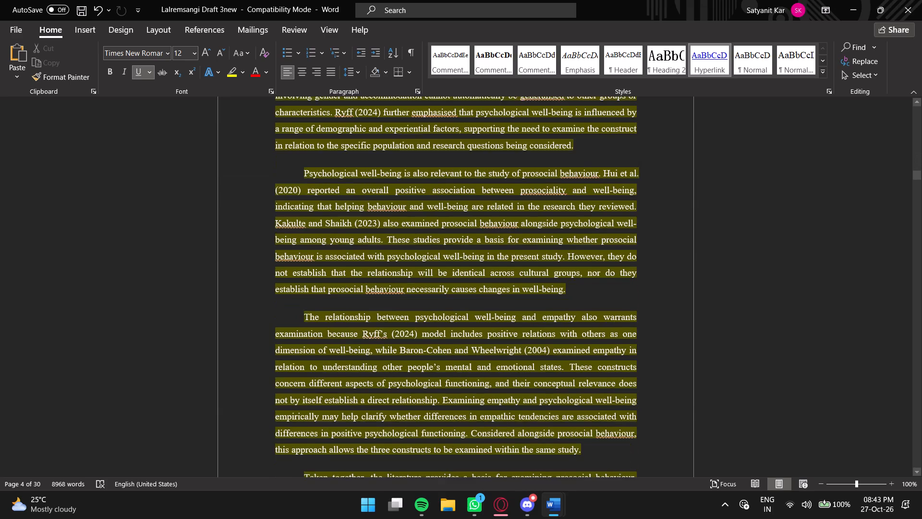
{"action": "scroll", "coordinate": [430, 274], "scroll_direction": "down", "scroll_amount": 18}
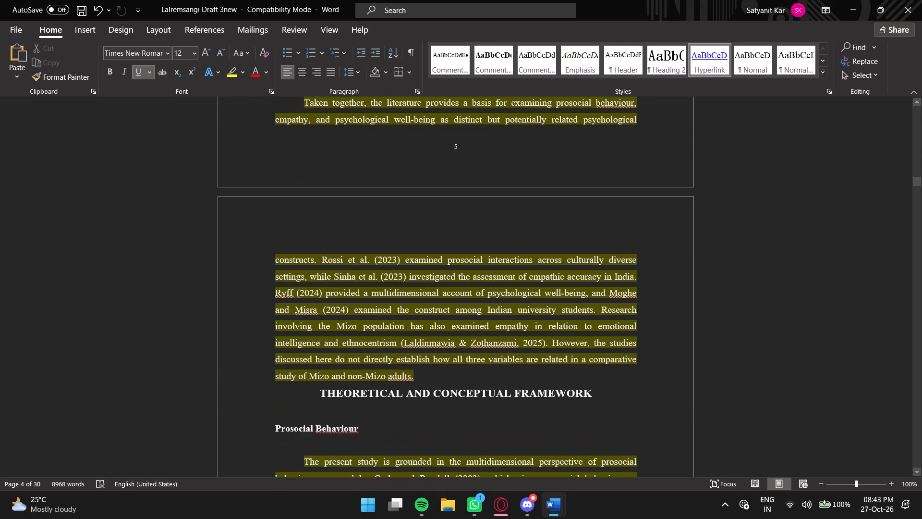
{"action": "scroll", "coordinate": [430, 275], "scroll_direction": "down", "scroll_amount": 1}
{"action": "left_click", "coordinate": [431, 263]}
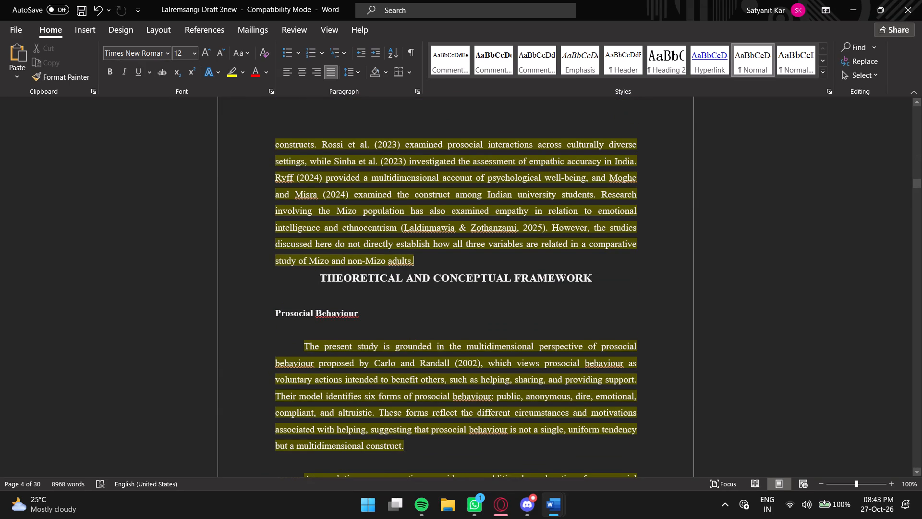
{"action": "scroll", "coordinate": [426, 266], "scroll_direction": "up", "scroll_amount": 7}
{"action": "scroll", "coordinate": [425, 269], "scroll_direction": "down", "scroll_amount": 6}
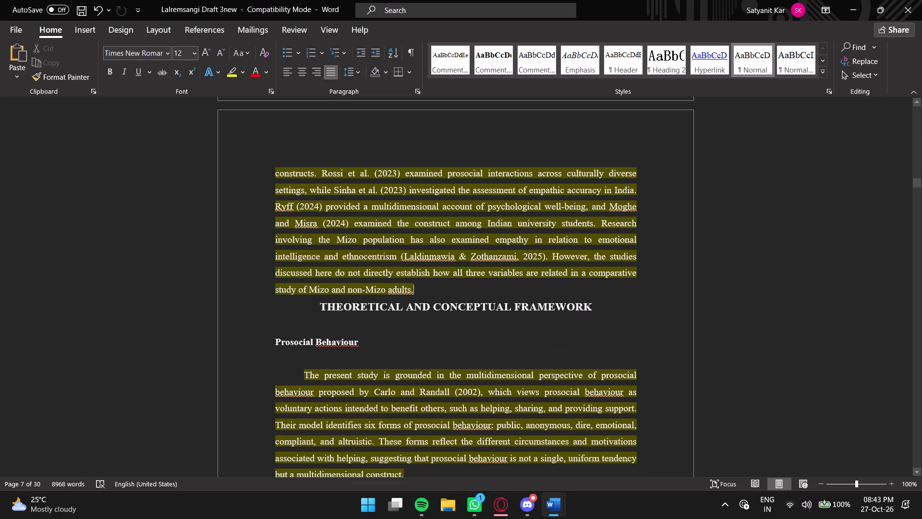
{"action": "key", "text": "Return"}
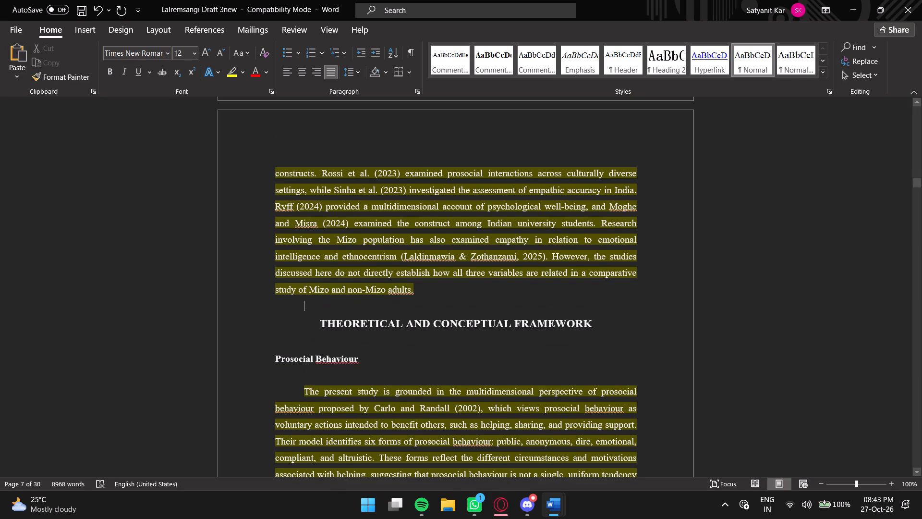
Set the REVIEW OF LITERATURE heading's font size to 14.
{"action": "scroll", "coordinate": [461, 263], "scroll_direction": "down", "scroll_amount": 13}
{"action": "scroll", "coordinate": [457, 266], "scroll_direction": "down", "scroll_amount": 8}
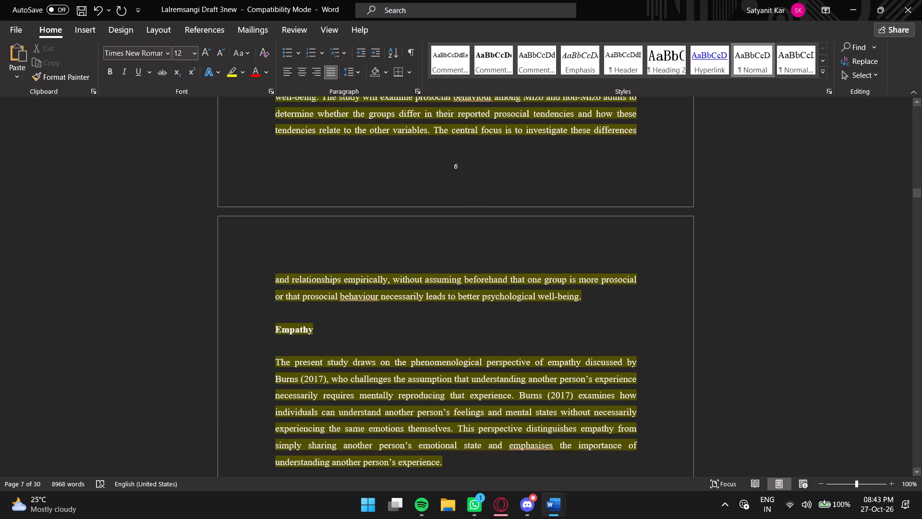
{"action": "scroll", "coordinate": [457, 266], "scroll_direction": "down", "scroll_amount": 14}
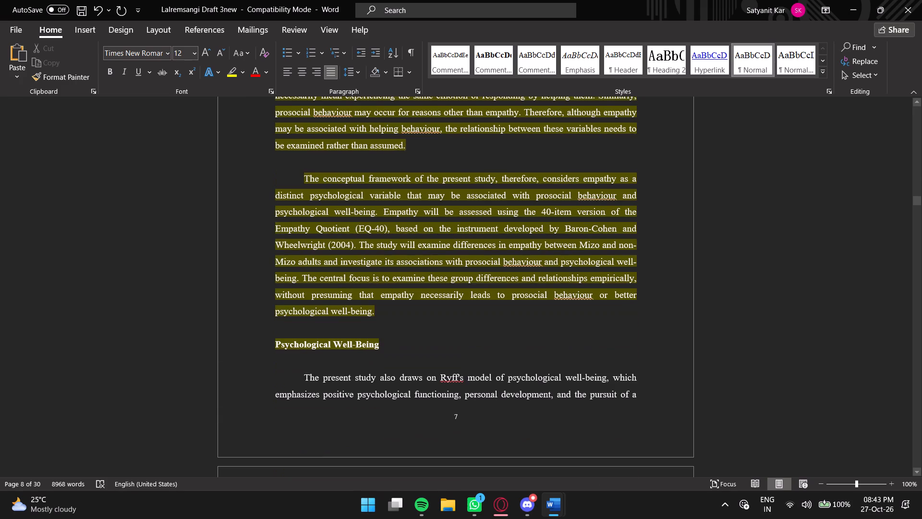
{"action": "scroll", "coordinate": [457, 266], "scroll_direction": "up", "scroll_amount": 6}
{"action": "scroll", "coordinate": [457, 266], "scroll_direction": "down", "scroll_amount": 16}
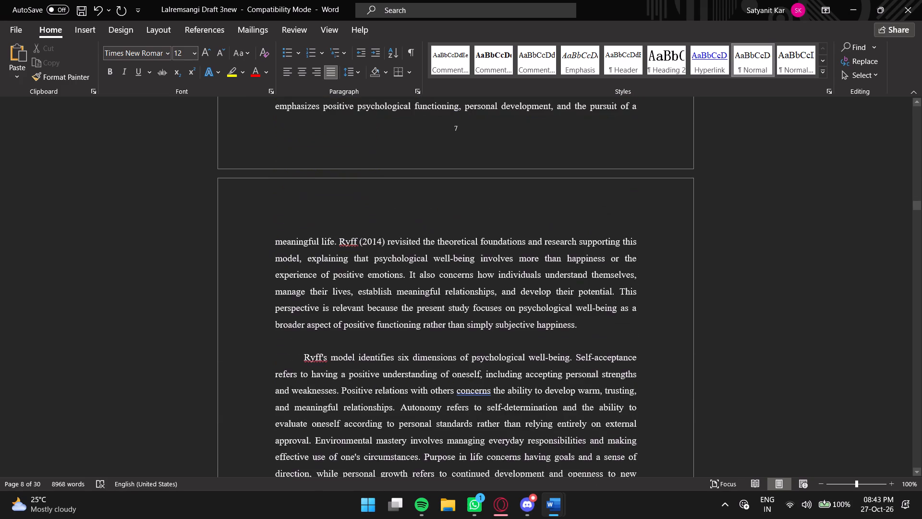
{"action": "scroll", "coordinate": [457, 266], "scroll_direction": "down", "scroll_amount": 20}
{"action": "scroll", "coordinate": [457, 266], "scroll_direction": "down", "scroll_amount": 9}
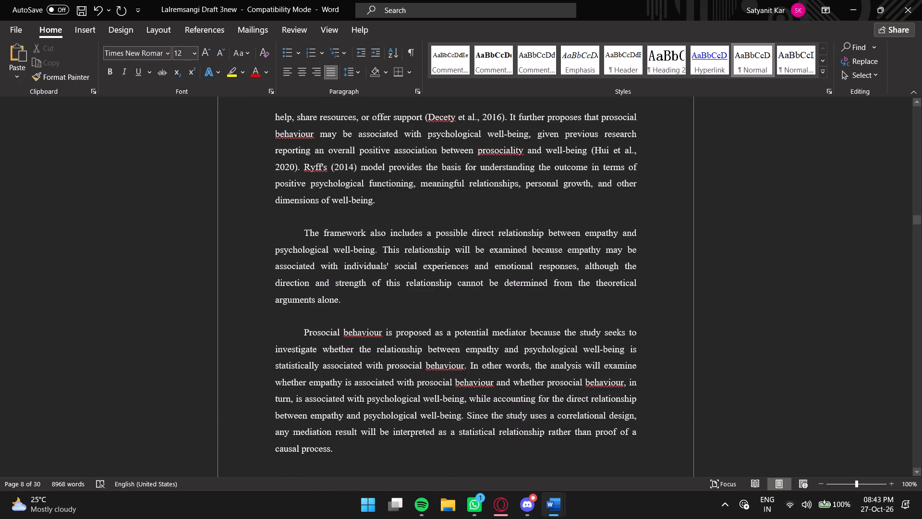
{"action": "scroll", "coordinate": [457, 266], "scroll_direction": "down", "scroll_amount": 10}
{"action": "scroll", "coordinate": [457, 266], "scroll_direction": "up", "scroll_amount": 3}
{"action": "left_click", "coordinate": [404, 266]}
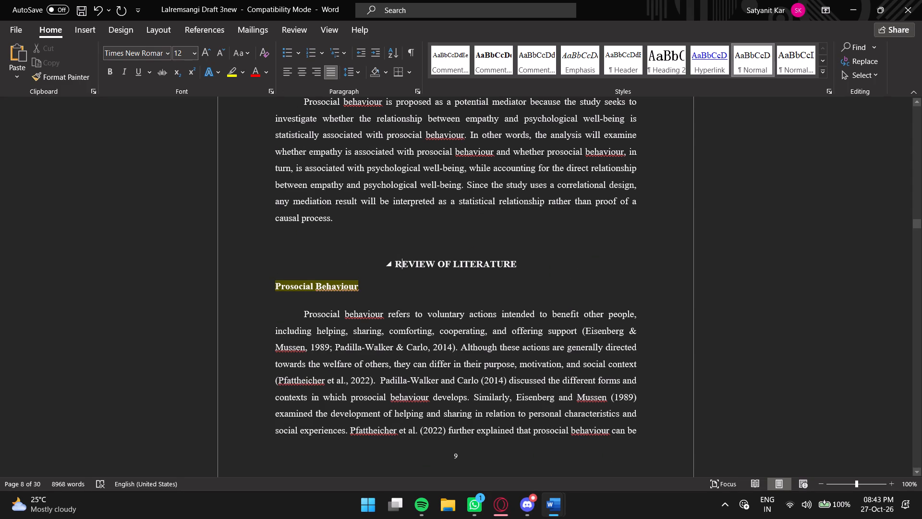
{"action": "left_click_drag", "start_coordinate": [395, 263], "coordinate": [513, 265]}
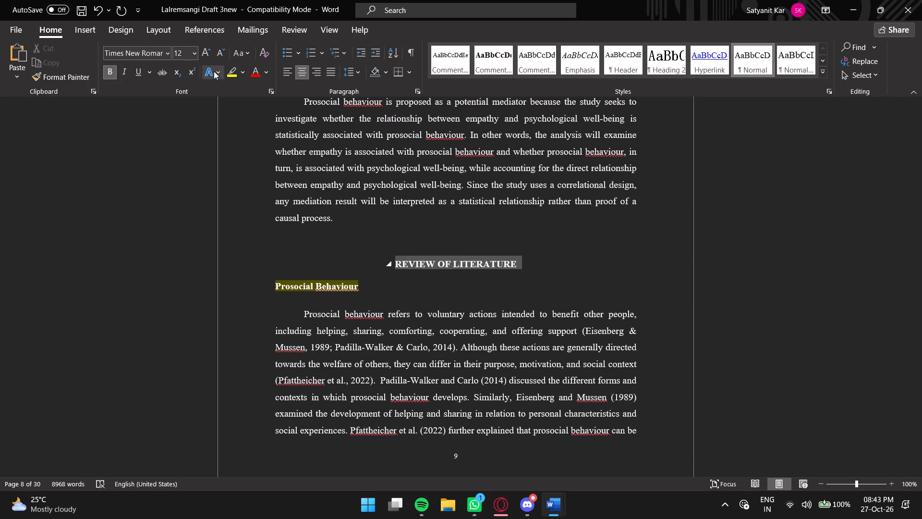
{"action": "left_click", "coordinate": [196, 54]}
{"action": "left_click", "coordinate": [180, 138]}
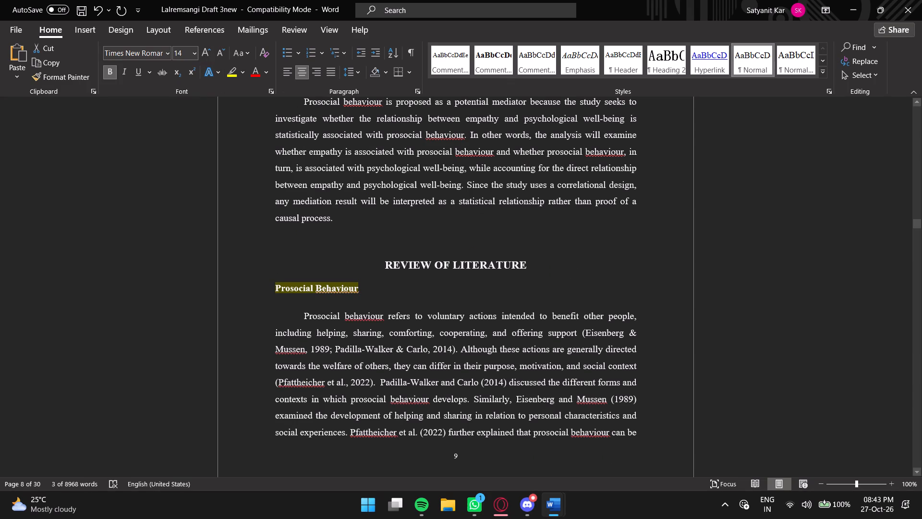
Remove the extra blank space above the REVIEW OF LITERATURE heading.
{"action": "left_click", "coordinate": [385, 250]}
{"action": "key", "text": "BackSpace"}
{"action": "key", "text": "BackSpace"}
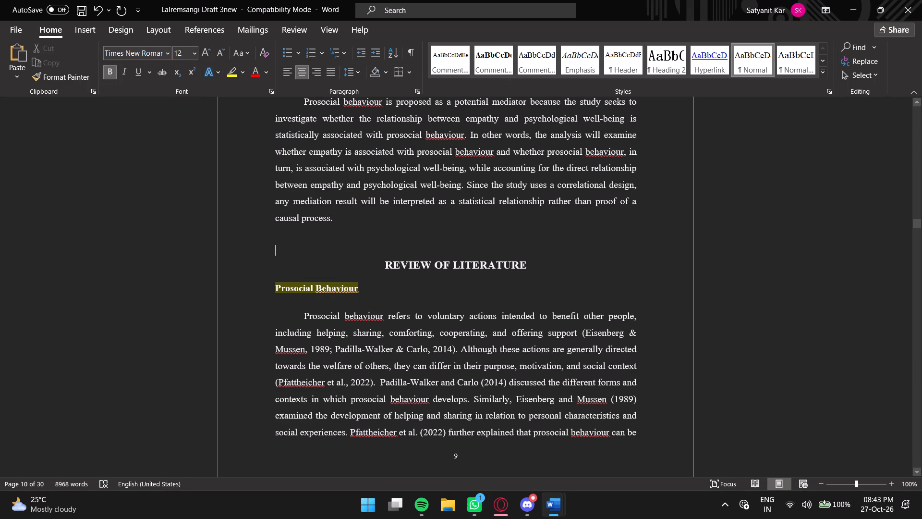
Insert two line breaks before the Empathy heading at the bottom of page 10 in the Review of Literature.
{"action": "scroll", "coordinate": [404, 246], "scroll_direction": "down", "scroll_amount": 1}
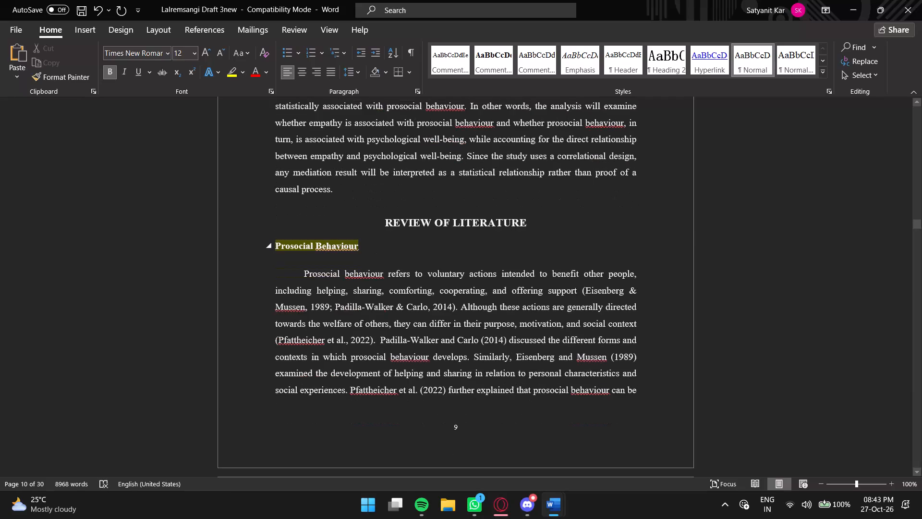
{"action": "scroll", "coordinate": [400, 243], "scroll_direction": "down", "scroll_amount": 7}
{"action": "scroll", "coordinate": [392, 244], "scroll_direction": "up", "scroll_amount": 4}
{"action": "scroll", "coordinate": [392, 244], "scroll_direction": "down", "scroll_amount": 9}
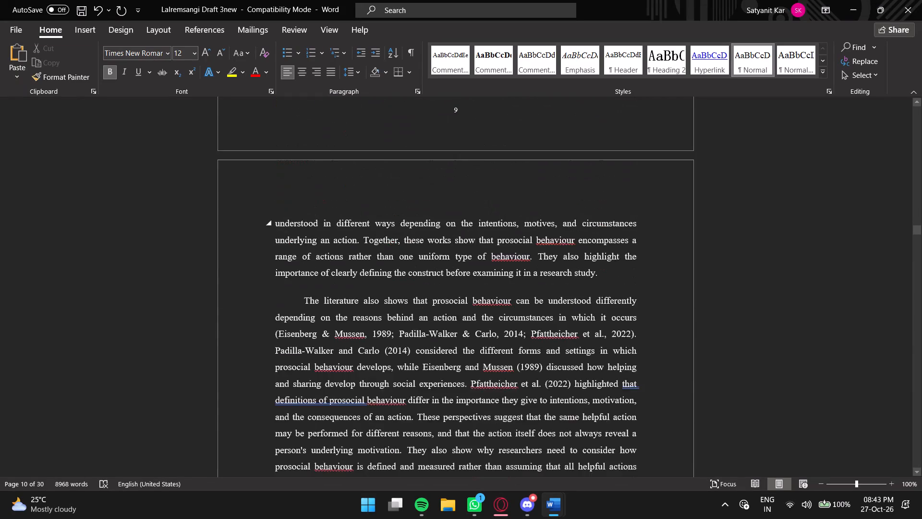
{"action": "scroll", "coordinate": [392, 244], "scroll_direction": "down", "scroll_amount": 19}
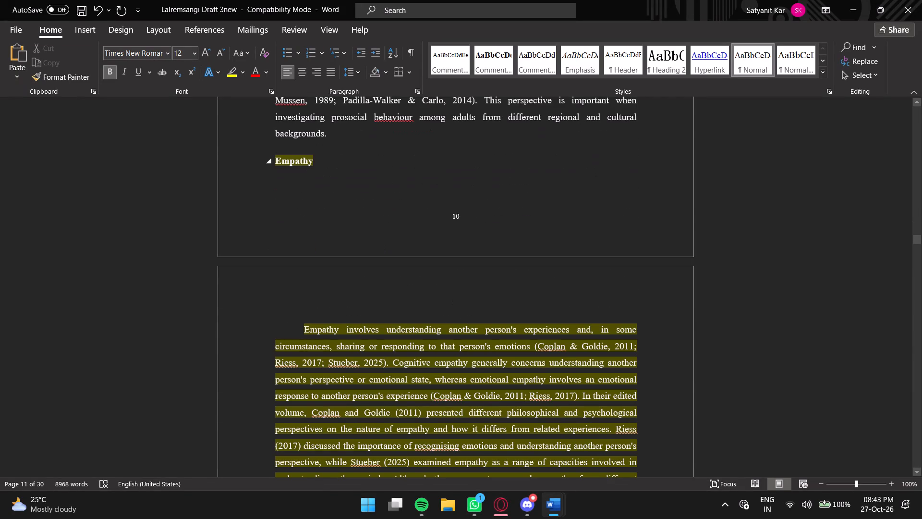
{"action": "left_click", "coordinate": [276, 161]}
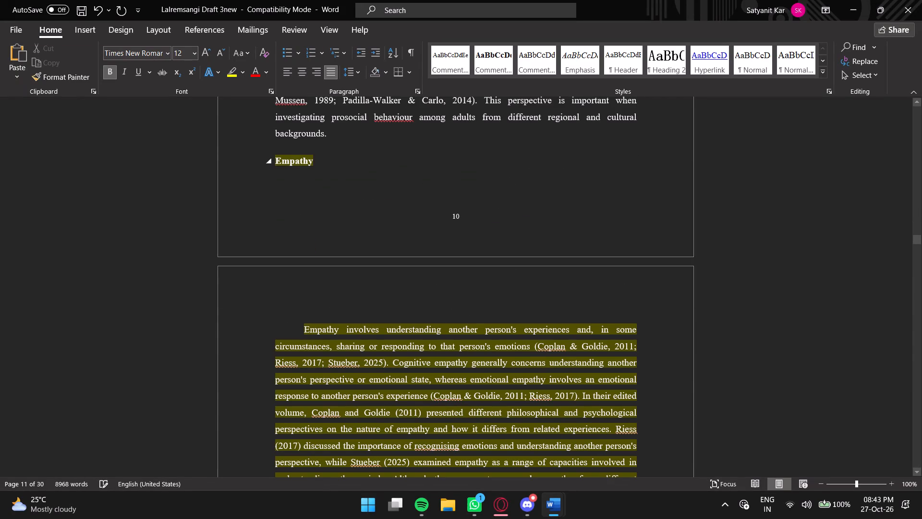
{"action": "key", "text": "Return"}
{"action": "key", "text": "Return"}
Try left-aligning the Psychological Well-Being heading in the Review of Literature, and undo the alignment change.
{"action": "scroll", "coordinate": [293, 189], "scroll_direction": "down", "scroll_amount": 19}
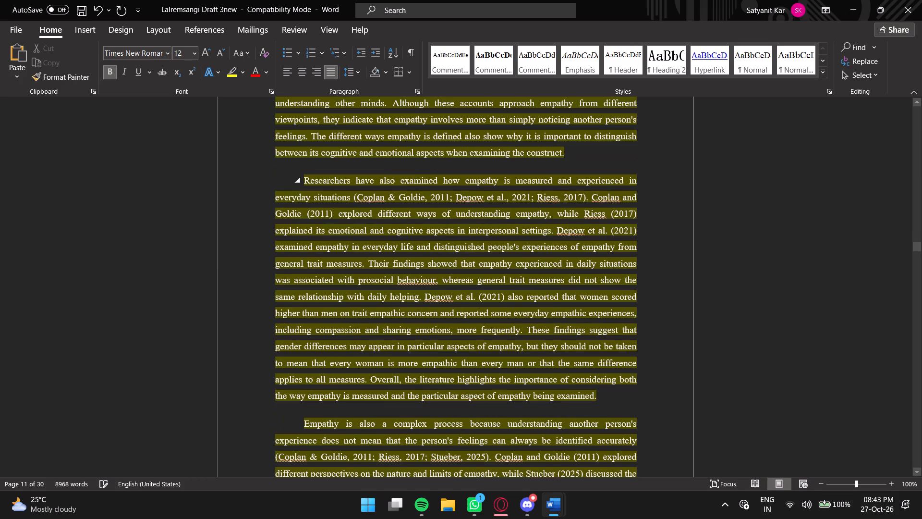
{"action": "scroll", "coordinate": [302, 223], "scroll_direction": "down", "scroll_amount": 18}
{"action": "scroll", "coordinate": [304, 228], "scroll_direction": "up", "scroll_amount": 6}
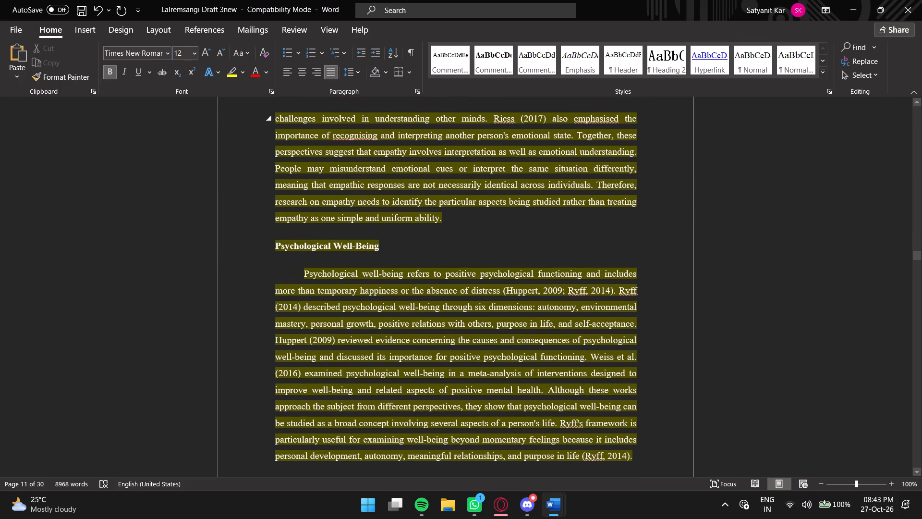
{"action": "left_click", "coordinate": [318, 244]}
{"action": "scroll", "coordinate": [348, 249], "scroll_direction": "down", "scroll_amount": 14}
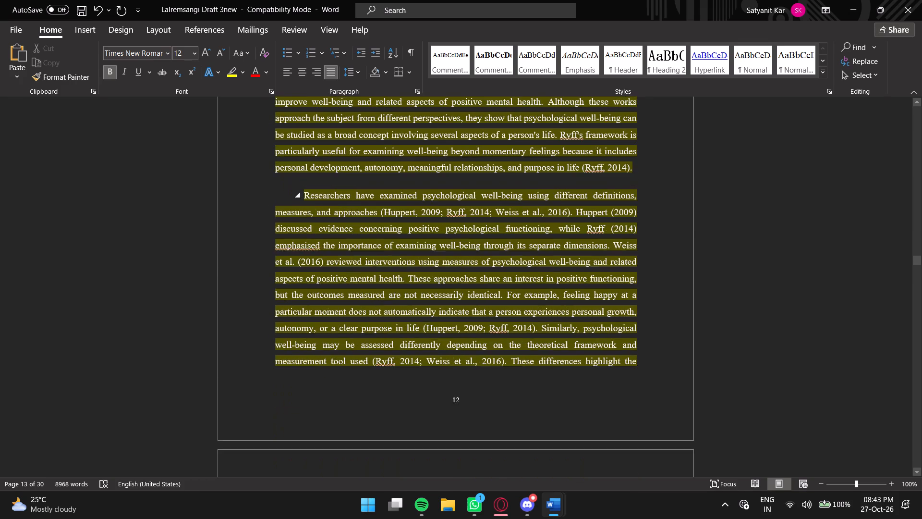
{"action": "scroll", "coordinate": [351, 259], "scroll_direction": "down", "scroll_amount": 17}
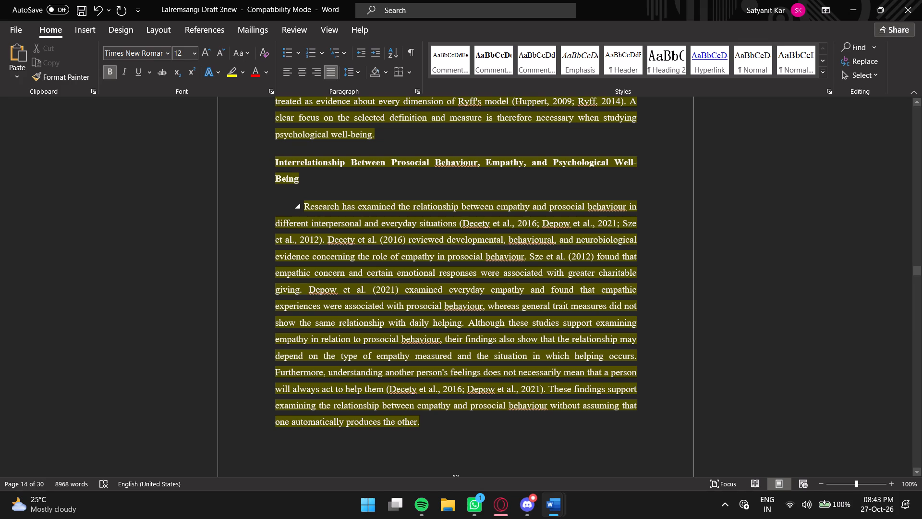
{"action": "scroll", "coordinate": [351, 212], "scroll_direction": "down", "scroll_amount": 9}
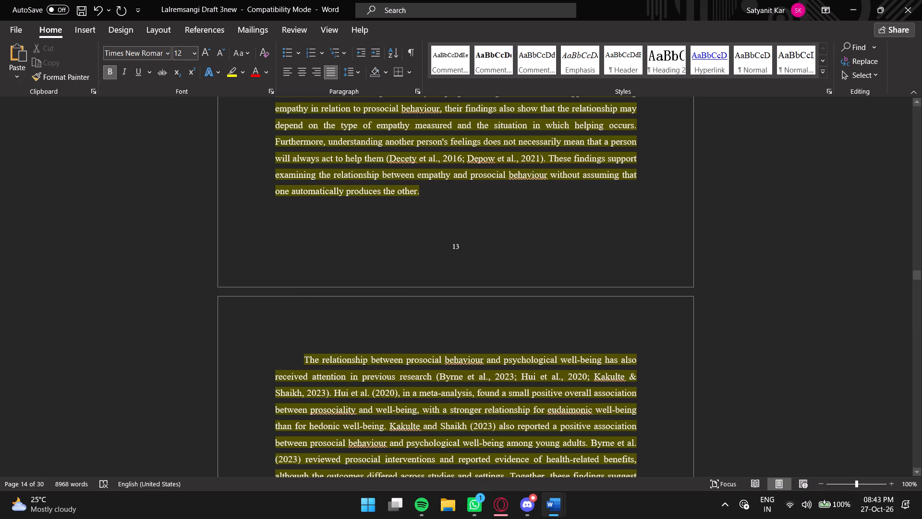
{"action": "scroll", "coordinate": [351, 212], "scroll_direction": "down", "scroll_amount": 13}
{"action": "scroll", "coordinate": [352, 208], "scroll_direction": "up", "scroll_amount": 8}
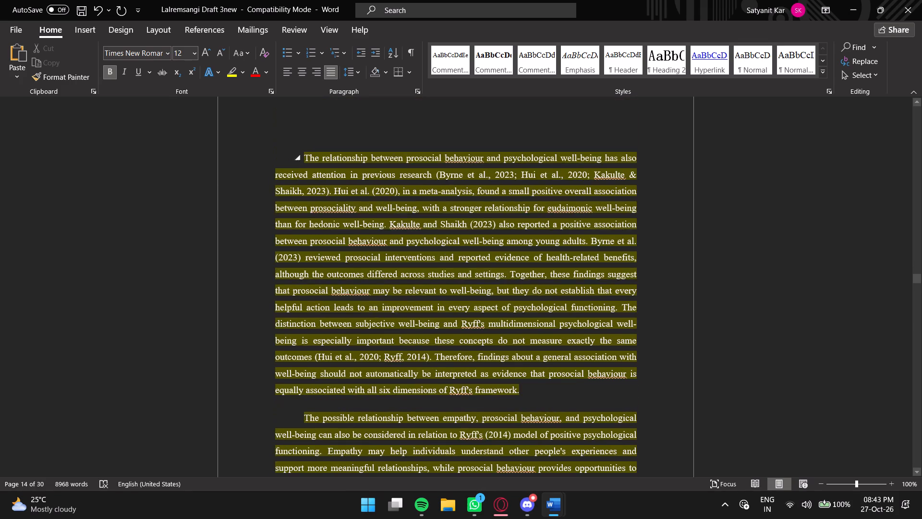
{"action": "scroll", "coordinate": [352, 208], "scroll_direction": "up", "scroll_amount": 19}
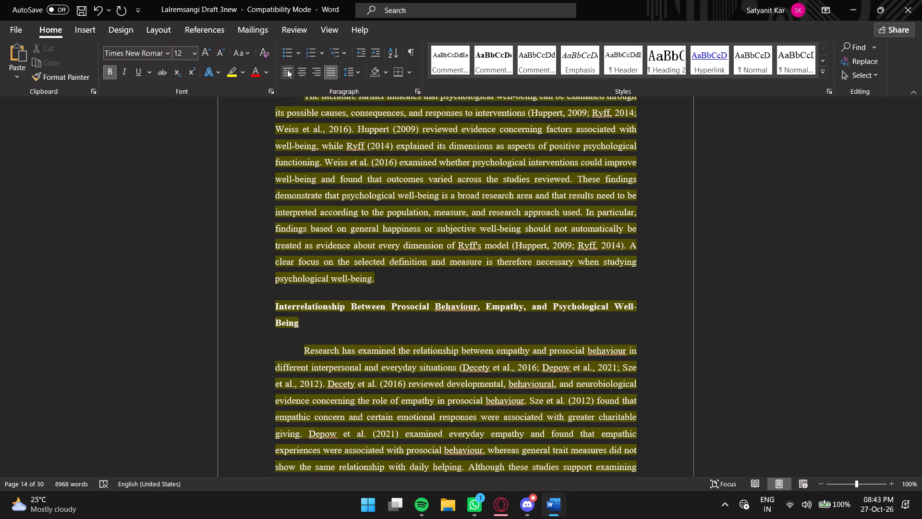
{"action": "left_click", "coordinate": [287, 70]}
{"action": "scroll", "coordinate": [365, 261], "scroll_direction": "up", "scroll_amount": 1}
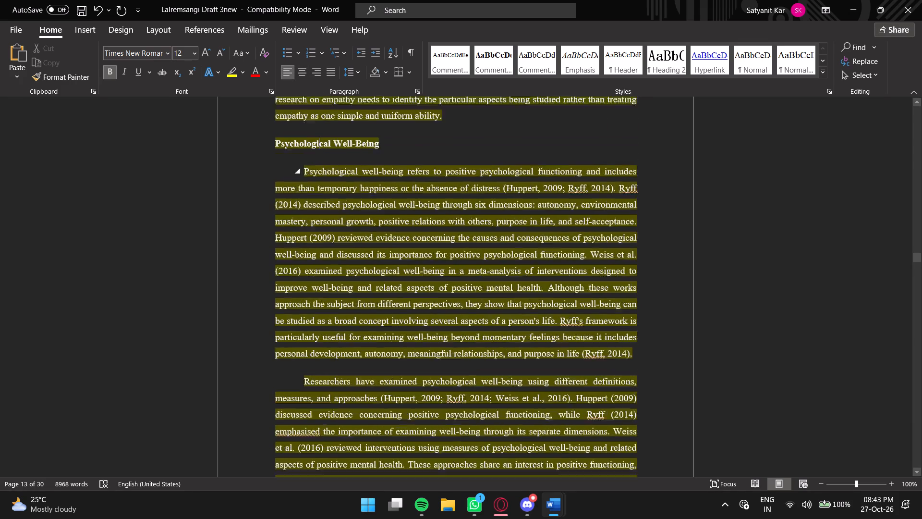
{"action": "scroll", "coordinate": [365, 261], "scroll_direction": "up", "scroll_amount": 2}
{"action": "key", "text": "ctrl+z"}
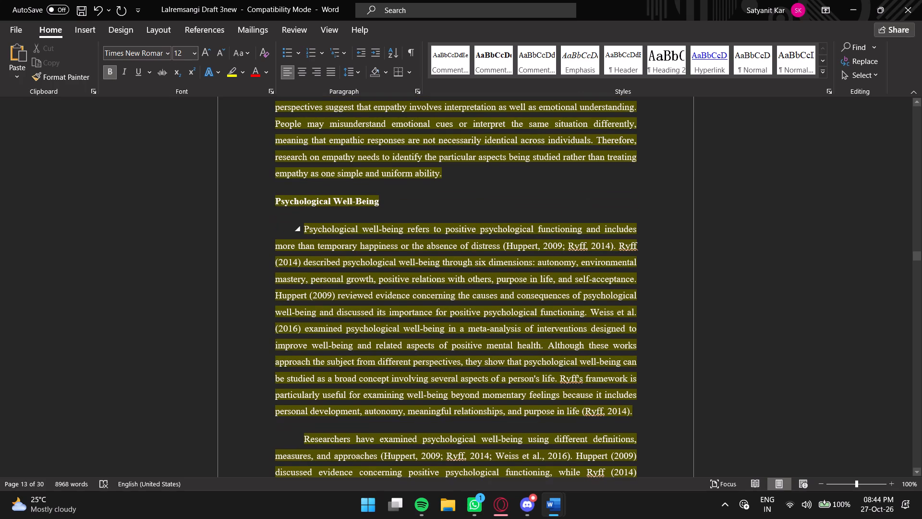
Examine the layout and page numbers from the Interrelationship section through the Statement of the Problem to the Objectives of the Study.
{"action": "scroll", "coordinate": [365, 261], "scroll_direction": "down", "scroll_amount": 20}
{"action": "scroll", "coordinate": [365, 261], "scroll_direction": "down", "scroll_amount": 10}
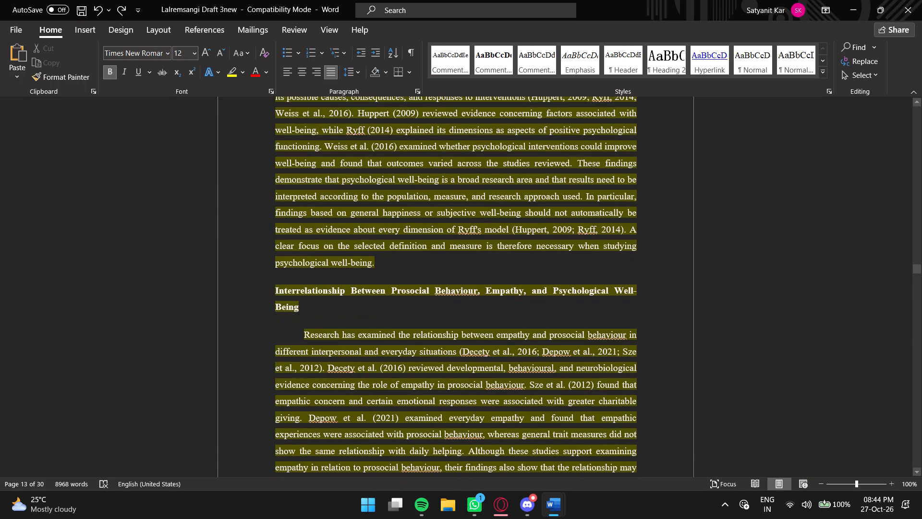
{"action": "scroll", "coordinate": [369, 276], "scroll_direction": "down", "scroll_amount": 14}
{"action": "scroll", "coordinate": [372, 284], "scroll_direction": "down", "scroll_amount": 14}
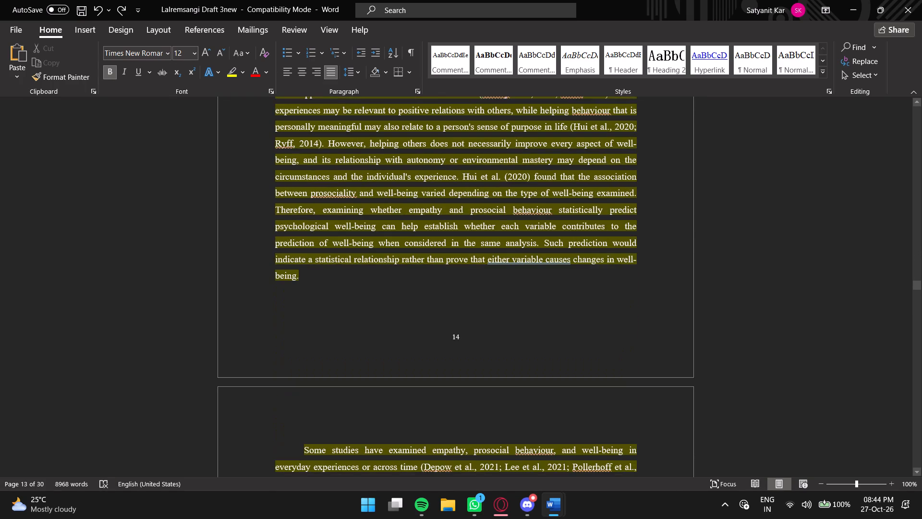
{"action": "scroll", "coordinate": [372, 284], "scroll_direction": "down", "scroll_amount": 6}
{"action": "scroll", "coordinate": [372, 284], "scroll_direction": "down", "scroll_amount": 20}
{"action": "scroll", "coordinate": [372, 284], "scroll_direction": "down", "scroll_amount": 6}
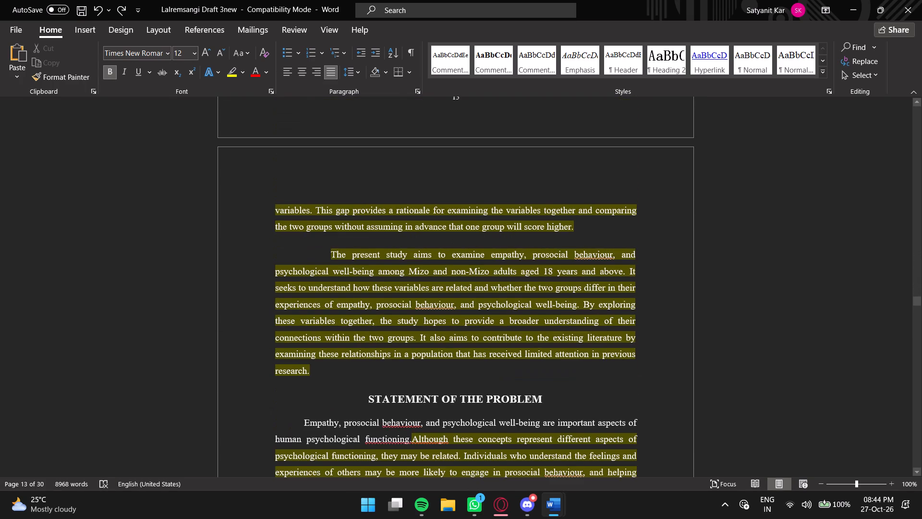
{"action": "scroll", "coordinate": [372, 284], "scroll_direction": "down", "scroll_amount": 5}
{"action": "scroll", "coordinate": [409, 239], "scroll_direction": "down", "scroll_amount": 7}
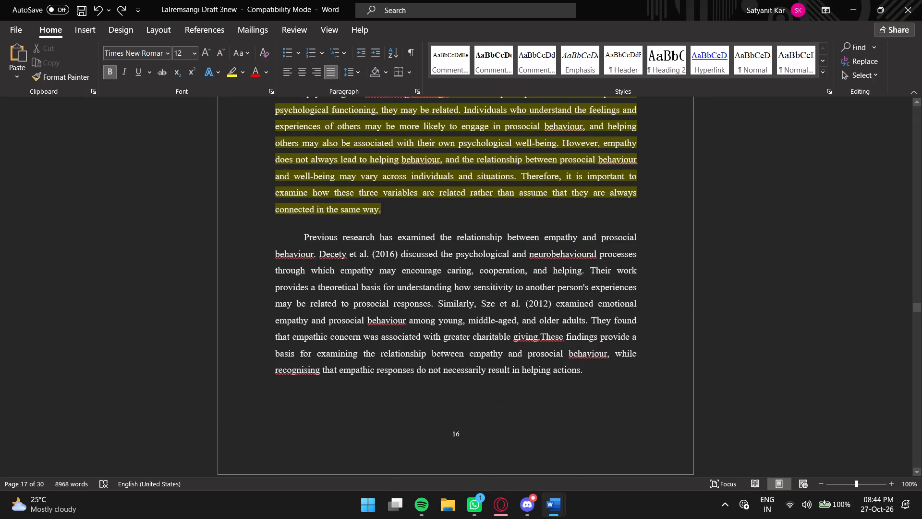
{"action": "scroll", "coordinate": [405, 235], "scroll_direction": "down", "scroll_amount": 19}
{"action": "scroll", "coordinate": [405, 235], "scroll_direction": "down", "scroll_amount": 8}
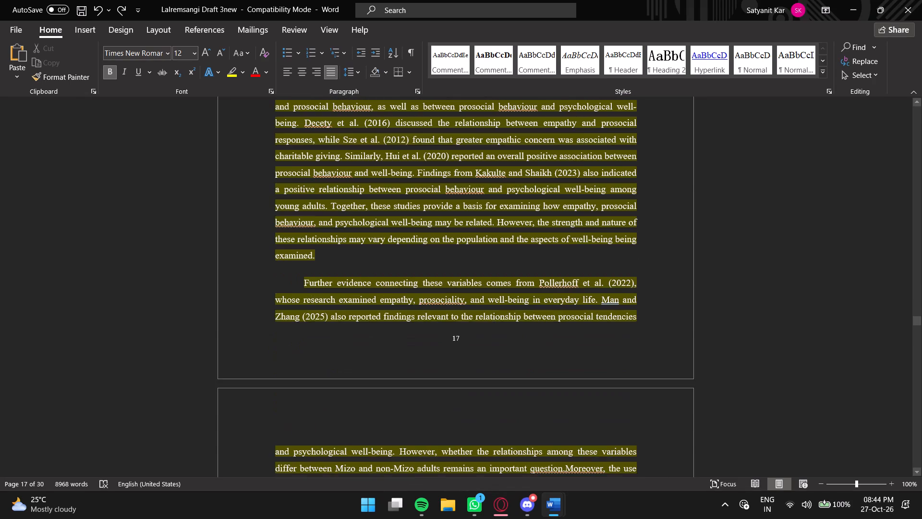
{"action": "scroll", "coordinate": [405, 235], "scroll_direction": "down", "scroll_amount": 17}
{"action": "scroll", "coordinate": [405, 235], "scroll_direction": "down", "scroll_amount": 6}
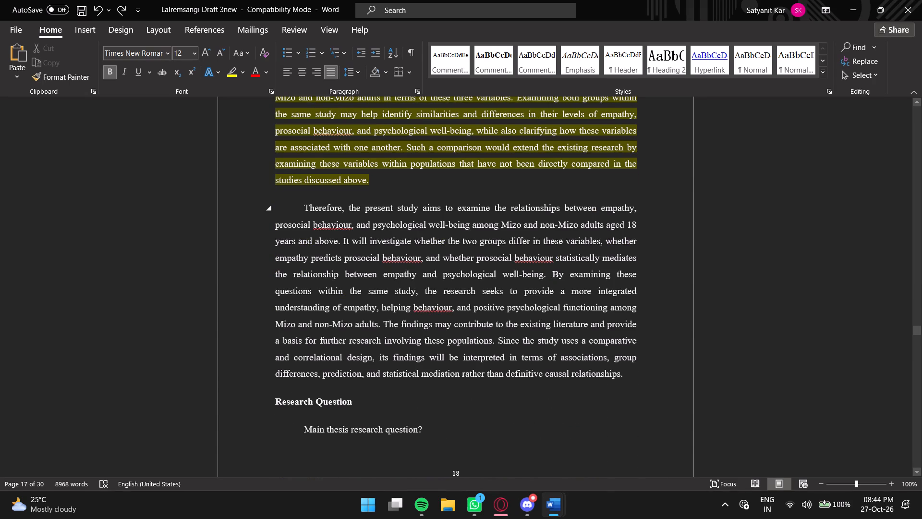
{"action": "scroll", "coordinate": [405, 235], "scroll_direction": "down", "scroll_amount": 4}
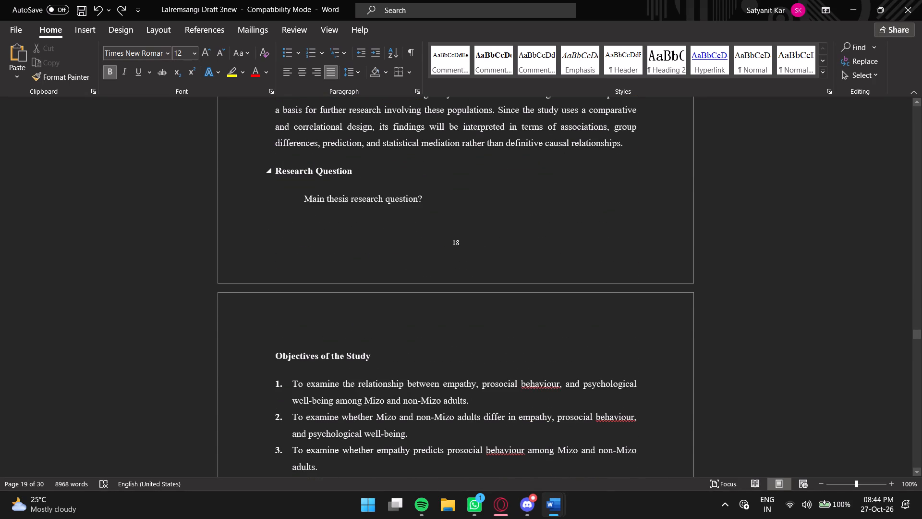
Examine the layout and spacing of the Research Question, Objectives of the Study and Hypotheses sections.
{"action": "scroll", "coordinate": [286, 173], "scroll_direction": "down", "scroll_amount": 6}
{"action": "left_click", "coordinate": [275, 166]}
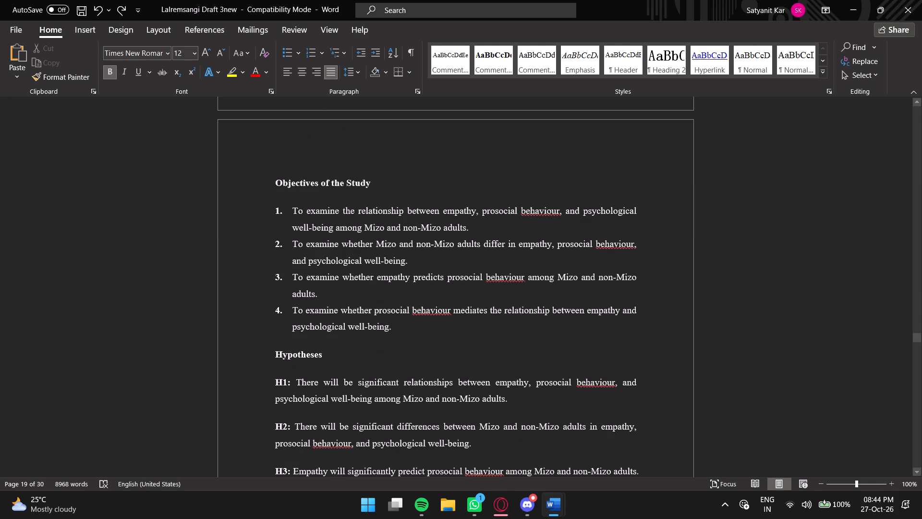
{"action": "scroll", "coordinate": [275, 166], "scroll_direction": "down", "scroll_amount": 3}
{"action": "scroll", "coordinate": [273, 165], "scroll_direction": "up", "scroll_amount": 9}
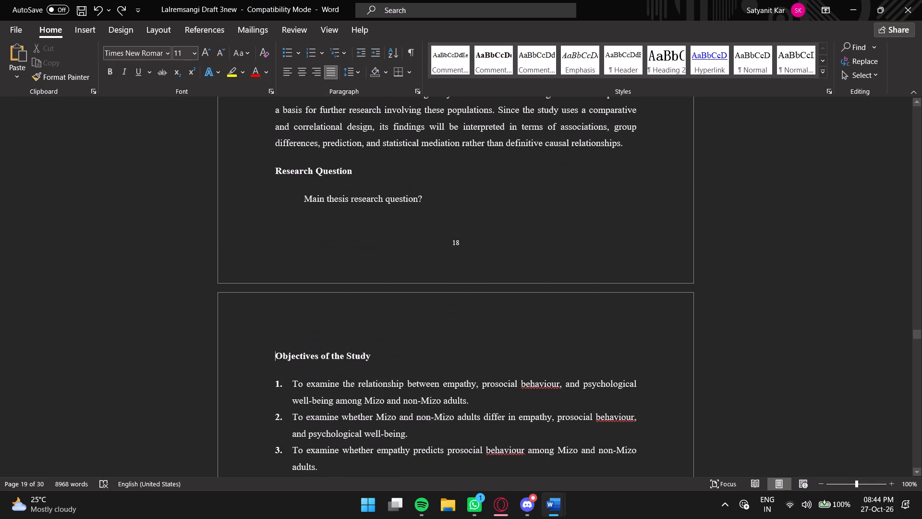
{"action": "scroll", "coordinate": [292, 186], "scroll_direction": "down", "scroll_amount": 9}
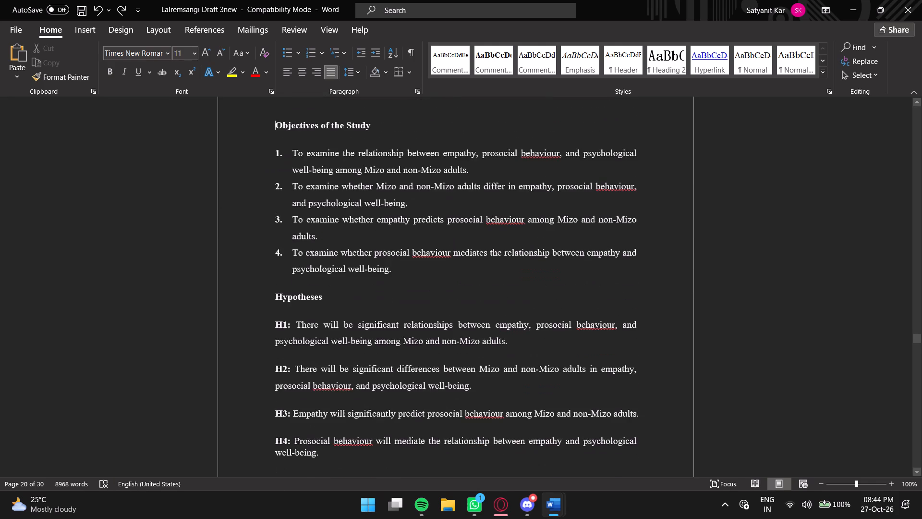
Insert a line break before the Prosocial Behaviour heading at the bottom of page 19 in the Operational Definitions.
{"action": "scroll", "coordinate": [294, 189], "scroll_direction": "down", "scroll_amount": 13}
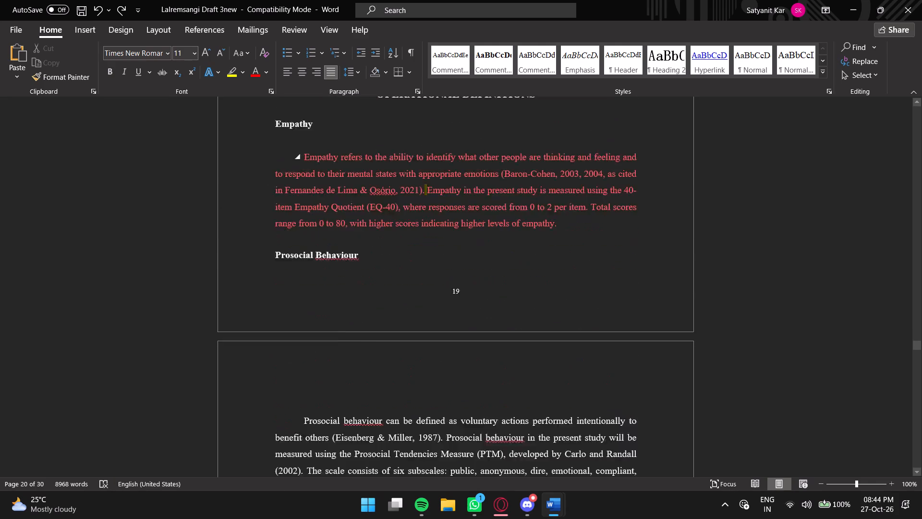
{"action": "scroll", "coordinate": [326, 186], "scroll_direction": "down", "scroll_amount": 3}
{"action": "left_click", "coordinate": [277, 168]}
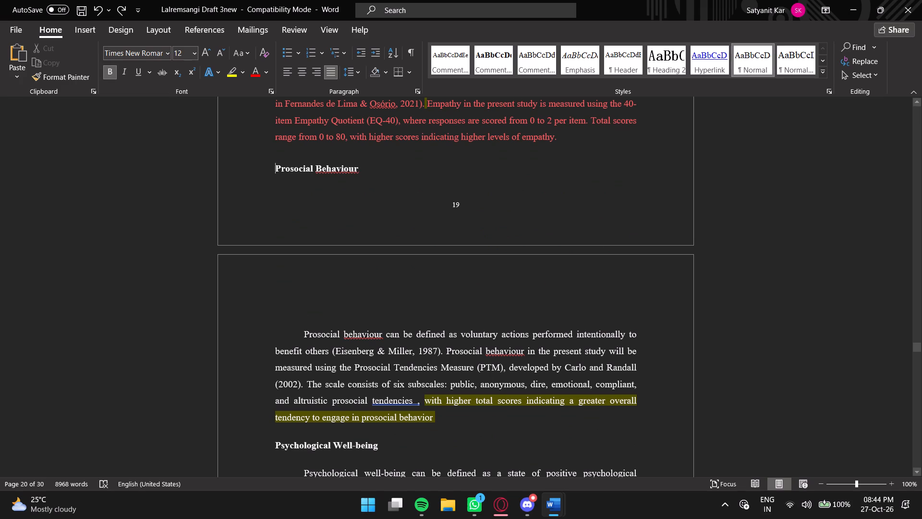
{"action": "key", "text": "Return"}
Examine the layout from the Psychological Well-being definition through Methods and Procedure to the Ethical Considerations and Statistical Analyses headings.
{"action": "scroll", "coordinate": [286, 172], "scroll_direction": "down", "scroll_amount": 11}
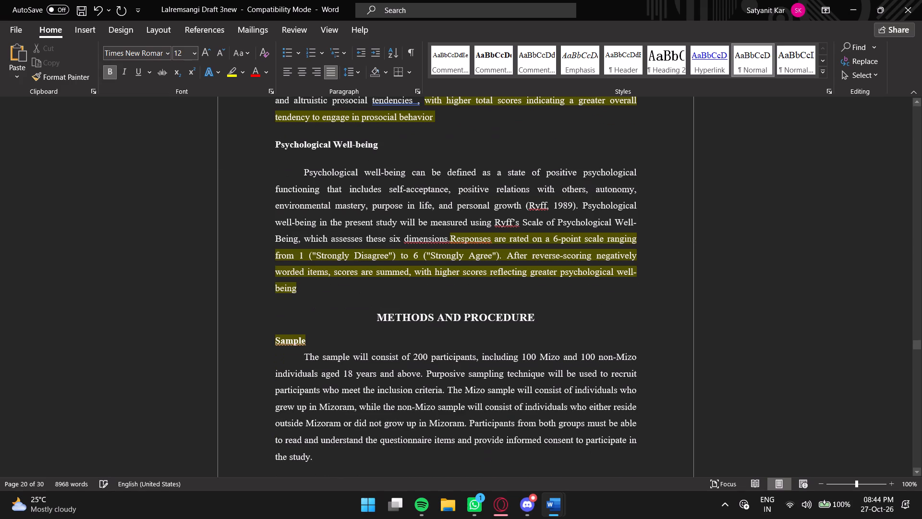
{"action": "scroll", "coordinate": [355, 230], "scroll_direction": "down", "scroll_amount": 5}
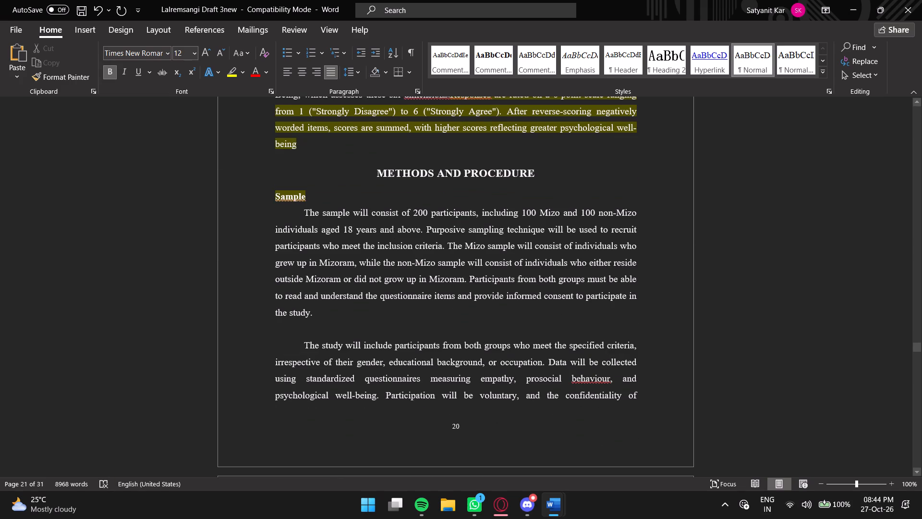
{"action": "scroll", "coordinate": [370, 217], "scroll_direction": "down", "scroll_amount": 12}
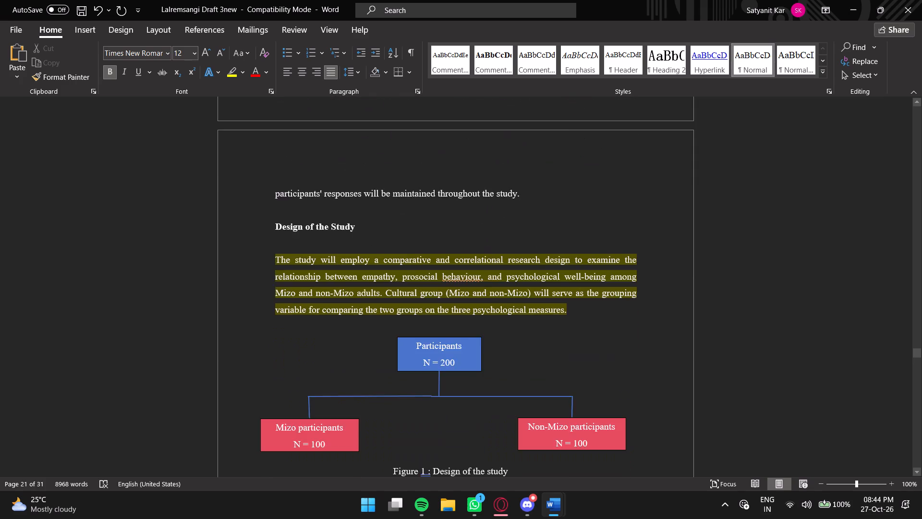
{"action": "scroll", "coordinate": [364, 214], "scroll_direction": "down", "scroll_amount": 6}
{"action": "scroll", "coordinate": [364, 214], "scroll_direction": "up", "scroll_amount": 4}
{"action": "scroll", "coordinate": [364, 214], "scroll_direction": "down", "scroll_amount": 15}
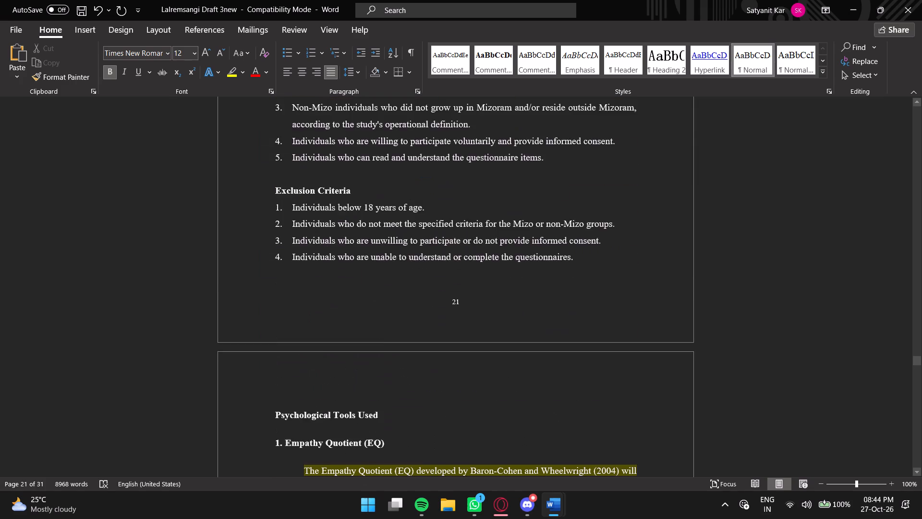
{"action": "scroll", "coordinate": [364, 214], "scroll_direction": "down", "scroll_amount": 5}
{"action": "left_click", "coordinate": [271, 228]}
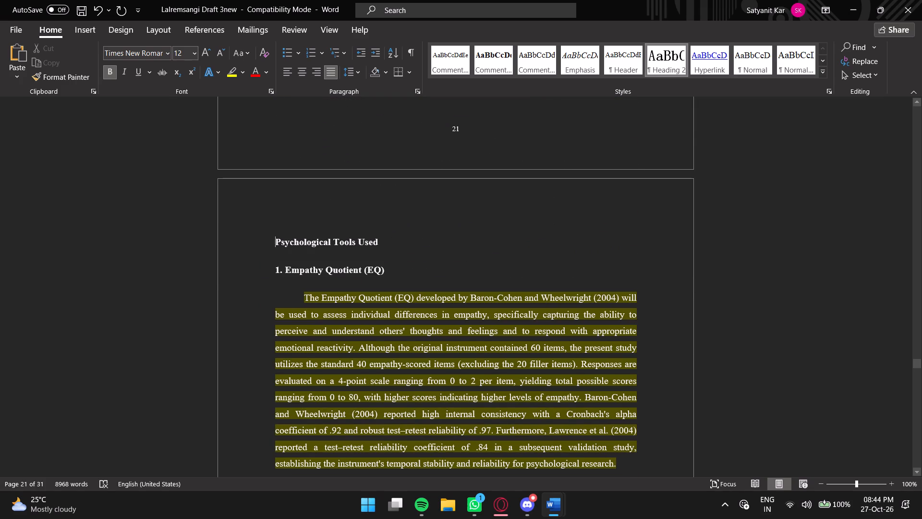
{"action": "scroll", "coordinate": [278, 226], "scroll_direction": "down", "scroll_amount": 13}
{"action": "scroll", "coordinate": [278, 226], "scroll_direction": "up", "scroll_amount": 13}
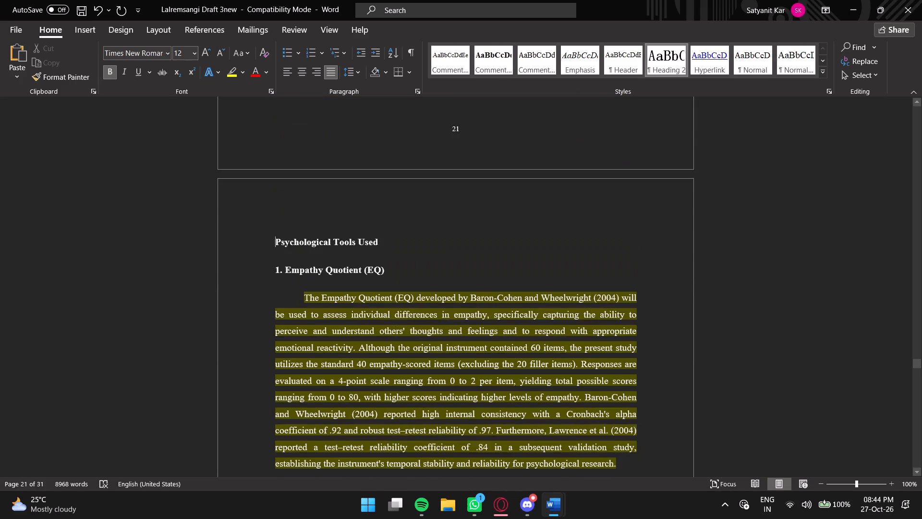
{"action": "scroll", "coordinate": [278, 226], "scroll_direction": "up", "scroll_amount": 1}
{"action": "scroll", "coordinate": [278, 226], "scroll_direction": "down", "scroll_amount": 20}
{"action": "scroll", "coordinate": [278, 226], "scroll_direction": "down", "scroll_amount": 8}
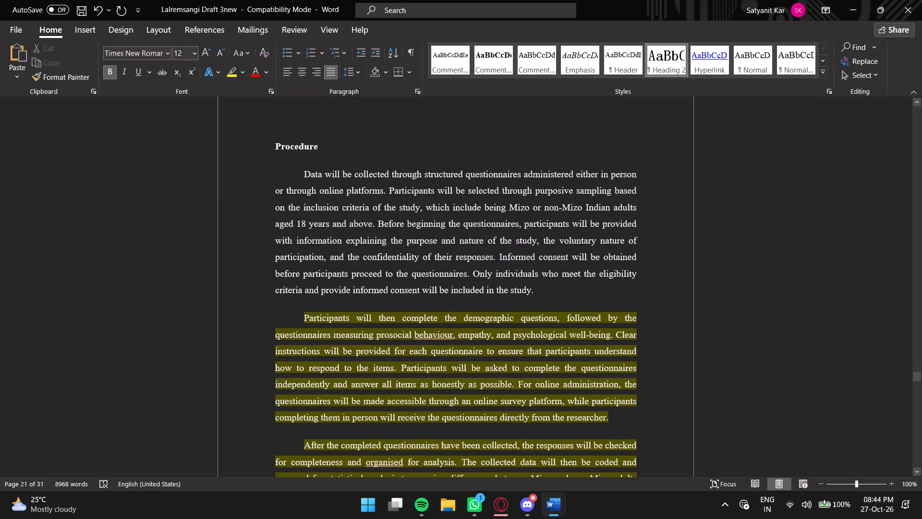
{"action": "scroll", "coordinate": [278, 226], "scroll_direction": "down", "scroll_amount": 17}
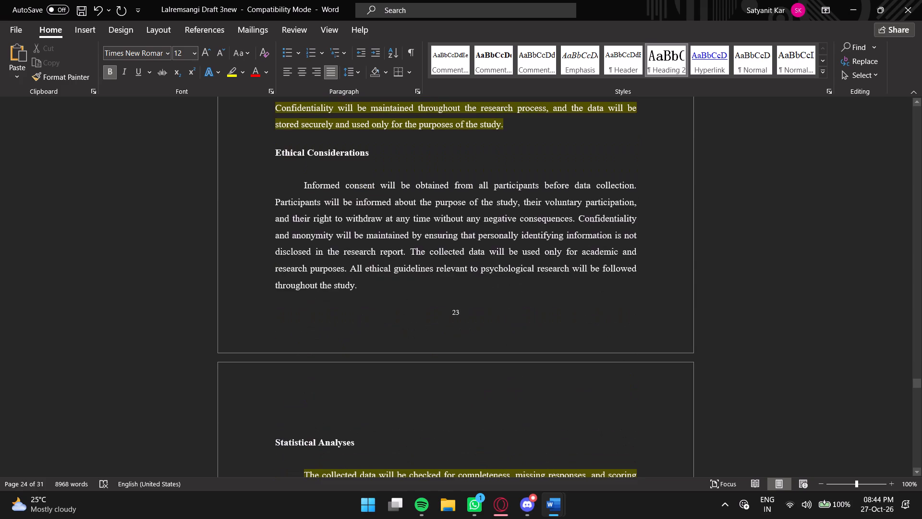
Remove the blank line above the Statistical Analyses heading at the top of its page.
{"action": "scroll", "coordinate": [278, 226], "scroll_direction": "down", "scroll_amount": 5}
{"action": "left_click", "coordinate": [278, 197]}
{"action": "key", "text": "BackSpace"}
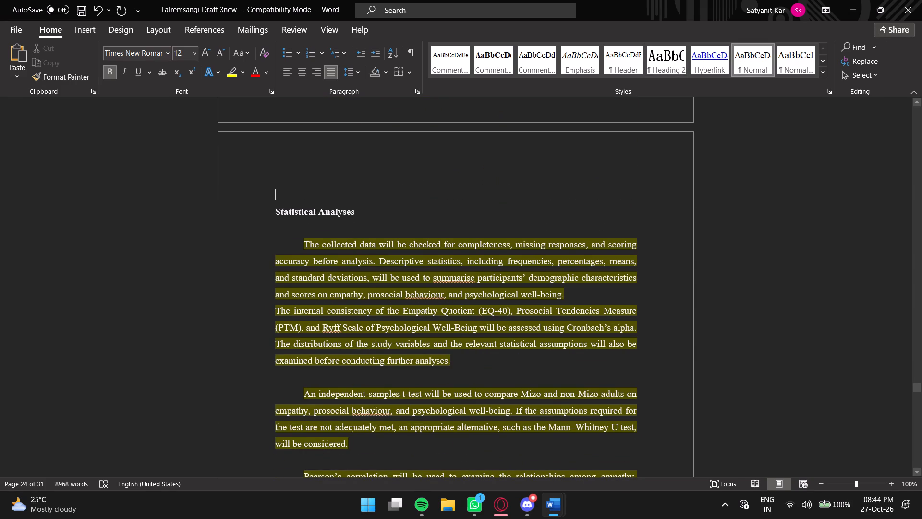
{"action": "left_click", "coordinate": [278, 251]}
{"action": "left_click", "coordinate": [286, 238]}
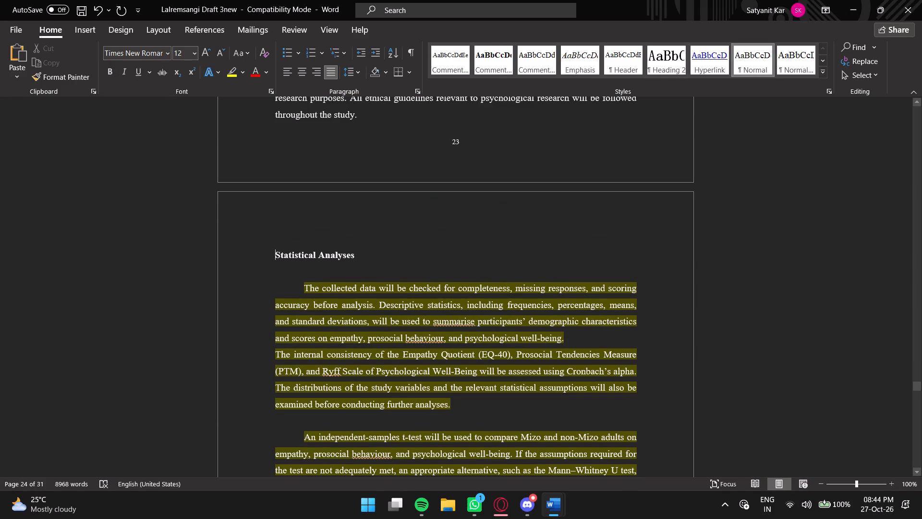
{"action": "left_click", "coordinate": [275, 257]}
Replace the blank lines before the independent-samples t-test, Pearson's correlation and SPSS data analysis paragraphs with single line breaks.
{"action": "scroll", "coordinate": [311, 258], "scroll_direction": "down", "scroll_amount": 2}
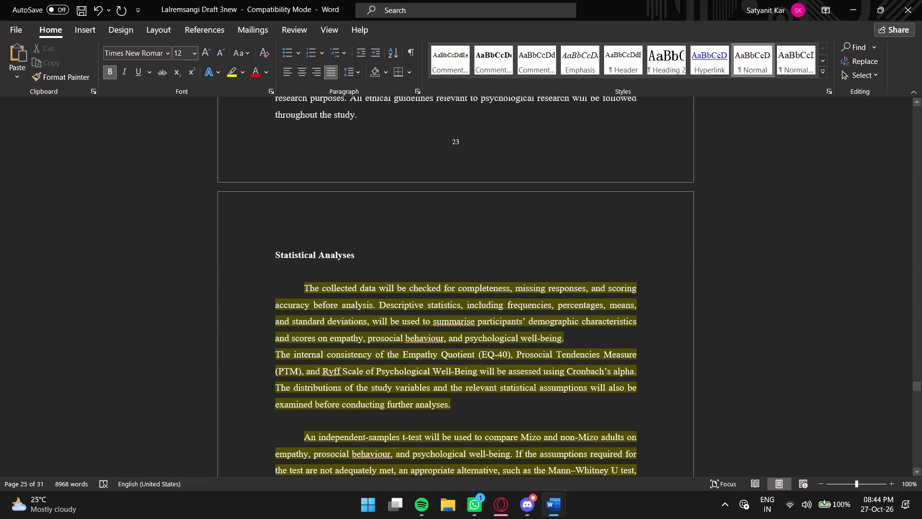
{"action": "scroll", "coordinate": [311, 258], "scroll_direction": "down", "scroll_amount": 6}
{"action": "left_click", "coordinate": [339, 190]}
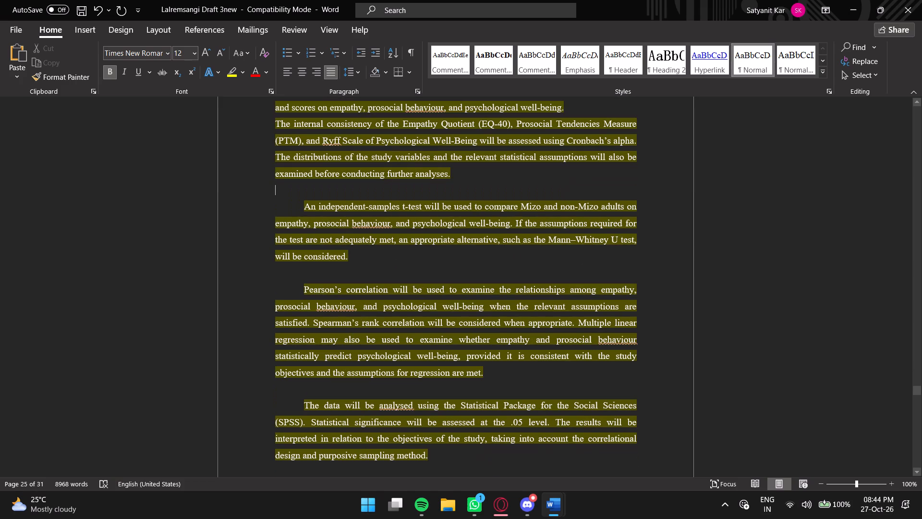
{"action": "key", "text": "BackSpace"}
{"action": "key", "text": "Return"}
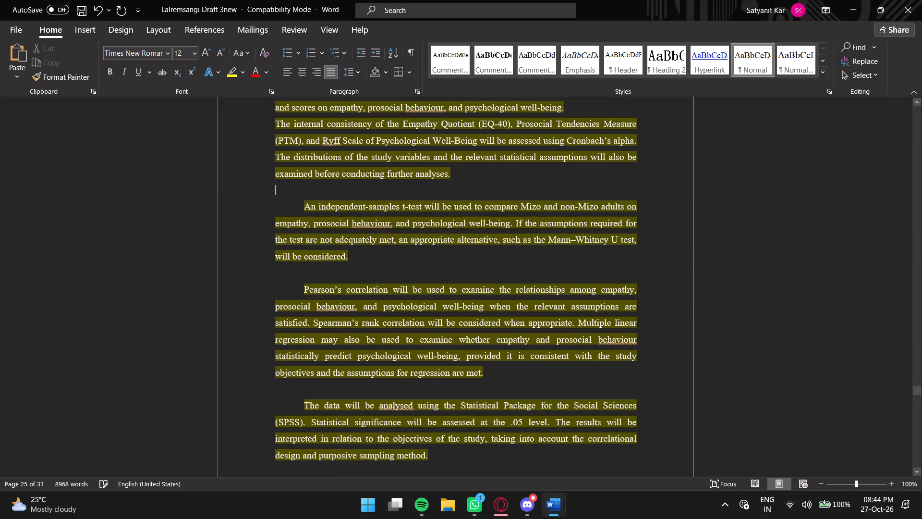
{"action": "scroll", "coordinate": [339, 235], "scroll_direction": "down", "scroll_amount": 2}
{"action": "left_click", "coordinate": [308, 219]}
{"action": "key", "text": "BackSpace"}
{"action": "key", "text": "BackSpace"}
{"action": "key", "text": "Return"}
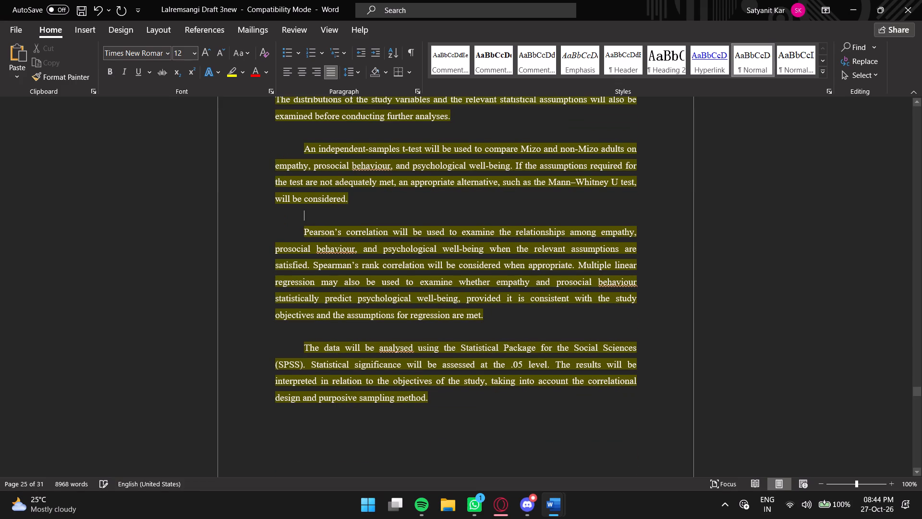
{"action": "scroll", "coordinate": [327, 236], "scroll_direction": "down", "scroll_amount": 3}
{"action": "left_click", "coordinate": [321, 247]}
{"action": "key", "text": "BackSpace"}
{"action": "key", "text": "BackSpace"}
{"action": "key", "text": "Return"}
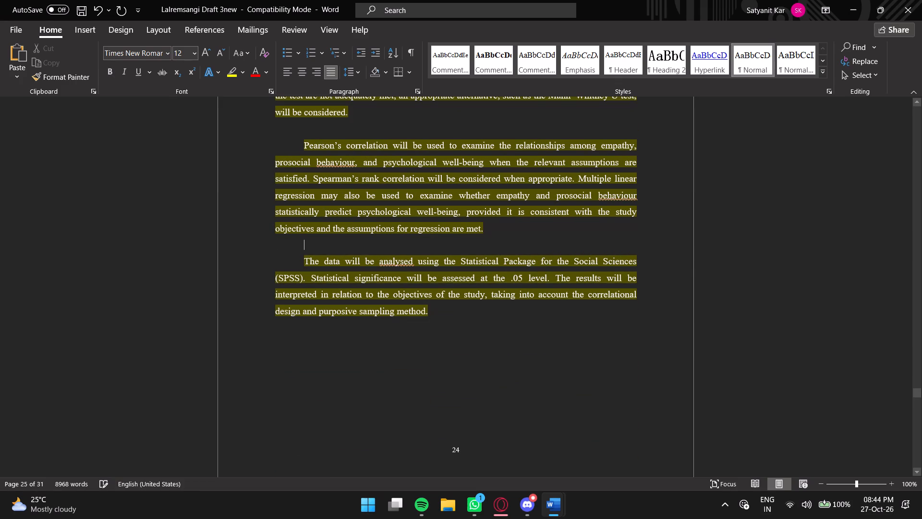
Remove the extra blank lines above the TENTATIVE CHAPTERIZATION OF THE DISSERTATION heading, keeping one line break that starts it on a new page.
{"action": "scroll", "coordinate": [321, 248], "scroll_direction": "down", "scroll_amount": 12}
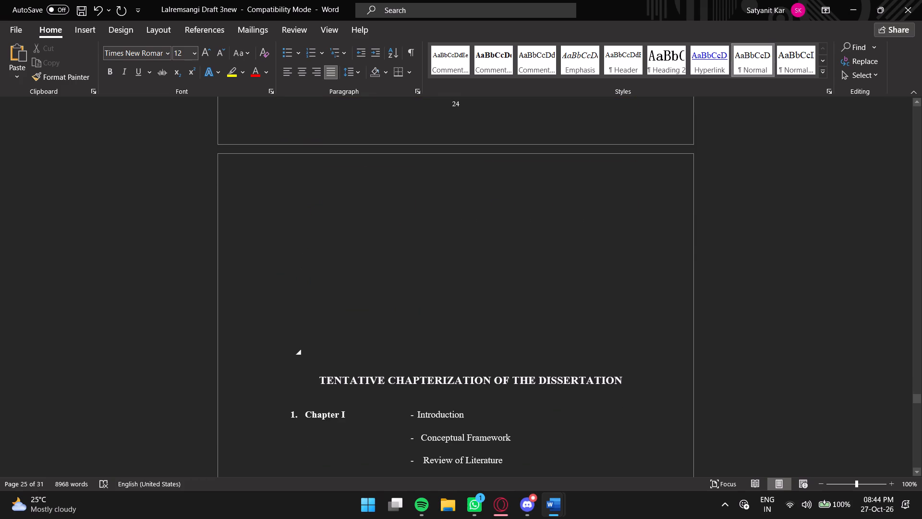
{"action": "left_click", "coordinate": [317, 350]}
{"action": "key", "text": "BackSpace"}
{"action": "key", "text": "BackSpace"}
{"action": "key", "text": "BackSpace"}
{"action": "key", "text": "BackSpace"}
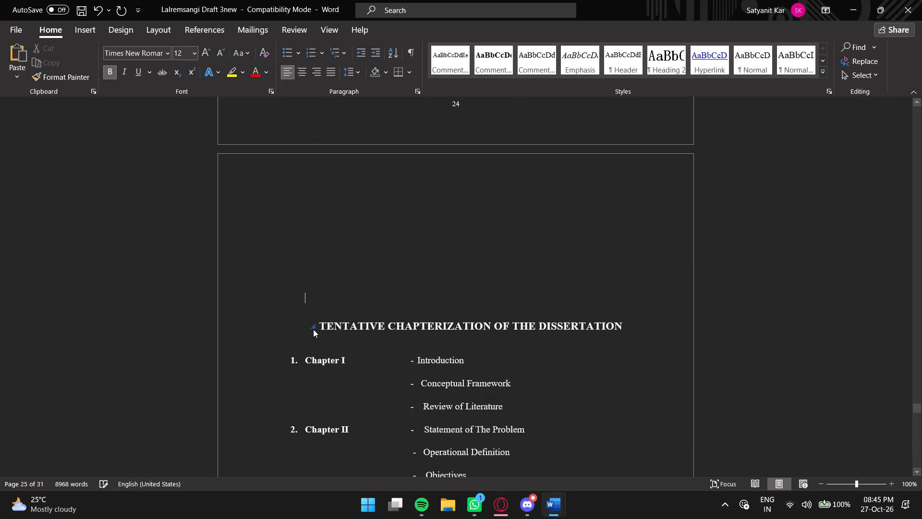
{"action": "left_click", "coordinate": [320, 324]}
{"action": "key", "text": "BackSpace"}
{"action": "key", "text": "BackSpace"}
{"action": "key", "text": "BackSpace"}
{"action": "key", "text": "BackSpace"}
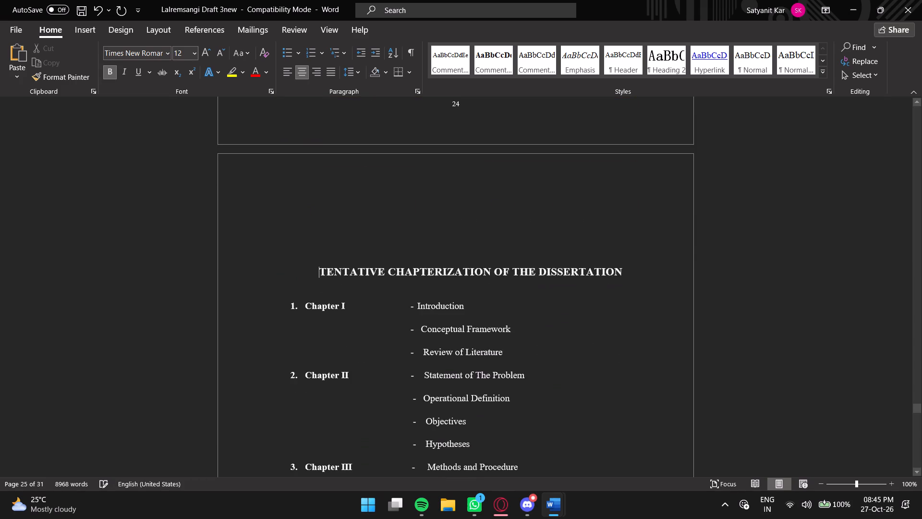
{"action": "key", "text": "BackSpace"}
{"action": "key", "text": "BackSpace"}
{"action": "key", "text": "BackSpace"}
{"action": "key", "text": "BackSpace"}
{"action": "key", "text": "BackSpace"}
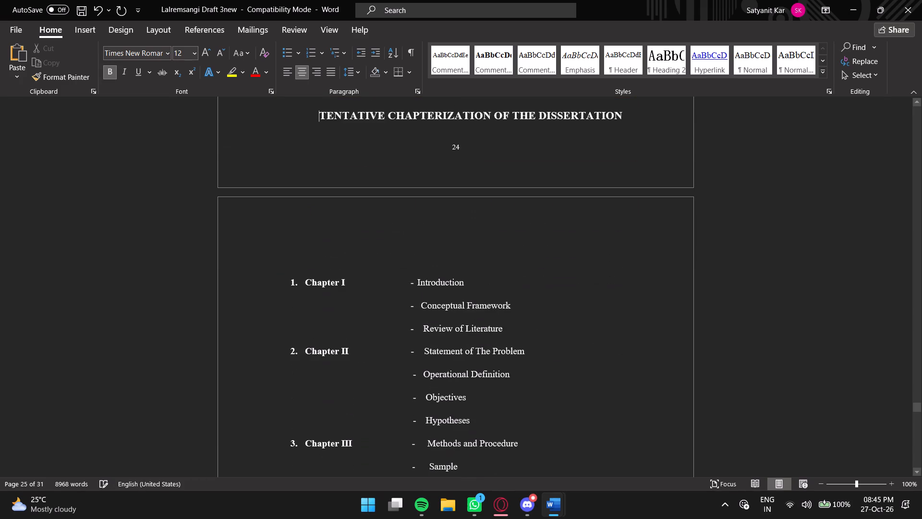
{"action": "key", "text": "Return"}
Remove the extra blank line between the Appendices entry and the REFERENCES heading.
{"action": "scroll", "coordinate": [325, 301], "scroll_direction": "up", "scroll_amount": 7}
{"action": "scroll", "coordinate": [325, 301], "scroll_direction": "down", "scroll_amount": 8}
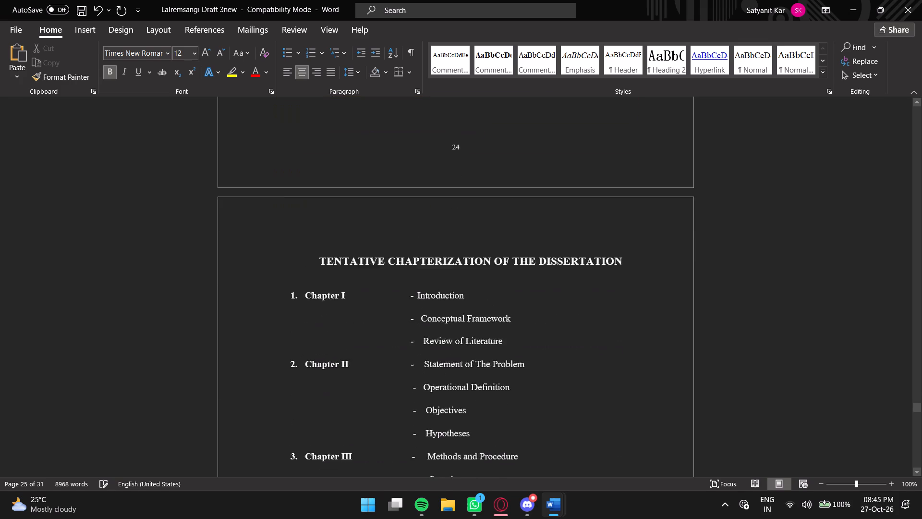
{"action": "scroll", "coordinate": [328, 301], "scroll_direction": "down", "scroll_amount": 20}
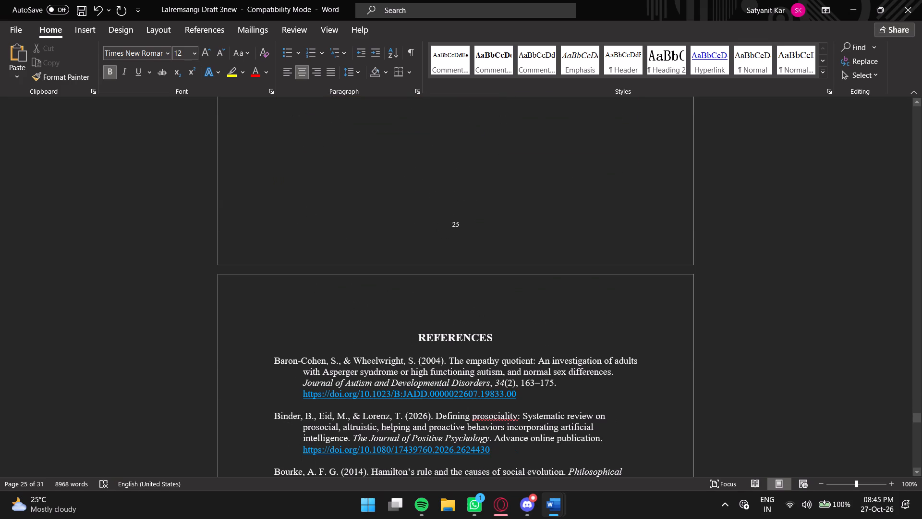
{"action": "left_click", "coordinate": [414, 327]}
{"action": "key", "text": "BackSpace"}
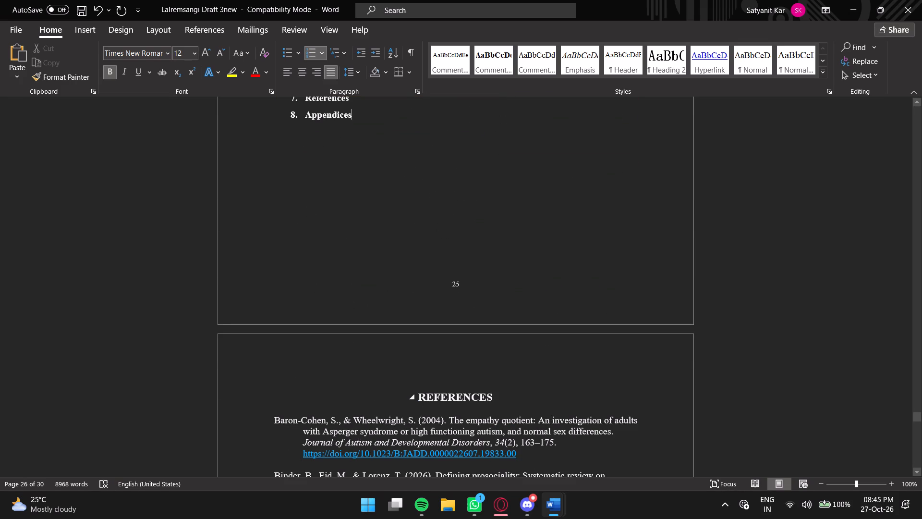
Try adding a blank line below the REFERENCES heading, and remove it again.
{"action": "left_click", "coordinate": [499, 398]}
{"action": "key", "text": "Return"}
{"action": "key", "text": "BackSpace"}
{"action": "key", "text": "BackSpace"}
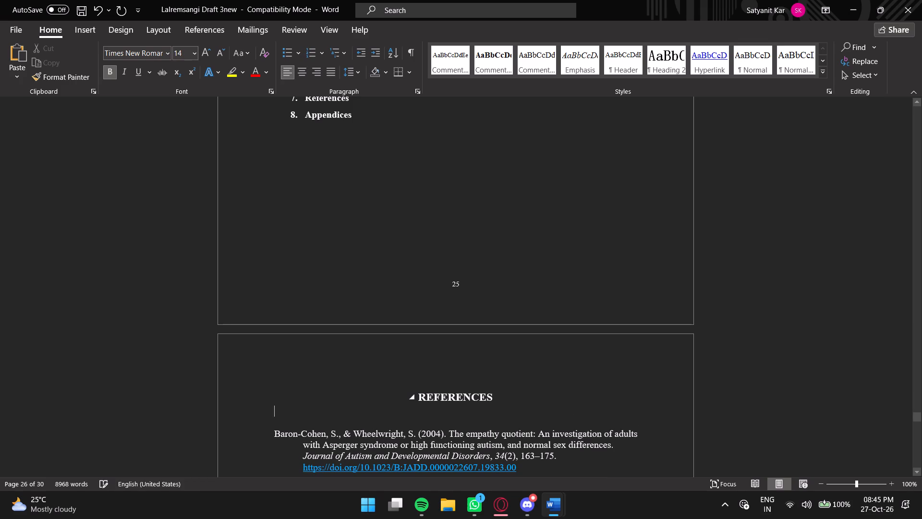
Select the entire document text and increase its line spacing.
{"action": "scroll", "coordinate": [444, 346], "scroll_direction": "down", "scroll_amount": 6}
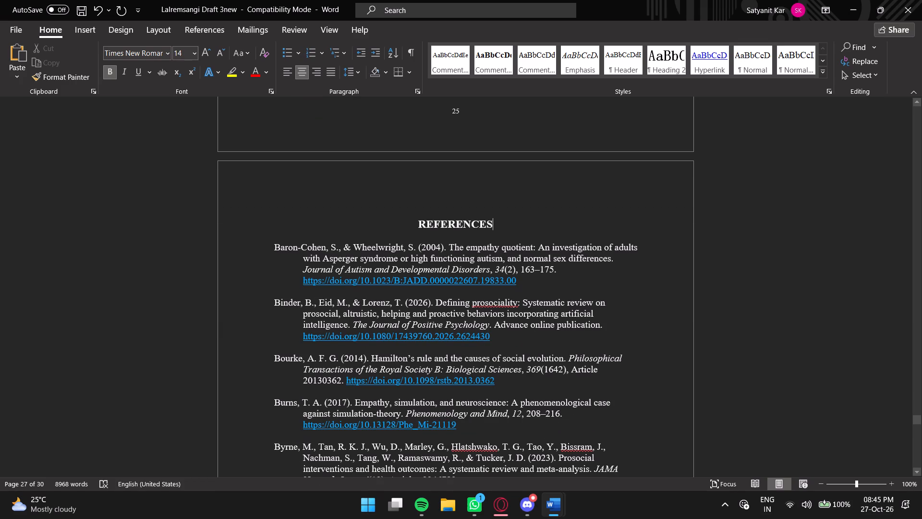
{"action": "left_click", "coordinate": [396, 260]}
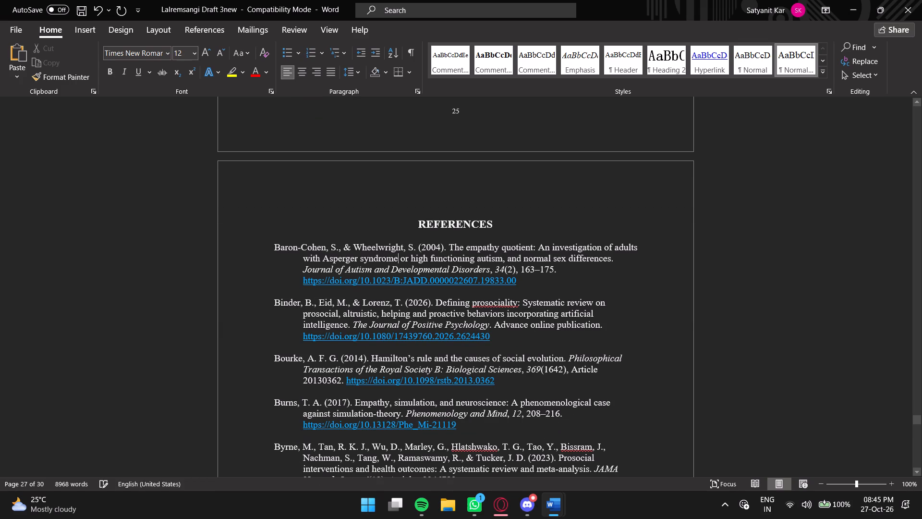
{"action": "left_click_drag", "start_coordinate": [273, 248], "coordinate": [275, 250]}
{"action": "left_click_drag", "start_coordinate": [275, 250], "coordinate": [348, 304]}
{"action": "left_click", "coordinate": [442, 319]}
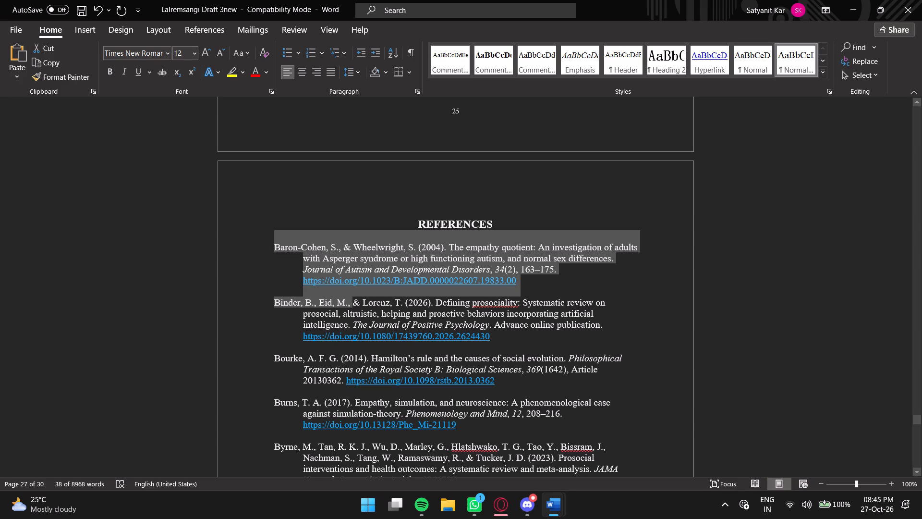
{"action": "key", "text": "ctrl+a"}
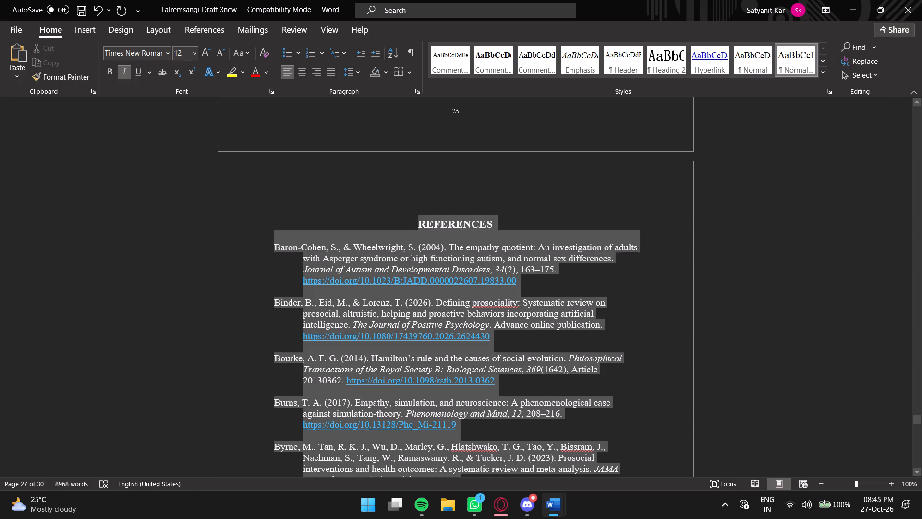
{"action": "left_click", "coordinate": [360, 72]}
{"action": "left_click", "coordinate": [369, 119]}
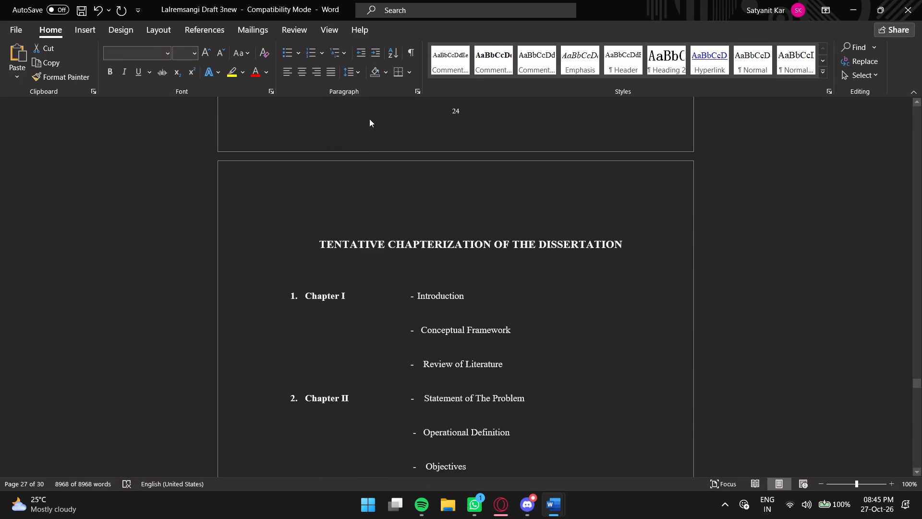
{"action": "scroll", "coordinate": [420, 292], "scroll_direction": "down", "scroll_amount": 8}
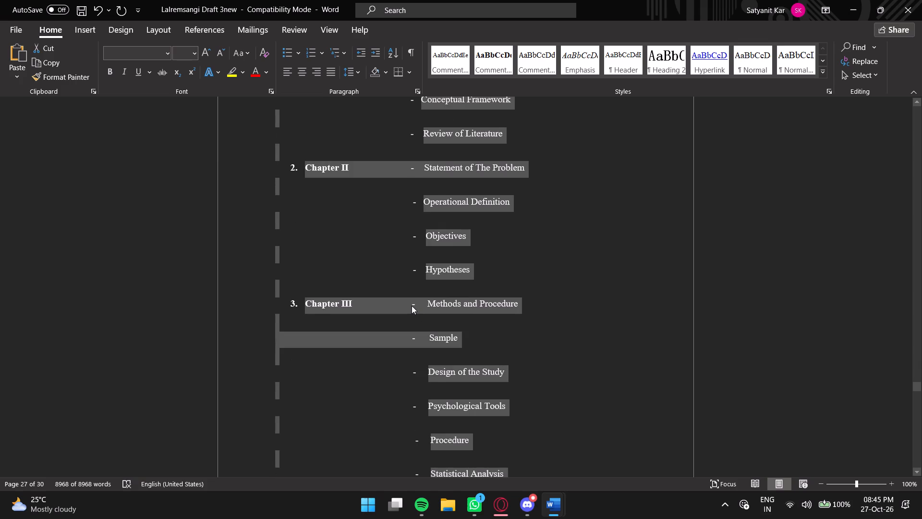
Check the new line spacing from the chapterization list through the references to the document's end, and return to the title page.
{"action": "scroll", "coordinate": [412, 306], "scroll_direction": "down", "scroll_amount": 19}
{"action": "scroll", "coordinate": [413, 313], "scroll_direction": "down", "scroll_amount": 18}
{"action": "scroll", "coordinate": [413, 330], "scroll_direction": "down", "scroll_amount": 4}
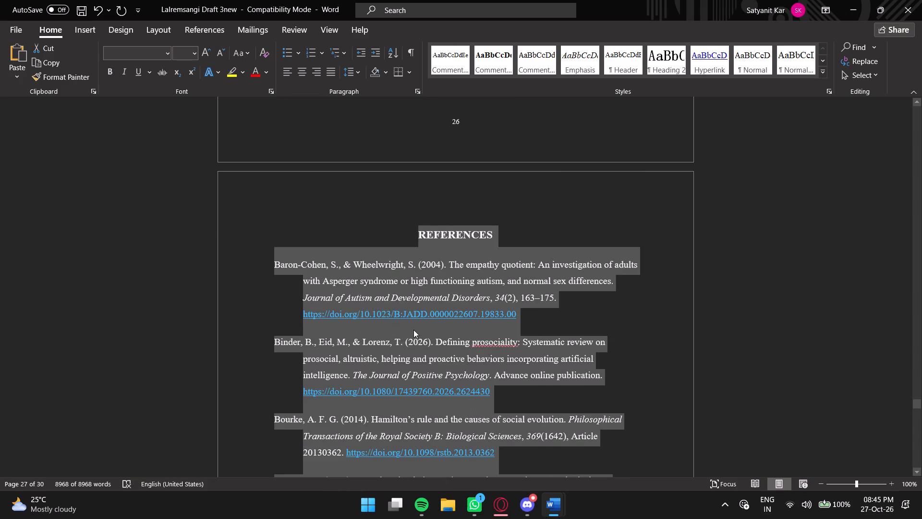
{"action": "scroll", "coordinate": [413, 330], "scroll_direction": "down", "scroll_amount": 2}
{"action": "scroll", "coordinate": [413, 330], "scroll_direction": "down", "scroll_amount": 20}
{"action": "scroll", "coordinate": [413, 330], "scroll_direction": "down", "scroll_amount": 20}
{"action": "scroll", "coordinate": [413, 330], "scroll_direction": "down", "scroll_amount": 1}
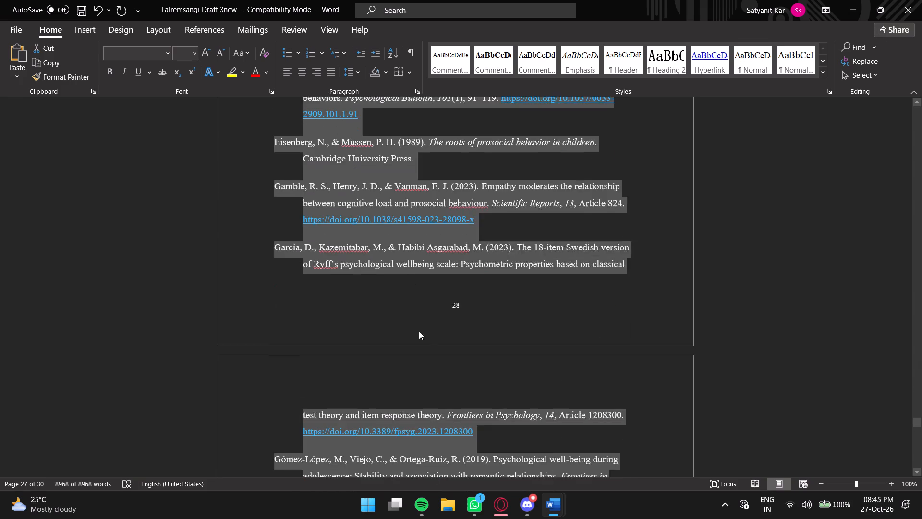
{"action": "scroll", "coordinate": [419, 331], "scroll_direction": "down", "scroll_amount": 20}
{"action": "scroll", "coordinate": [419, 331], "scroll_direction": "down", "scroll_amount": 20}
{"action": "scroll", "coordinate": [419, 331], "scroll_direction": "down", "scroll_amount": 19}
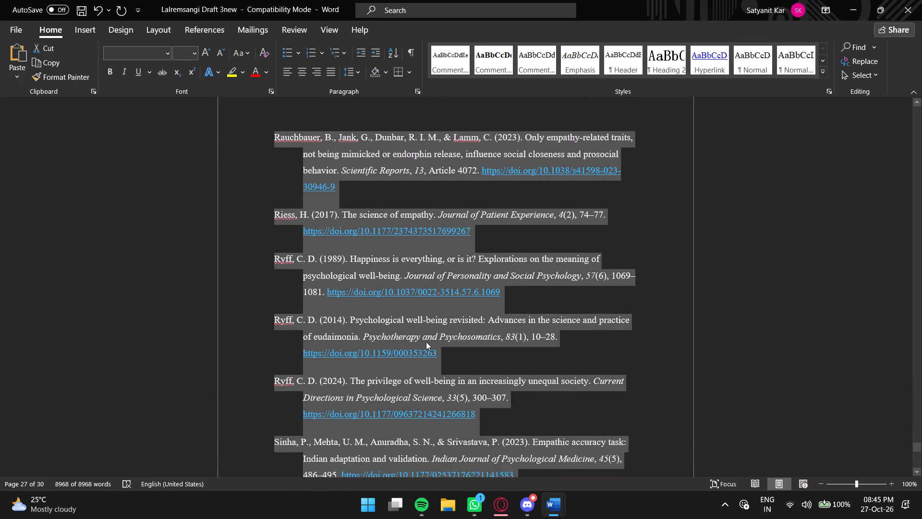
{"action": "scroll", "coordinate": [426, 342], "scroll_direction": "down", "scroll_amount": 20}
{"action": "scroll", "coordinate": [431, 338], "scroll_direction": "down", "scroll_amount": 8}
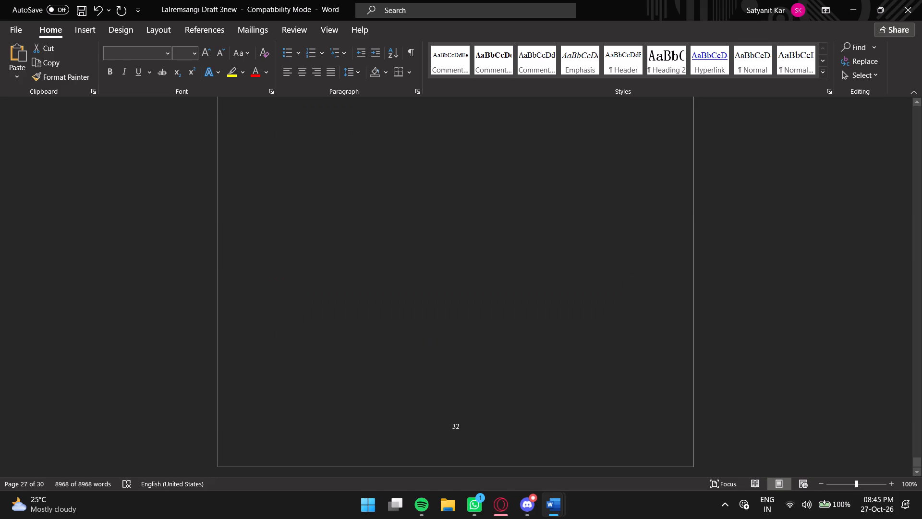
{"action": "left_click_drag", "start_coordinate": [919, 463], "coordinate": [919, 203]}
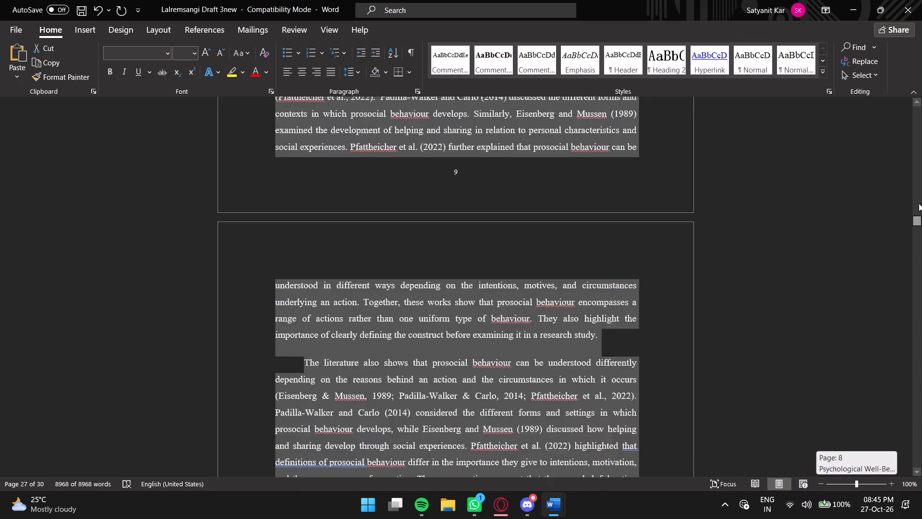
{"action": "left_click_drag", "start_coordinate": [919, 203], "coordinate": [921, 89]}
{"action": "left_click", "coordinate": [443, 209]}
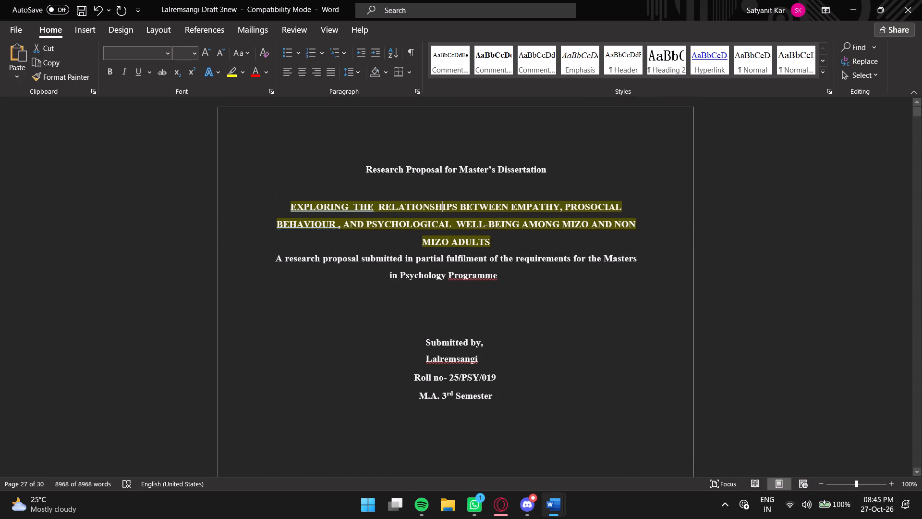
Remove two extra blank lines above the "Under the supervision of" line on the title page.
{"action": "scroll", "coordinate": [451, 209], "scroll_direction": "up", "scroll_amount": 2}
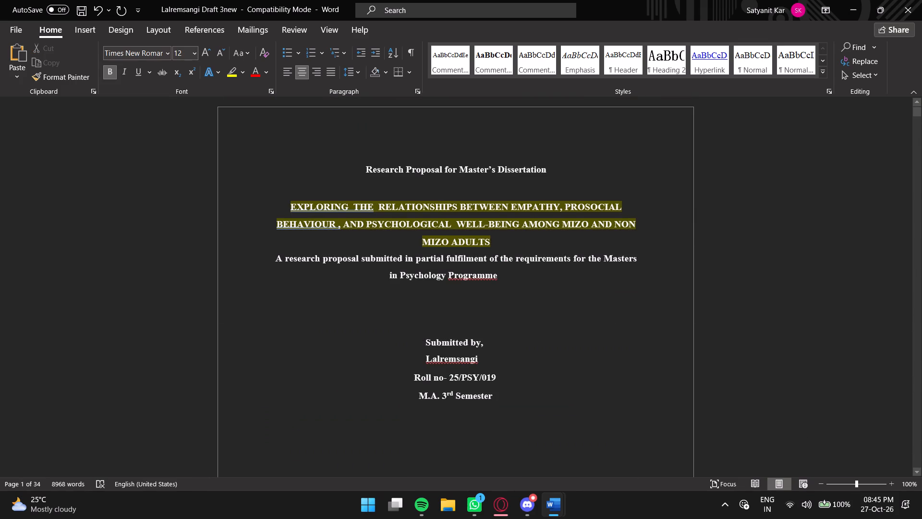
{"action": "scroll", "coordinate": [456, 273], "scroll_direction": "down", "scroll_amount": 16}
{"action": "scroll", "coordinate": [450, 280], "scroll_direction": "down", "scroll_amount": 5}
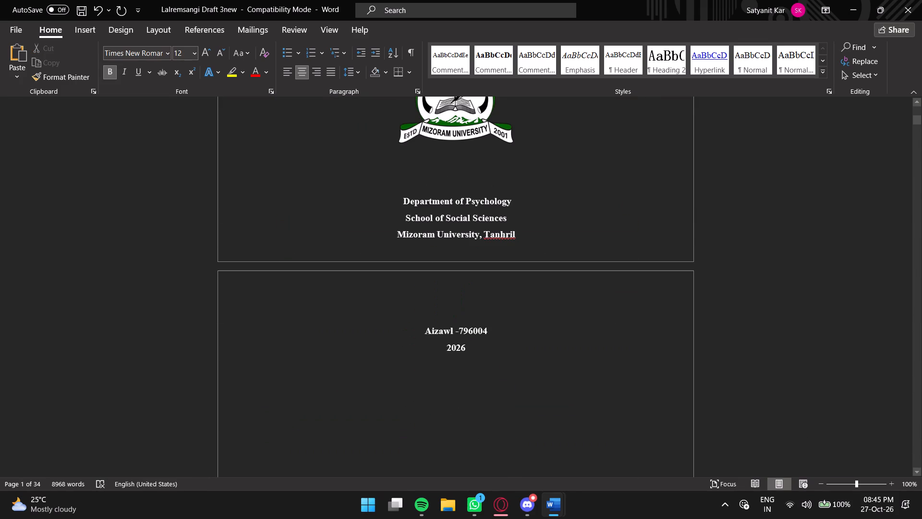
{"action": "scroll", "coordinate": [450, 280], "scroll_direction": "up", "scroll_amount": 20}
{"action": "scroll", "coordinate": [450, 280], "scroll_direction": "up", "scroll_amount": 10}
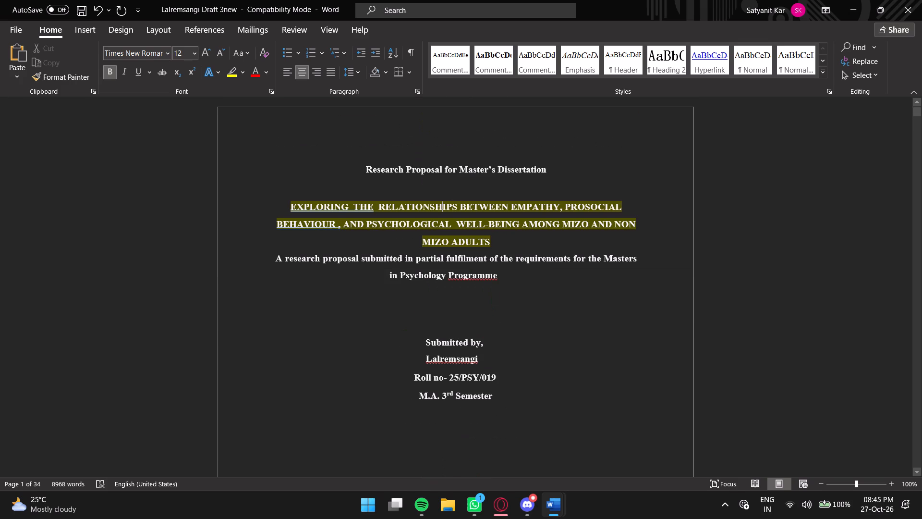
{"action": "left_click", "coordinate": [356, 207]}
{"action": "left_click", "coordinate": [381, 209]}
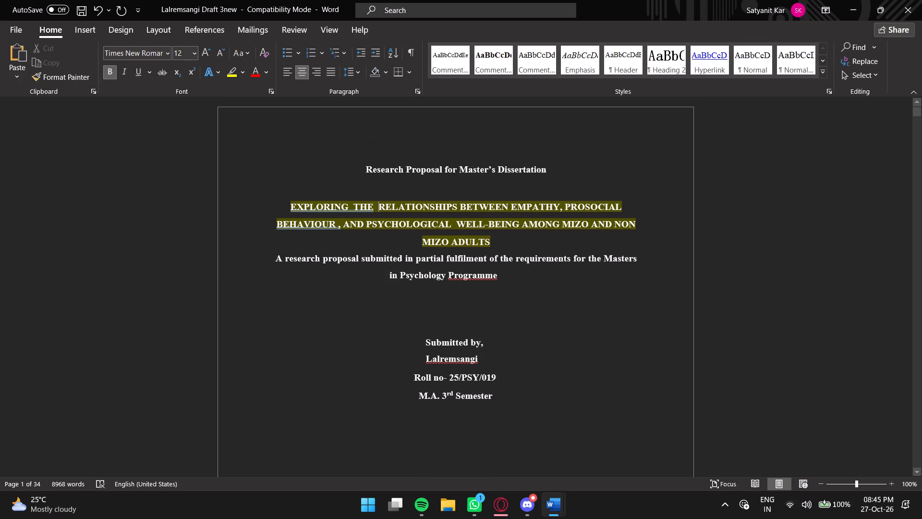
{"action": "left_click", "coordinate": [433, 261]}
{"action": "scroll", "coordinate": [424, 257], "scroll_direction": "down", "scroll_amount": 7}
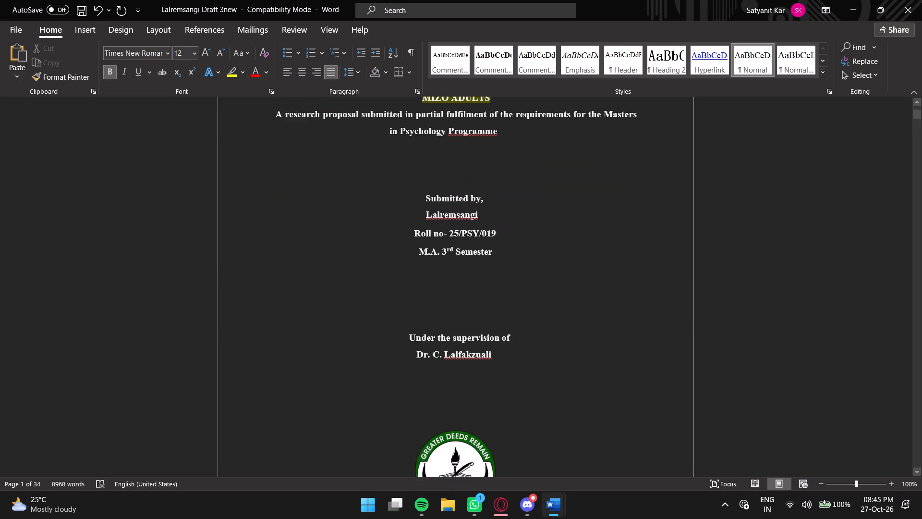
{"action": "scroll", "coordinate": [424, 257], "scroll_direction": "down", "scroll_amount": 1}
{"action": "left_click", "coordinate": [401, 235]}
{"action": "key", "text": "BackSpace"}
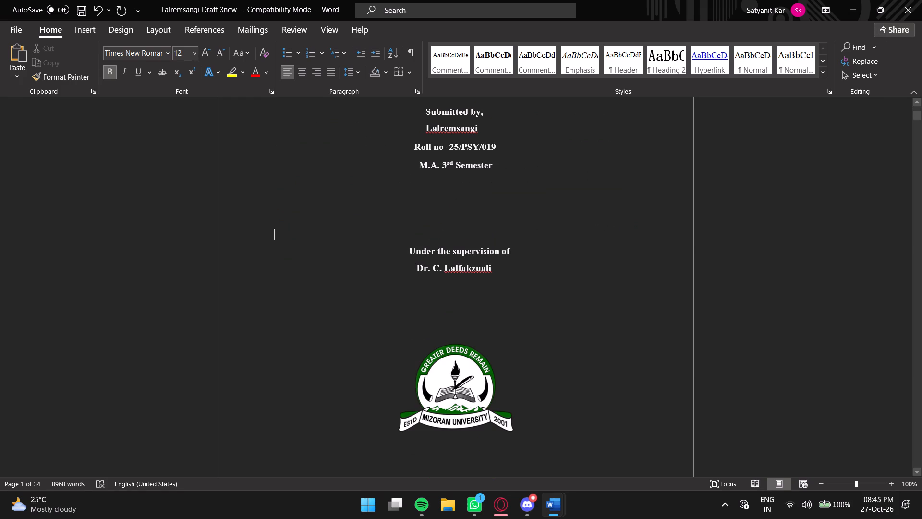
{"action": "key", "text": "BackSpace"}
{"action": "scroll", "coordinate": [416, 261], "scroll_direction": "down", "scroll_amount": 6}
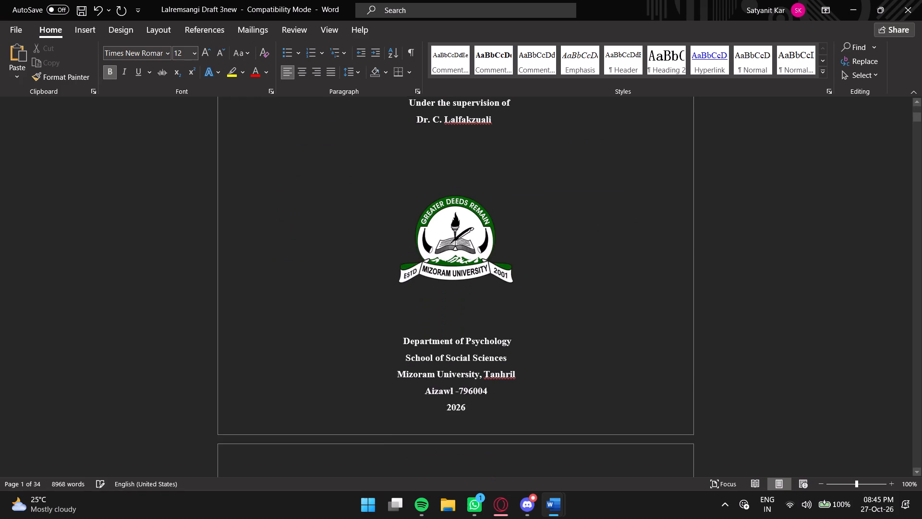
{"action": "scroll", "coordinate": [416, 261], "scroll_direction": "down", "scroll_amount": 2}
{"action": "scroll", "coordinate": [416, 261], "scroll_direction": "up", "scroll_amount": 8}
{"action": "key", "text": "BackSpace"}
{"action": "key", "text": "Return"}
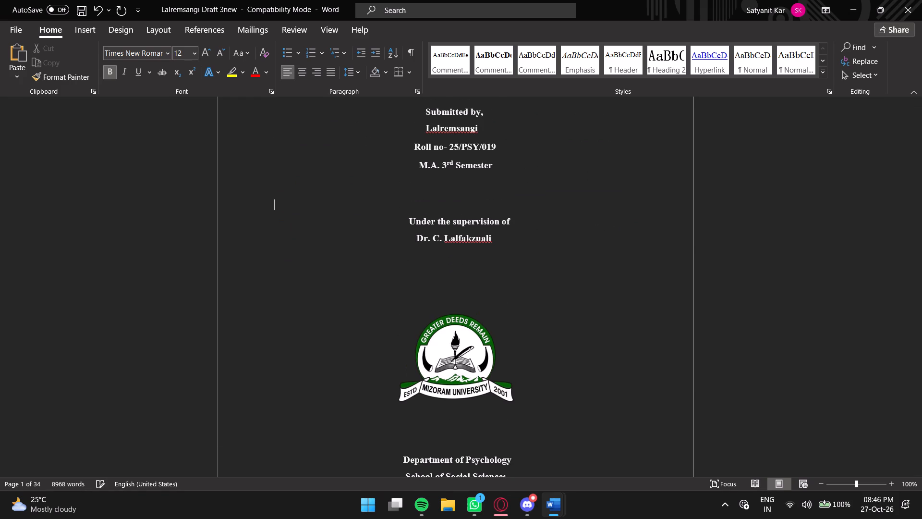
Remove one blank line between the university logo and the Department of Psychology line on the title page.
{"action": "left_click", "coordinate": [411, 350]}
{"action": "left_click", "coordinate": [447, 350]}
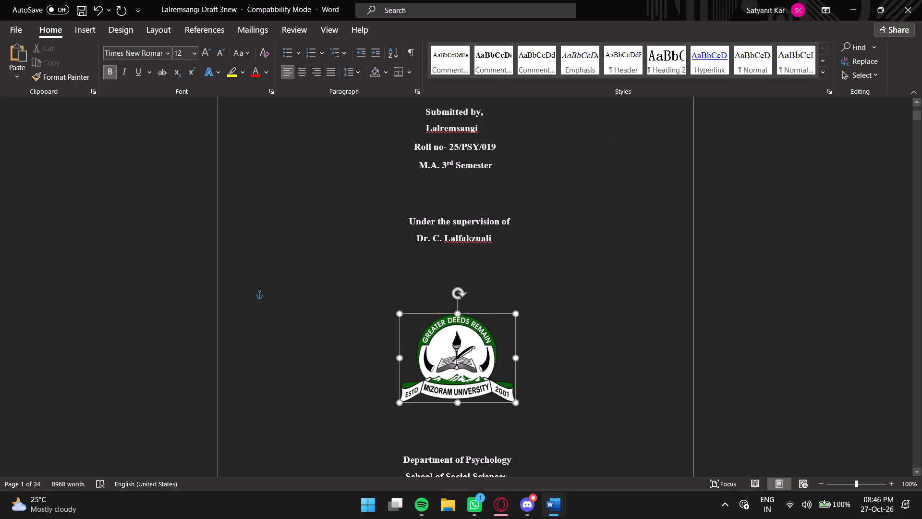
{"action": "scroll", "coordinate": [446, 359], "scroll_direction": "down", "scroll_amount": 3}
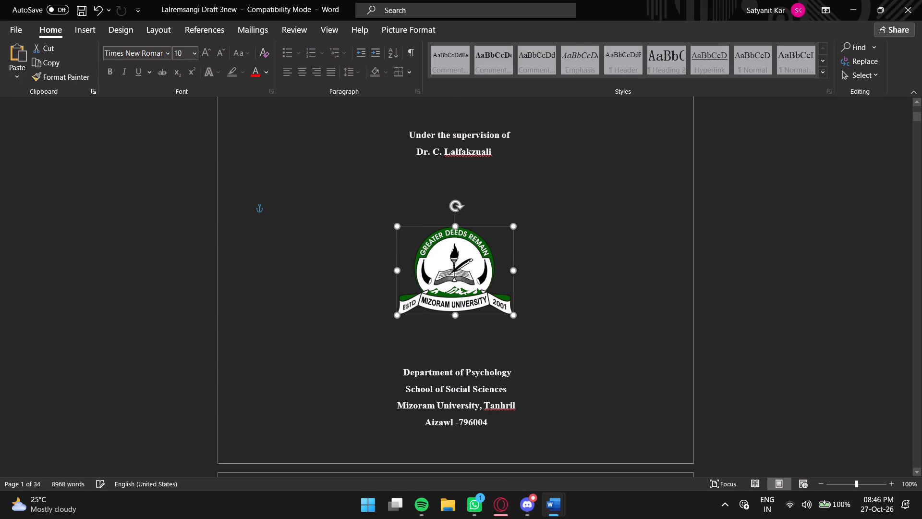
{"action": "left_click", "coordinate": [400, 355]}
{"action": "key", "text": "BackSpace"}
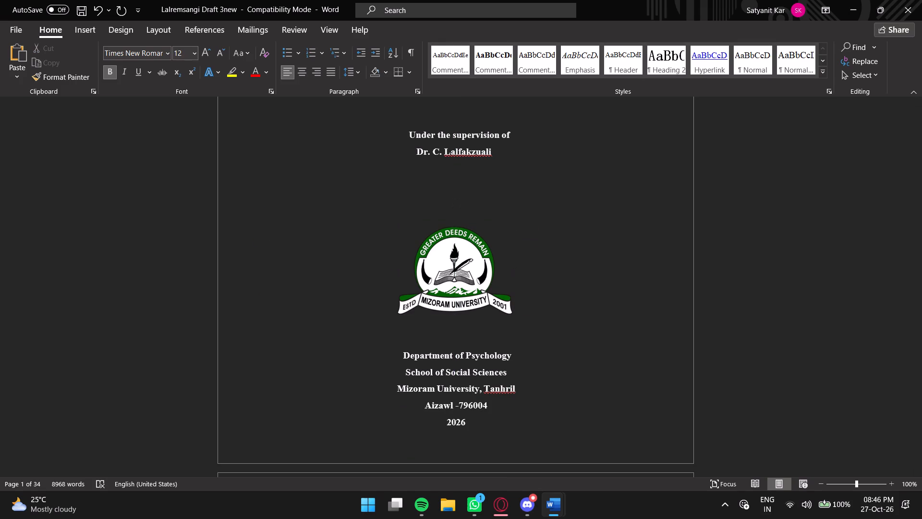
Delete the blank page between the title page's 2026 line and the INTRODUCTION heading.
{"action": "scroll", "coordinate": [400, 355], "scroll_direction": "down", "scroll_amount": 13}
{"action": "scroll", "coordinate": [399, 336], "scroll_direction": "down", "scroll_amount": 15}
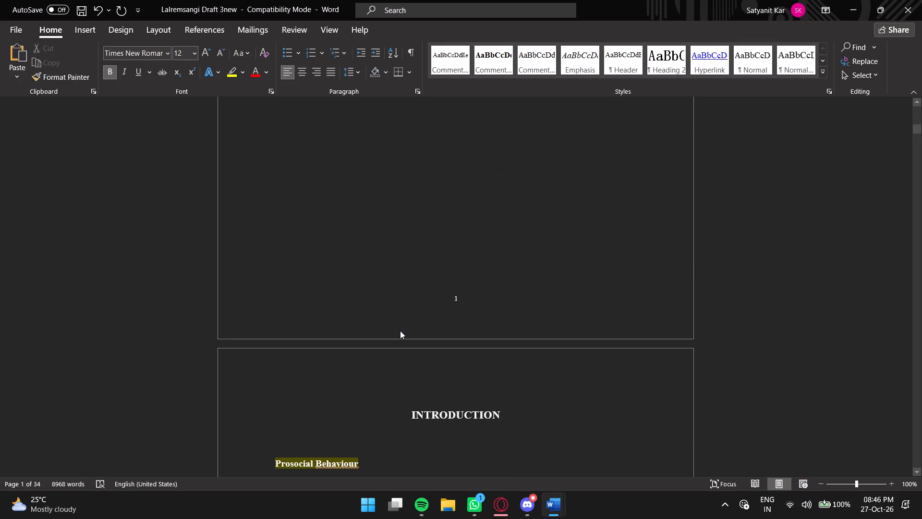
{"action": "left_click", "coordinate": [403, 235]}
{"action": "scroll", "coordinate": [387, 235], "scroll_direction": "up", "scroll_amount": 7}
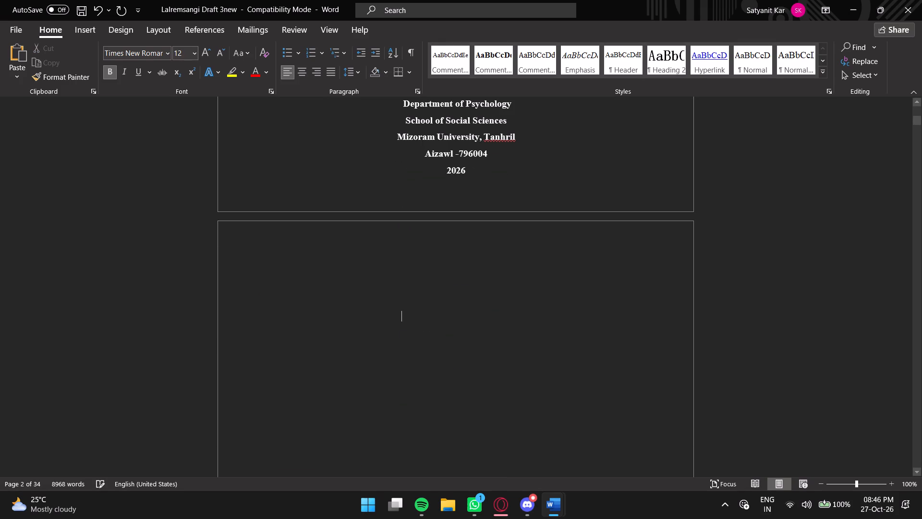
{"action": "key", "text": "BackSpace"}
{"action": "key", "text": "BackSpace"}
{"action": "key", "text": "BackSpace"}
{"action": "key", "text": "BackSpace"}
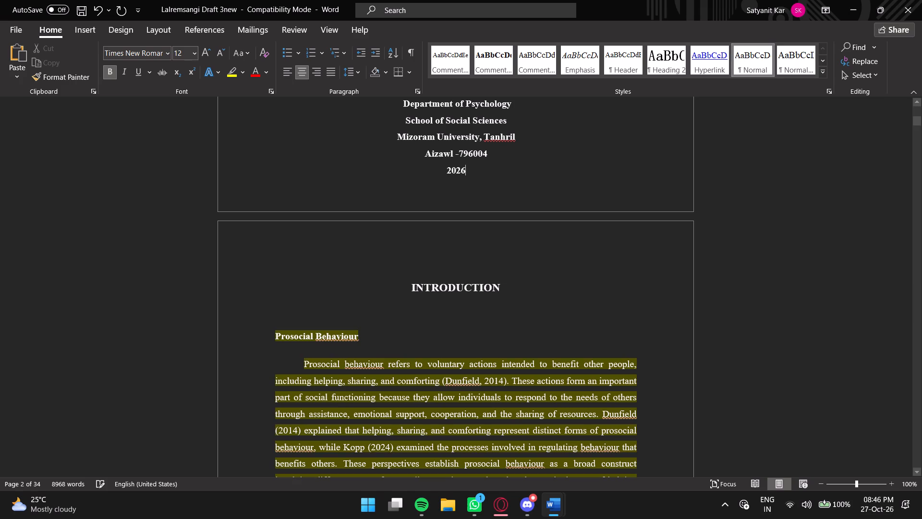
Check the page layout and spacing from the INTRODUCTION heading through the theoretical framework to the REVIEW OF LITERATURE heading.
{"action": "left_click", "coordinate": [400, 278]}
{"action": "left_click", "coordinate": [409, 262]}
{"action": "scroll", "coordinate": [335, 277], "scroll_direction": "down", "scroll_amount": 14}
{"action": "scroll", "coordinate": [335, 280], "scroll_direction": "down", "scroll_amount": 19}
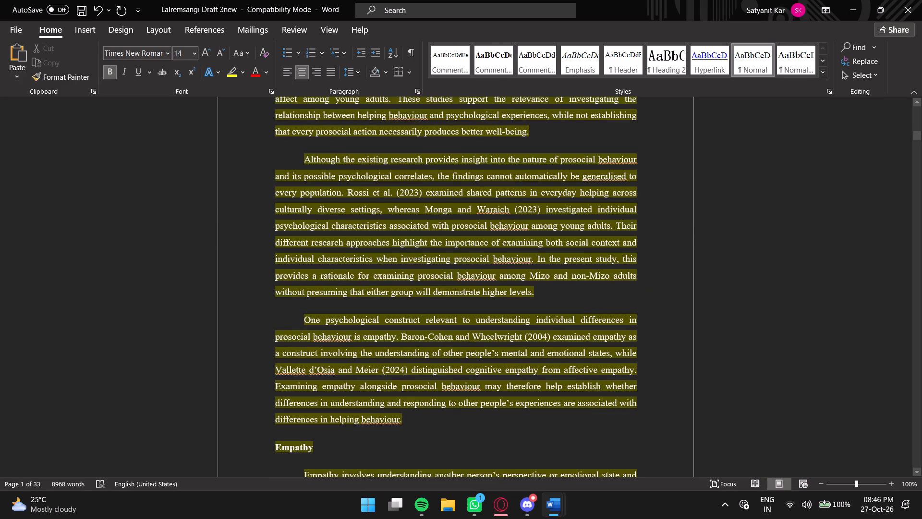
{"action": "scroll", "coordinate": [338, 290], "scroll_direction": "down", "scroll_amount": 11}
{"action": "scroll", "coordinate": [338, 290], "scroll_direction": "down", "scroll_amount": 18}
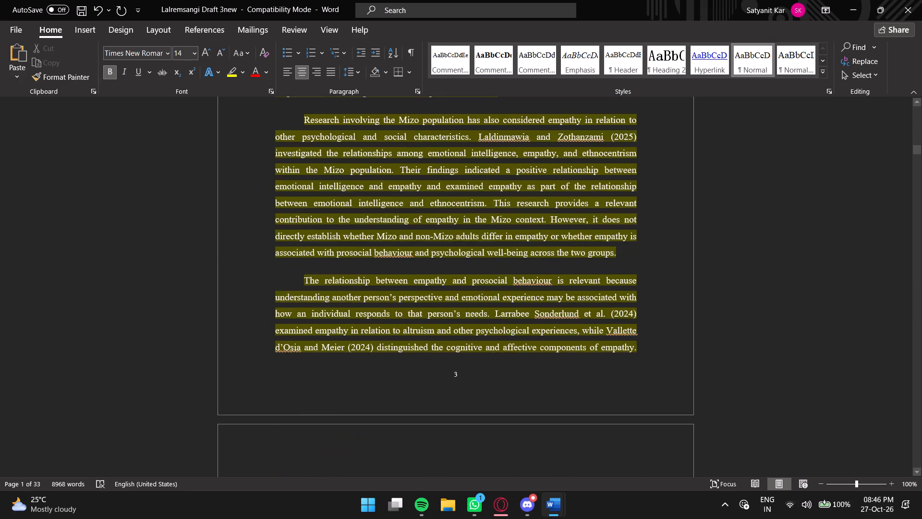
{"action": "scroll", "coordinate": [351, 323], "scroll_direction": "down", "scroll_amount": 20}
{"action": "scroll", "coordinate": [351, 323], "scroll_direction": "down", "scroll_amount": 20}
{"action": "scroll", "coordinate": [351, 323], "scroll_direction": "down", "scroll_amount": 1}
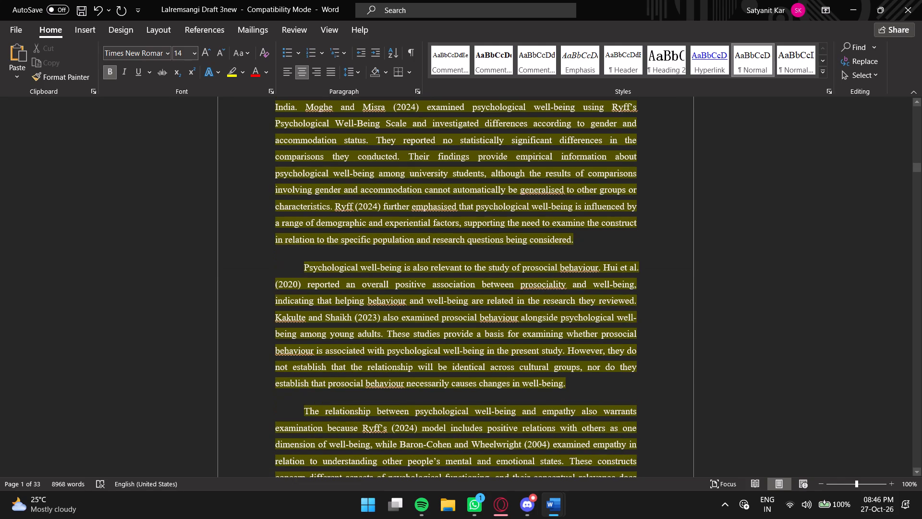
{"action": "scroll", "coordinate": [412, 306], "scroll_direction": "down", "scroll_amount": 14}
{"action": "scroll", "coordinate": [412, 291], "scroll_direction": "down", "scroll_amount": 11}
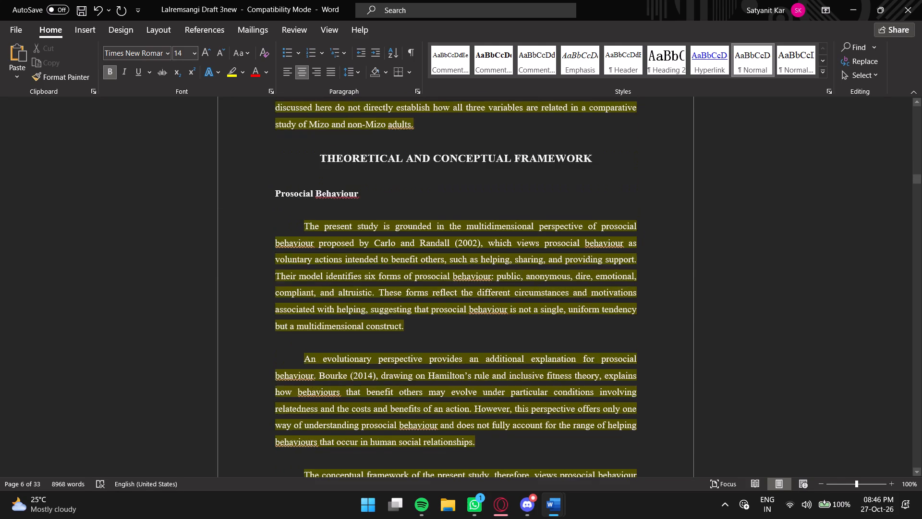
{"action": "scroll", "coordinate": [412, 291], "scroll_direction": "down", "scroll_amount": 20}
{"action": "scroll", "coordinate": [412, 291], "scroll_direction": "down", "scroll_amount": 16}
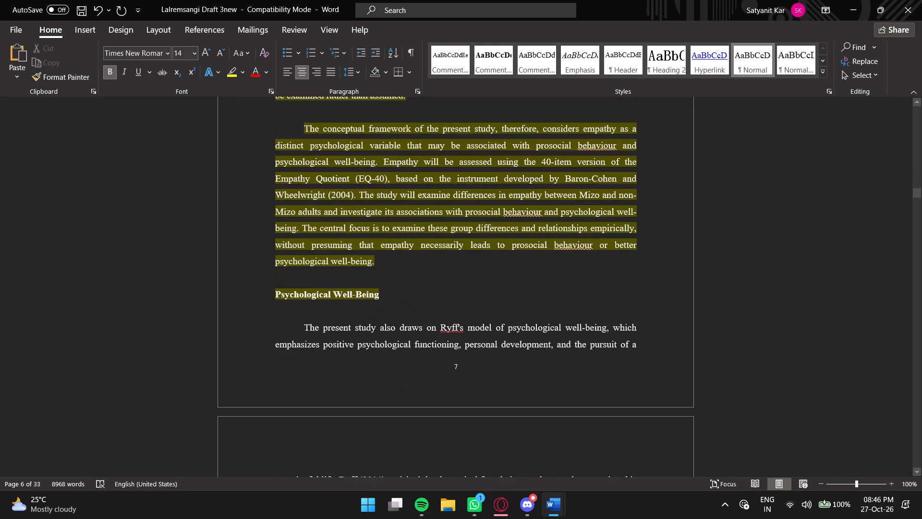
{"action": "scroll", "coordinate": [420, 284], "scroll_direction": "down", "scroll_amount": 2}
{"action": "scroll", "coordinate": [420, 284], "scroll_direction": "down", "scroll_amount": 20}
{"action": "scroll", "coordinate": [420, 284], "scroll_direction": "down", "scroll_amount": 6}
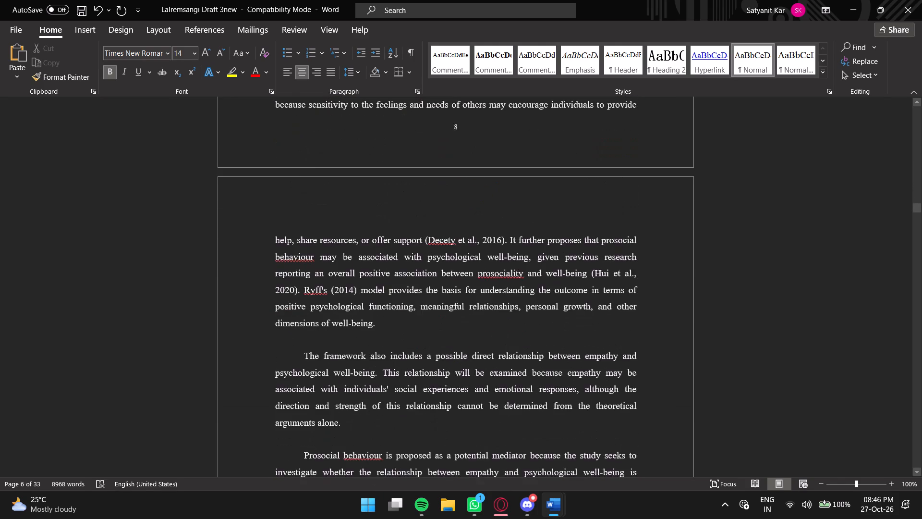
{"action": "scroll", "coordinate": [420, 284], "scroll_direction": "down", "scroll_amount": 15}
{"action": "scroll", "coordinate": [420, 284], "scroll_direction": "up", "scroll_amount": 4}
{"action": "scroll", "coordinate": [420, 284], "scroll_direction": "down", "scroll_amount": 3}
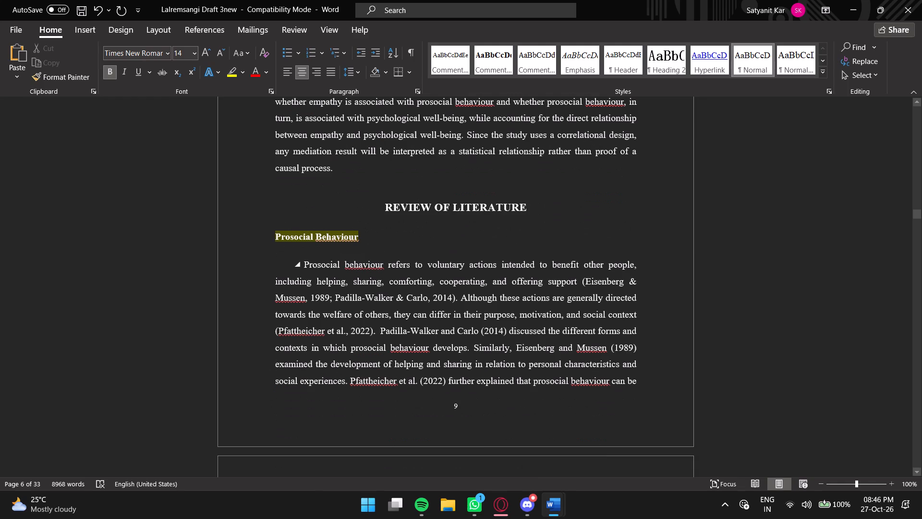
Check the page layout from the Review of Literature through the research question, objectives and hypotheses to OPERATIONAL DEFINITIONS.
{"action": "scroll", "coordinate": [420, 284], "scroll_direction": "down", "scroll_amount": 20}
{"action": "scroll", "coordinate": [420, 284], "scroll_direction": "down", "scroll_amount": 9}
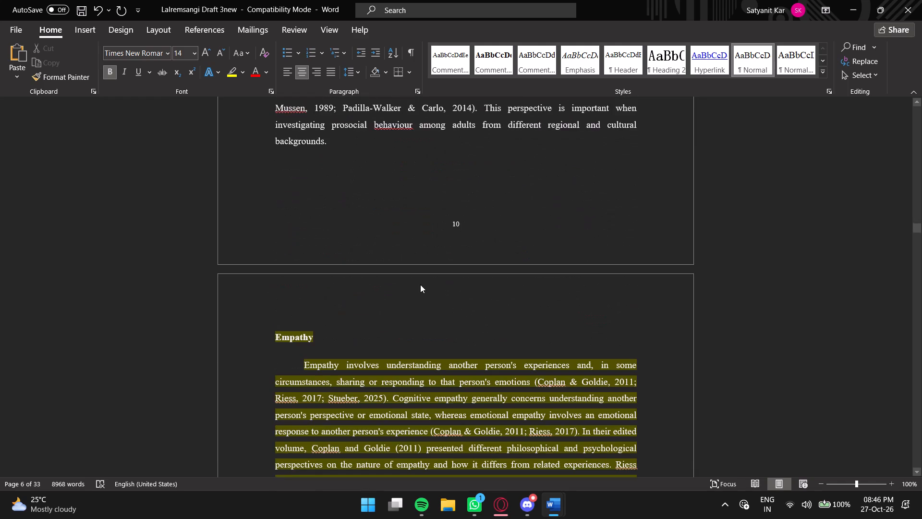
{"action": "scroll", "coordinate": [420, 284], "scroll_direction": "down", "scroll_amount": 1}
{"action": "scroll", "coordinate": [420, 284], "scroll_direction": "down", "scroll_amount": 20}
{"action": "scroll", "coordinate": [420, 284], "scroll_direction": "down", "scroll_amount": 14}
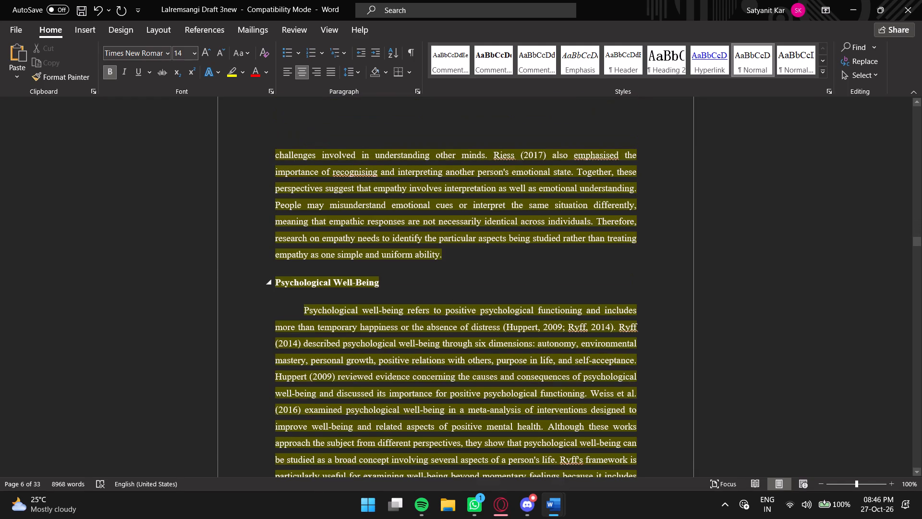
{"action": "scroll", "coordinate": [420, 284], "scroll_direction": "down", "scroll_amount": 20}
{"action": "scroll", "coordinate": [420, 284], "scroll_direction": "down", "scroll_amount": 18}
{"action": "scroll", "coordinate": [420, 284], "scroll_direction": "down", "scroll_amount": 20}
{"action": "scroll", "coordinate": [420, 284], "scroll_direction": "down", "scroll_amount": 3}
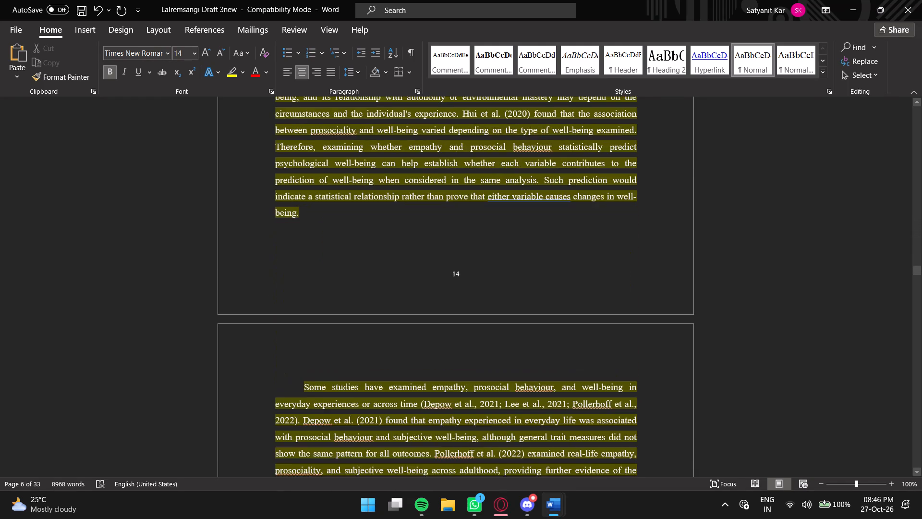
{"action": "scroll", "coordinate": [420, 284], "scroll_direction": "down", "scroll_amount": 20}
{"action": "scroll", "coordinate": [420, 284], "scroll_direction": "down", "scroll_amount": 15}
{"action": "scroll", "coordinate": [421, 285], "scroll_direction": "down", "scroll_amount": 20}
{"action": "scroll", "coordinate": [421, 285], "scroll_direction": "down", "scroll_amount": 8}
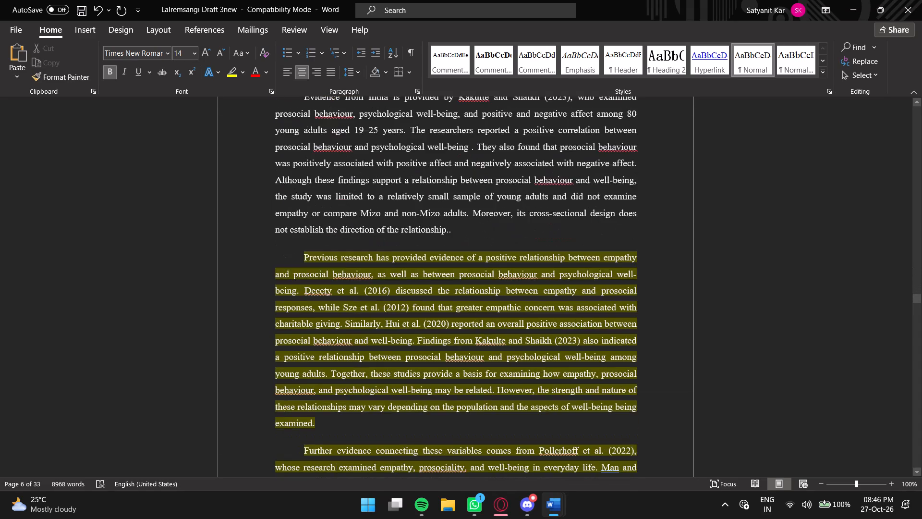
{"action": "scroll", "coordinate": [423, 285], "scroll_direction": "down", "scroll_amount": 20}
{"action": "scroll", "coordinate": [423, 285], "scroll_direction": "down", "scroll_amount": 4}
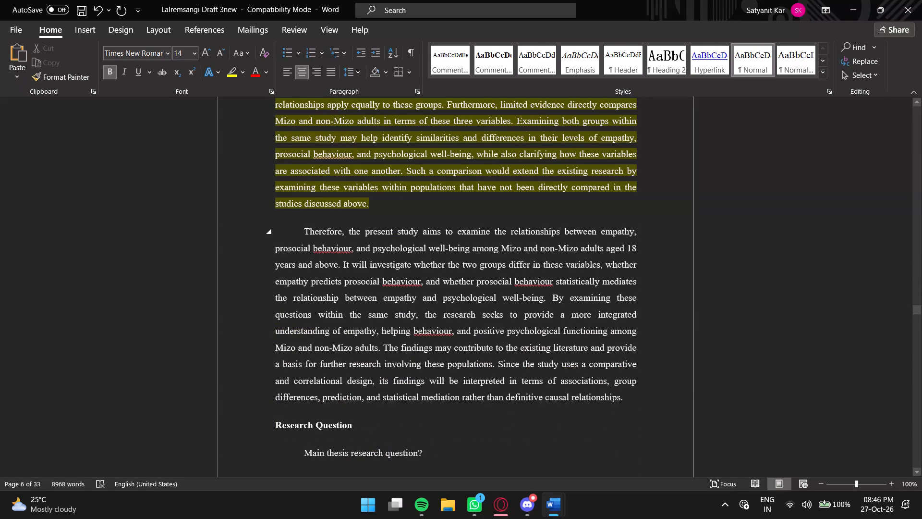
{"action": "scroll", "coordinate": [423, 285], "scroll_direction": "down", "scroll_amount": 6}
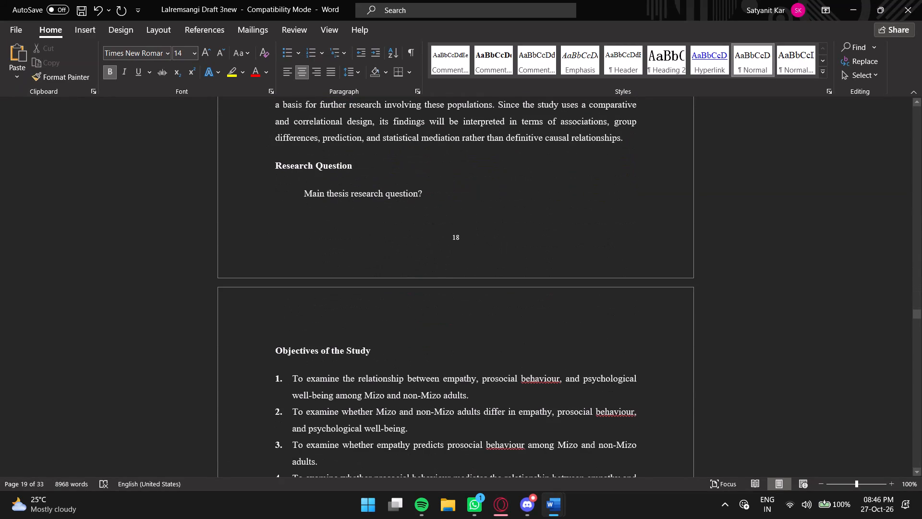
{"action": "scroll", "coordinate": [421, 283], "scroll_direction": "down", "scroll_amount": 15}
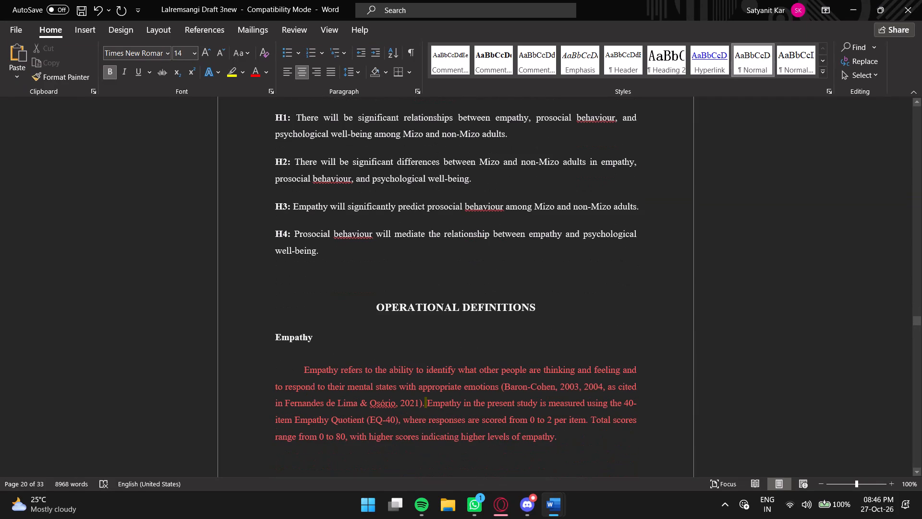
Remove the blank line above the Prosocial Behaviour subheading in the Operational Definitions section.
{"action": "scroll", "coordinate": [416, 283], "scroll_direction": "up", "scroll_amount": 6}
{"action": "scroll", "coordinate": [416, 283], "scroll_direction": "down", "scroll_amount": 6}
{"action": "scroll", "coordinate": [415, 283], "scroll_direction": "up", "scroll_amount": 6}
{"action": "scroll", "coordinate": [415, 283], "scroll_direction": "down", "scroll_amount": 16}
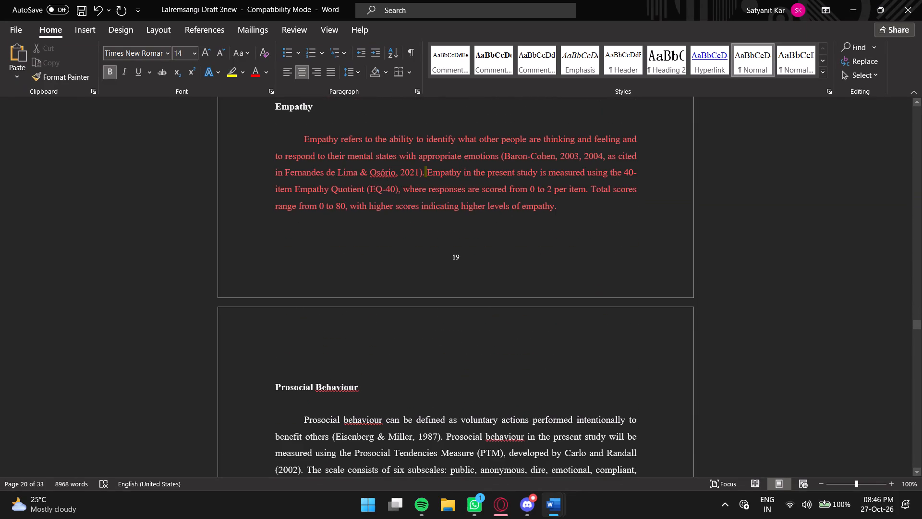
{"action": "scroll", "coordinate": [415, 287], "scroll_direction": "down", "scroll_amount": 5}
{"action": "scroll", "coordinate": [415, 287], "scroll_direction": "up", "scroll_amount": 4}
{"action": "left_click", "coordinate": [275, 278]}
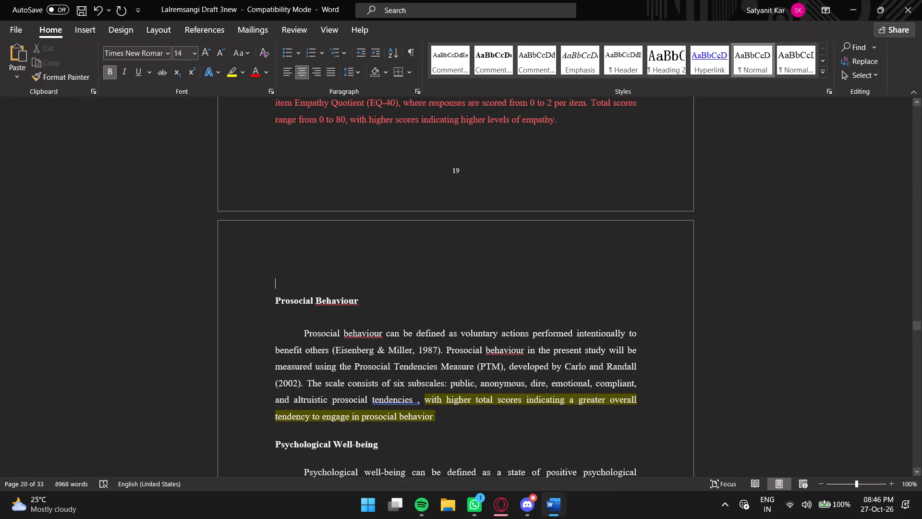
{"action": "key", "text": "BackSpace"}
{"action": "left_click", "coordinate": [276, 271]}
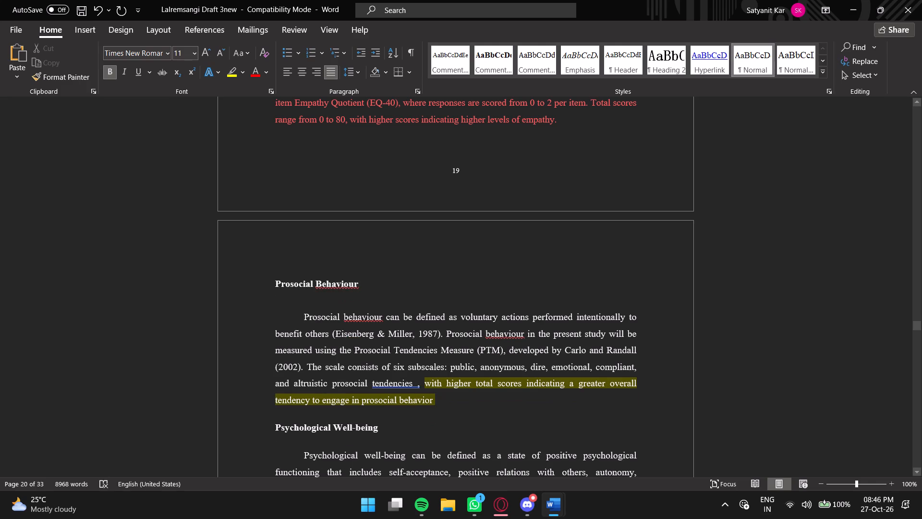
Check the page layout from the Psychological Well-being definition through METHODS AND PROCEDURE to the tentative chapterization page.
{"action": "scroll", "coordinate": [292, 274], "scroll_direction": "down", "scroll_amount": 9}
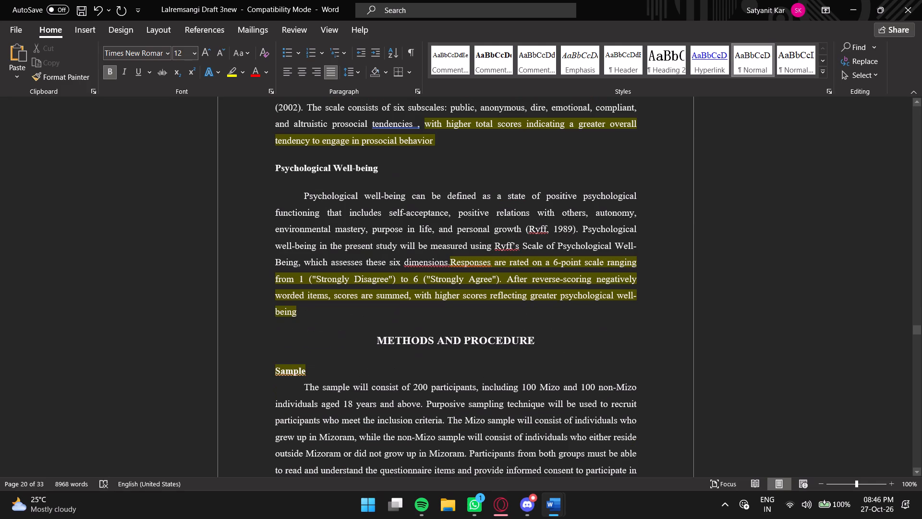
{"action": "scroll", "coordinate": [304, 266], "scroll_direction": "down", "scroll_amount": 8}
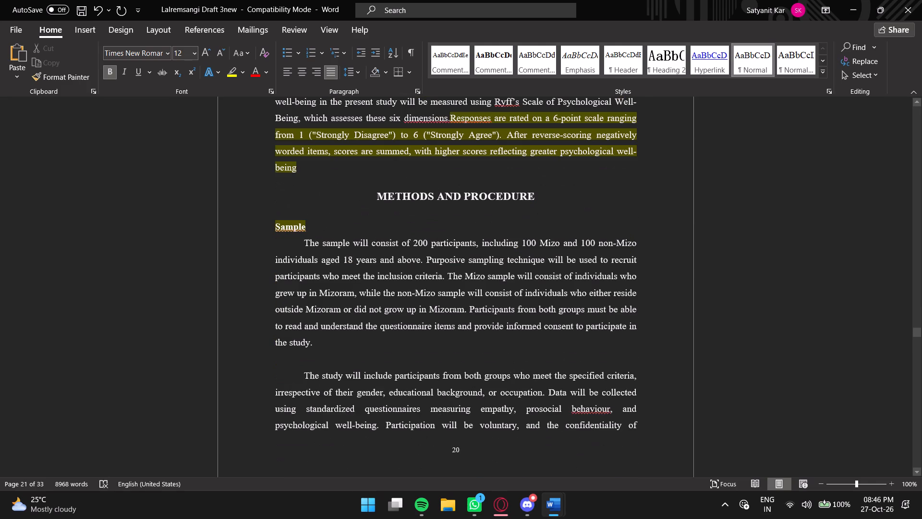
{"action": "scroll", "coordinate": [306, 265], "scroll_direction": "down", "scroll_amount": 6}
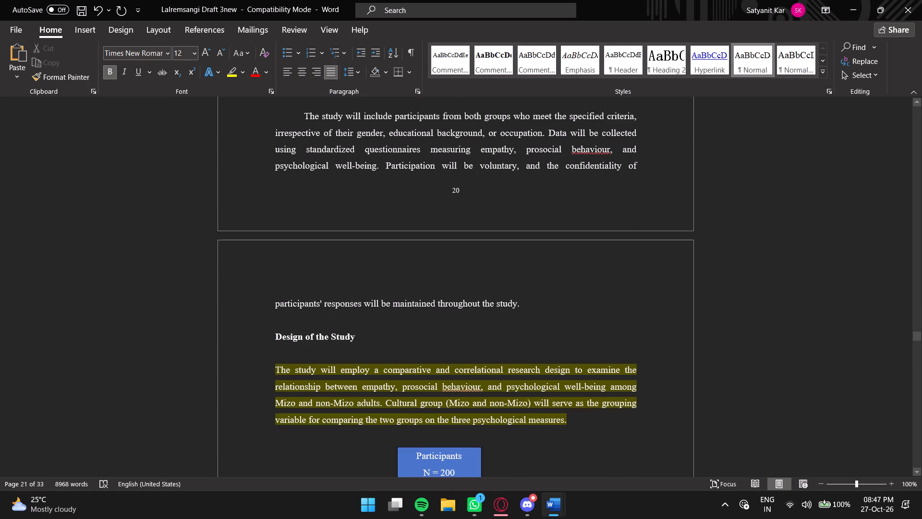
{"action": "scroll", "coordinate": [307, 266], "scroll_direction": "up", "scroll_amount": 5}
{"action": "scroll", "coordinate": [307, 266], "scroll_direction": "down", "scroll_amount": 5}
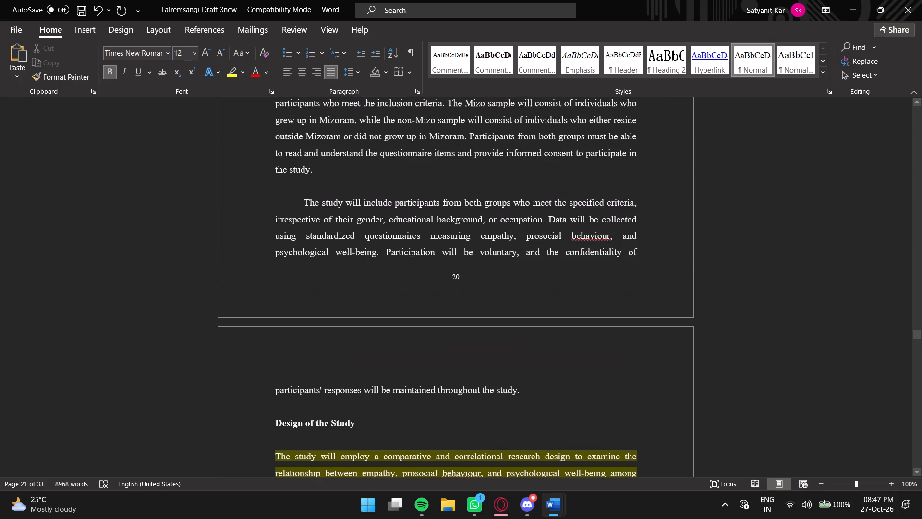
{"action": "scroll", "coordinate": [307, 266], "scroll_direction": "up", "scroll_amount": 4}
{"action": "scroll", "coordinate": [307, 266], "scroll_direction": "down", "scroll_amount": 8}
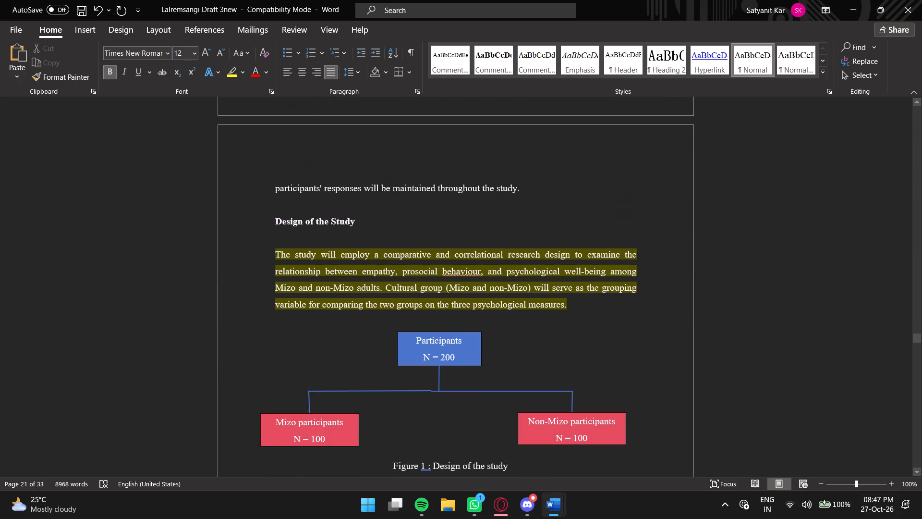
{"action": "scroll", "coordinate": [307, 266], "scroll_direction": "down", "scroll_amount": 19}
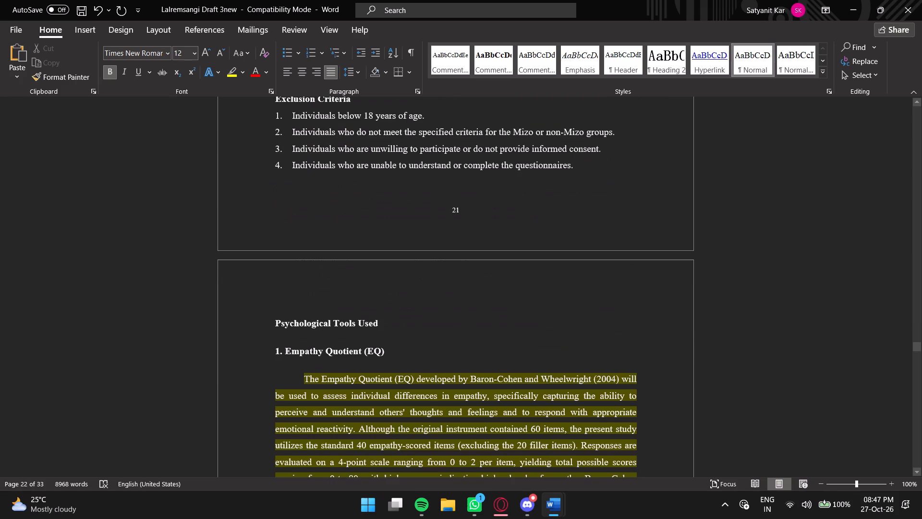
{"action": "scroll", "coordinate": [307, 266], "scroll_direction": "down", "scroll_amount": 6}
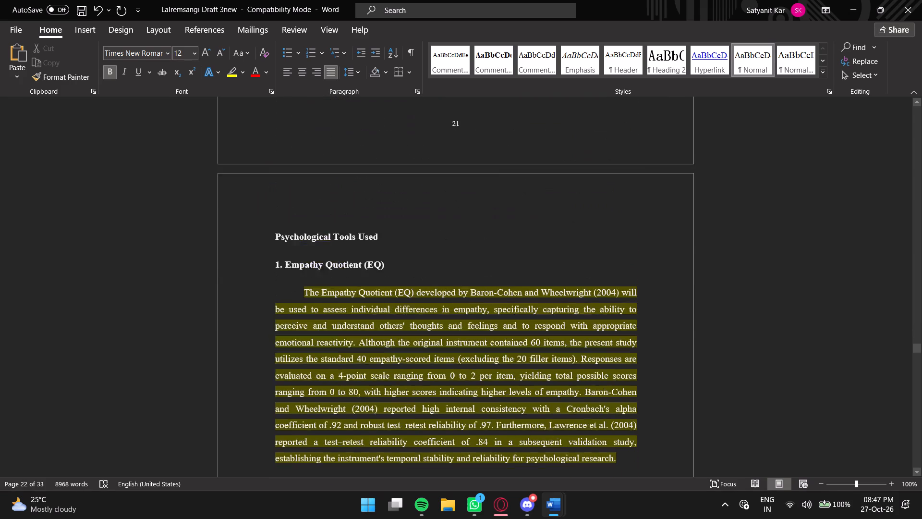
{"action": "scroll", "coordinate": [307, 266], "scroll_direction": "down", "scroll_amount": 18}
{"action": "scroll", "coordinate": [309, 266], "scroll_direction": "down", "scroll_amount": 10}
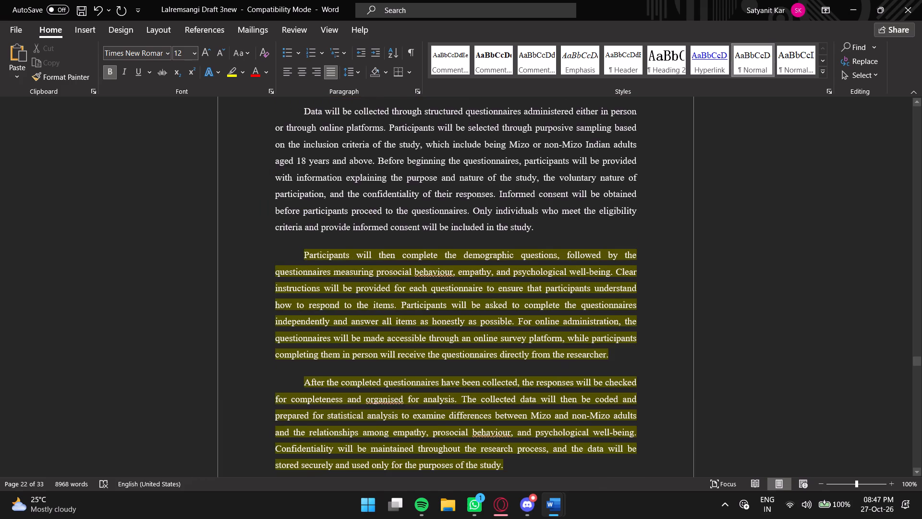
{"action": "scroll", "coordinate": [311, 268], "scroll_direction": "down", "scroll_amount": 12}
{"action": "scroll", "coordinate": [311, 268], "scroll_direction": "down", "scroll_amount": 20}
{"action": "scroll", "coordinate": [311, 268], "scroll_direction": "down", "scroll_amount": 6}
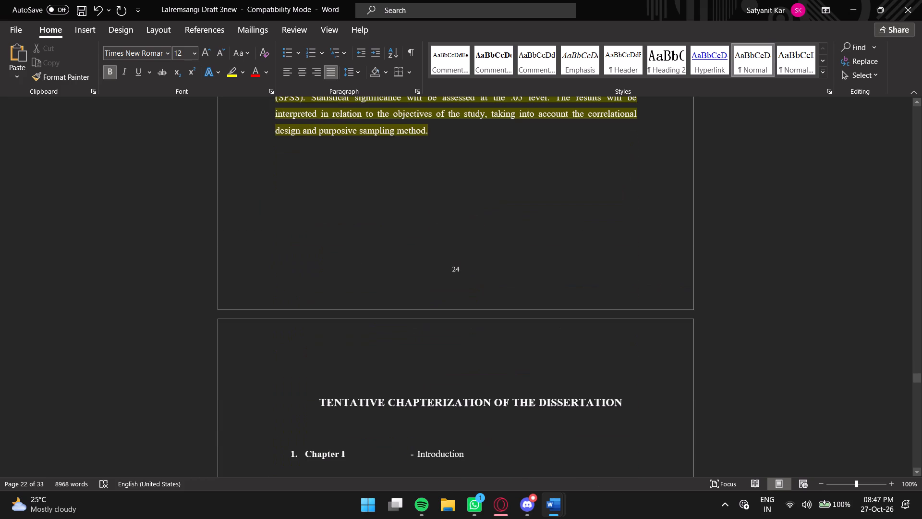
Remove the blank line above and the indentation before the TENTATIVE CHAPTERIZATION OF THE DISSERTATION heading, keeping it at the top of its page.
{"action": "scroll", "coordinate": [311, 268], "scroll_direction": "up", "scroll_amount": 6}
{"action": "scroll", "coordinate": [311, 268], "scroll_direction": "down", "scroll_amount": 9}
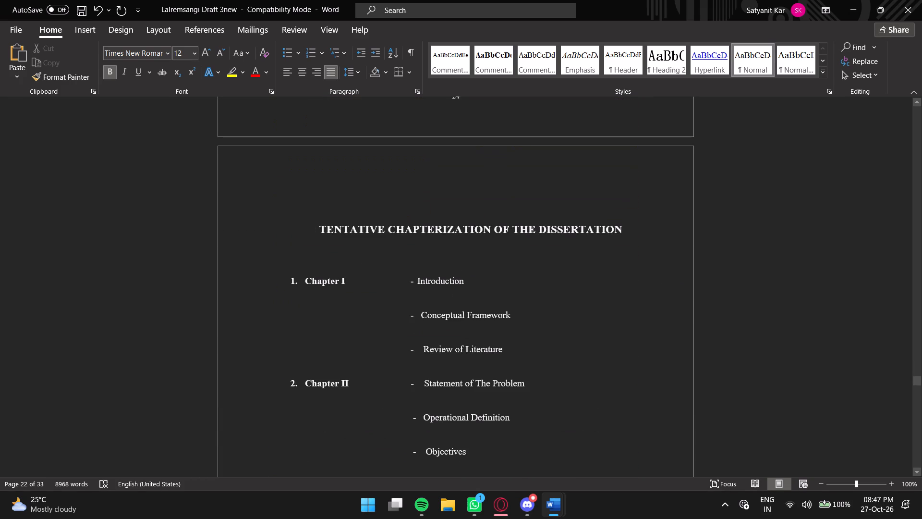
{"action": "left_click", "coordinate": [332, 199]}
{"action": "key", "text": "BackSpace"}
{"action": "key", "text": "BackSpace"}
{"action": "key", "text": "BackSpace"}
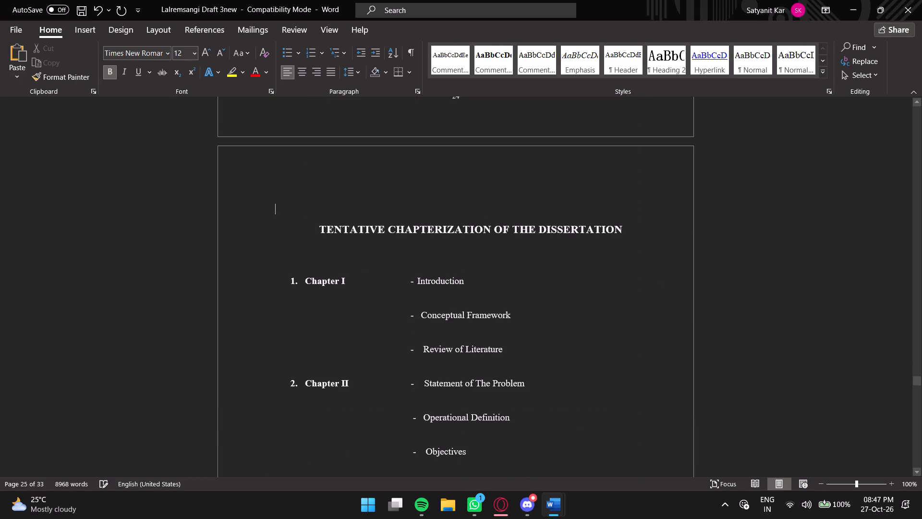
{"action": "left_click", "coordinate": [321, 233]}
{"action": "key", "text": "BackSpace"}
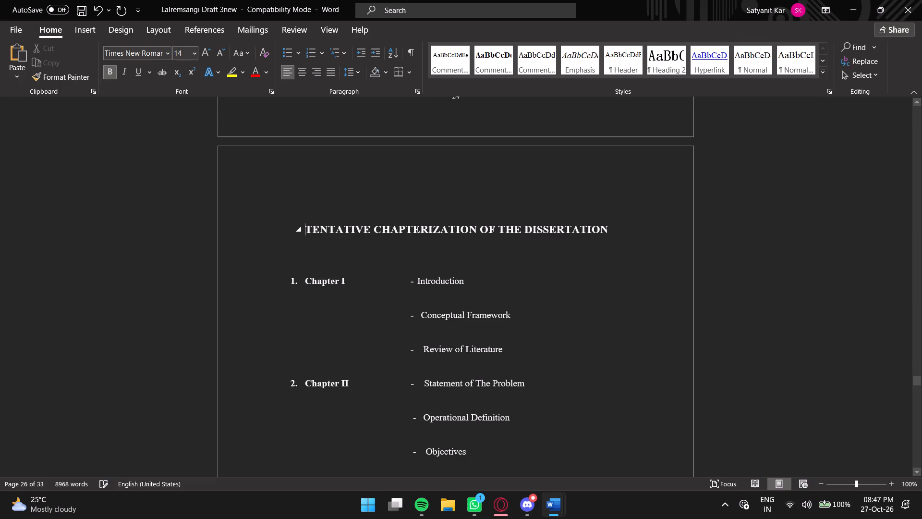
{"action": "key", "text": "BackSpace"}
{"action": "key", "text": "BackSpace"}
{"action": "key", "text": "BackSpace"}
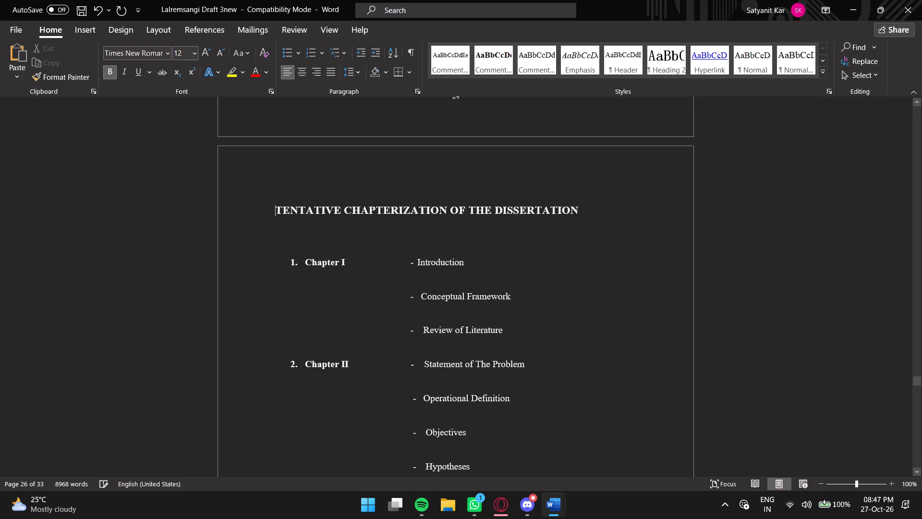
{"action": "key", "text": "BackSpace"}
{"action": "key", "text": "4"}
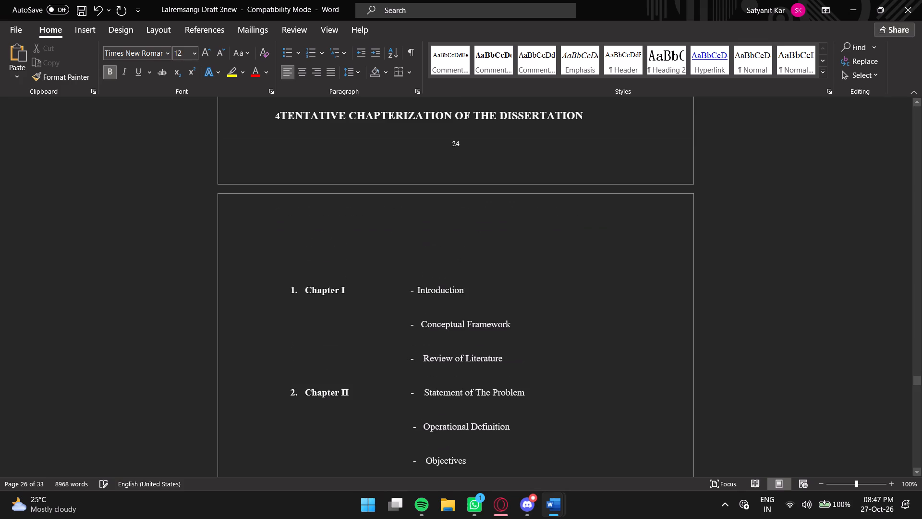
{"action": "key", "text": "BackSpace"}
{"action": "key", "text": "Return"}
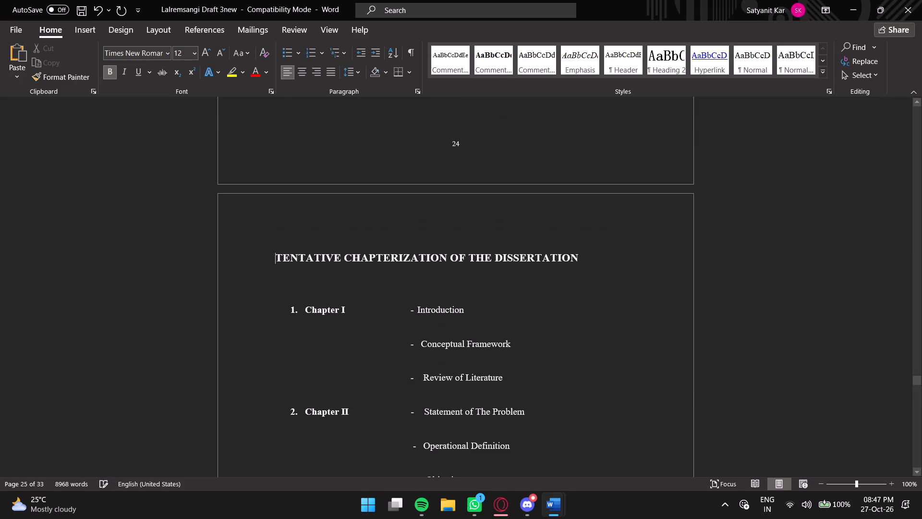
Centre the TENTATIVE CHAPTERIZATION OF THE DISSERTATION heading on its page.
{"action": "scroll", "coordinate": [376, 244], "scroll_direction": "up", "scroll_amount": 7}
{"action": "scroll", "coordinate": [376, 244], "scroll_direction": "down", "scroll_amount": 5}
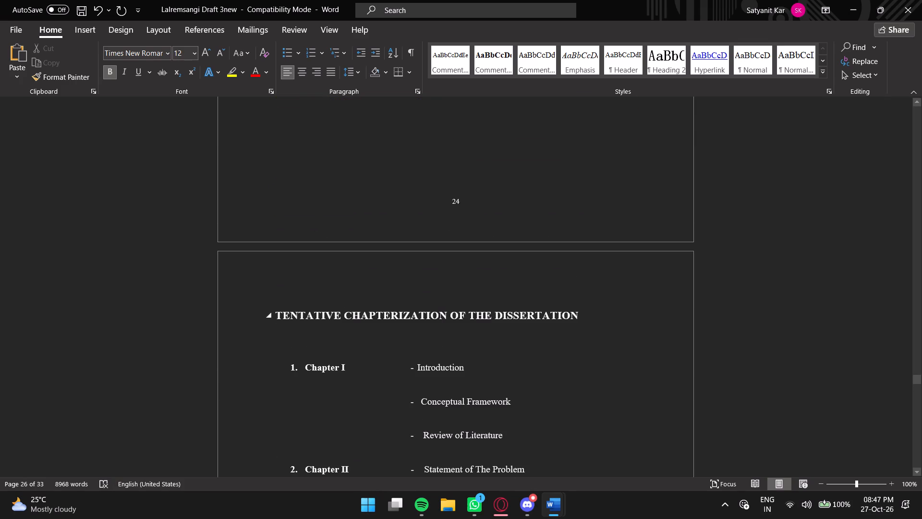
{"action": "left_click_drag", "start_coordinate": [278, 314], "coordinate": [559, 320]}
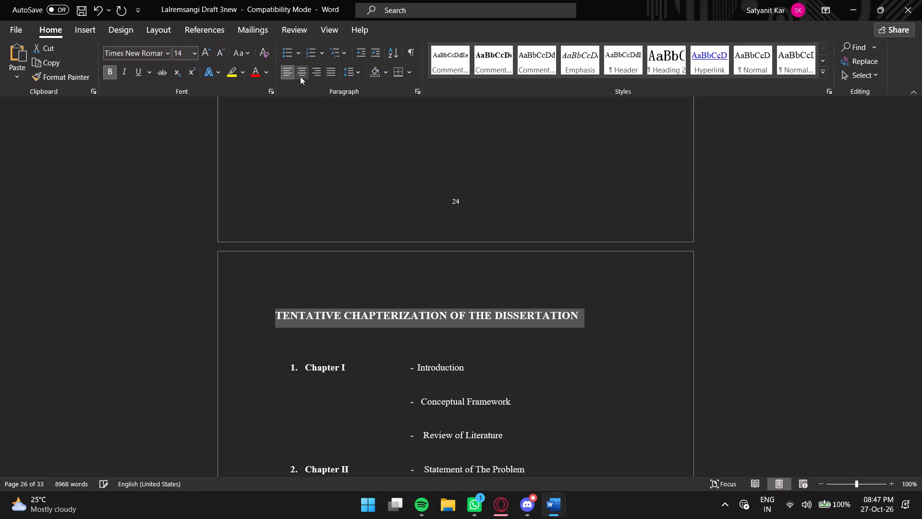
{"action": "left_click", "coordinate": [299, 74]}
{"action": "left_click", "coordinate": [457, 316]}
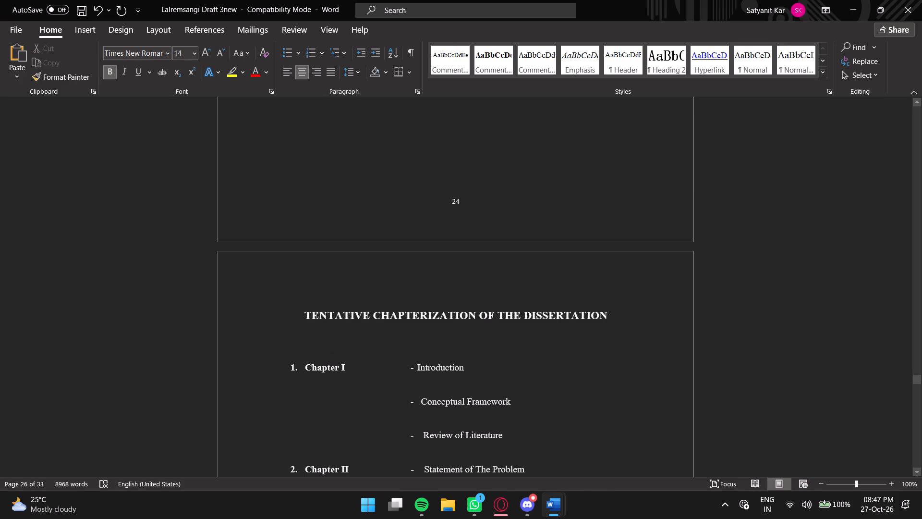
Remove the blank lines between the Chapter I entries in the chapterization list, keeping one blank line before Chapter II.
{"action": "scroll", "coordinate": [479, 295], "scroll_direction": "down", "scroll_amount": 15}
{"action": "scroll", "coordinate": [480, 295], "scroll_direction": "down", "scroll_amount": 12}
{"action": "scroll", "coordinate": [480, 295], "scroll_direction": "up", "scroll_amount": 12}
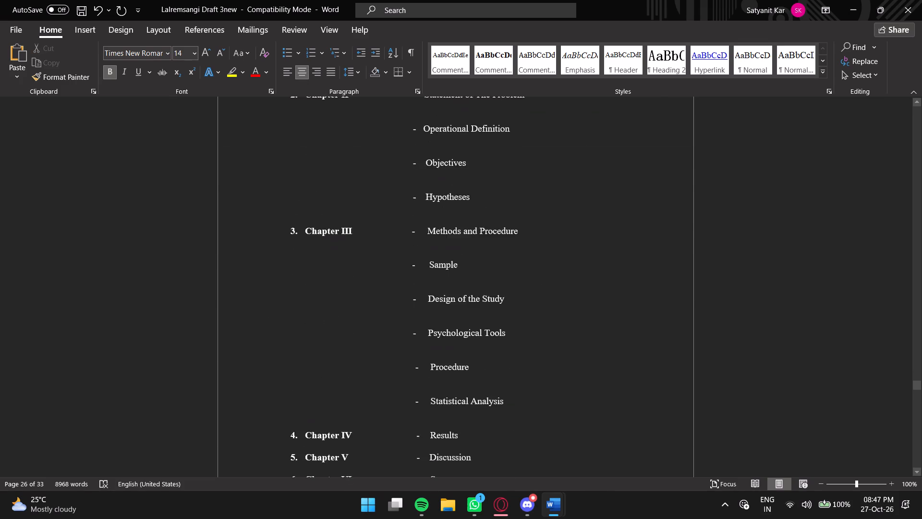
{"action": "scroll", "coordinate": [480, 295], "scroll_direction": "up", "scroll_amount": 10}
{"action": "left_click", "coordinate": [423, 243]}
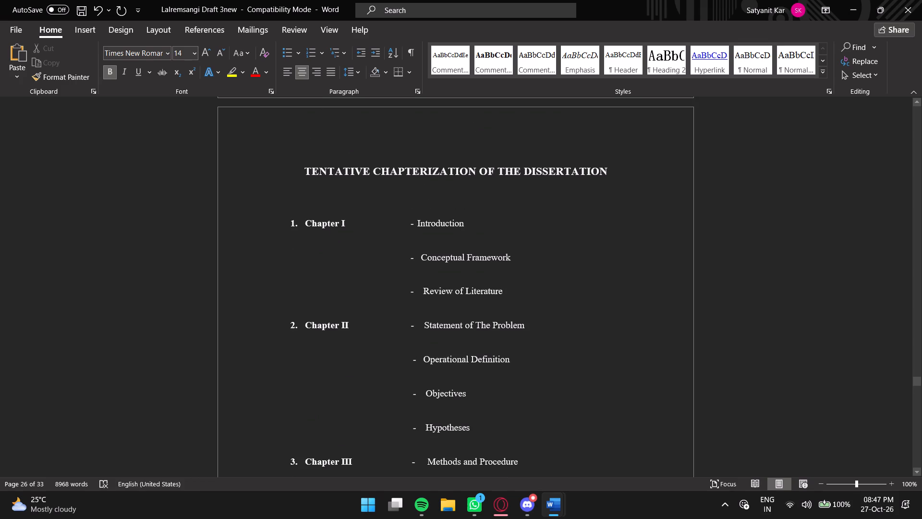
{"action": "left_click", "coordinate": [428, 244]}
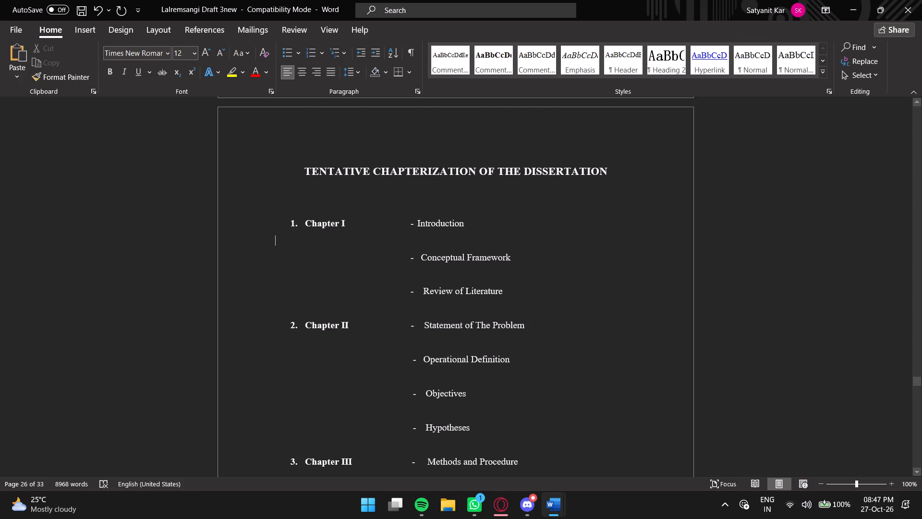
{"action": "key", "text": "BackSpace"}
{"action": "left_click", "coordinate": [427, 262]}
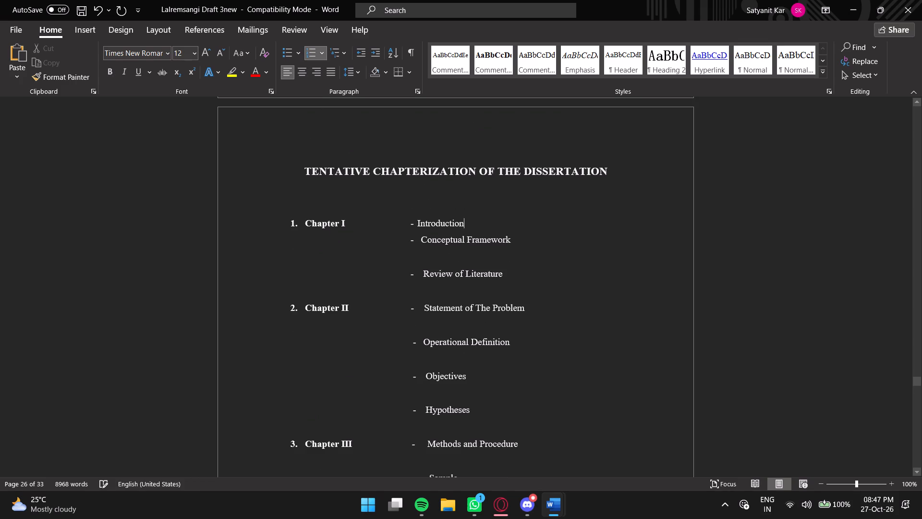
{"action": "key", "text": "BackSpace"}
{"action": "left_click", "coordinate": [426, 279]}
{"action": "key", "text": "BackSpace"}
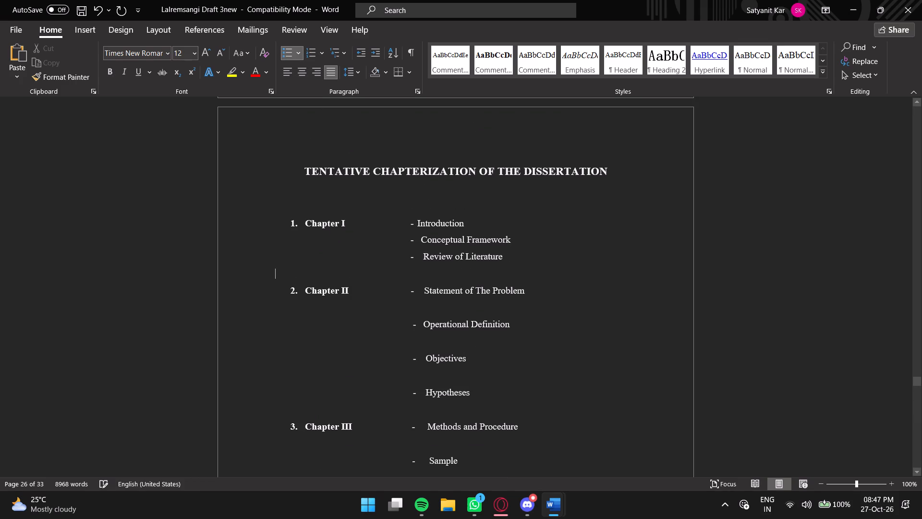
{"action": "left_click", "coordinate": [515, 256]}
{"action": "key", "text": "Return"}
{"action": "key", "text": "BackSpace"}
Remove the blank lines between the Chapter II entries, from Statement of The Problem to Hypotheses.
{"action": "left_click", "coordinate": [435, 308]}
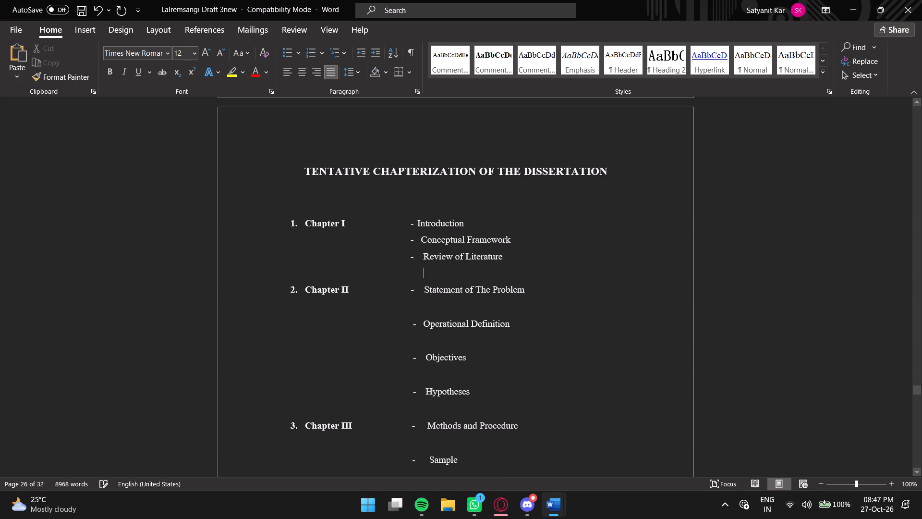
{"action": "key", "text": "BackSpace"}
{"action": "left_click", "coordinate": [428, 328]}
{"action": "key", "text": "BackSpace"}
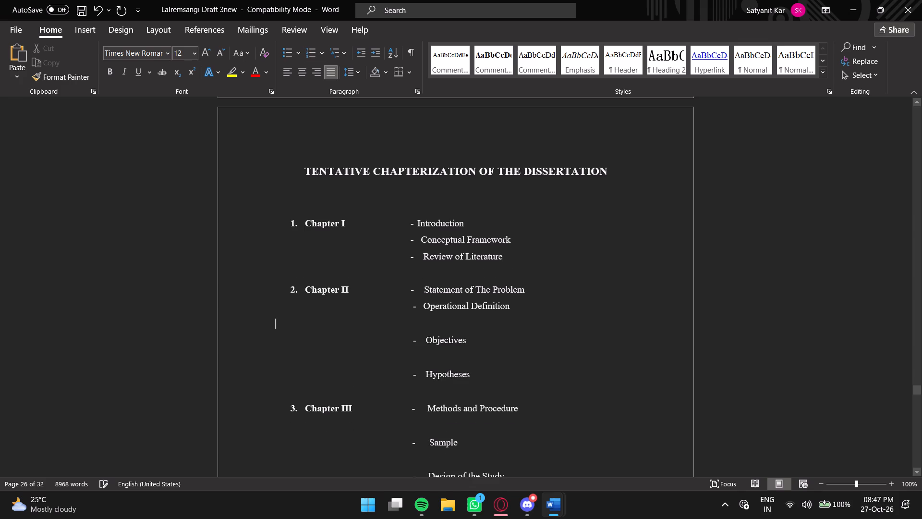
{"action": "left_click", "coordinate": [433, 341]}
{"action": "key", "text": "BackSpace"}
Remove the blank lines between the Chapter III entries, from Methods and Procedure to Statistical Analysis.
{"action": "scroll", "coordinate": [473, 340], "scroll_direction": "down", "scroll_amount": 1}
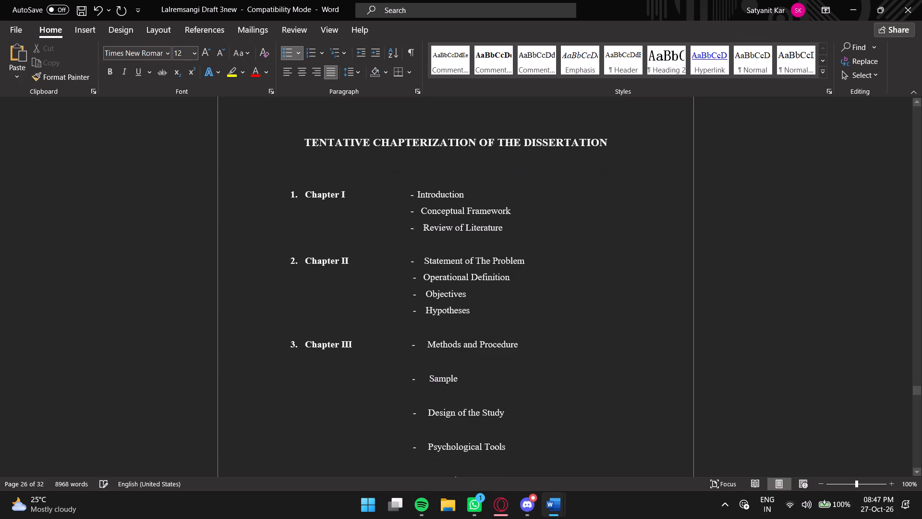
{"action": "scroll", "coordinate": [473, 340], "scroll_direction": "down", "scroll_amount": 1}
{"action": "left_click", "coordinate": [427, 336]}
{"action": "key", "text": "BackSpace"}
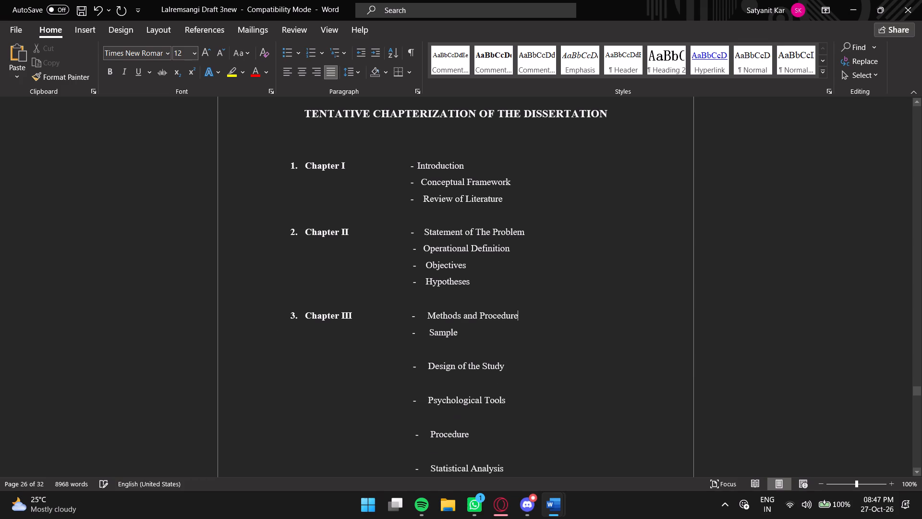
{"action": "left_click", "coordinate": [423, 346]}
{"action": "key", "text": "BackSpace"}
{"action": "left_click", "coordinate": [425, 368]}
{"action": "key", "text": "BackSpace"}
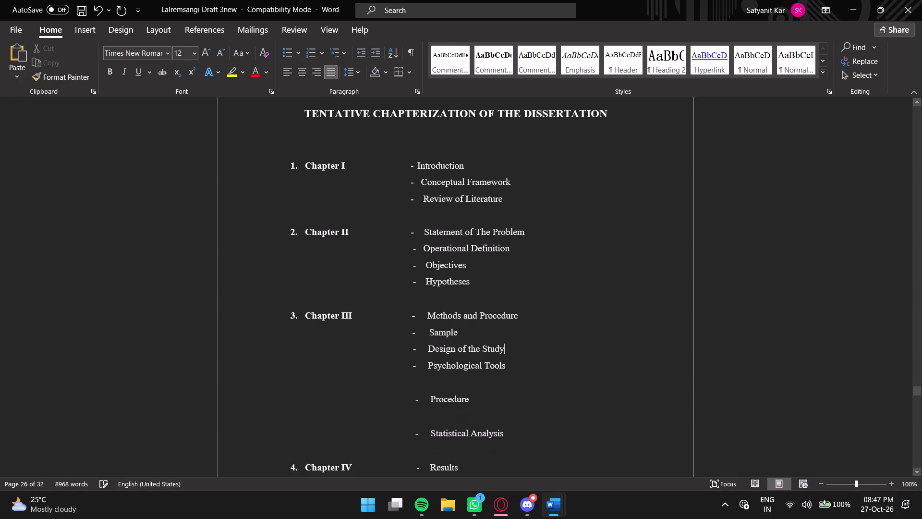
{"action": "left_click", "coordinate": [421, 389]}
{"action": "key", "text": "BackSpace"}
{"action": "left_click", "coordinate": [424, 396]}
{"action": "key", "text": "BackSpace"}
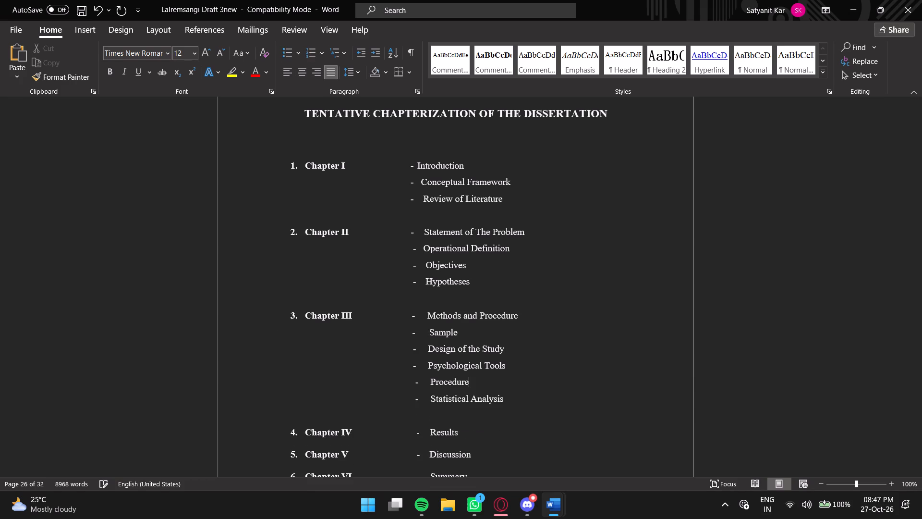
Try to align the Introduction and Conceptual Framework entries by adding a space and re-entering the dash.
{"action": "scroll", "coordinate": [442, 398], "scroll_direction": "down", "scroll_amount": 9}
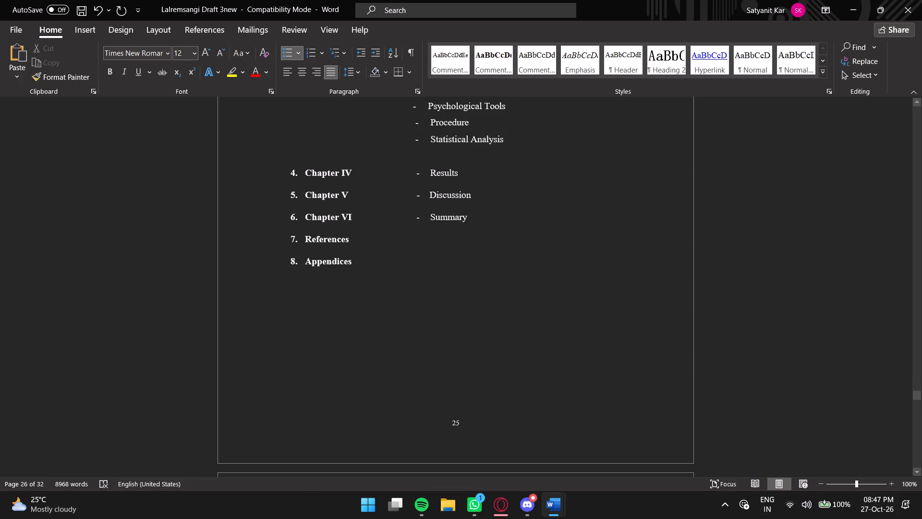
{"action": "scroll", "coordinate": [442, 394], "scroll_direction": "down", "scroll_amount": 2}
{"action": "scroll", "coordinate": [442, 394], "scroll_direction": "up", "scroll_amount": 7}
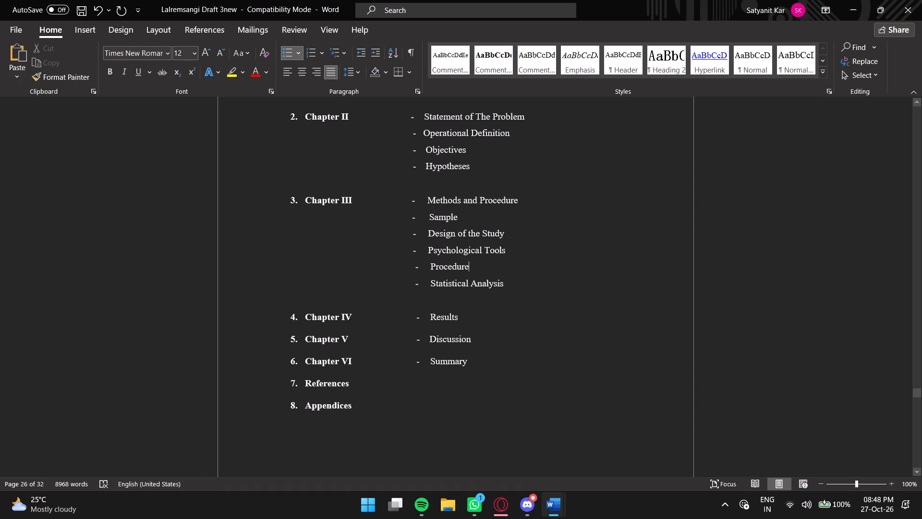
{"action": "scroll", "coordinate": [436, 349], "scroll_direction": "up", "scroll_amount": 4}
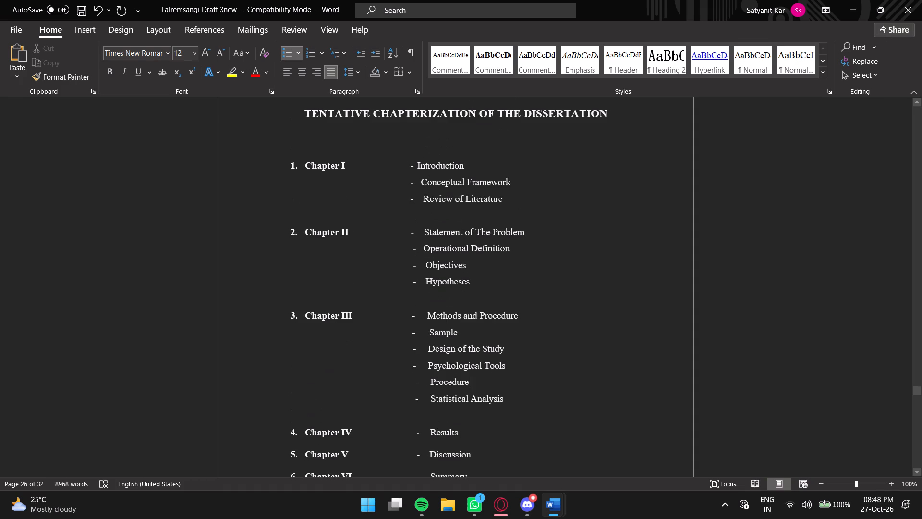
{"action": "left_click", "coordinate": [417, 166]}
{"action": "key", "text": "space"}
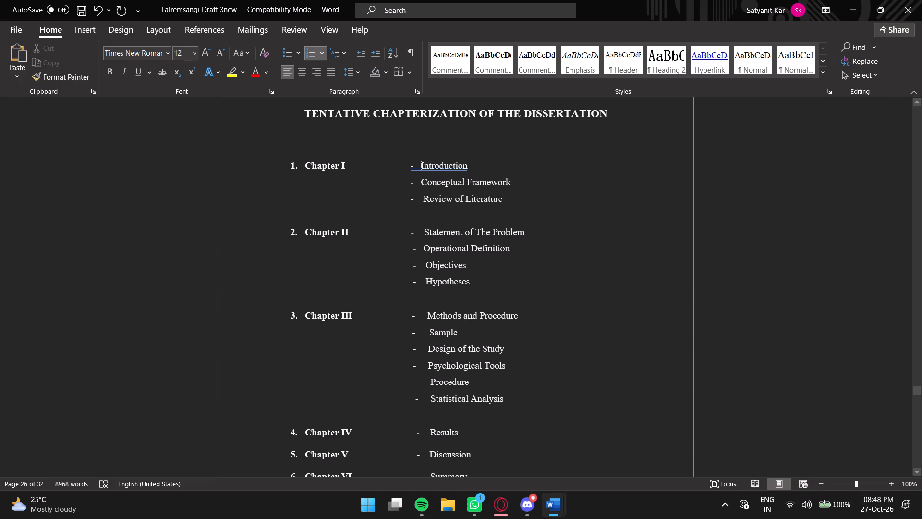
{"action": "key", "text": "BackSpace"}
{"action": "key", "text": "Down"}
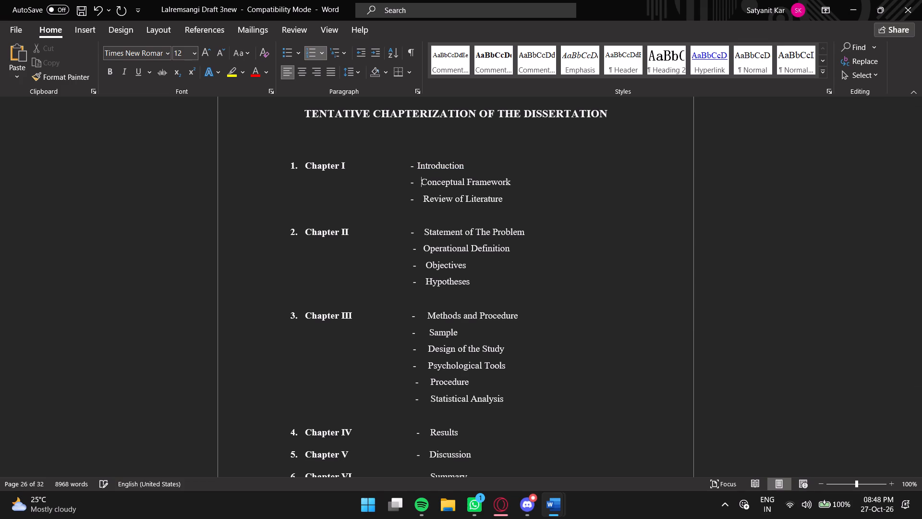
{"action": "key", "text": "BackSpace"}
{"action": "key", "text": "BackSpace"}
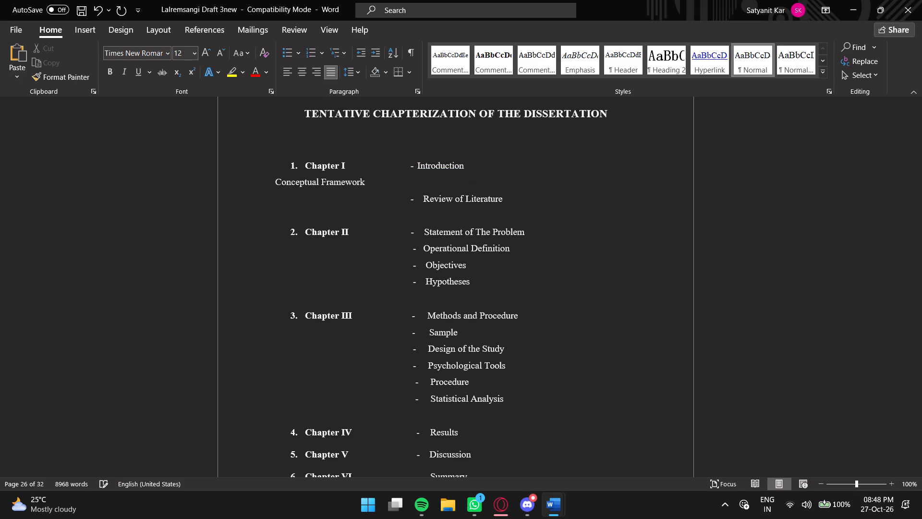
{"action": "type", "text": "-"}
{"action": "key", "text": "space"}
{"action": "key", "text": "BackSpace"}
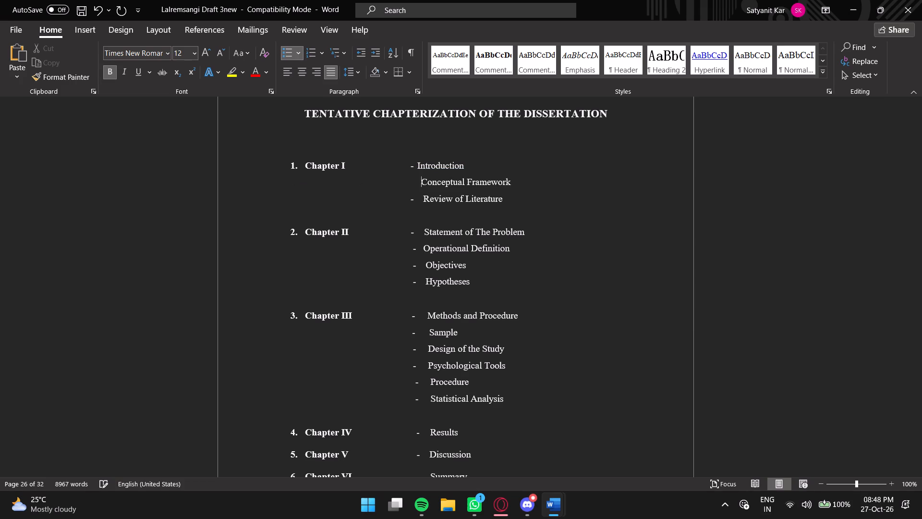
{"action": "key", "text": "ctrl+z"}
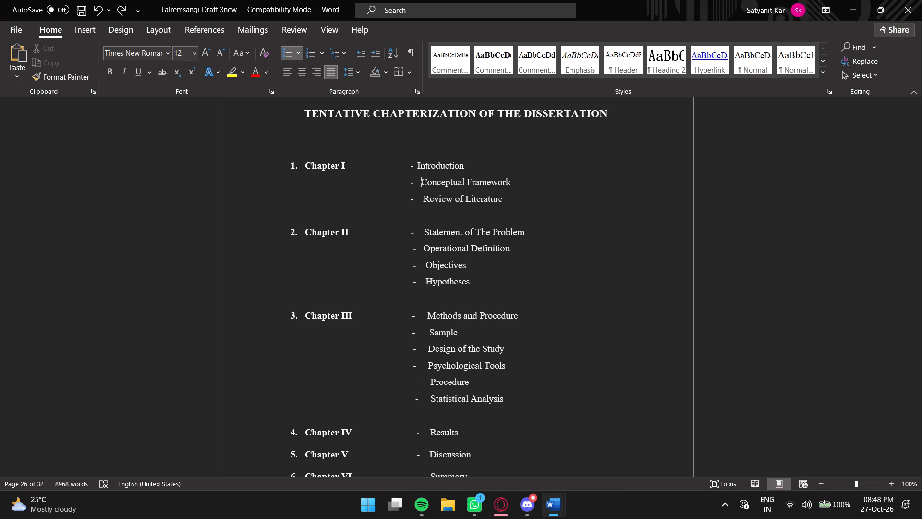
Align Review of Literature and Introduction with Conceptual Framework by re-entering the former's dash and adding a space before Introduction.
{"action": "key", "text": "Down"}
{"action": "key", "text": "BackSpace"}
{"action": "key", "text": "BackSpace"}
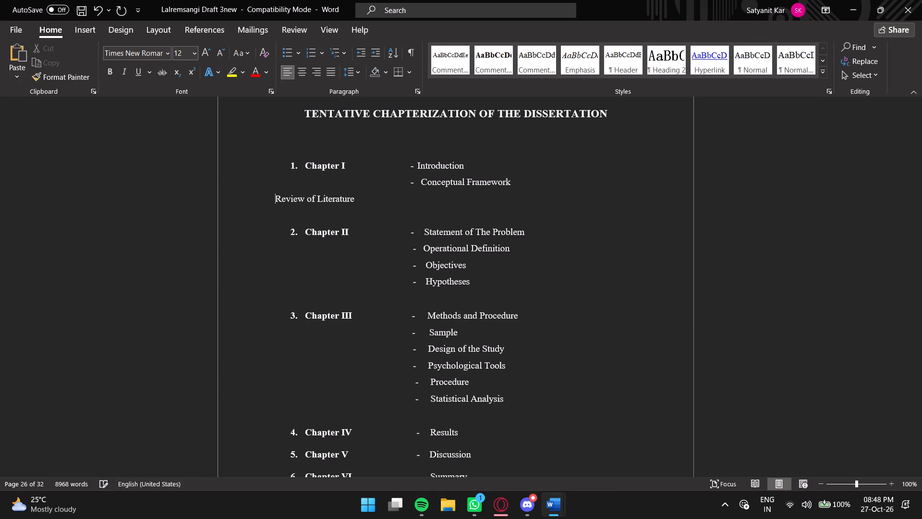
{"action": "type", "text": "-"}
{"action": "key", "text": "space"}
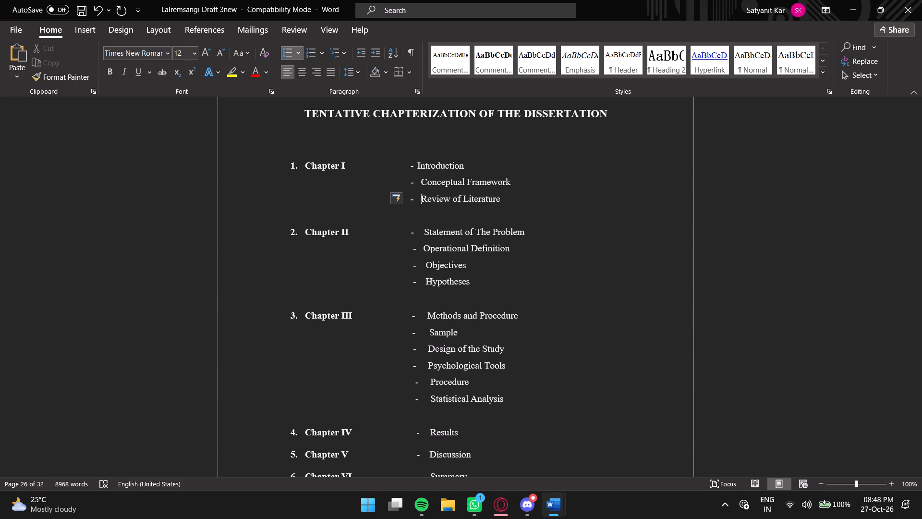
{"action": "left_click", "coordinate": [418, 167]}
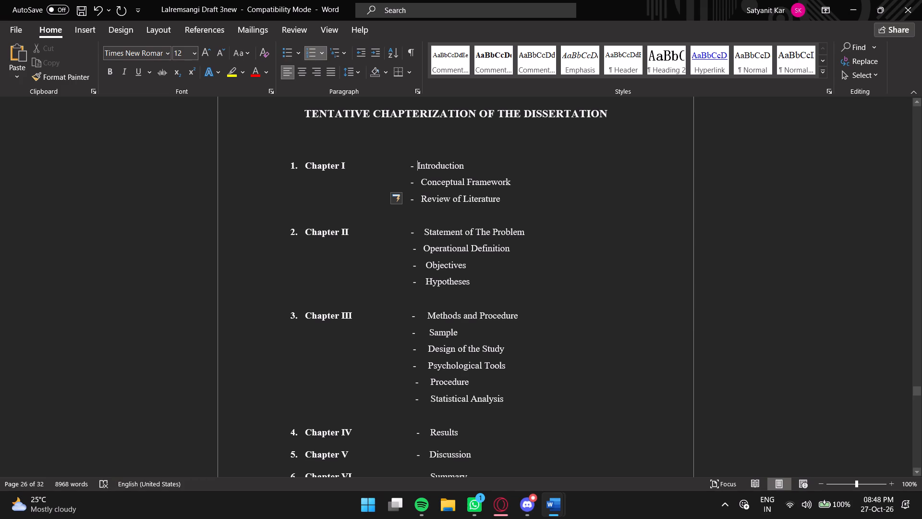
{"action": "key", "text": "space"}
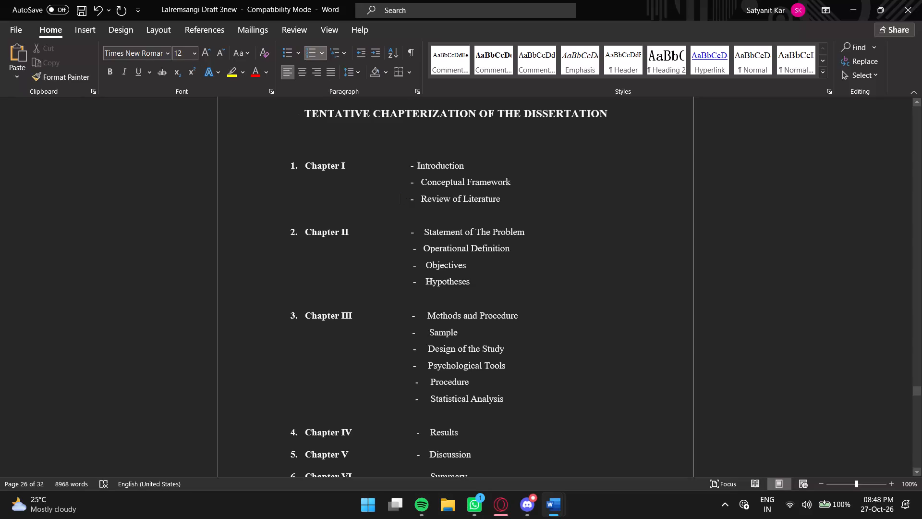
{"action": "left_click", "coordinate": [460, 198]}
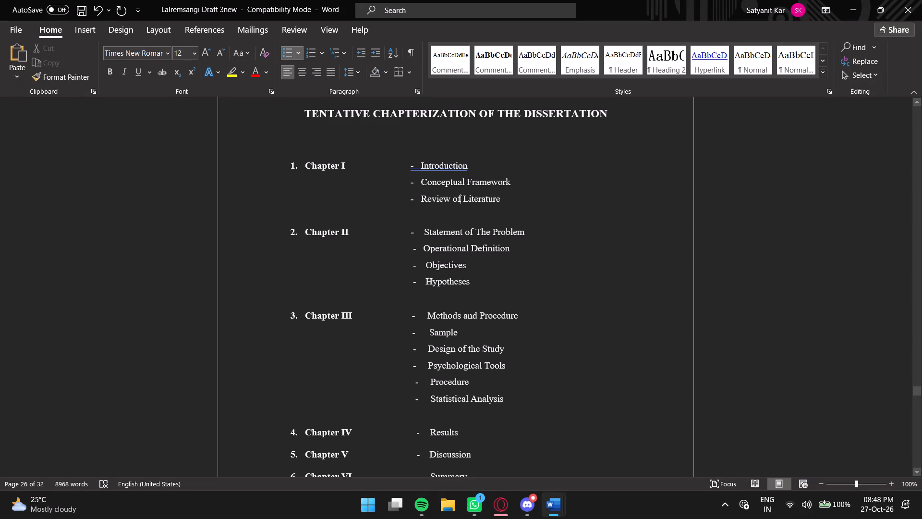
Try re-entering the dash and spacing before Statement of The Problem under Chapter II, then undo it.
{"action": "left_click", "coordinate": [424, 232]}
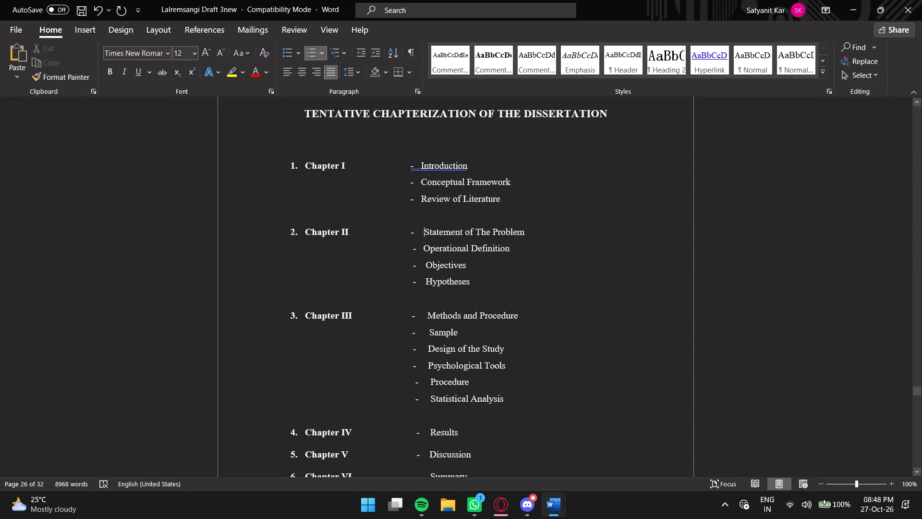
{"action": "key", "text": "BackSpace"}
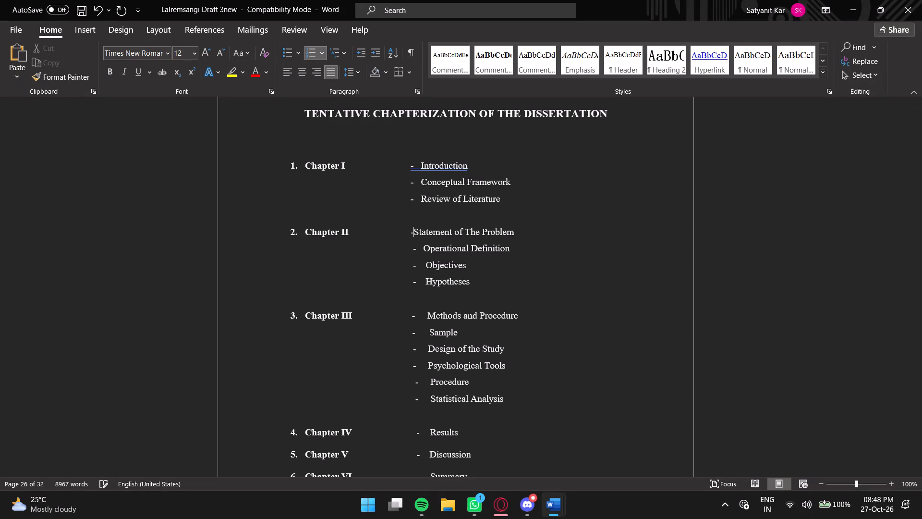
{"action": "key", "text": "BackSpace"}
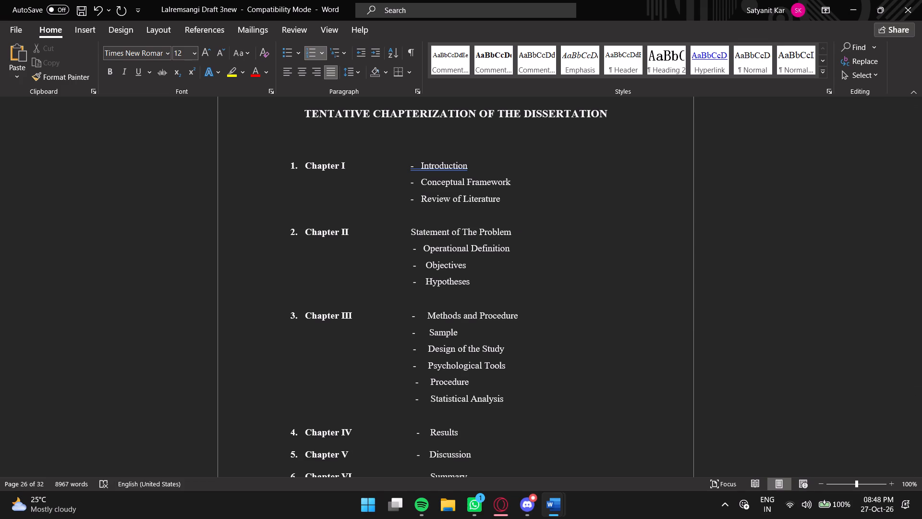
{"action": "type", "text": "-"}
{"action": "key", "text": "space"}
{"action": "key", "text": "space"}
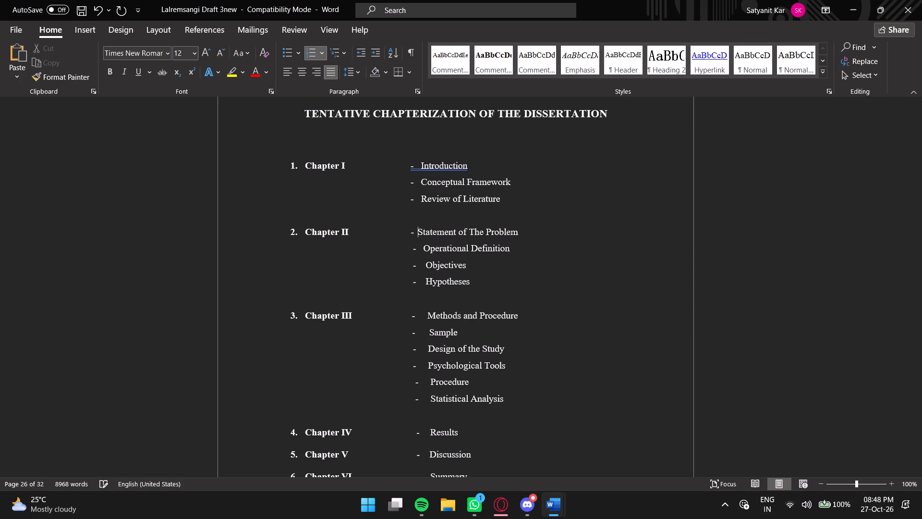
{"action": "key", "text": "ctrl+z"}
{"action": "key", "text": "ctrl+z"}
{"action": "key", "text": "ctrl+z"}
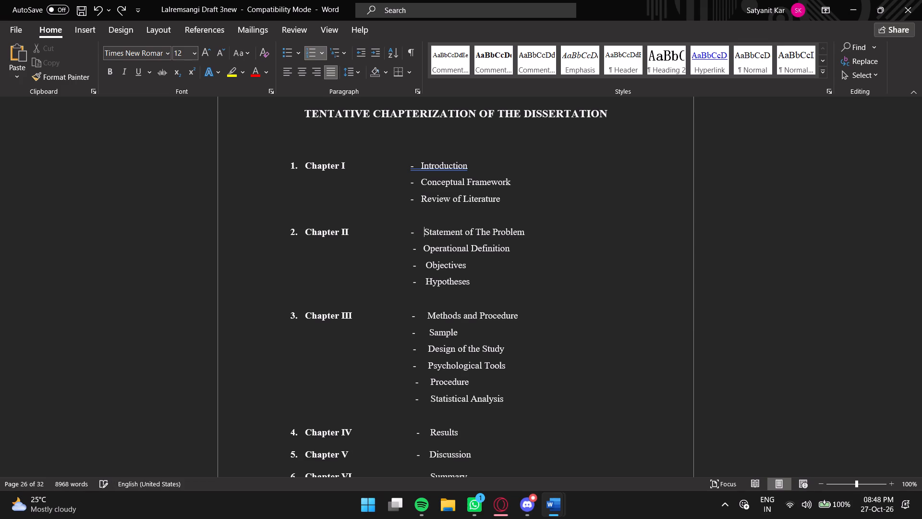
Re-enter the dash before Operational Definition under Chapter II so its text lines up with the Chapter I entries.
{"action": "key", "text": "Down"}
{"action": "key", "text": "BackSpace"}
{"action": "key", "text": "BackSpace"}
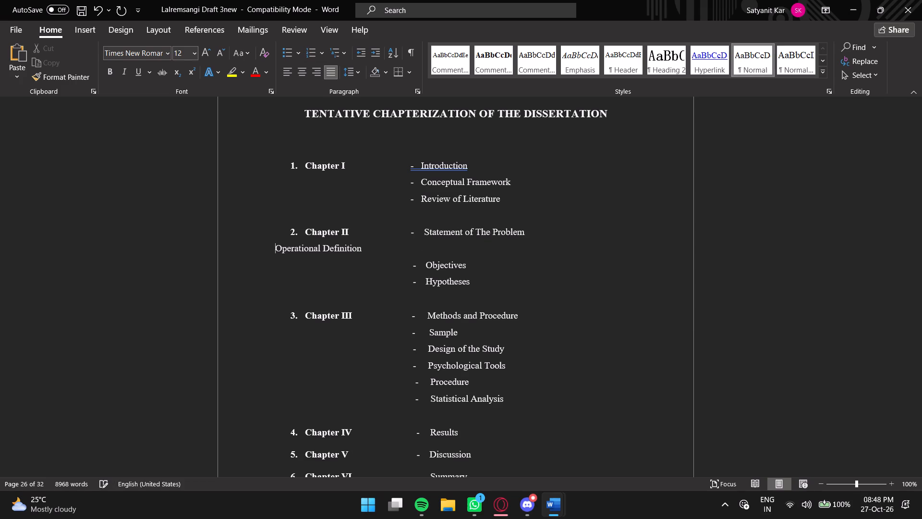
{"action": "type", "text": "-"}
{"action": "key", "text": "space"}
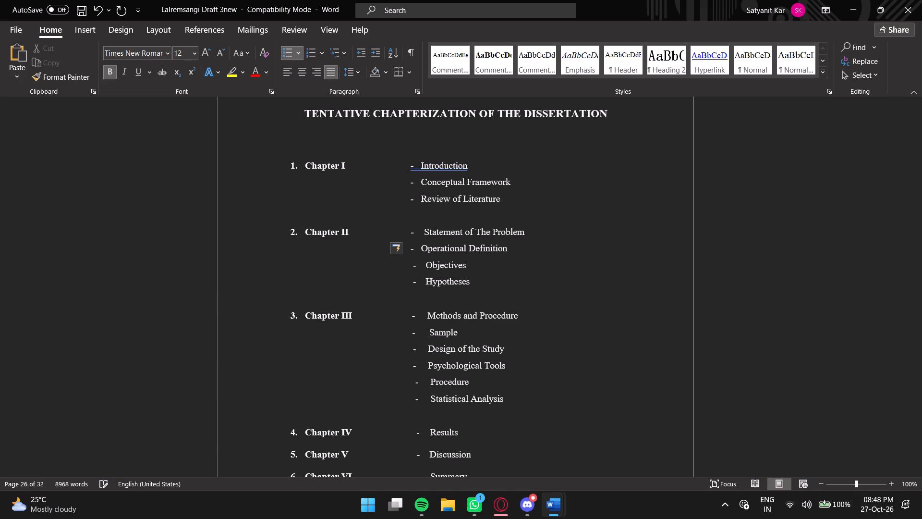
Align Operational Definition, Objectives and Hypotheses under Chapter II, re-entering the last two's dashes and adding an extra space before each entry's text.
{"action": "key", "text": "space"}
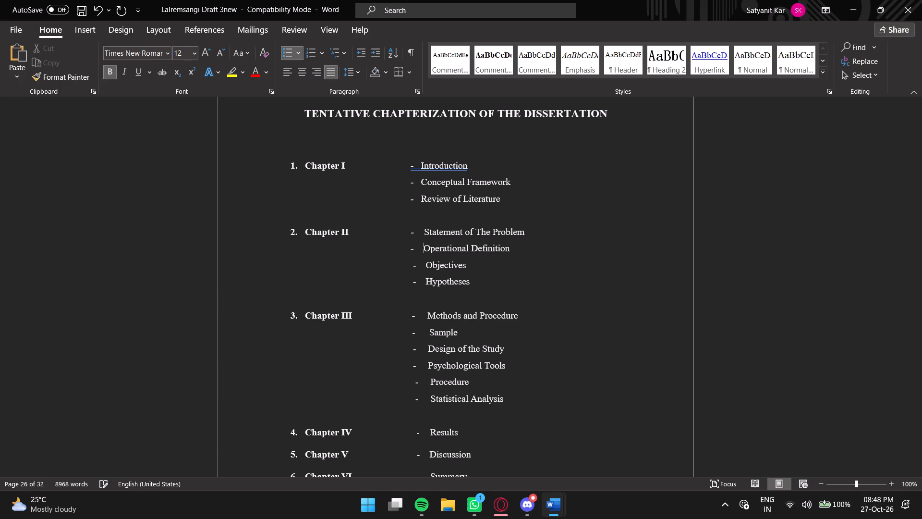
{"action": "key", "text": "Down"}
{"action": "key", "text": "BackSpace"}
{"action": "key", "text": "BackSpace"}
{"action": "type", "text": "-"}
{"action": "key", "text": "space"}
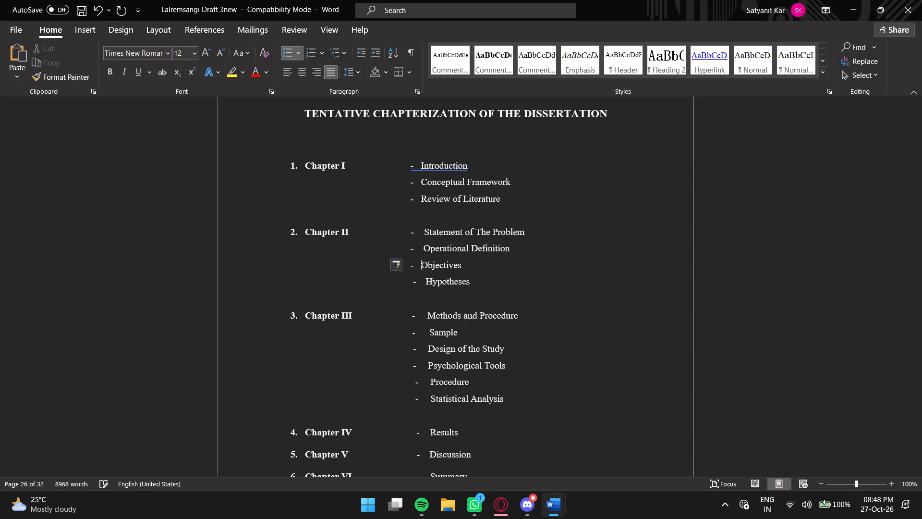
{"action": "key", "text": "space"}
{"action": "key", "text": "Down"}
{"action": "key", "text": "BackSpace"}
{"action": "key", "text": "BackSpace"}
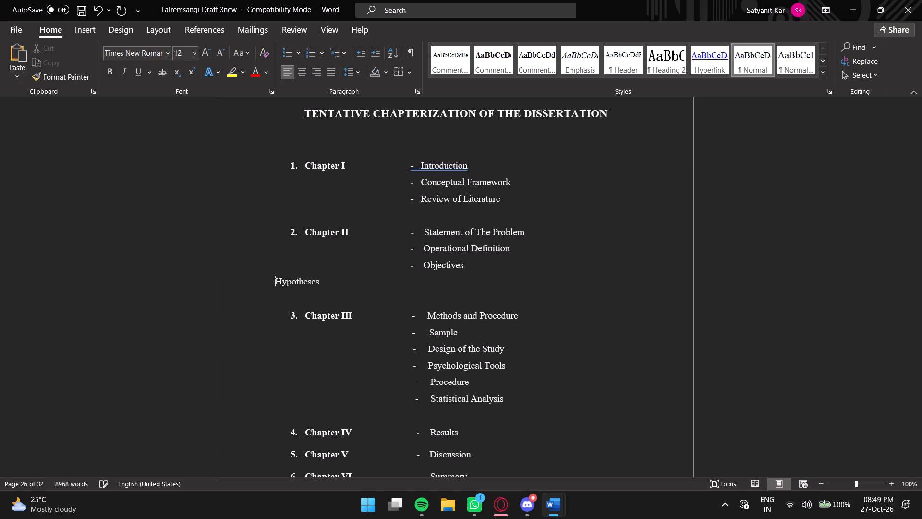
{"action": "type", "text": "-"}
{"action": "key", "text": "space"}
{"action": "key", "text": "space"}
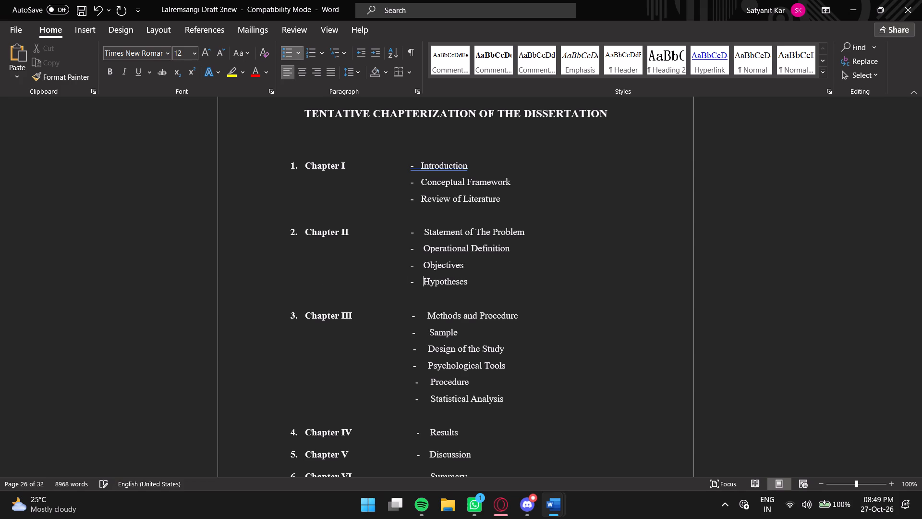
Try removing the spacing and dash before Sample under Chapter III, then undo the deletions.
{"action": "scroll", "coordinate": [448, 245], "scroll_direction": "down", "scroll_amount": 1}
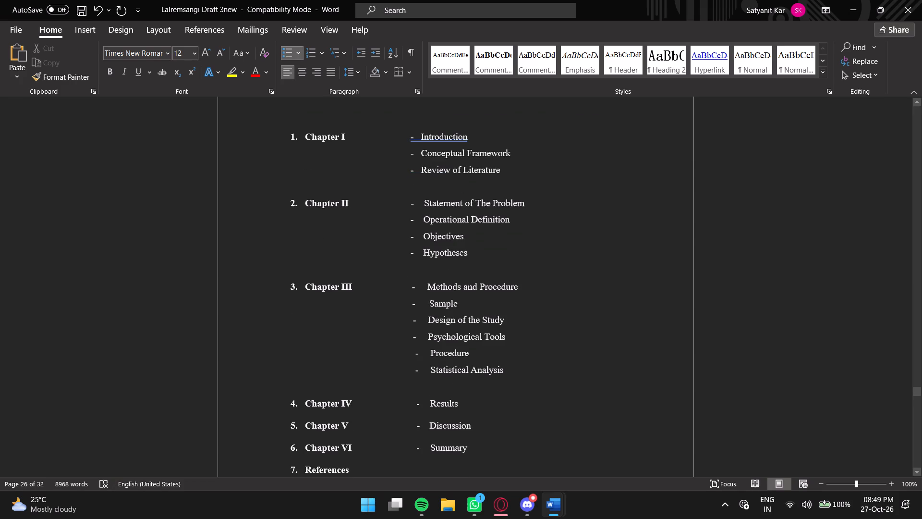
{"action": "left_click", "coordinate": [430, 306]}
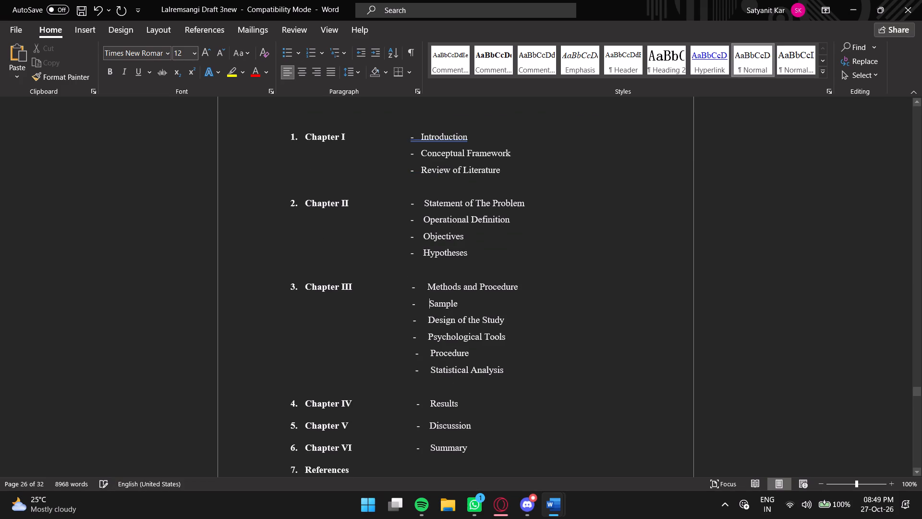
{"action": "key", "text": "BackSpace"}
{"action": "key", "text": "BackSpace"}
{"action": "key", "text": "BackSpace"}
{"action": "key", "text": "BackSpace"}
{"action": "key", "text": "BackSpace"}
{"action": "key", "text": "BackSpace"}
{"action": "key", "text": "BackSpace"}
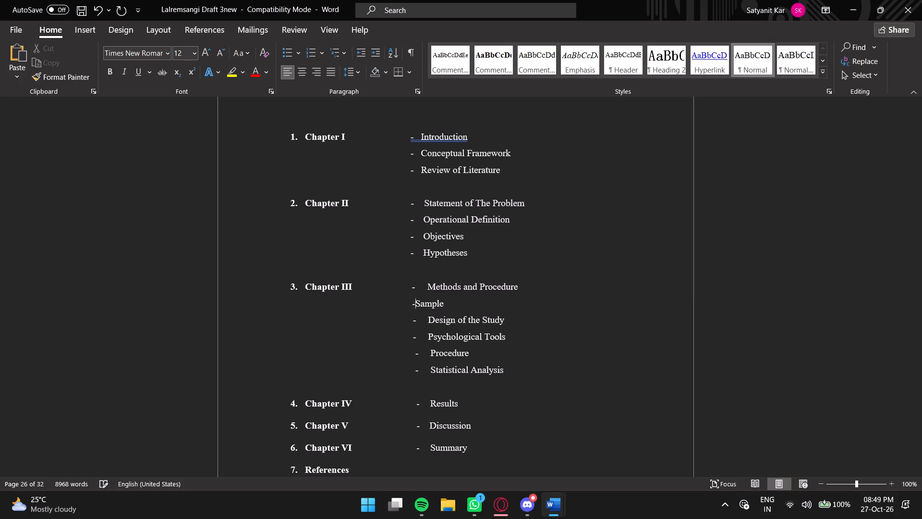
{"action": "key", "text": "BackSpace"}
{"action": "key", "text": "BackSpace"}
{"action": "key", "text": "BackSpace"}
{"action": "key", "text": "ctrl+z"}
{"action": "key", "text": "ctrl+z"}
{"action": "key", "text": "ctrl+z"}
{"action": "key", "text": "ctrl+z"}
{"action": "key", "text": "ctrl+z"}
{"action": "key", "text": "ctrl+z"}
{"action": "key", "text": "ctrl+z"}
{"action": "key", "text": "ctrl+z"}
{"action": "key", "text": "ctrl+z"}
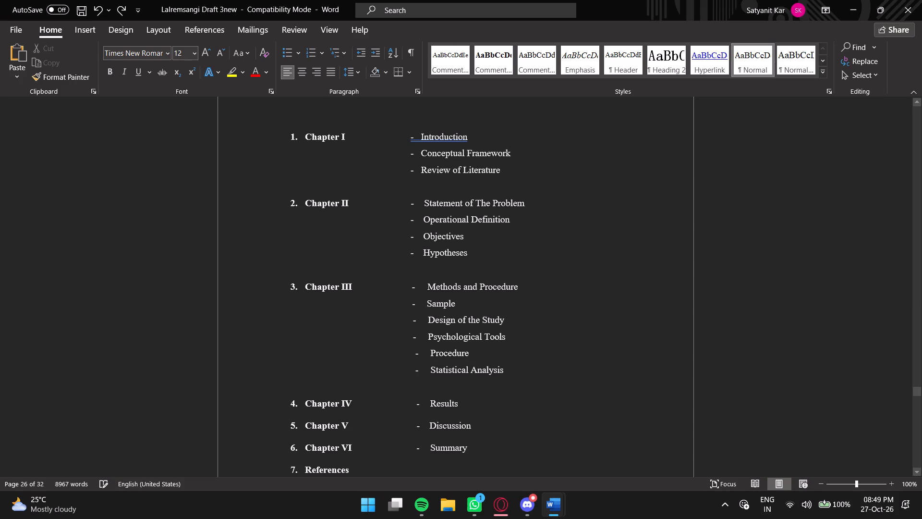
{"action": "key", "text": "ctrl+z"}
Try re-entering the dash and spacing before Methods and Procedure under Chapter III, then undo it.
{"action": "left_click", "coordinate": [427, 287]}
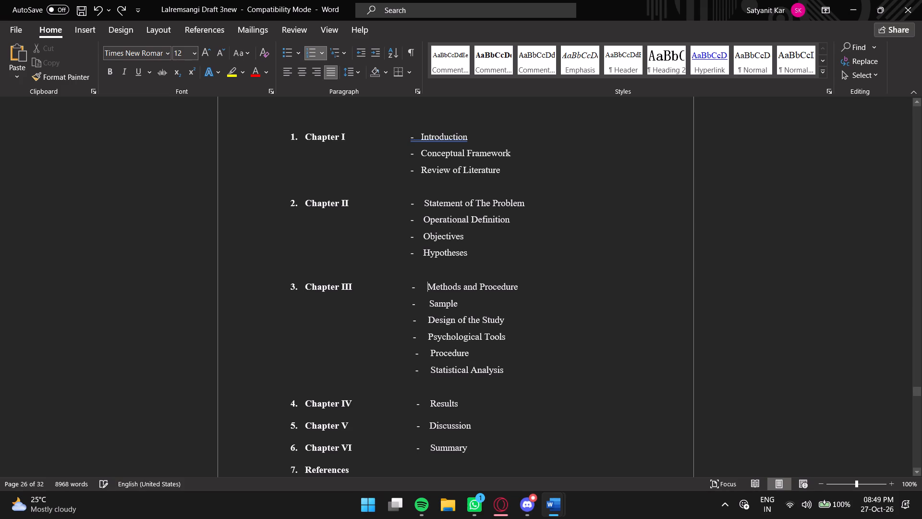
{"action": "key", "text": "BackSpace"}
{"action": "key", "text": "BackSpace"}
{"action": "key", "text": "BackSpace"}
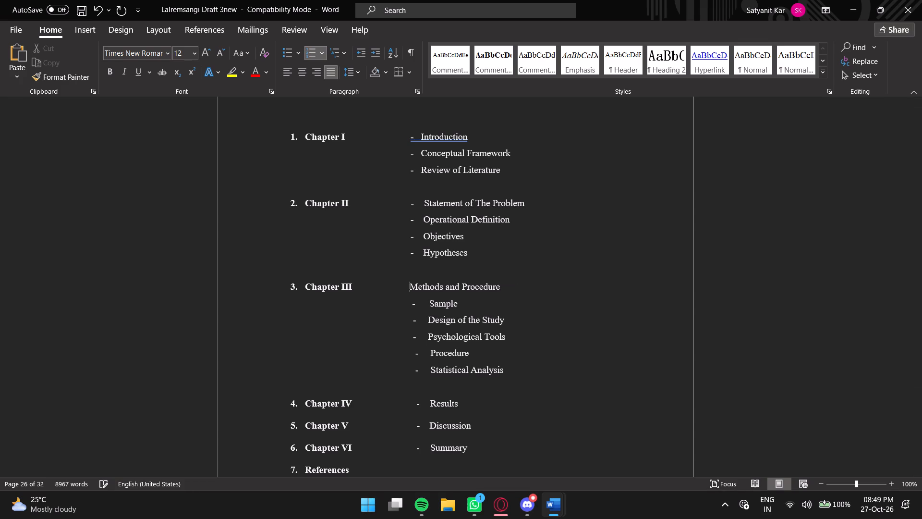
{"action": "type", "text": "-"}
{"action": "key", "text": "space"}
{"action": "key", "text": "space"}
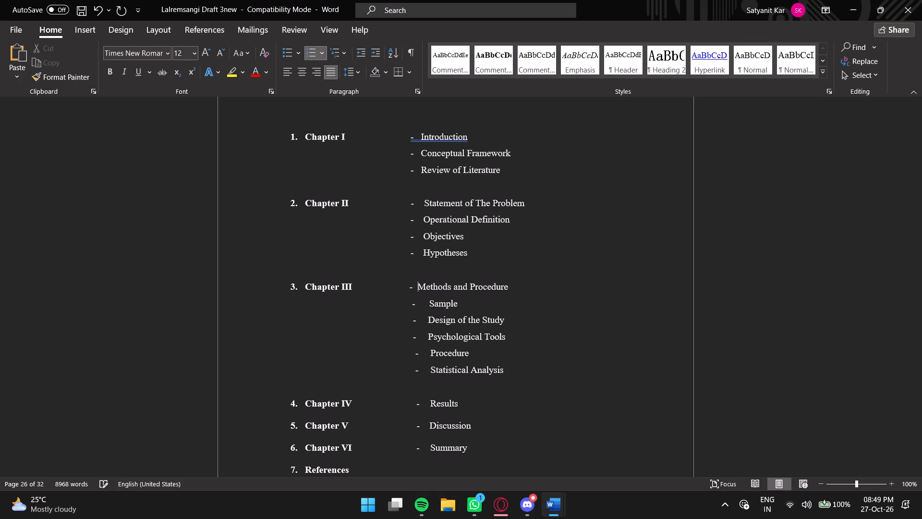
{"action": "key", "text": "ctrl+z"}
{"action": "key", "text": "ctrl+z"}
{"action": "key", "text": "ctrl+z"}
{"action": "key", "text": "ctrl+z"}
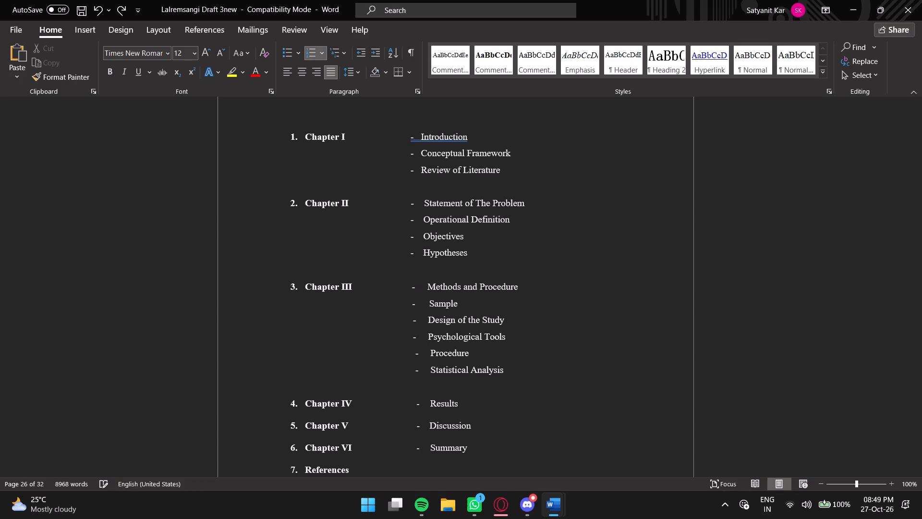
Remove one space before Sample so it lines up with Methods and Procedure under Chapter III.
{"action": "key", "text": "Down"}
{"action": "key", "text": "Right"}
{"action": "key", "text": "BackSpace"}
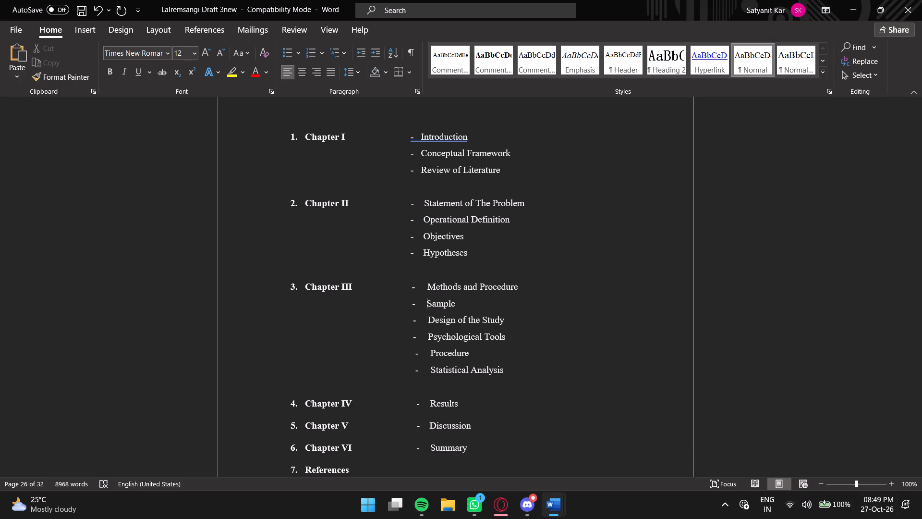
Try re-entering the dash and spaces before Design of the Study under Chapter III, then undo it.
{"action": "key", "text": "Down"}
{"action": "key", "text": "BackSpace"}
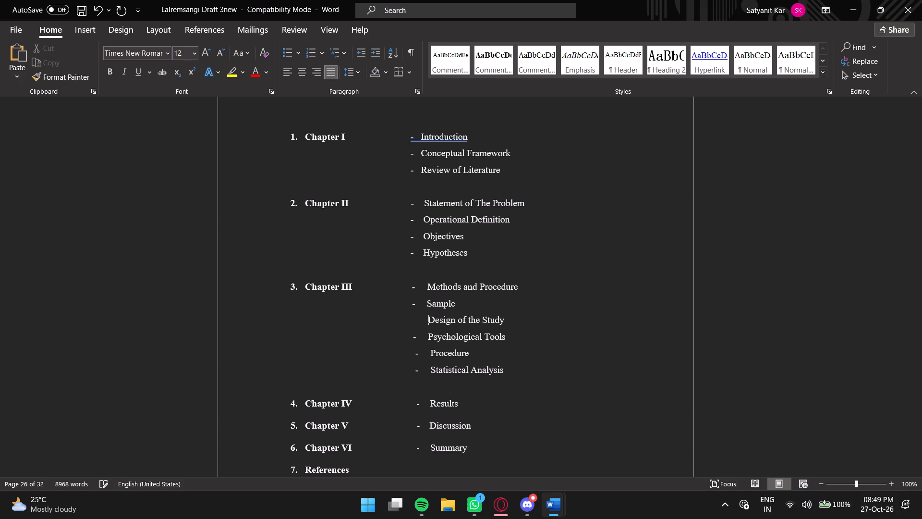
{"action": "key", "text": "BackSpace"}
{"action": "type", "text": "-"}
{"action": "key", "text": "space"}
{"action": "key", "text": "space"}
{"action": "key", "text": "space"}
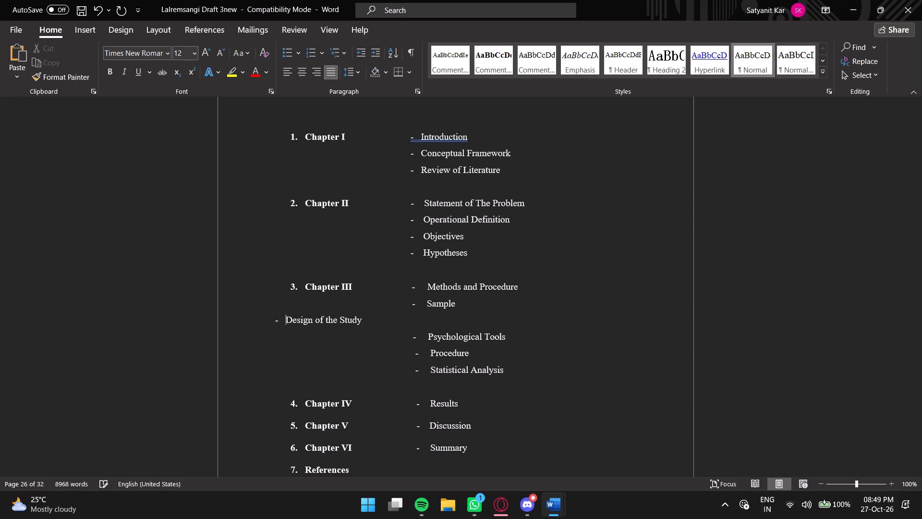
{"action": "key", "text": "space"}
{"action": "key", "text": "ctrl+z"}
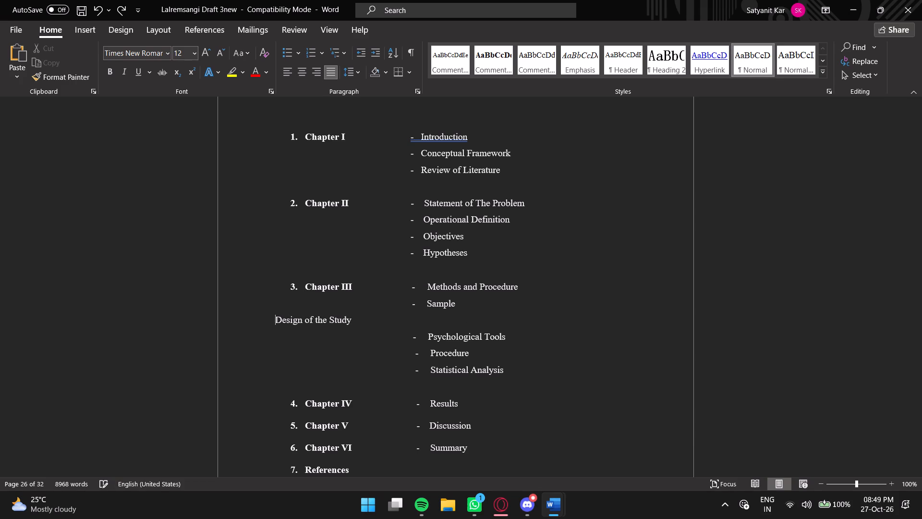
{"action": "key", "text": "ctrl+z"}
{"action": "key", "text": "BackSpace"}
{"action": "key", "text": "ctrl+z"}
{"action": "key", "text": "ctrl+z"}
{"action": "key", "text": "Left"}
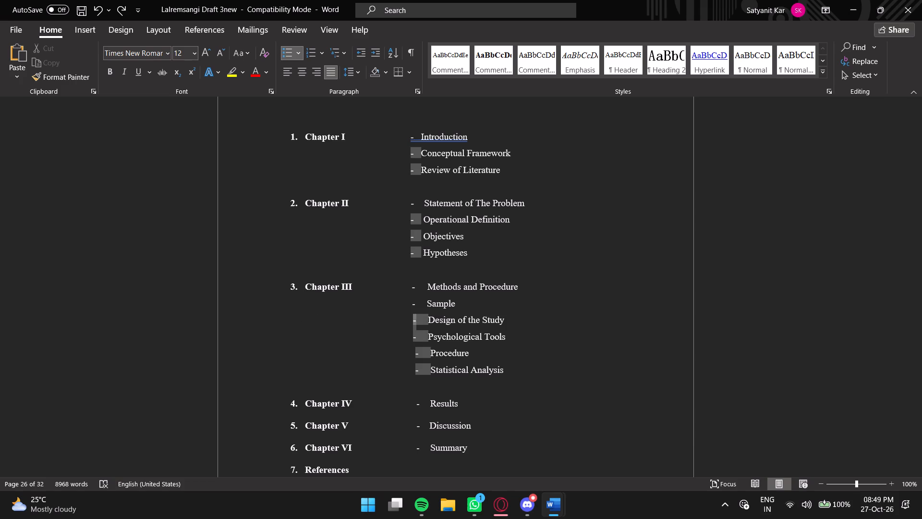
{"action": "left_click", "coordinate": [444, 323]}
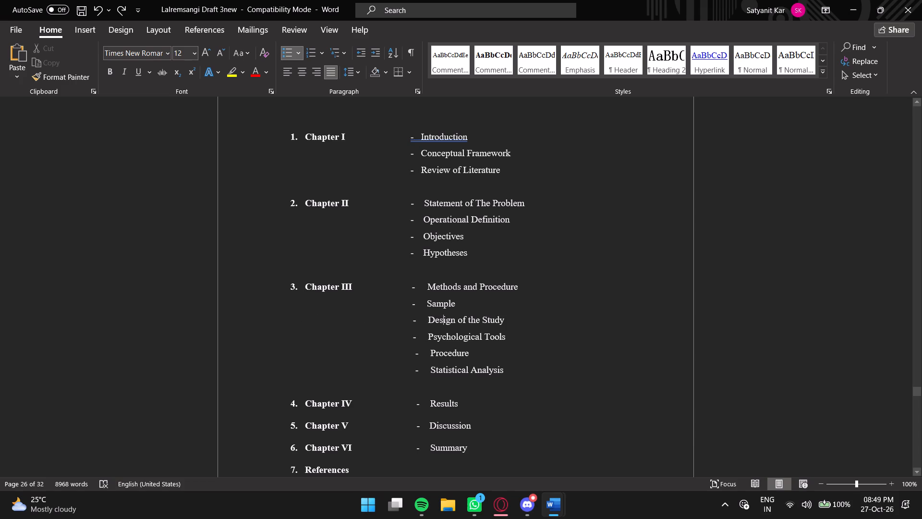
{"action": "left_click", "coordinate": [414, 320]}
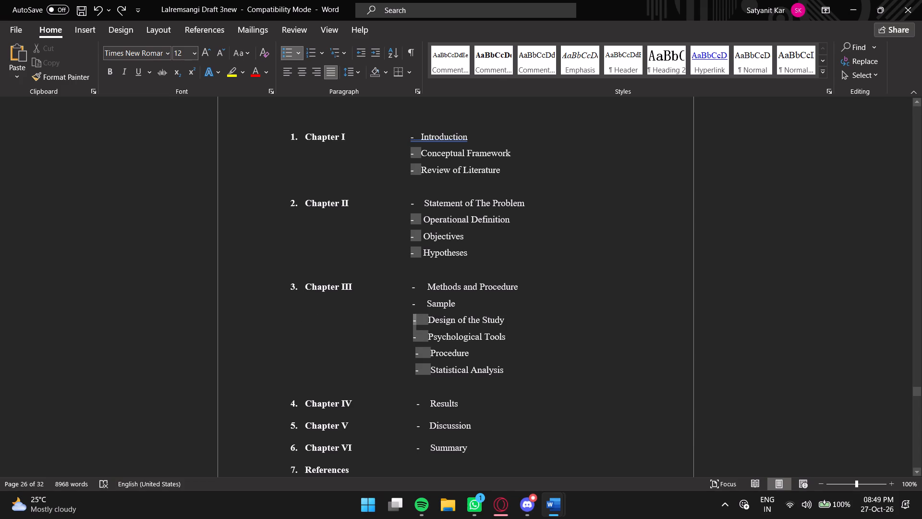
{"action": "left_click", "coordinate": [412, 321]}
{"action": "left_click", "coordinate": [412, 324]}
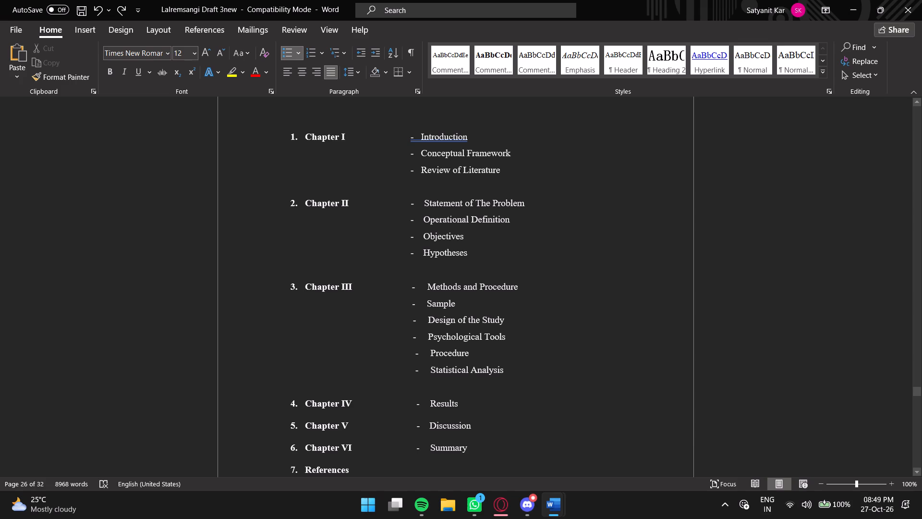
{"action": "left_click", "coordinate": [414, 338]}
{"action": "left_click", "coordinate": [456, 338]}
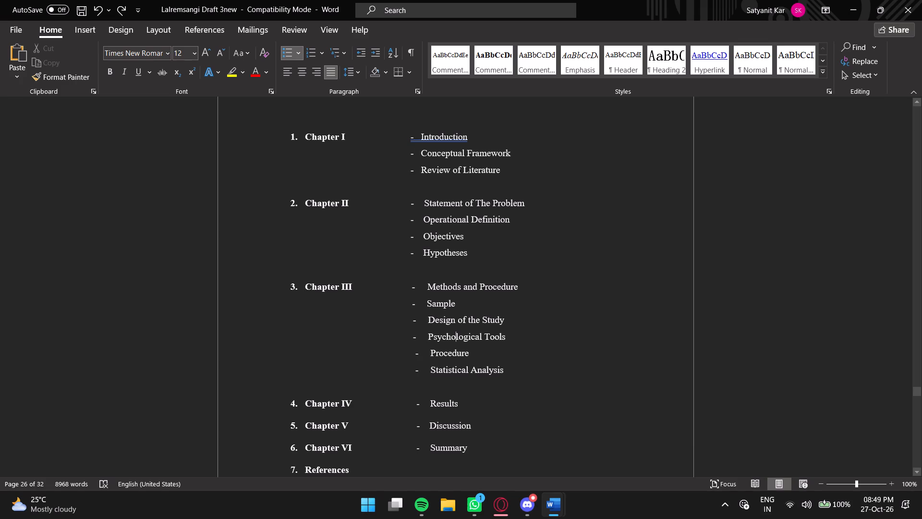
Re-enter the dashes before Procedure and Statistical Analysis under Chapter III to align them with the other chapters' entries.
{"action": "left_click", "coordinate": [414, 354]}
{"action": "key", "text": "BackSpace"}
{"action": "key", "text": "BackSpace"}
{"action": "type", "text": "-"}
{"action": "key", "text": "space"}
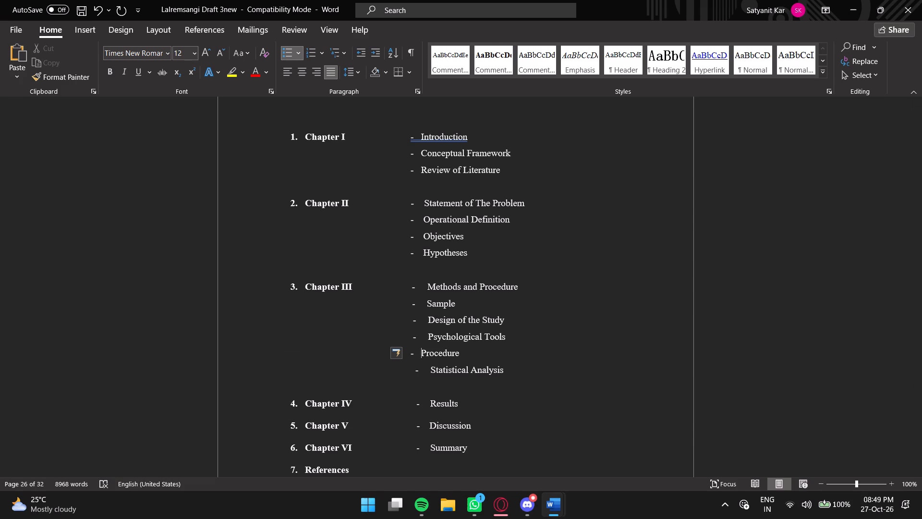
{"action": "key", "text": "Down"}
{"action": "key", "text": "BackSpace"}
{"action": "key", "text": "BackSpace"}
{"action": "type", "text": "-"}
{"action": "key", "text": "space"}
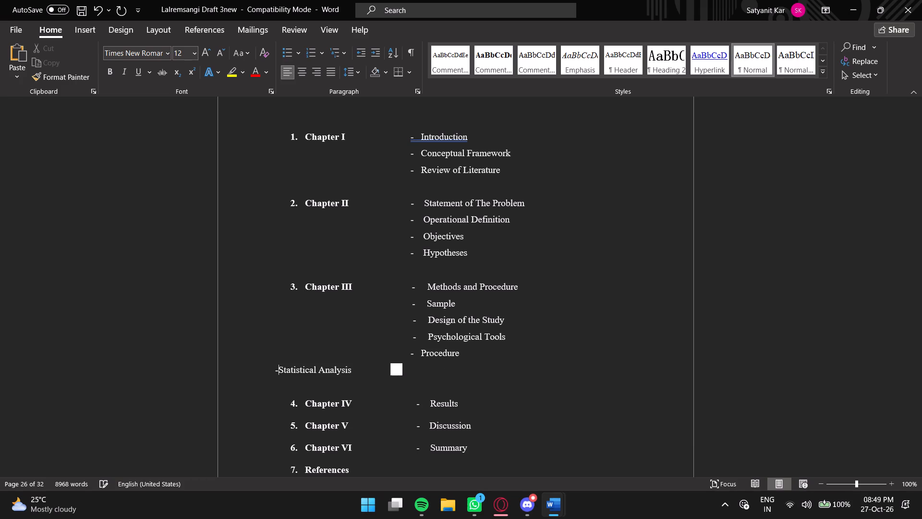
Re-enter the dash before Psychological Tools under Chapter III so it lines up with Procedure and Statistical Analysis.
{"action": "key", "text": "Up"}
{"action": "key", "text": "Up"}
{"action": "key", "text": "BackSpace"}
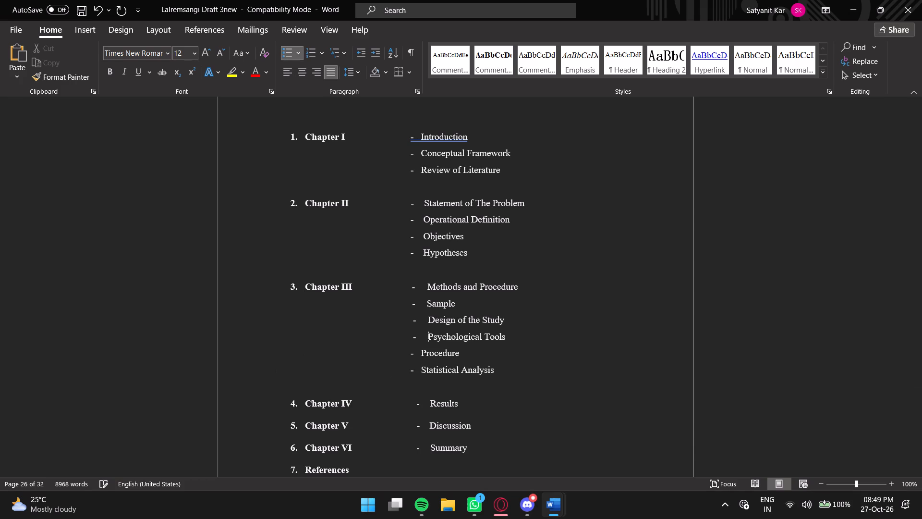
{"action": "key", "text": "BackSpace"}
{"action": "key", "text": "BackSpace"}
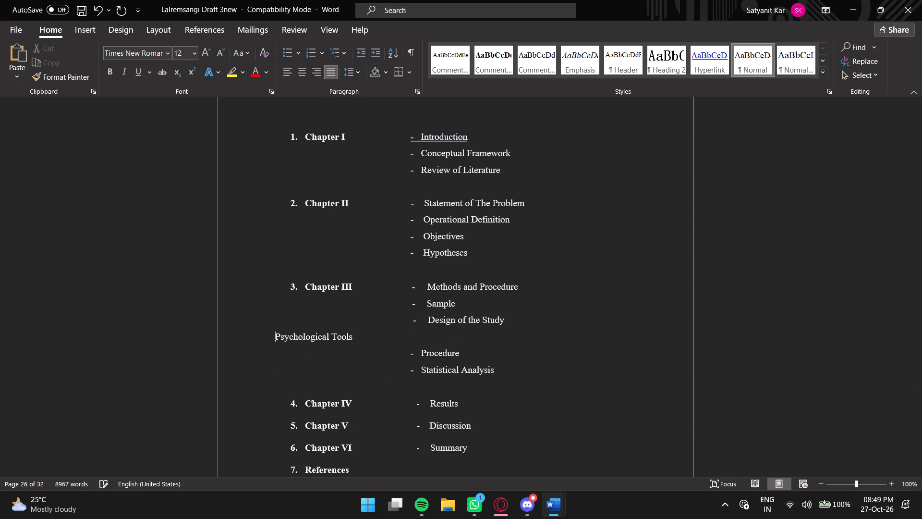
{"action": "type", "text": "-"}
{"action": "key", "text": "space"}
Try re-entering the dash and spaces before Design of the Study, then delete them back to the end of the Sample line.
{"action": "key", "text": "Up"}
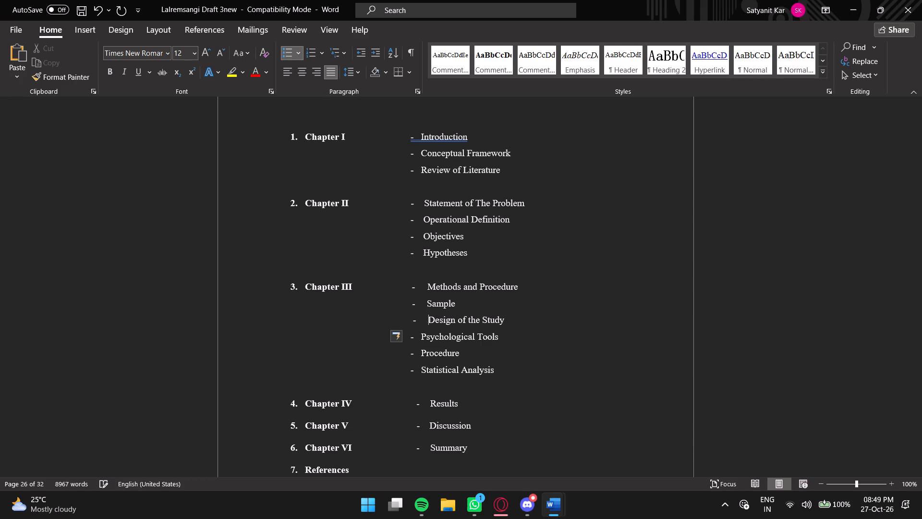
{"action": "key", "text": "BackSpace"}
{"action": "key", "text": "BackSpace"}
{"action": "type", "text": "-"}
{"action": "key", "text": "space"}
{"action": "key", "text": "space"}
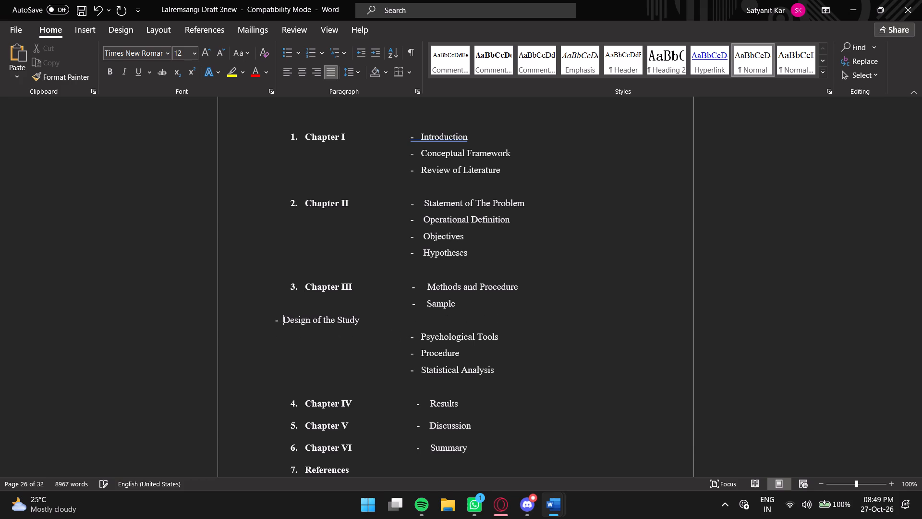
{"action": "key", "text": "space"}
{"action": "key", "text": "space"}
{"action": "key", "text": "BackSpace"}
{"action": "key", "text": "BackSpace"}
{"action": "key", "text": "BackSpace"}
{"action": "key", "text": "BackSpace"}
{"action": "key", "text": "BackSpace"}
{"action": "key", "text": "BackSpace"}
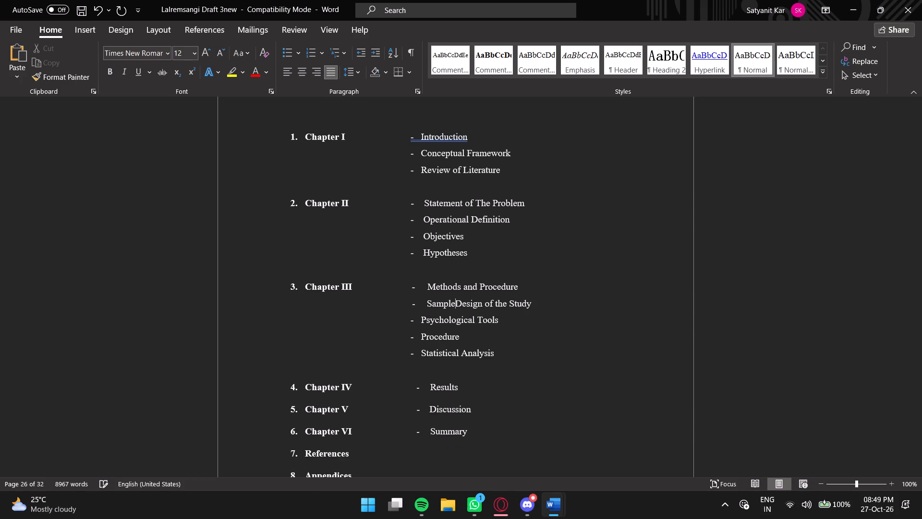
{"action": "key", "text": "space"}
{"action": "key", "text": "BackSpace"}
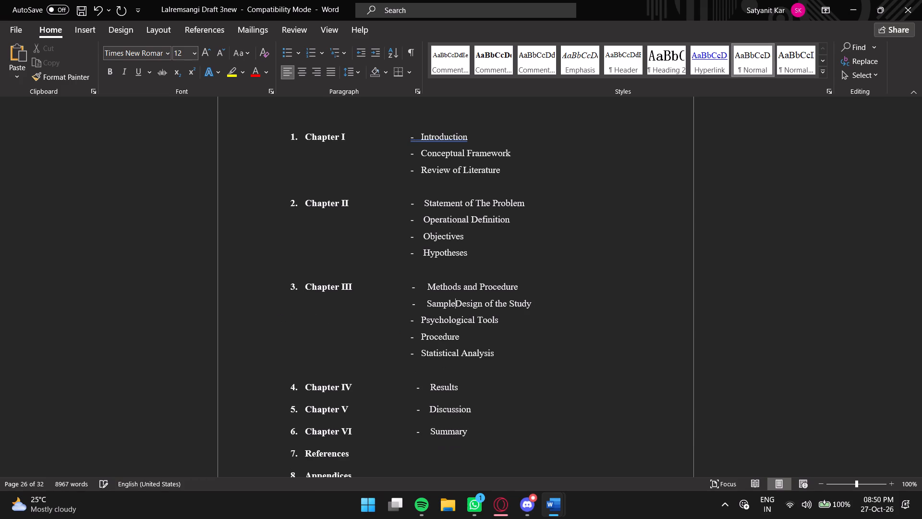
Put Design of the Study on its own line below Sample with a dash, indented with spaces to the dash column.
{"action": "key", "text": "Return"}
{"action": "type", "text": "-"}
{"action": "key", "text": "space"}
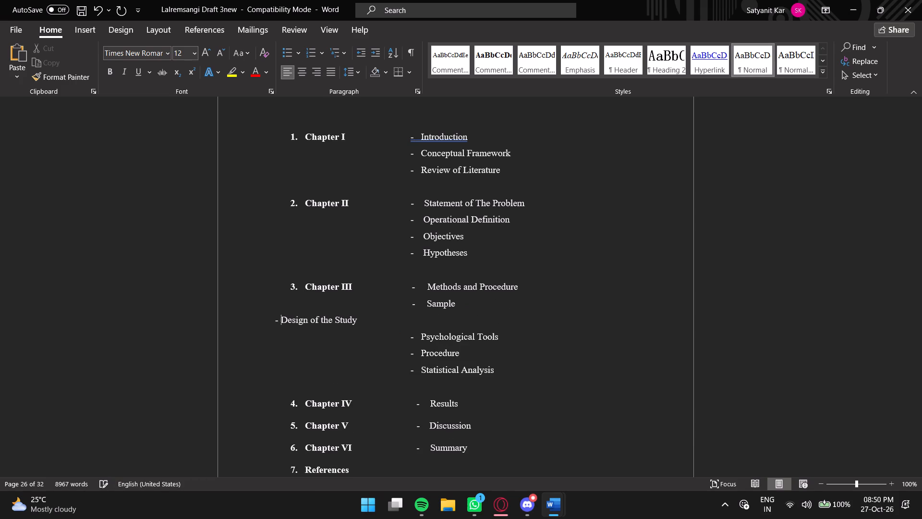
{"action": "key", "text": "Left"}
{"action": "key", "text": "Left"}
{"action": "key", "text": "space"}
{"action": "key", "text": "space"}
{"action": "key", "text": "space"}
{"action": "key", "text": "space"}
{"action": "key", "text": "space"}
{"action": "key", "text": "space"}
{"action": "key", "text": "space"}
{"action": "key", "text": "space"}
{"action": "key", "text": "space"}
{"action": "key", "text": "space"}
{"action": "key", "text": "space"}
{"action": "key", "text": "space"}
{"action": "key", "text": "space"}
{"action": "key", "text": "space"}
{"action": "key", "text": "space"}
{"action": "key", "text": "space"}
{"action": "key", "text": "space"}
{"action": "key", "text": "space"}
{"action": "key", "text": "space"}
{"action": "key", "text": "space"}
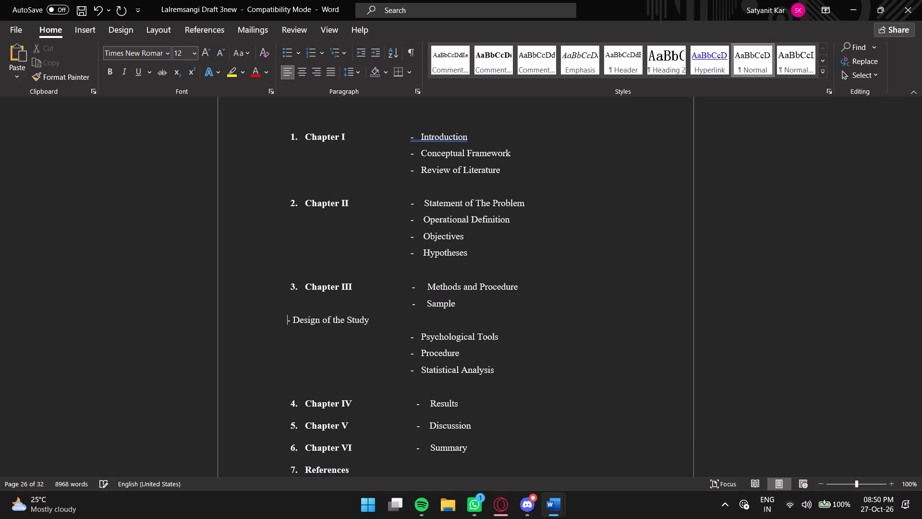
{"action": "key", "text": "space"}
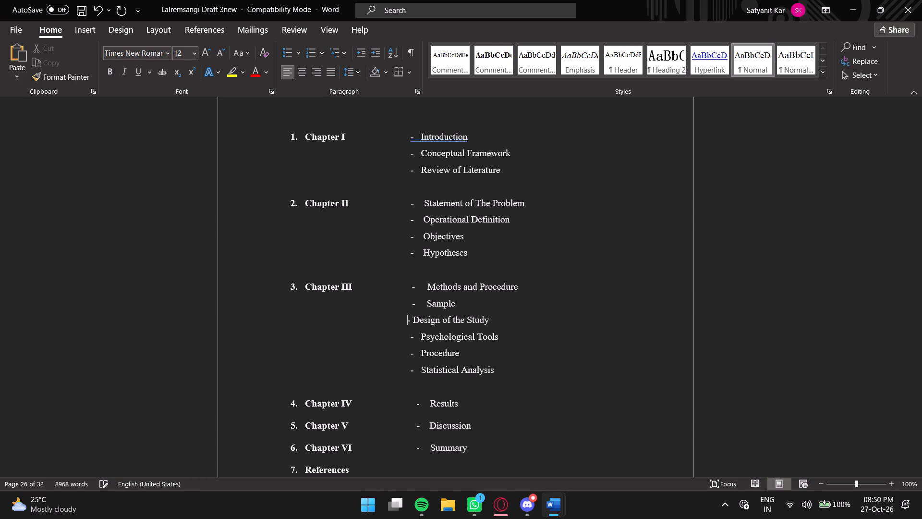
{"action": "key", "text": "space"}
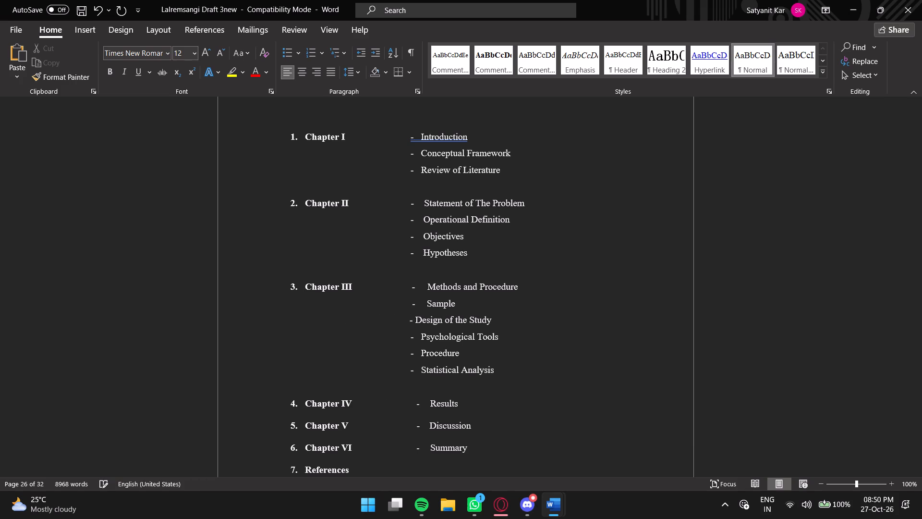
{"action": "key", "text": "space"}
{"action": "key", "text": "BackSpace"}
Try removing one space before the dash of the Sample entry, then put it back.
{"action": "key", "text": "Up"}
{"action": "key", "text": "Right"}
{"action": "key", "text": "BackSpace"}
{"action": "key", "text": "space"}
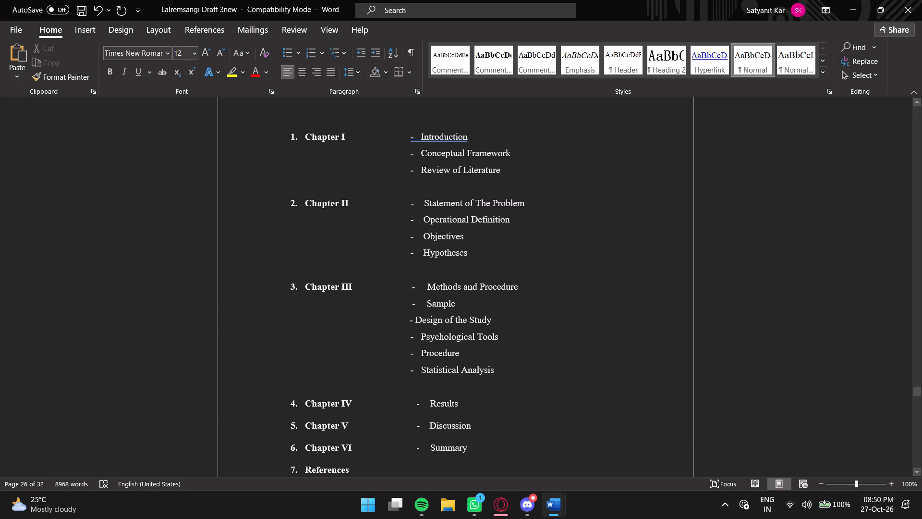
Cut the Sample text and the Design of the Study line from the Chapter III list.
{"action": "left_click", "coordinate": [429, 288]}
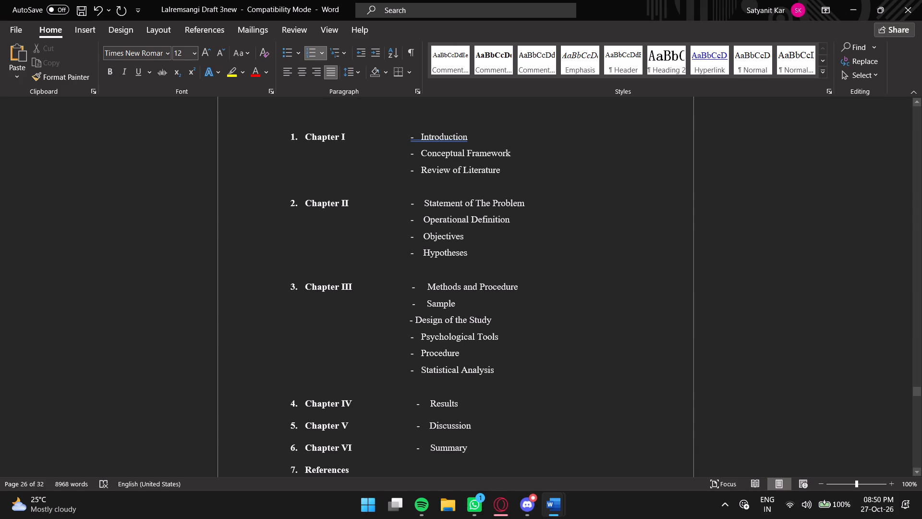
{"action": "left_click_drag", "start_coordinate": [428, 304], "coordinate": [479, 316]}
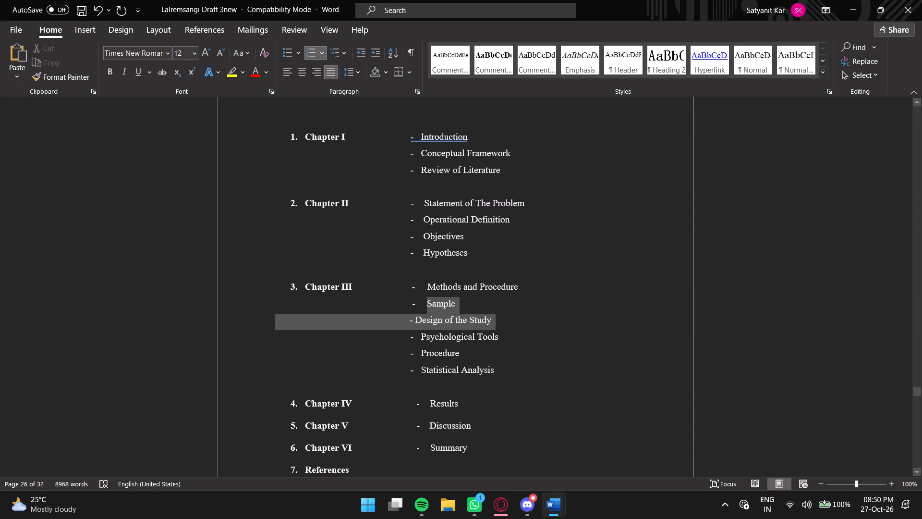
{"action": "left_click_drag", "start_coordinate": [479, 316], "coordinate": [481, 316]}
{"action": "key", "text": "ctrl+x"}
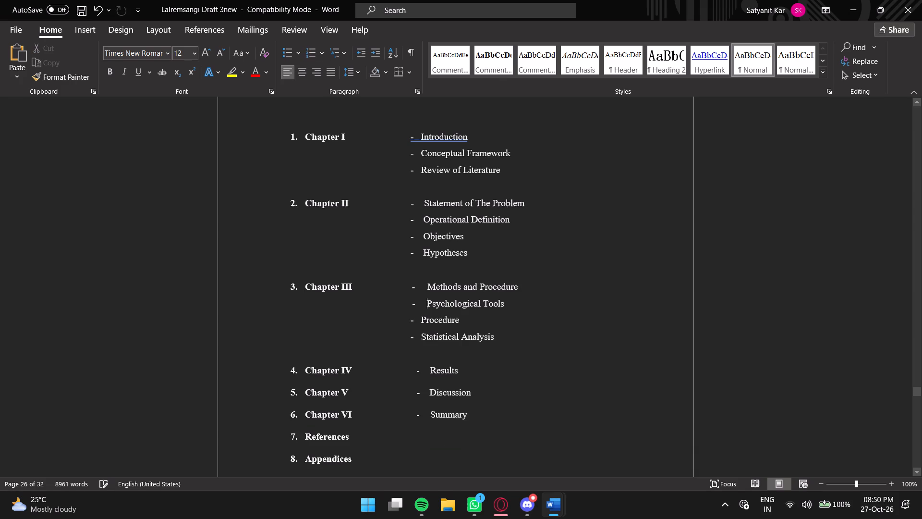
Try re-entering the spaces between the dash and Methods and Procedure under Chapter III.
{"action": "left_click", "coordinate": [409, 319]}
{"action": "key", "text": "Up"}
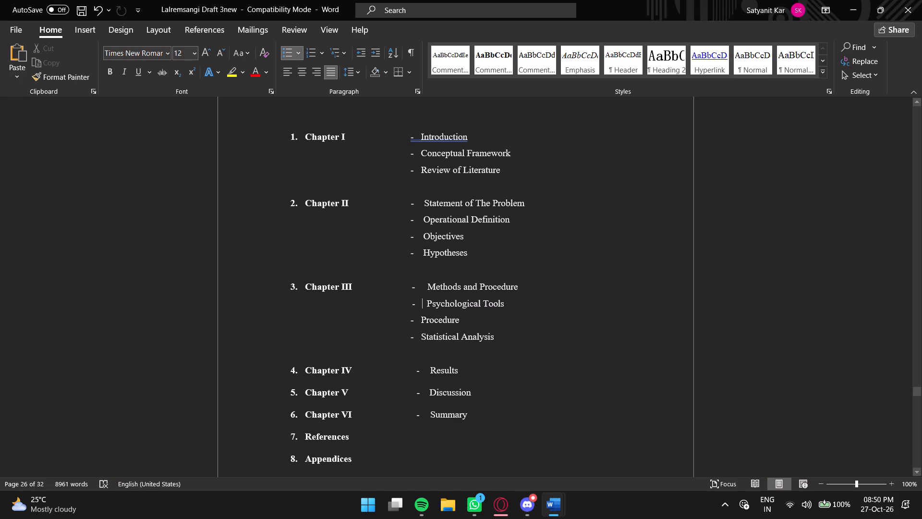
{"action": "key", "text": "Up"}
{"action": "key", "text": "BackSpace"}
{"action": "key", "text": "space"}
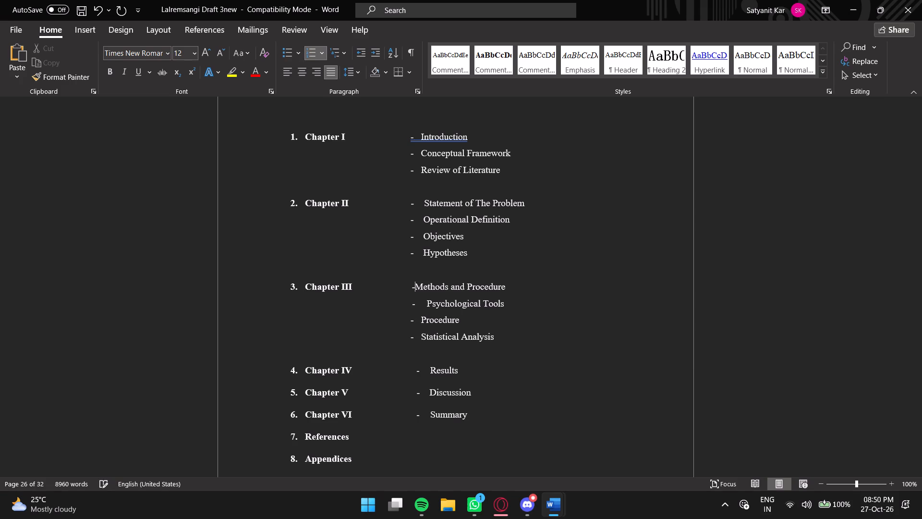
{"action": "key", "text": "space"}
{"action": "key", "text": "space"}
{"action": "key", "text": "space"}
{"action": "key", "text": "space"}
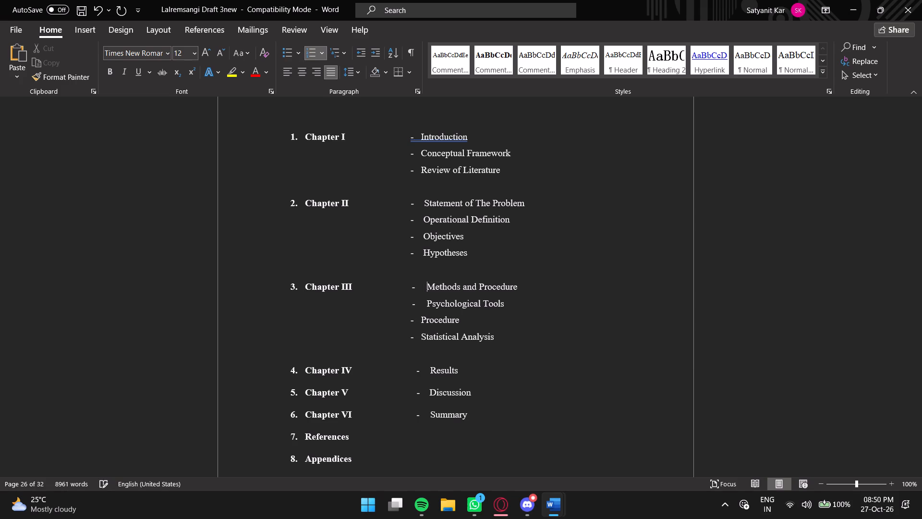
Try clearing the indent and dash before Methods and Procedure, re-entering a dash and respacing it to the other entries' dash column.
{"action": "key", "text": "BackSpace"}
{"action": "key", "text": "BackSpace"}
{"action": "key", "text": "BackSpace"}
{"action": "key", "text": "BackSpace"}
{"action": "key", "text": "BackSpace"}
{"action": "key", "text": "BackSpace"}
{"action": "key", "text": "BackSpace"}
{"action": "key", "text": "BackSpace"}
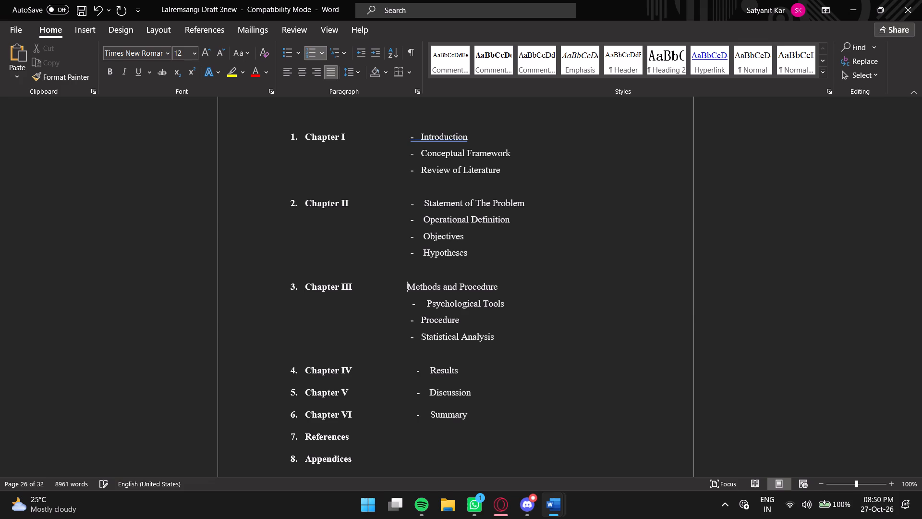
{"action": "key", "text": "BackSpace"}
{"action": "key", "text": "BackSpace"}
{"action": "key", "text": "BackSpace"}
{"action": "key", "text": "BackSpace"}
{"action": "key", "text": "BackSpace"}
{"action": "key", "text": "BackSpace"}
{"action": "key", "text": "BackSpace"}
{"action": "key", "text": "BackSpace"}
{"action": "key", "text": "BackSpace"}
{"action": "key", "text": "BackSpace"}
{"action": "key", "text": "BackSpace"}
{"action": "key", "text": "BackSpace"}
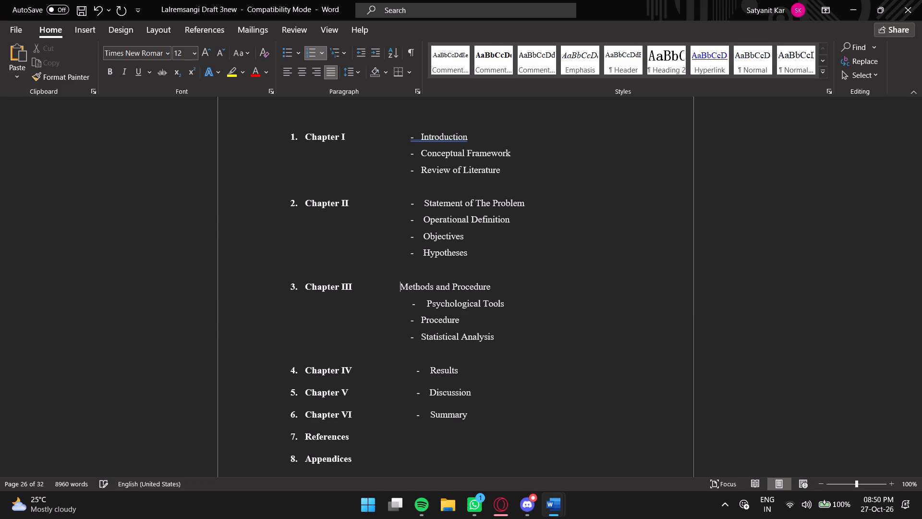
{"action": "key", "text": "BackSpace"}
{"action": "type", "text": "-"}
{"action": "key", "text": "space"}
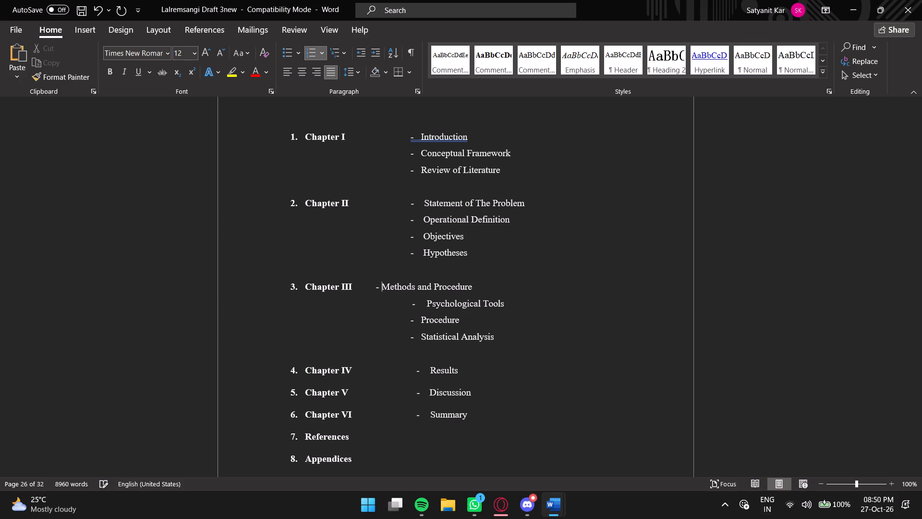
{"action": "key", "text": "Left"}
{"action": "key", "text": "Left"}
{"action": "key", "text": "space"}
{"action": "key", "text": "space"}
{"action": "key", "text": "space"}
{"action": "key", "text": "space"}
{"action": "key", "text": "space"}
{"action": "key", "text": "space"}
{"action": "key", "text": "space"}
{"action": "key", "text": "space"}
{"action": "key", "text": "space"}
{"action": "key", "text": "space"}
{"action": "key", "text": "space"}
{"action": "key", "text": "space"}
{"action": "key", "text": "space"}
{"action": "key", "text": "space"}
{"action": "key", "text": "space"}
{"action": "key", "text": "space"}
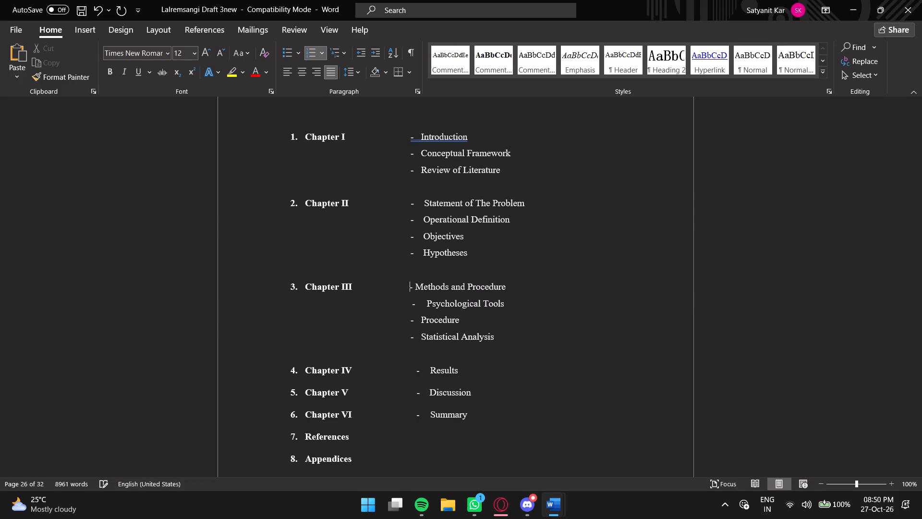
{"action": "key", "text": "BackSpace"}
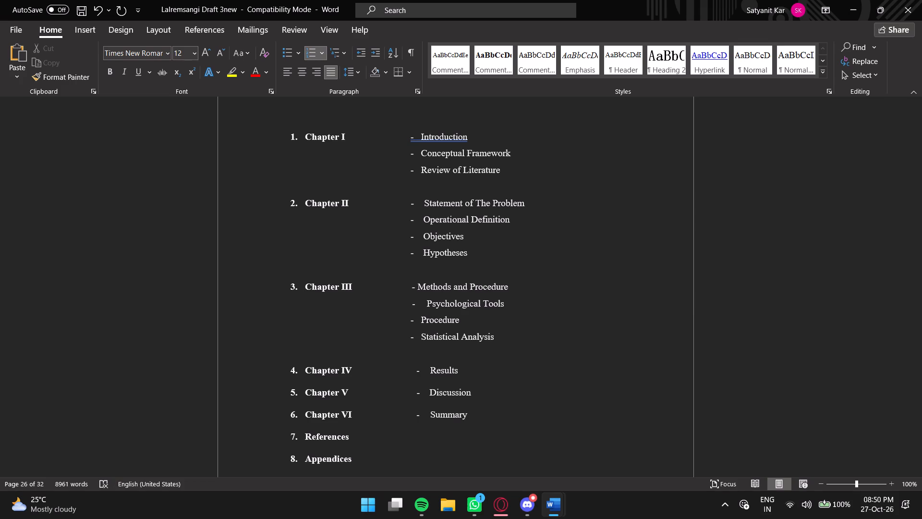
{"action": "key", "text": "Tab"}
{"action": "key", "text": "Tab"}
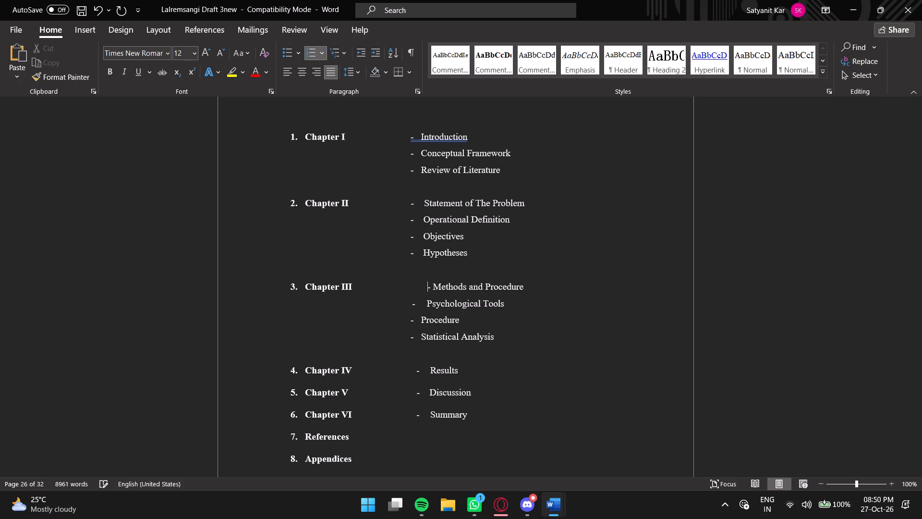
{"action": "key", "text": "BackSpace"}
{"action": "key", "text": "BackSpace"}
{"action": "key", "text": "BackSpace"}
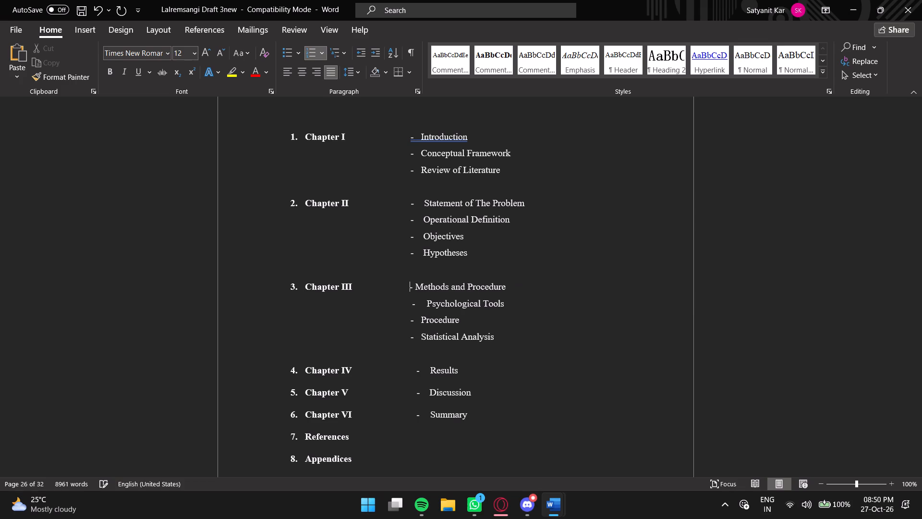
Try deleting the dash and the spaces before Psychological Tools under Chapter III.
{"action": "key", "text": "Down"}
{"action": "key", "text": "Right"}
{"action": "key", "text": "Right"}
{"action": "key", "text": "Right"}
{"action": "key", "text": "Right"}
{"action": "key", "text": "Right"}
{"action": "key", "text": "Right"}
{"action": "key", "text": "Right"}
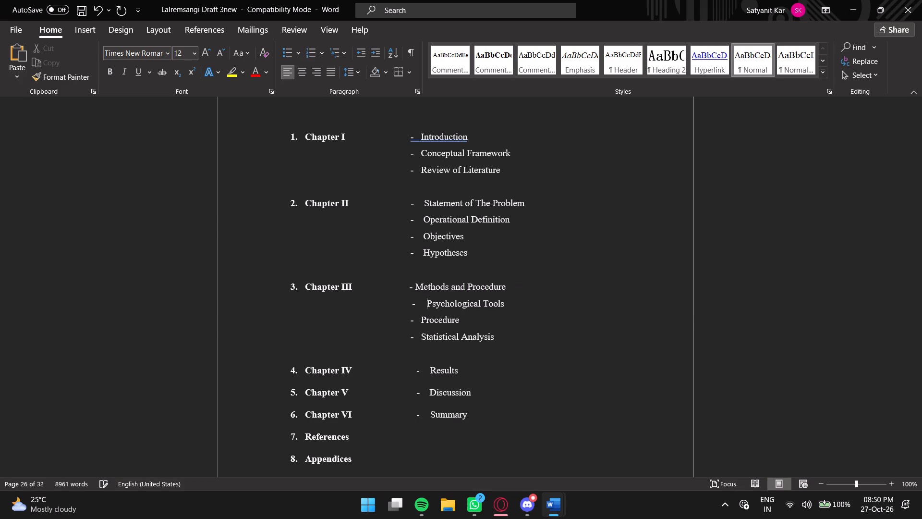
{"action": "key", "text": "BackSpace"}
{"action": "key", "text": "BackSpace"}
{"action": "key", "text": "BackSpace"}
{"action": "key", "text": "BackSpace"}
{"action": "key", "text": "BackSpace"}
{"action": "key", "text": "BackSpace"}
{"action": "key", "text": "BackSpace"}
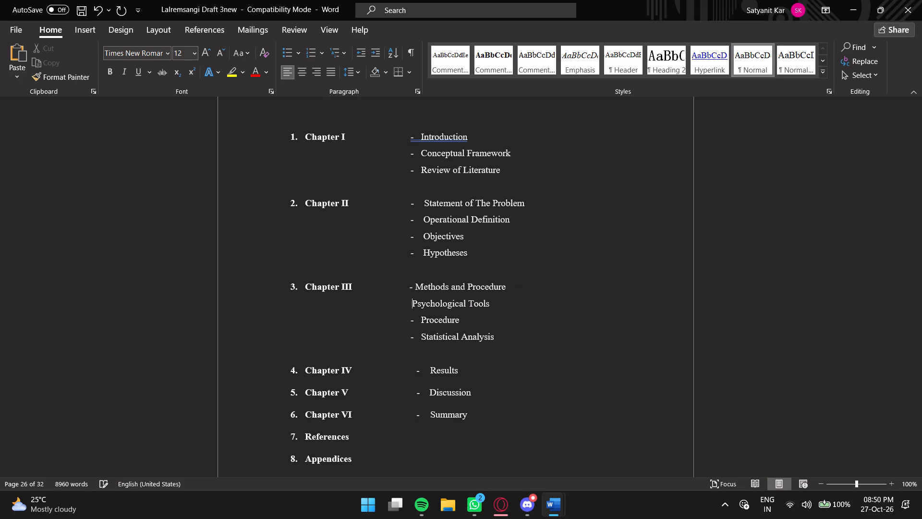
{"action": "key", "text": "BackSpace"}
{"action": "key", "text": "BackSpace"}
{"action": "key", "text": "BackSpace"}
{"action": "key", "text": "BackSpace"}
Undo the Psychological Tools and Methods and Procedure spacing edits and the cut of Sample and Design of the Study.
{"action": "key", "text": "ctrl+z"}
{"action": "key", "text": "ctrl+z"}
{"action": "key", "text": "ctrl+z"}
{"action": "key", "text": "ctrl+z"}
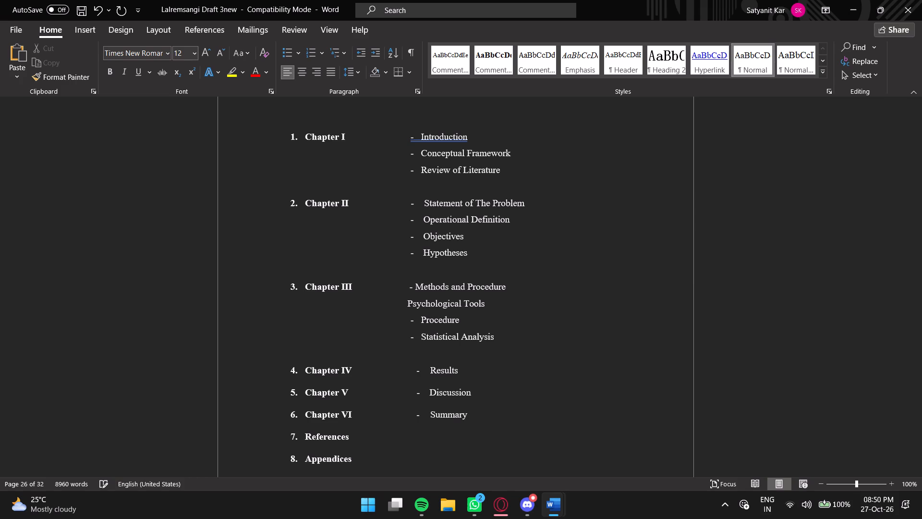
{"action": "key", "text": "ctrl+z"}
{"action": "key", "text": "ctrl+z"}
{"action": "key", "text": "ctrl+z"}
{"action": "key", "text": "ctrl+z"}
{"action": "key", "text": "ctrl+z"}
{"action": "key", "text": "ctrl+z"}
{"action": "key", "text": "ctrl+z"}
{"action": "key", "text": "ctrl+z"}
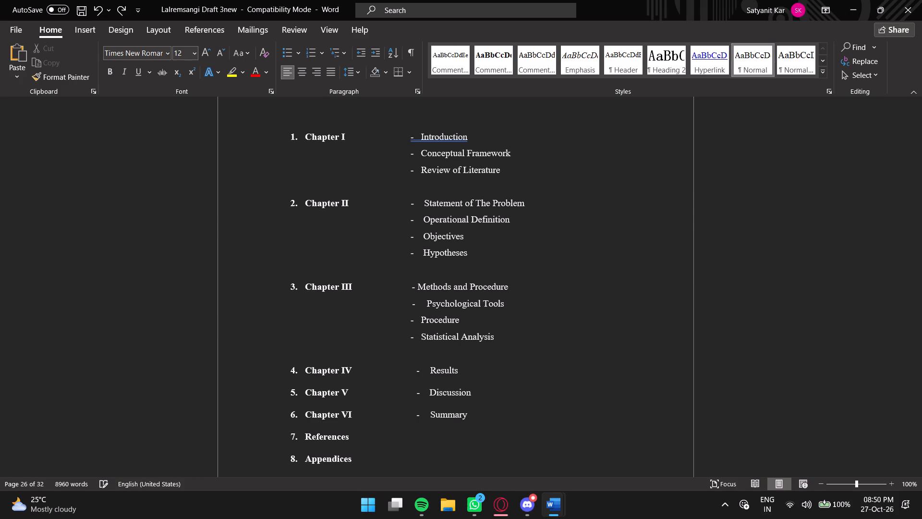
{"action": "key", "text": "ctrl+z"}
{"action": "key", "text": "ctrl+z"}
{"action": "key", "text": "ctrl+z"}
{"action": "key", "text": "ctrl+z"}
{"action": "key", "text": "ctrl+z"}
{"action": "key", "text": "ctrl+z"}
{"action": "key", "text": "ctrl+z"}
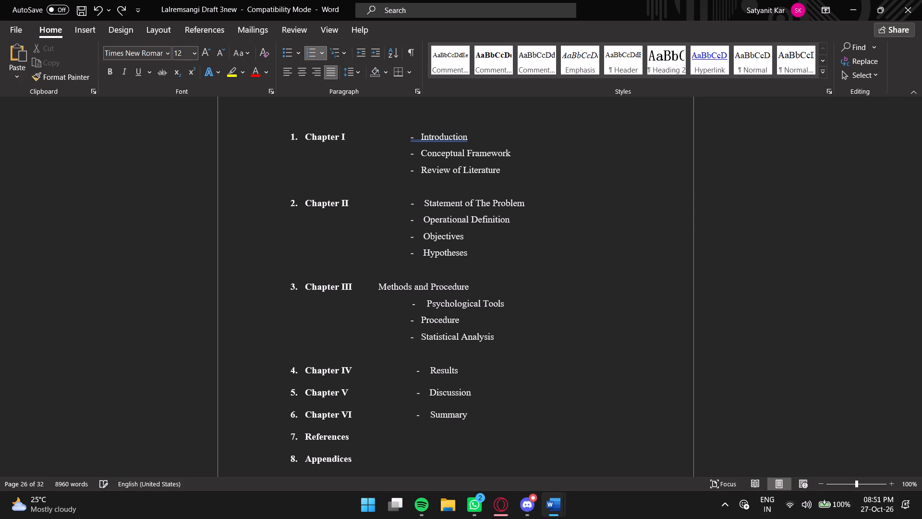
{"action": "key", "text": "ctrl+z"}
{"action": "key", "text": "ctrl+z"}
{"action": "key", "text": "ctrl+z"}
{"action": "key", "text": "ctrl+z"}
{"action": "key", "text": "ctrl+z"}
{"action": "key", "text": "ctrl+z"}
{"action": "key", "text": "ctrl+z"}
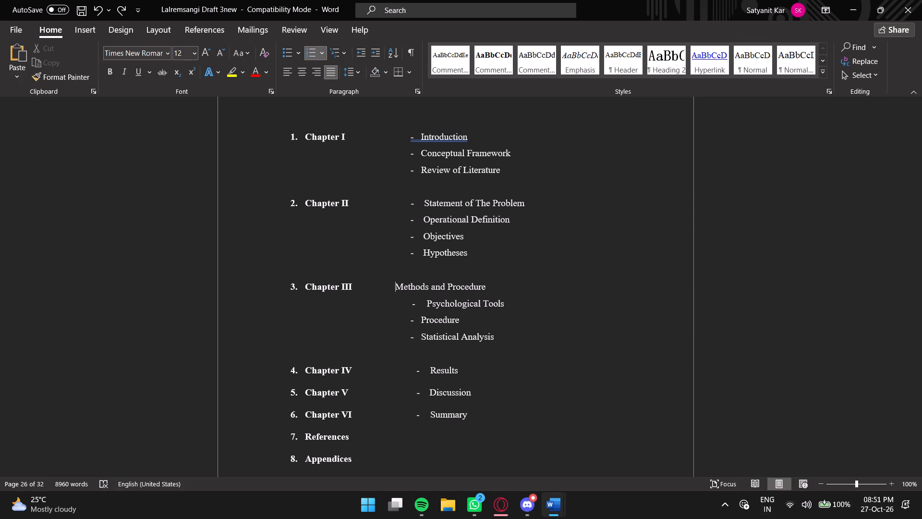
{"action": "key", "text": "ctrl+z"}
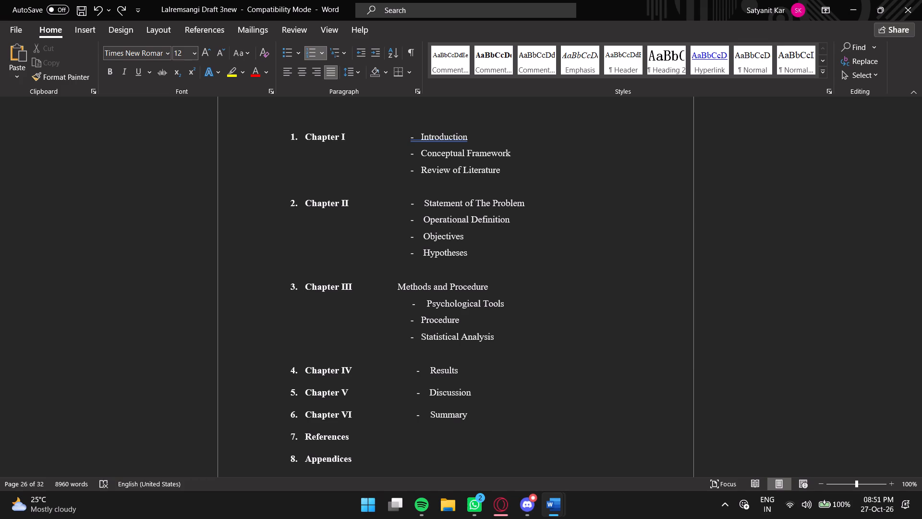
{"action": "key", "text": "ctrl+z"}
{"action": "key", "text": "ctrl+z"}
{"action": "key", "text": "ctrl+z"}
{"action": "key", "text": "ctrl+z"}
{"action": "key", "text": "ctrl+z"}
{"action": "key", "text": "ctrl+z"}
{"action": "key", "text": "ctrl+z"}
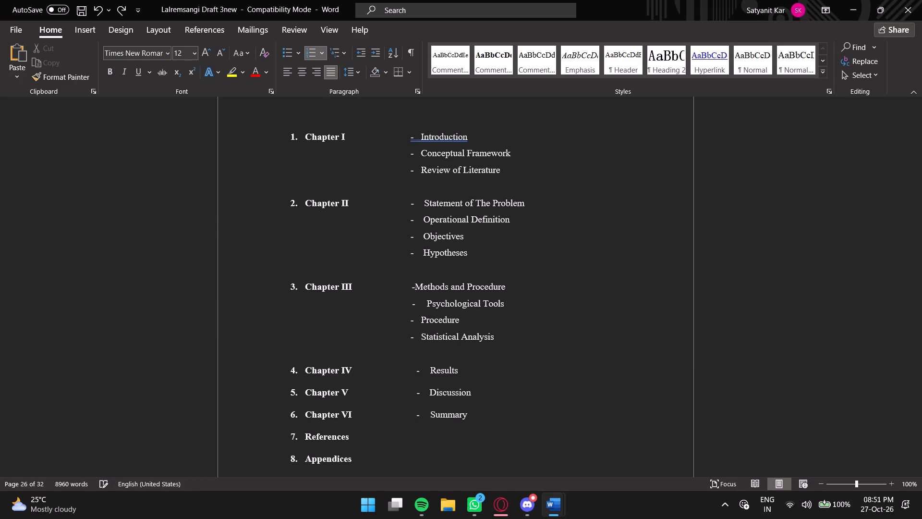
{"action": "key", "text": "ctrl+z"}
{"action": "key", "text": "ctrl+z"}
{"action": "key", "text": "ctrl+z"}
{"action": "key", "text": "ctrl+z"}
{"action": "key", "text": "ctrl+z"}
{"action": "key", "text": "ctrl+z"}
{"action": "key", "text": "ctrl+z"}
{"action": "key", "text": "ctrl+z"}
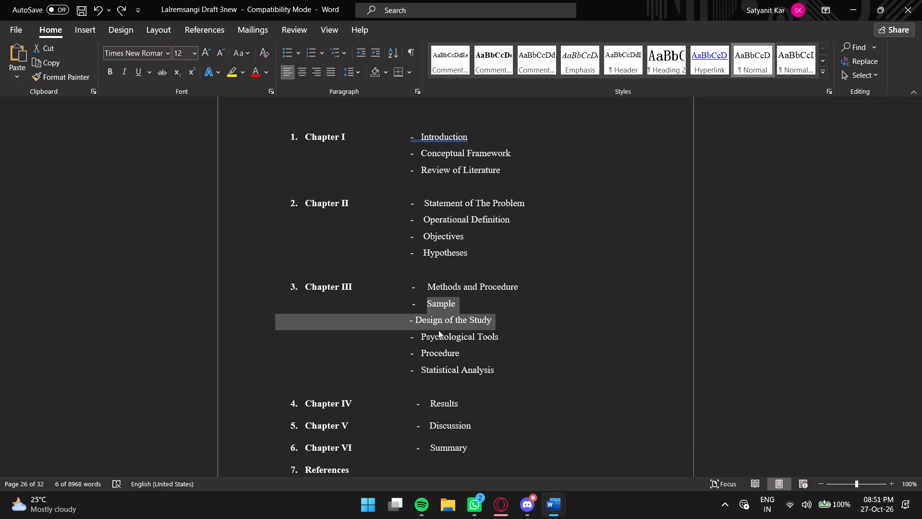
Insert two more spaces between the dash and Design of the Study to align its text with Psychological Tools.
{"action": "left_click", "coordinate": [427, 353]}
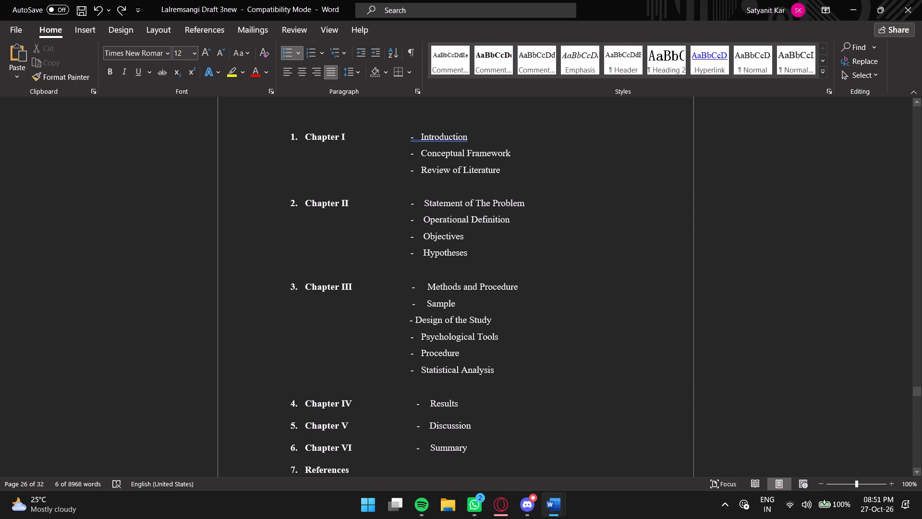
{"action": "left_click", "coordinate": [417, 321]}
{"action": "key", "text": "space"}
{"action": "key", "text": "space"}
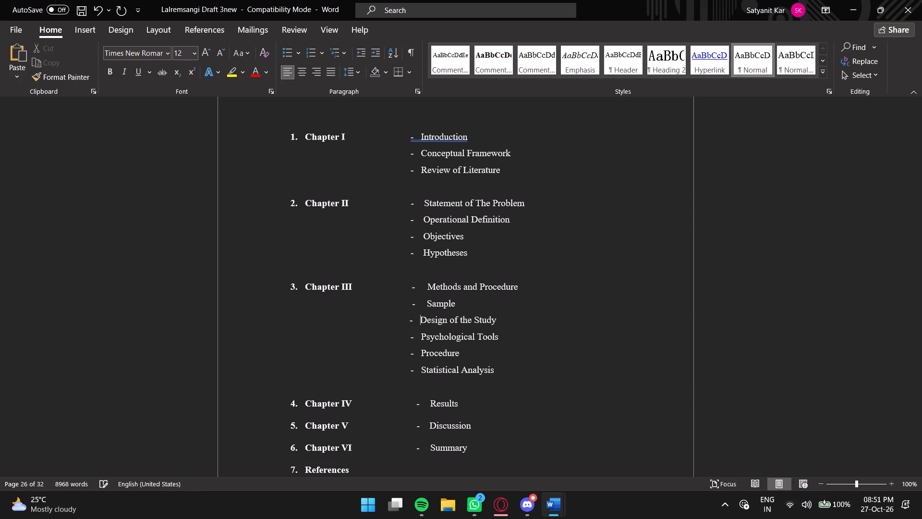
Remove one space before the dashes of Sample and Methods and Procedure under Chapter III to align them with the dashes below.
{"action": "left_click", "coordinate": [426, 305]}
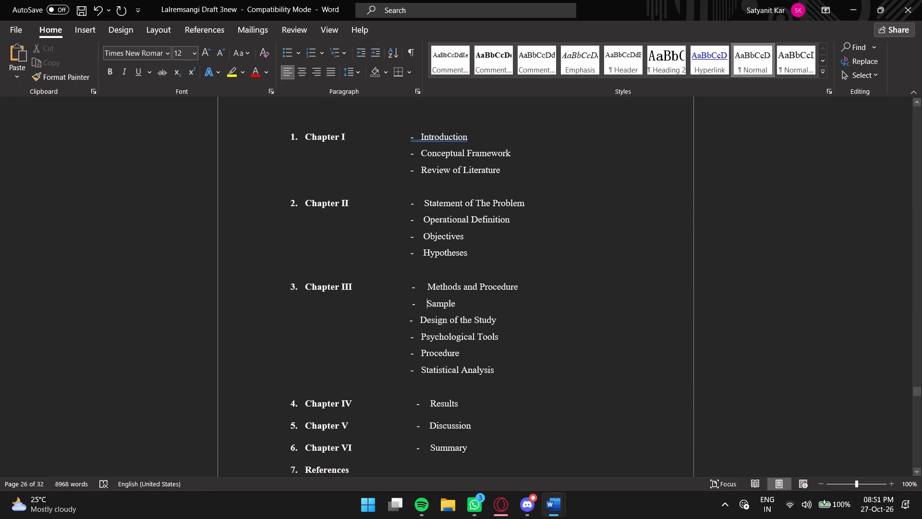
{"action": "left_click", "coordinate": [413, 305]}
{"action": "key", "text": "BackSpace"}
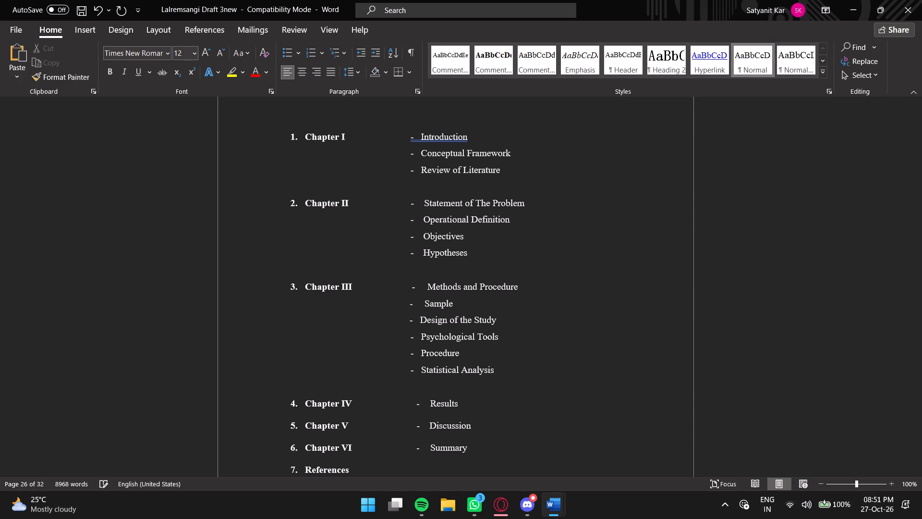
{"action": "key", "text": "Up"}
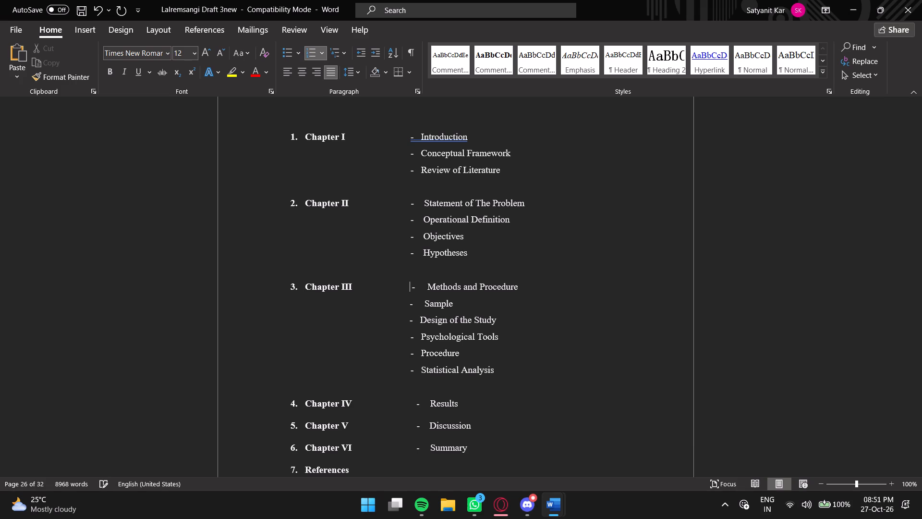
{"action": "key", "text": "Right"}
{"action": "key", "text": "BackSpace"}
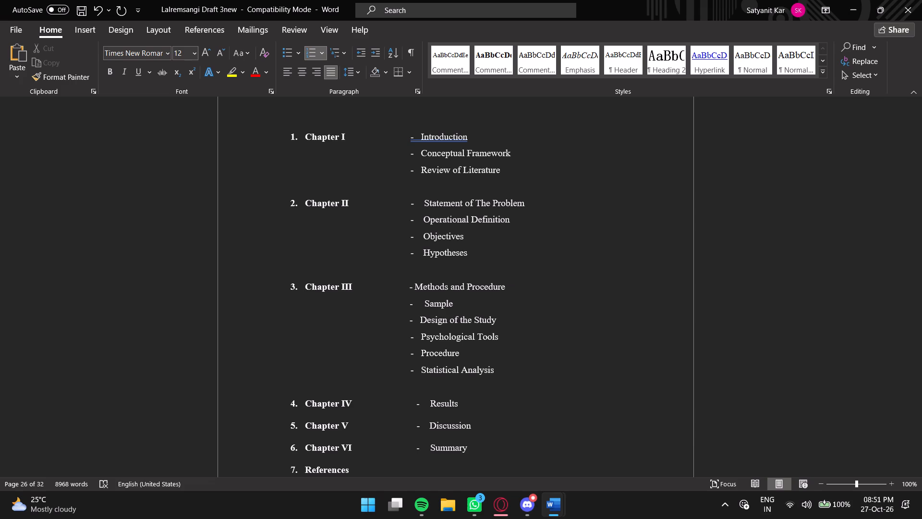
{"action": "key", "text": "Right"}
{"action": "key", "text": "Right"}
{"action": "key", "text": "Right"}
Close up the extra gap between the dash and Sample, and insert two spaces between the dash and Methods and Procedure.
{"action": "key", "text": "Down"}
{"action": "key", "text": "Right"}
{"action": "key", "text": "BackSpace"}
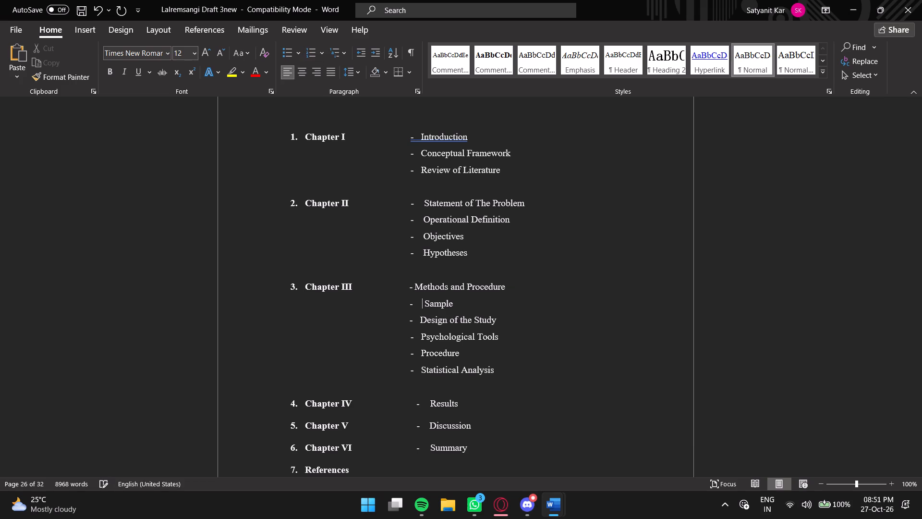
{"action": "key", "text": "BackSpace"}
{"action": "key", "text": "Up"}
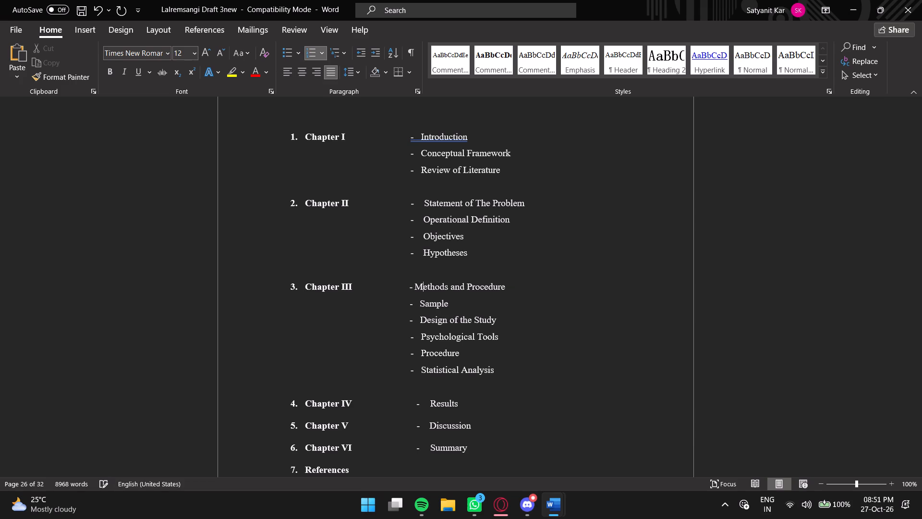
{"action": "key", "text": "Left"}
{"action": "key", "text": "space"}
{"action": "key", "text": "space"}
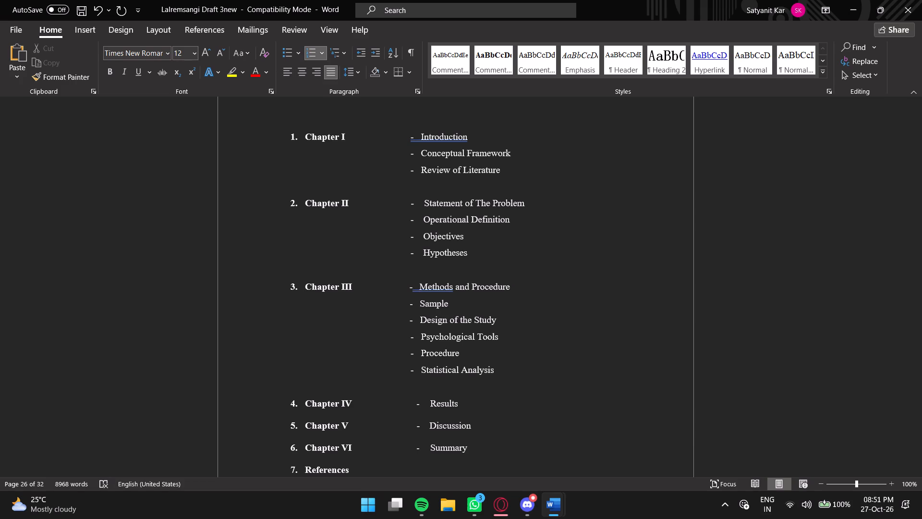
Remove two spaces before the Chapter IV dash and add one space between the dash and Results.
{"action": "left_click", "coordinate": [468, 360]}
{"action": "scroll", "coordinate": [468, 361], "scroll_direction": "down", "scroll_amount": 2}
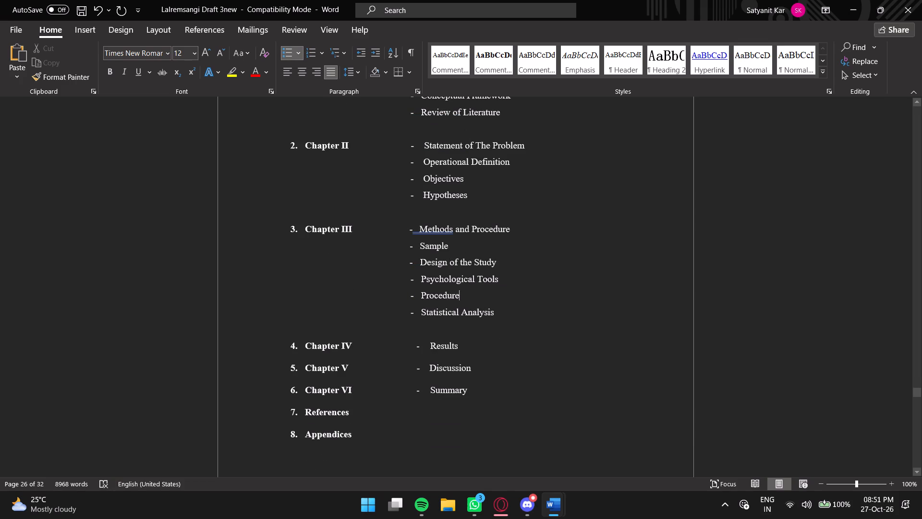
{"action": "left_click", "coordinate": [415, 349]}
{"action": "key", "text": "BackSpace"}
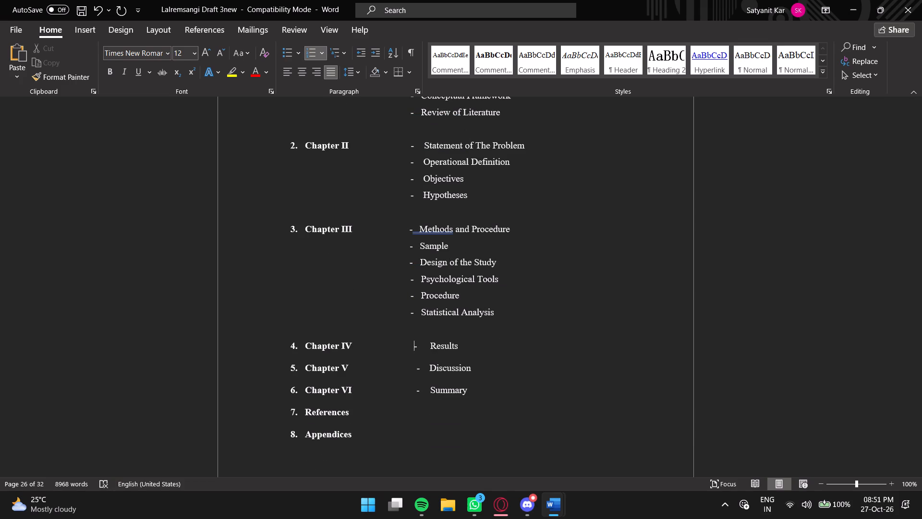
{"action": "key", "text": "BackSpace"}
{"action": "key", "text": "Right"}
{"action": "key", "text": "space"}
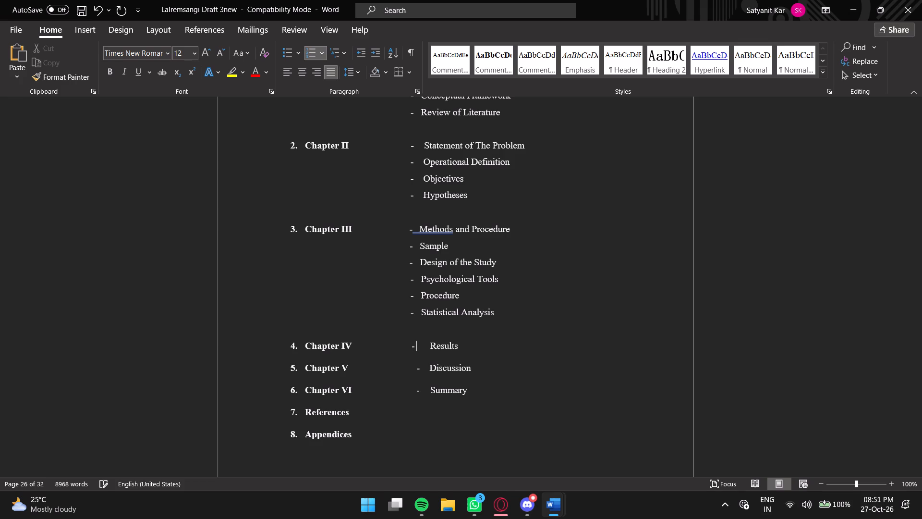
Respace the Chapter V dash before Discussion to line up with the Chapter IV dash.
{"action": "key", "text": "Down"}
{"action": "key", "text": "BackSpace"}
{"action": "key", "text": "BackSpace"}
{"action": "key", "text": "space"}
{"action": "key", "text": "space"}
{"action": "key", "text": "space"}
{"action": "key", "text": "space"}
Reduce the spacing before the Chapter VI dash by one space to align it with the Chapter V dash.
{"action": "key", "text": "Down"}
{"action": "key", "text": "Right"}
{"action": "key", "text": "Right"}
{"action": "key", "text": "BackSpace"}
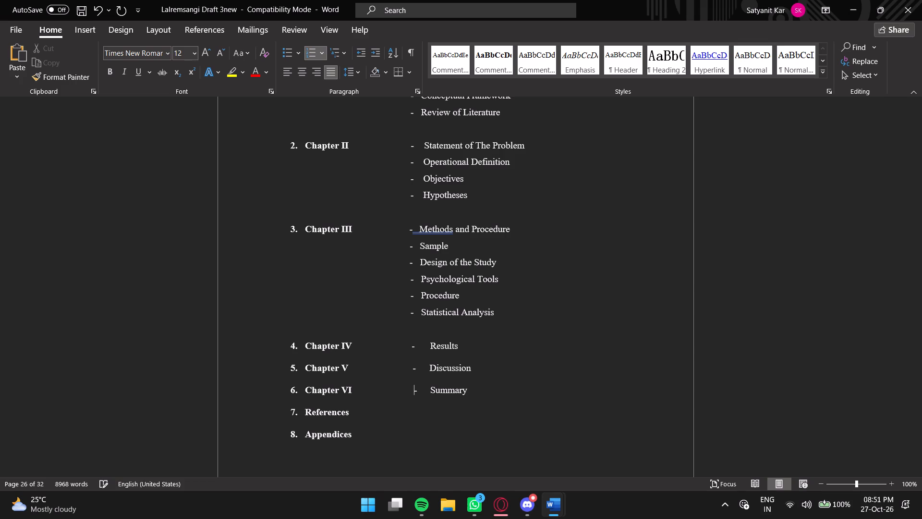
{"action": "key", "text": "BackSpace"}
{"action": "key", "text": "space"}
Review the cover page's heading, highlighted title, programme statement and submission details, including the flagged word Programme.
{"action": "scroll", "coordinate": [453, 312], "scroll_direction": "up", "scroll_amount": 5}
{"action": "scroll", "coordinate": [453, 312], "scroll_direction": "down", "scroll_amount": 7}
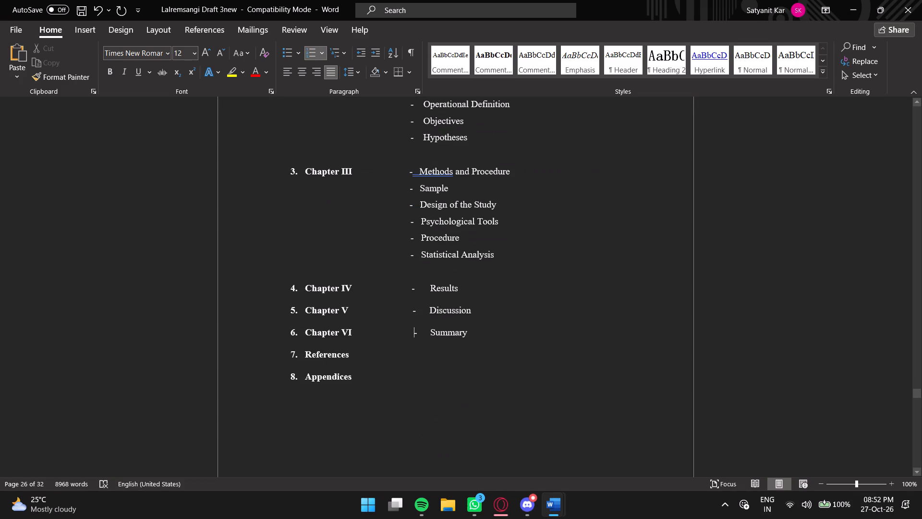
{"action": "scroll", "coordinate": [449, 306], "scroll_direction": "up", "scroll_amount": 20}
{"action": "scroll", "coordinate": [449, 306], "scroll_direction": "up", "scroll_amount": 7}
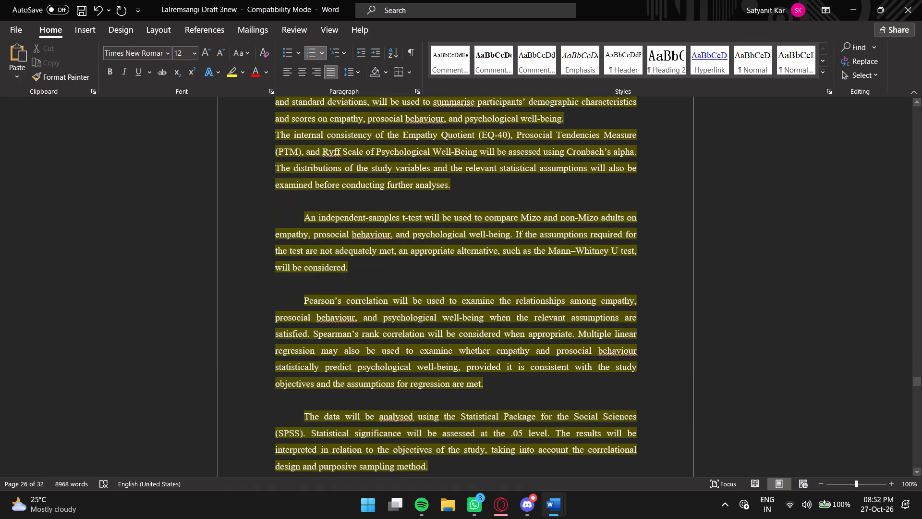
{"action": "left_click_drag", "start_coordinate": [917, 378], "coordinate": [921, 79]}
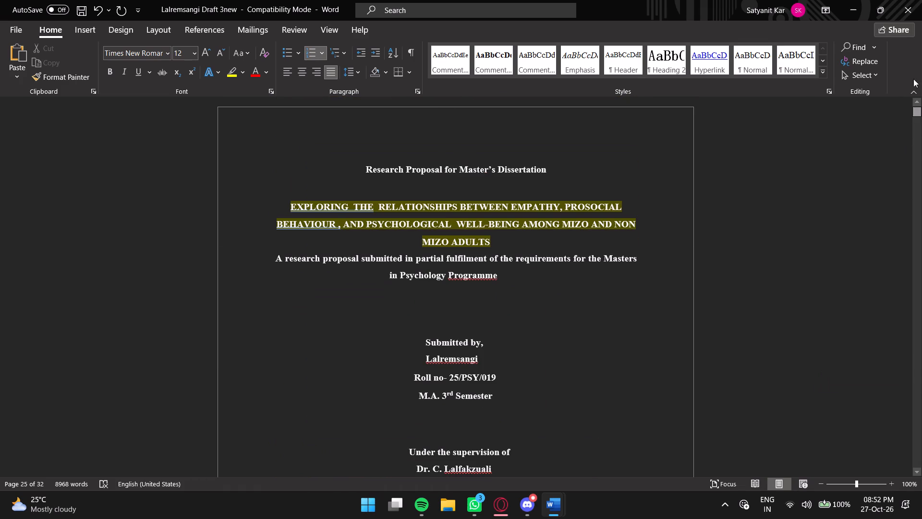
{"action": "scroll", "coordinate": [463, 216], "scroll_direction": "up", "scroll_amount": 3}
{"action": "left_click", "coordinate": [374, 167]}
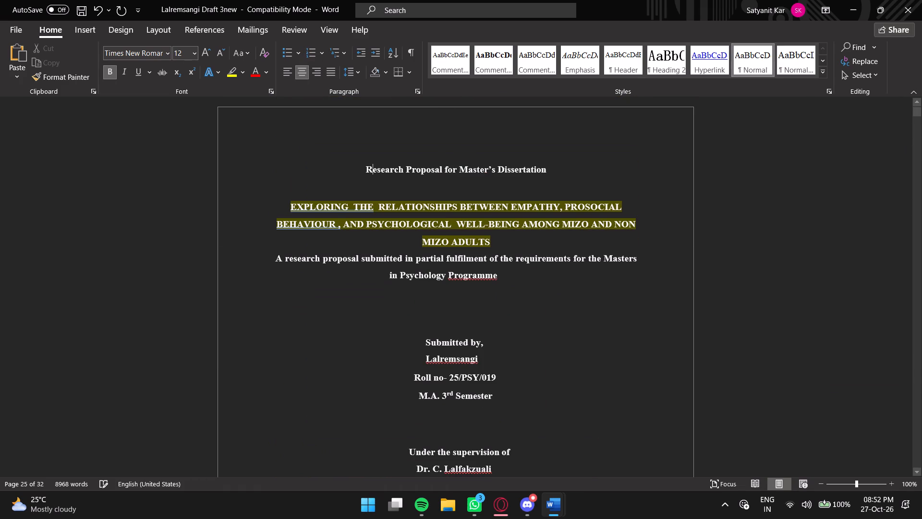
{"action": "left_click", "coordinate": [374, 204]}
{"action": "left_click", "coordinate": [404, 205]}
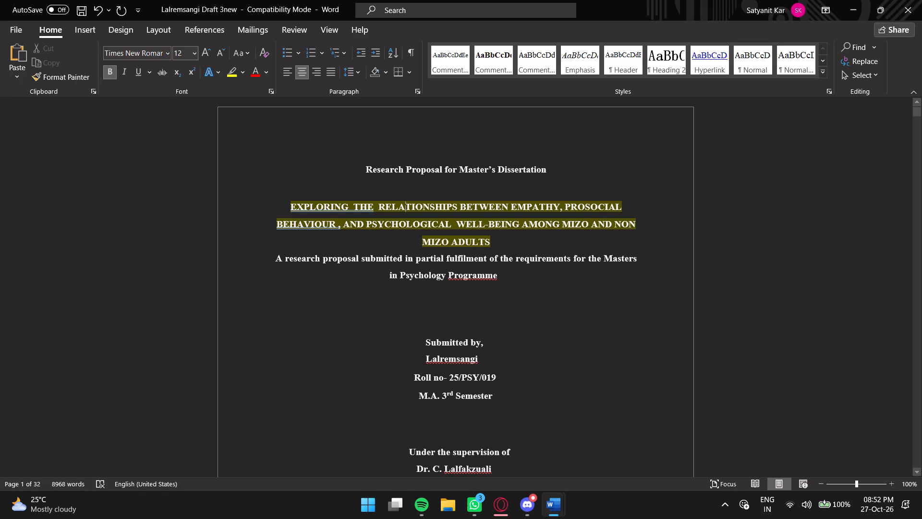
{"action": "scroll", "coordinate": [406, 269], "scroll_direction": "down", "scroll_amount": 3}
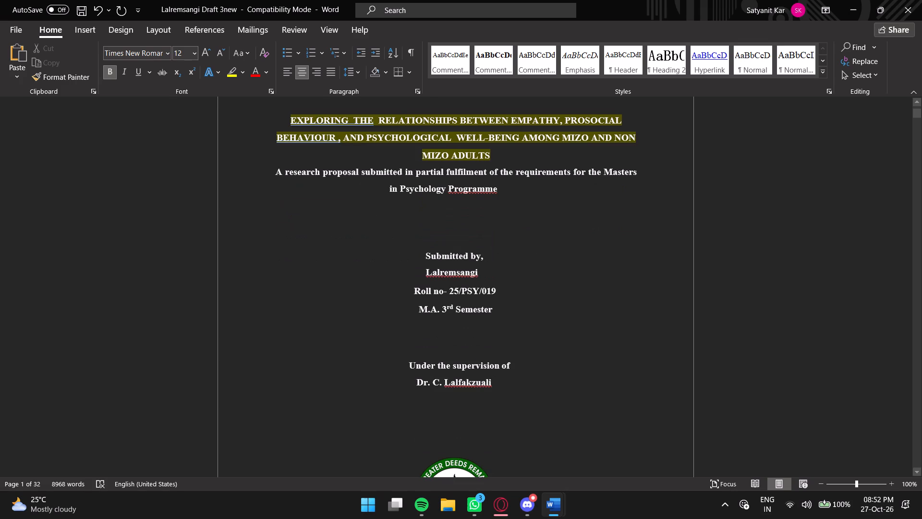
{"action": "left_click", "coordinate": [479, 187]}
{"action": "left_click_drag", "start_coordinate": [449, 186], "coordinate": [489, 189]}
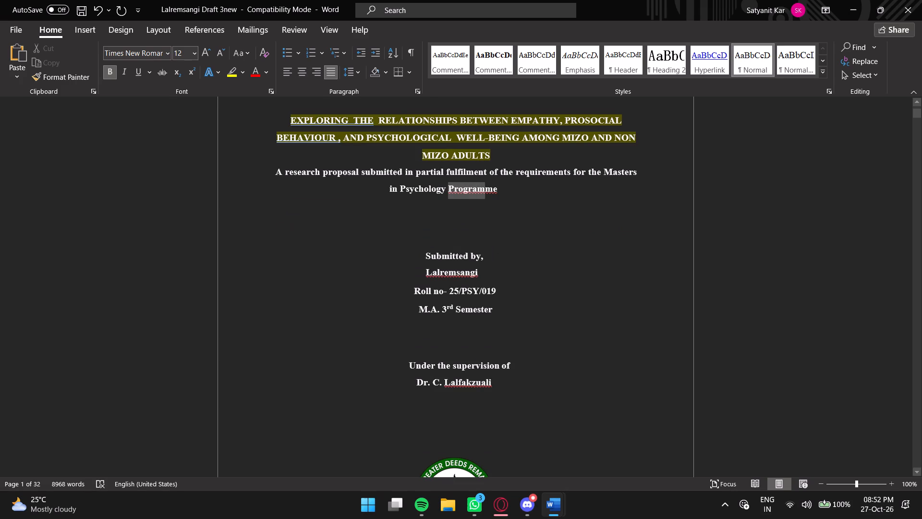
{"action": "left_click_drag", "start_coordinate": [489, 189], "coordinate": [499, 191]}
{"action": "right_click", "coordinate": [491, 190]}
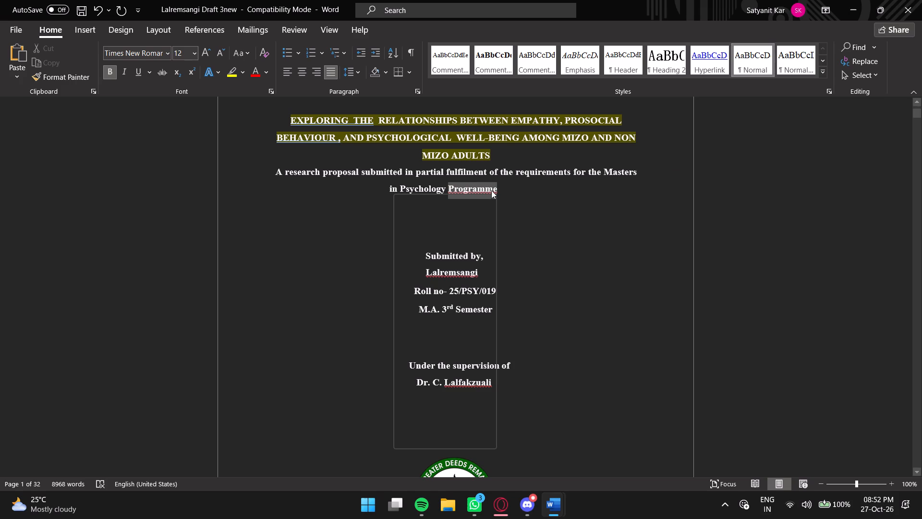
{"action": "left_click", "coordinate": [492, 189]}
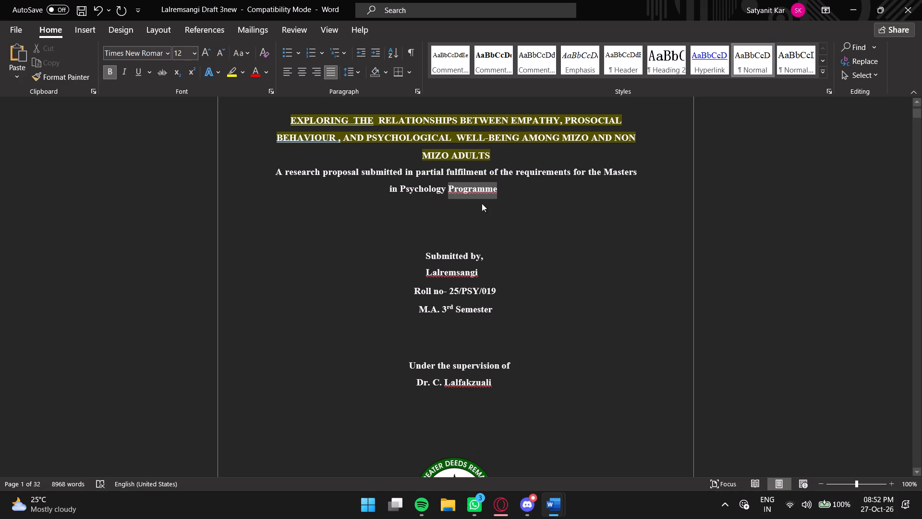
{"action": "left_click", "coordinate": [460, 274]}
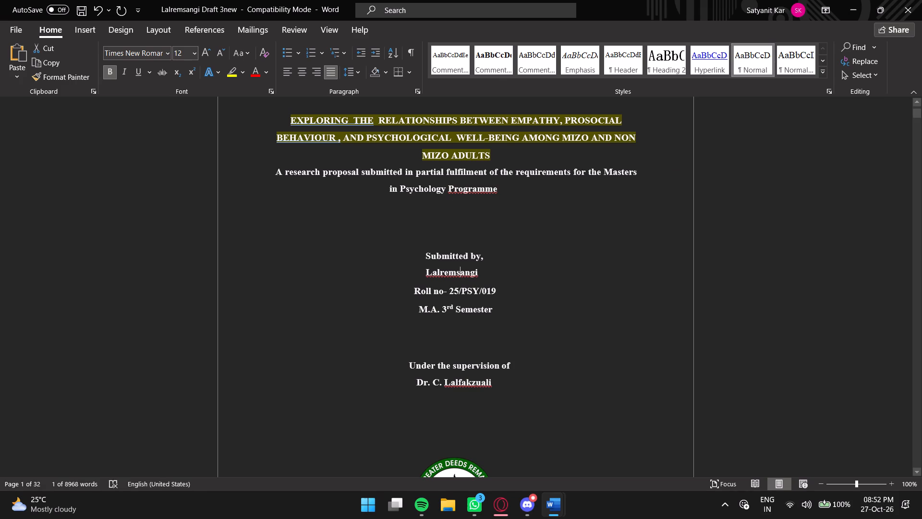
{"action": "left_click", "coordinate": [452, 292]}
{"action": "left_click", "coordinate": [427, 309]}
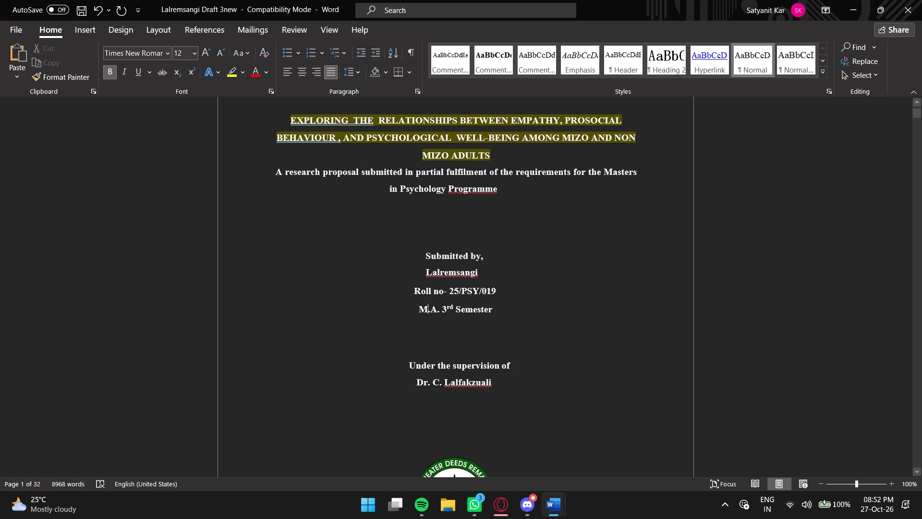
Move the Mizoram University logo on the cover page up closer to the supervisor's name, keeping it centred between the text blocks.
{"action": "scroll", "coordinate": [456, 319], "scroll_direction": "down", "scroll_amount": 4}
{"action": "scroll", "coordinate": [425, 261], "scroll_direction": "down", "scroll_amount": 3}
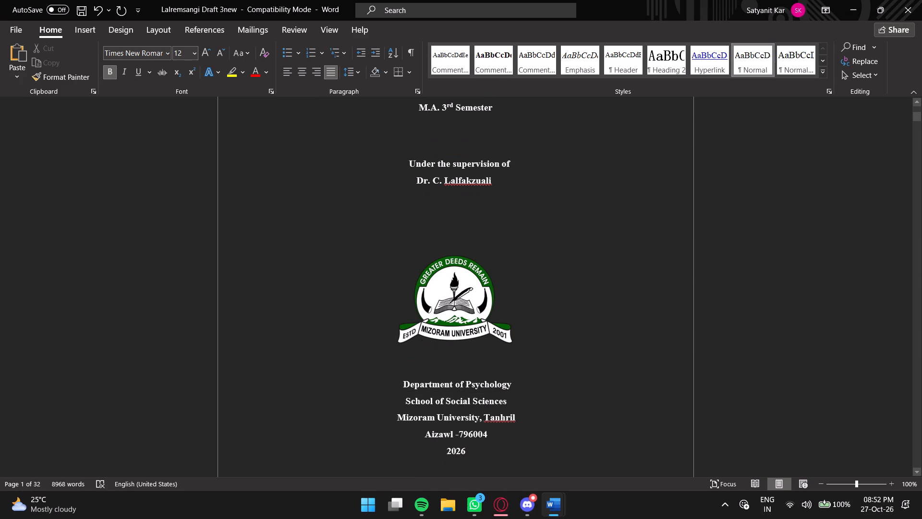
{"action": "left_click", "coordinate": [461, 219]}
{"action": "left_click", "coordinate": [450, 289]}
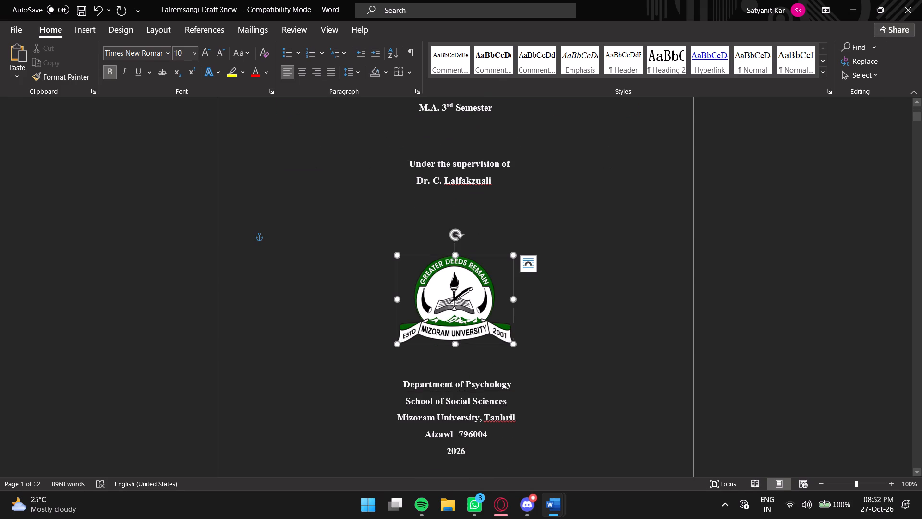
{"action": "left_click_drag", "start_coordinate": [451, 291], "coordinate": [460, 286]}
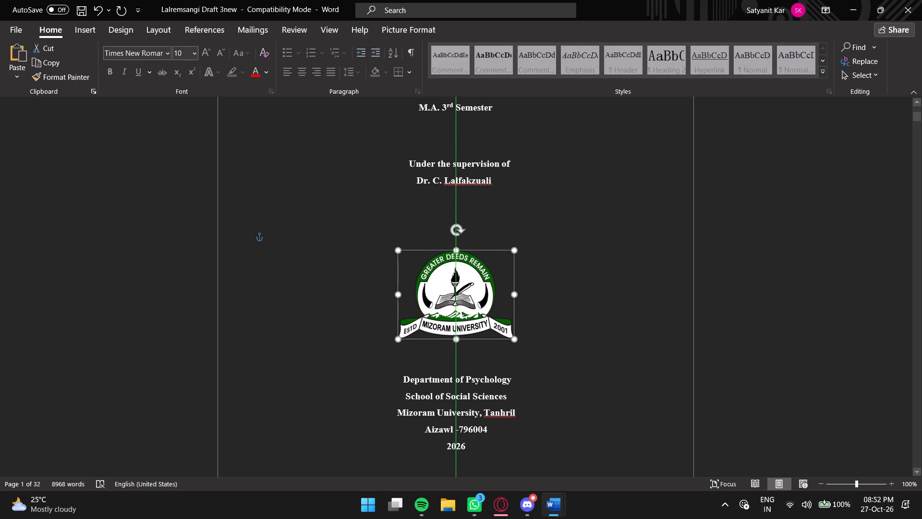
{"action": "left_click_drag", "start_coordinate": [460, 286], "coordinate": [452, 267]}
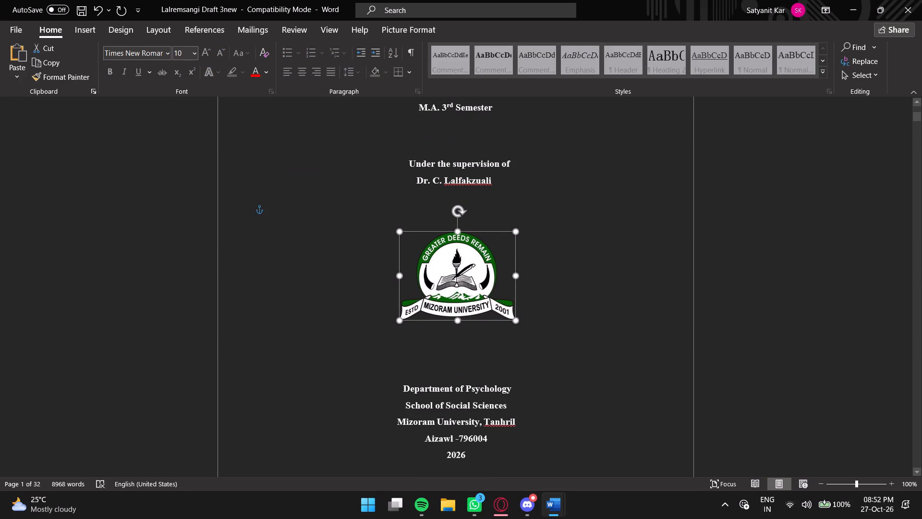
{"action": "left_click_drag", "start_coordinate": [452, 267], "coordinate": [448, 267]}
{"action": "left_click", "coordinate": [393, 371]}
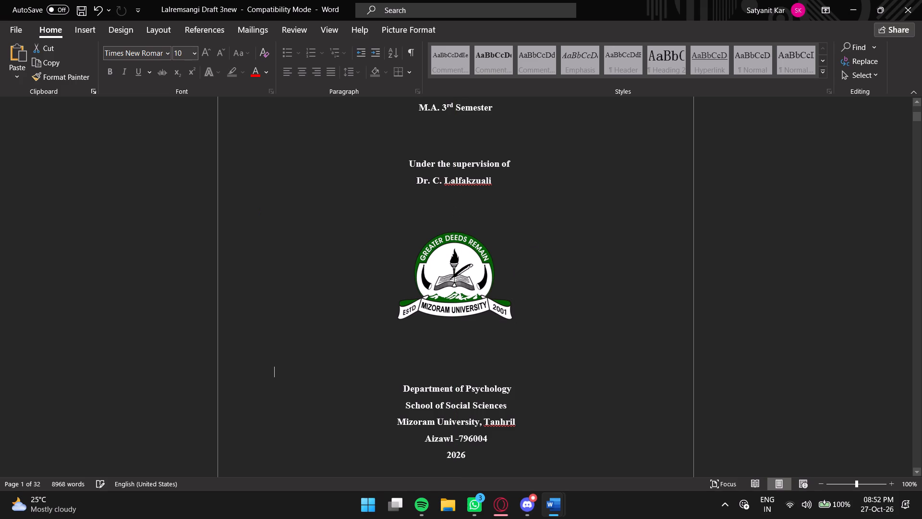
Delete extra blank space between the university logo and the Department of Psychology block on the cover page.
{"action": "key", "text": "BackSpace"}
{"action": "key", "text": "BackSpace"}
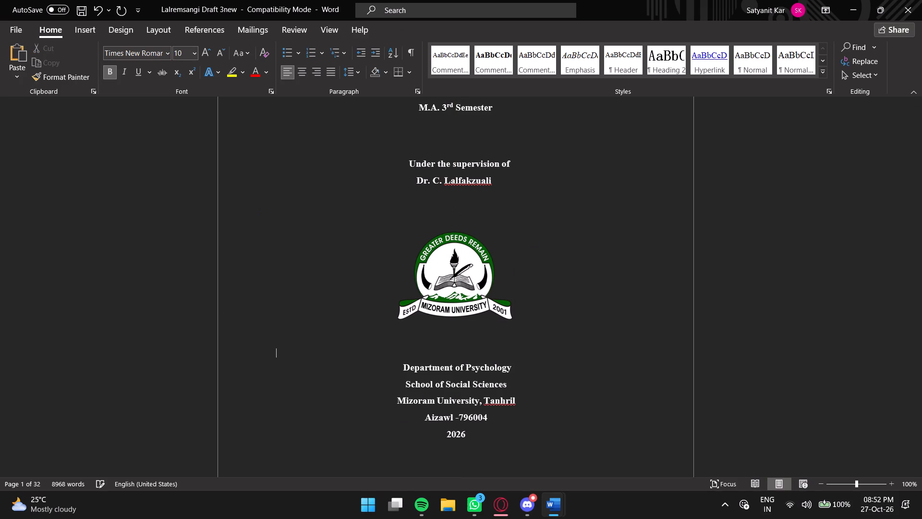
{"action": "left_click", "coordinate": [400, 365]}
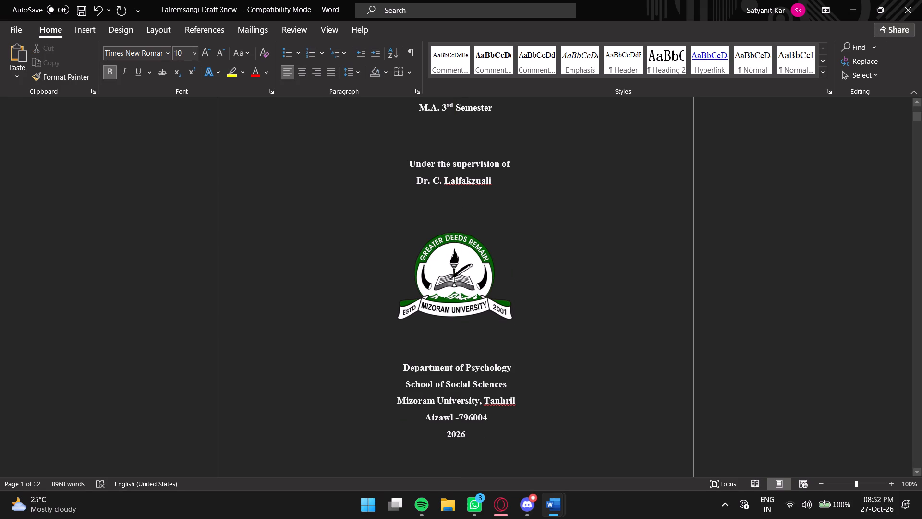
Insert a space after the hyphen in the cover page's Aizawl line so it reads "Aizawl - 796004".
{"action": "scroll", "coordinate": [418, 373], "scroll_direction": "down", "scroll_amount": 3}
{"action": "scroll", "coordinate": [455, 336], "scroll_direction": "down", "scroll_amount": 4}
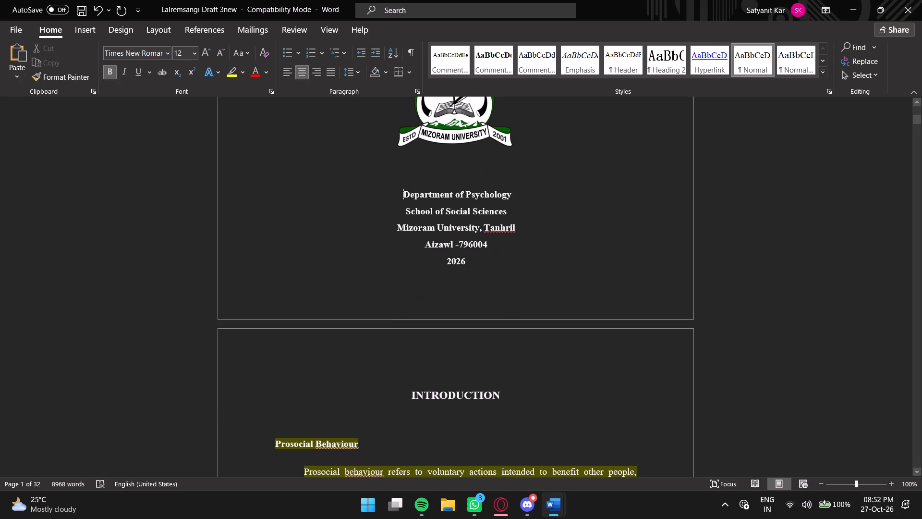
{"action": "left_click", "coordinate": [462, 213]}
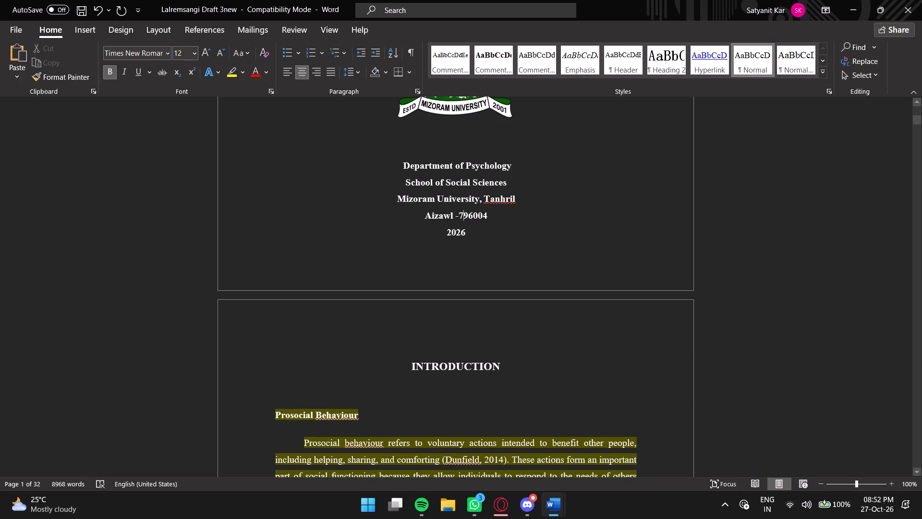
{"action": "left_click", "coordinate": [459, 216]}
{"action": "key", "text": "space"}
Review the layout of the Introduction and Theoretical and Conceptual Framework sections, checking headings, paragraph spacing and page breaks.
{"action": "scroll", "coordinate": [480, 295], "scroll_direction": "down", "scroll_amount": 4}
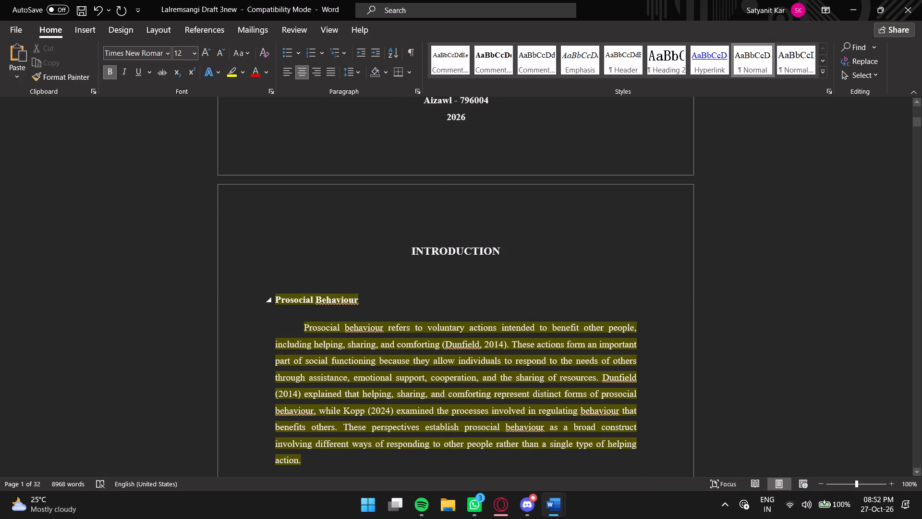
{"action": "left_click", "coordinate": [412, 209]}
{"action": "scroll", "coordinate": [432, 280], "scroll_direction": "down", "scroll_amount": 4}
{"action": "scroll", "coordinate": [430, 273], "scroll_direction": "down", "scroll_amount": 18}
{"action": "scroll", "coordinate": [429, 267], "scroll_direction": "down", "scroll_amount": 7}
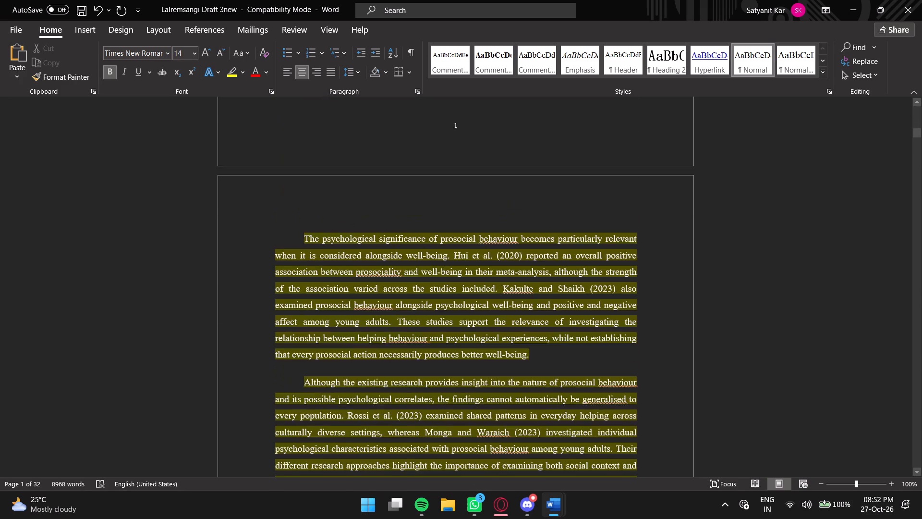
{"action": "scroll", "coordinate": [426, 263], "scroll_direction": "up", "scroll_amount": 6}
{"action": "scroll", "coordinate": [324, 247], "scroll_direction": "up", "scroll_amount": 6}
{"action": "scroll", "coordinate": [326, 259], "scroll_direction": "down", "scroll_amount": 20}
{"action": "scroll", "coordinate": [326, 259], "scroll_direction": "down", "scroll_amount": 17}
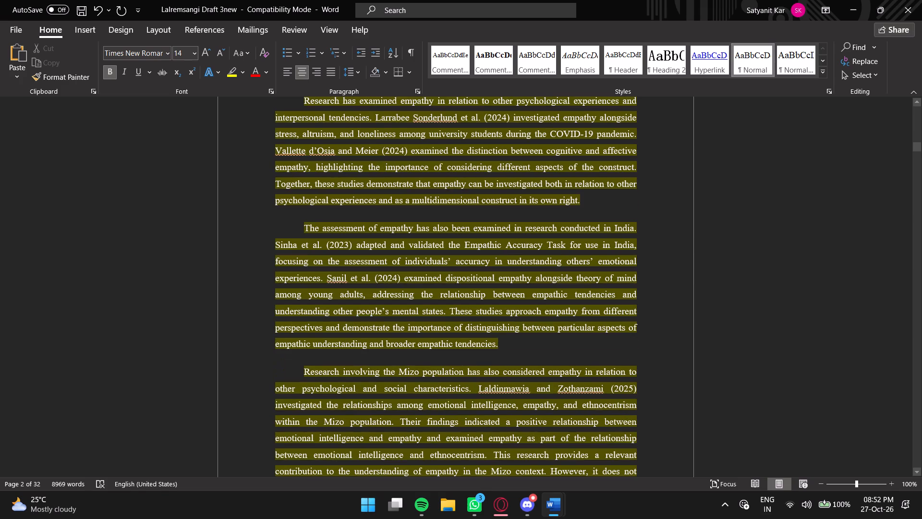
{"action": "scroll", "coordinate": [345, 265], "scroll_direction": "up", "scroll_amount": 5}
{"action": "scroll", "coordinate": [382, 266], "scroll_direction": "down", "scroll_amount": 15}
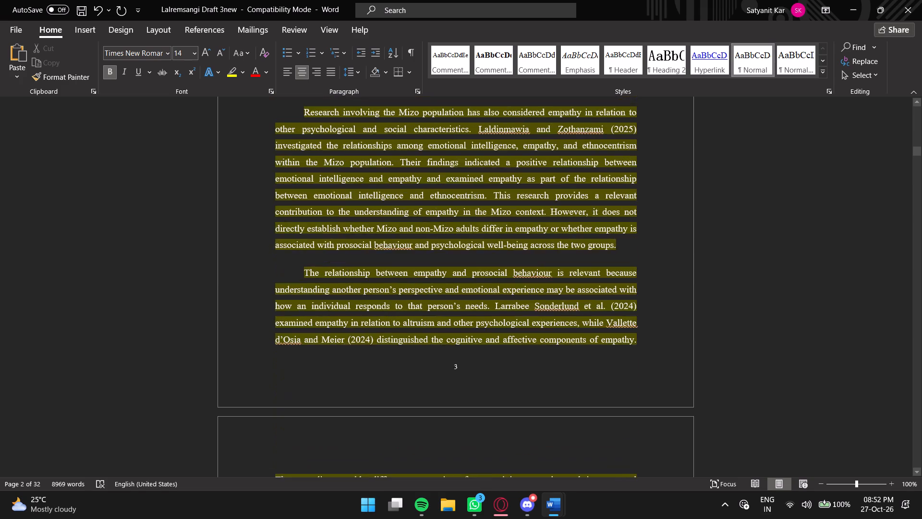
{"action": "scroll", "coordinate": [380, 268], "scroll_direction": "down", "scroll_amount": 18}
{"action": "scroll", "coordinate": [381, 264], "scroll_direction": "down", "scroll_amount": 18}
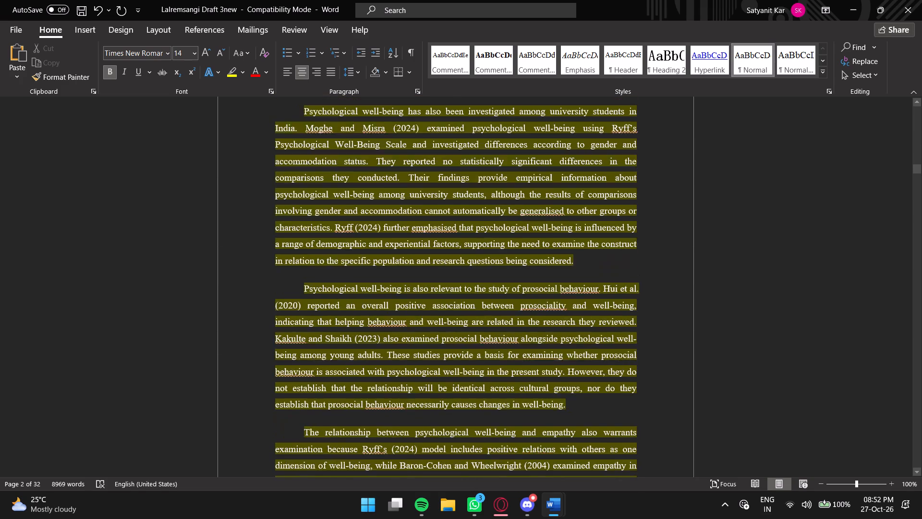
{"action": "scroll", "coordinate": [383, 261], "scroll_direction": "down", "scroll_amount": 20}
{"action": "scroll", "coordinate": [383, 261], "scroll_direction": "down", "scroll_amount": 7}
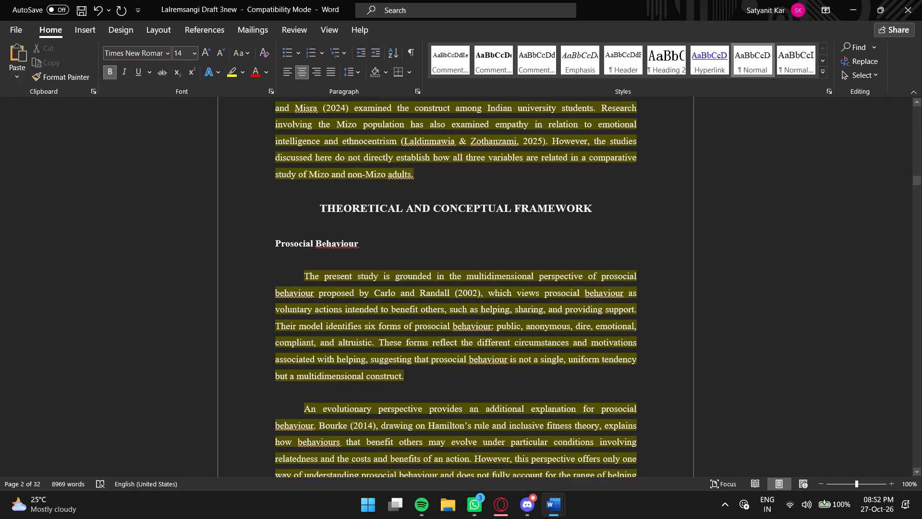
{"action": "scroll", "coordinate": [346, 244], "scroll_direction": "down", "scroll_amount": 20}
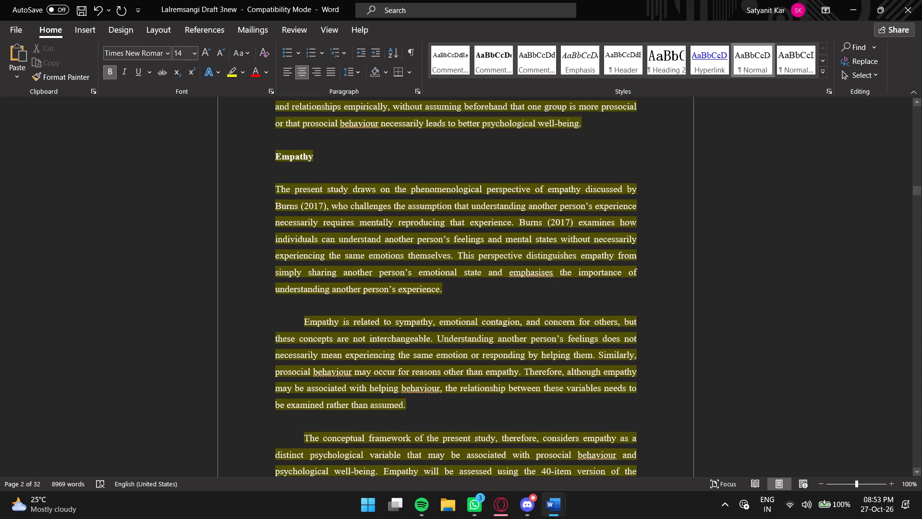
{"action": "scroll", "coordinate": [340, 247], "scroll_direction": "down", "scroll_amount": 10}
{"action": "scroll", "coordinate": [340, 247], "scroll_direction": "down", "scroll_amount": 20}
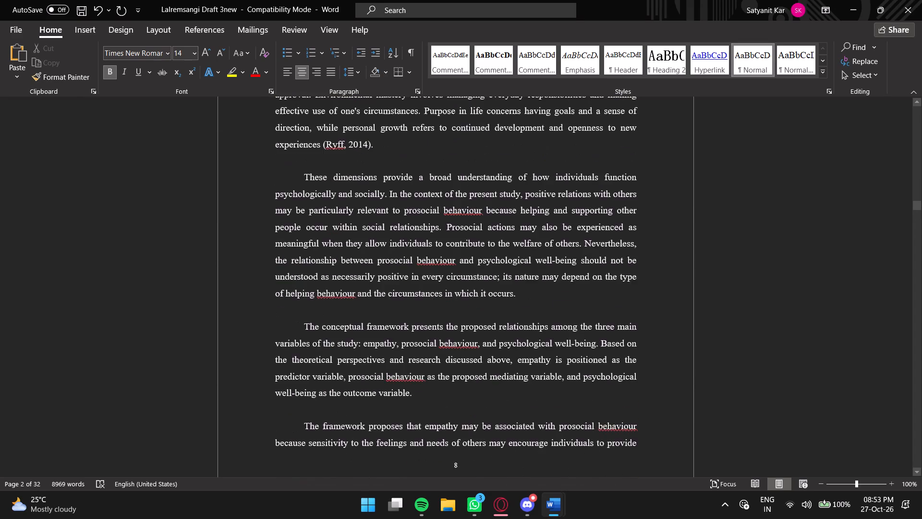
{"action": "scroll", "coordinate": [351, 242], "scroll_direction": "down", "scroll_amount": 7}
{"action": "scroll", "coordinate": [355, 254], "scroll_direction": "up", "scroll_amount": 5}
{"action": "scroll", "coordinate": [359, 257], "scroll_direction": "down", "scroll_amount": 17}
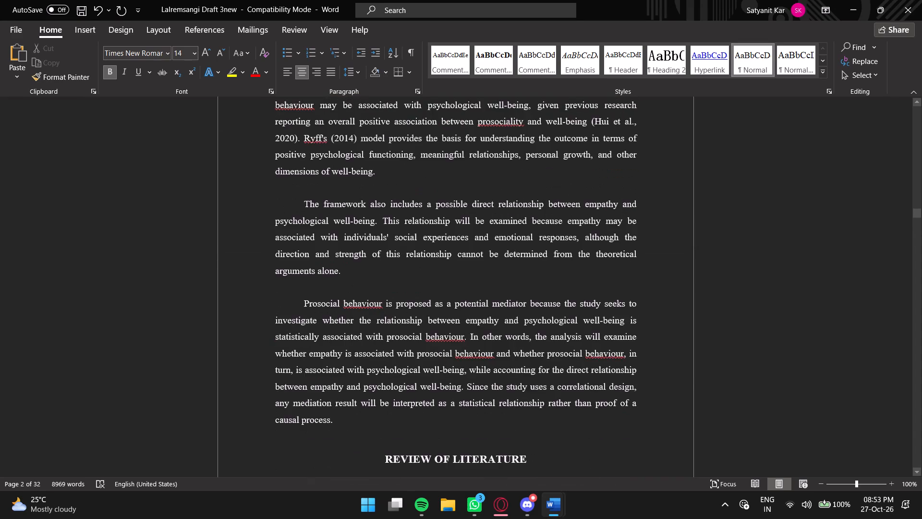
Review the layout of the Review of Literature, Statement of the Problem and Research Question sections.
{"action": "scroll", "coordinate": [334, 257], "scroll_direction": "down", "scroll_amount": 11}
{"action": "scroll", "coordinate": [335, 256], "scroll_direction": "down", "scroll_amount": 20}
{"action": "scroll", "coordinate": [335, 256], "scroll_direction": "down", "scroll_amount": 2}
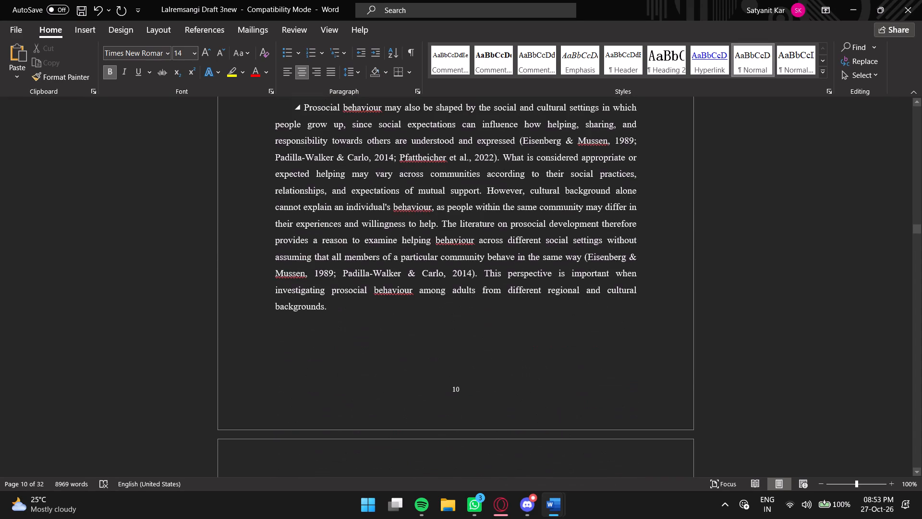
{"action": "scroll", "coordinate": [349, 294], "scroll_direction": "down", "scroll_amount": 11}
{"action": "scroll", "coordinate": [358, 305], "scroll_direction": "down", "scroll_amount": 19}
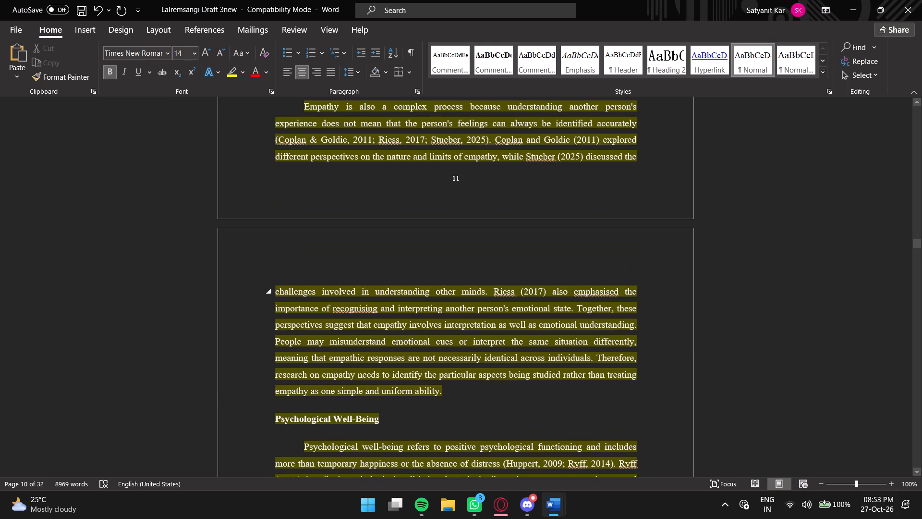
{"action": "scroll", "coordinate": [361, 319], "scroll_direction": "down", "scroll_amount": 20}
{"action": "scroll", "coordinate": [361, 319], "scroll_direction": "down", "scroll_amount": 19}
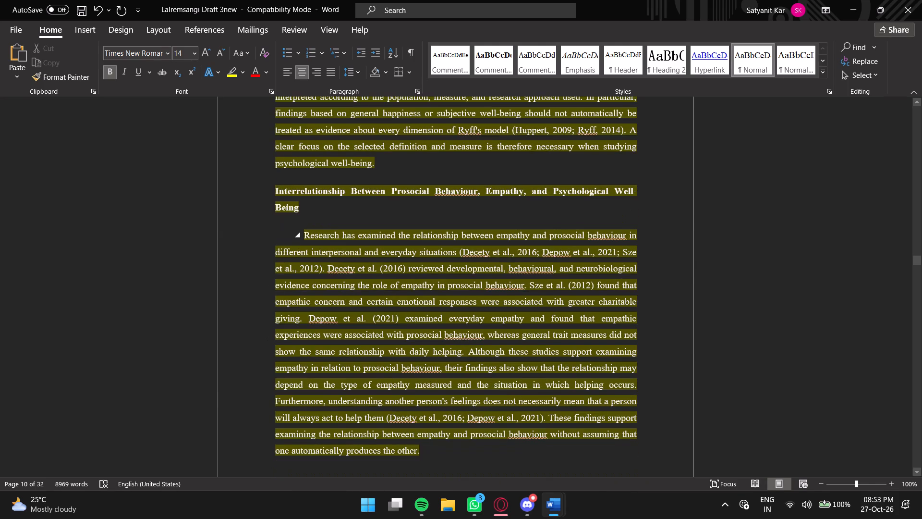
{"action": "scroll", "coordinate": [355, 338], "scroll_direction": "down", "scroll_amount": 20}
{"action": "scroll", "coordinate": [355, 338], "scroll_direction": "down", "scroll_amount": 5}
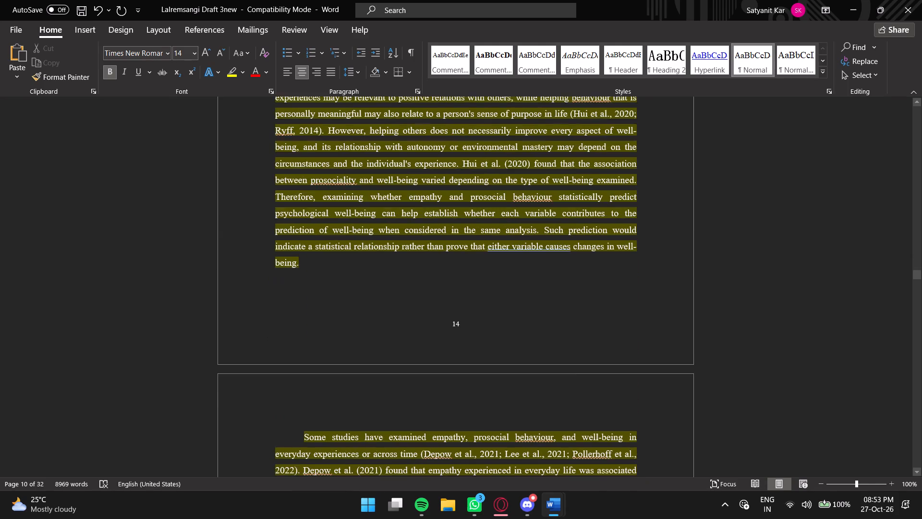
{"action": "scroll", "coordinate": [346, 338], "scroll_direction": "down", "scroll_amount": 20}
{"action": "scroll", "coordinate": [346, 338], "scroll_direction": "down", "scroll_amount": 20}
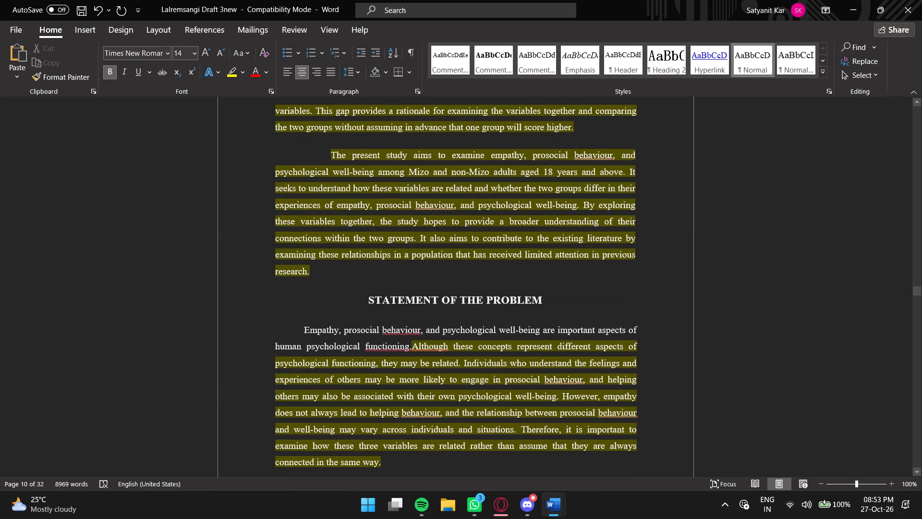
{"action": "scroll", "coordinate": [340, 346], "scroll_direction": "down", "scroll_amount": 20}
{"action": "scroll", "coordinate": [340, 346], "scroll_direction": "down", "scroll_amount": 19}
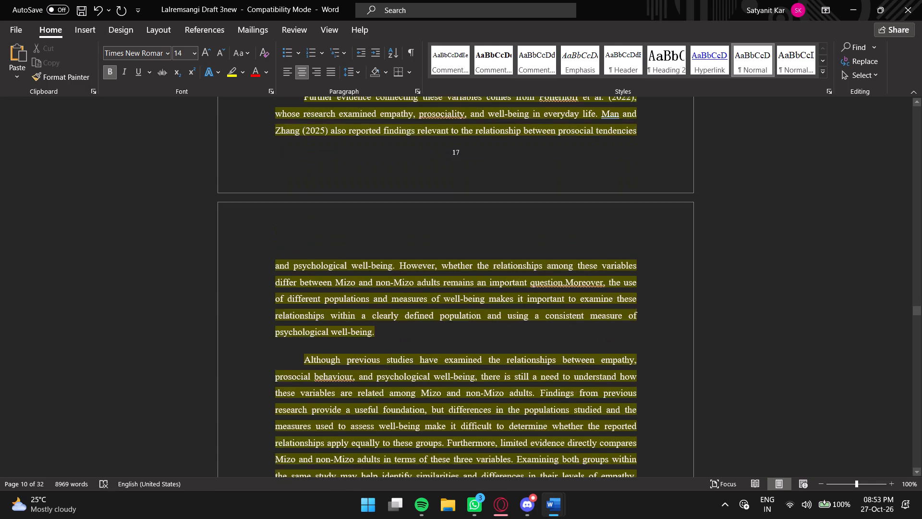
{"action": "scroll", "coordinate": [331, 348], "scroll_direction": "down", "scroll_amount": 20}
{"action": "scroll", "coordinate": [331, 348], "scroll_direction": "down", "scroll_amount": 1}
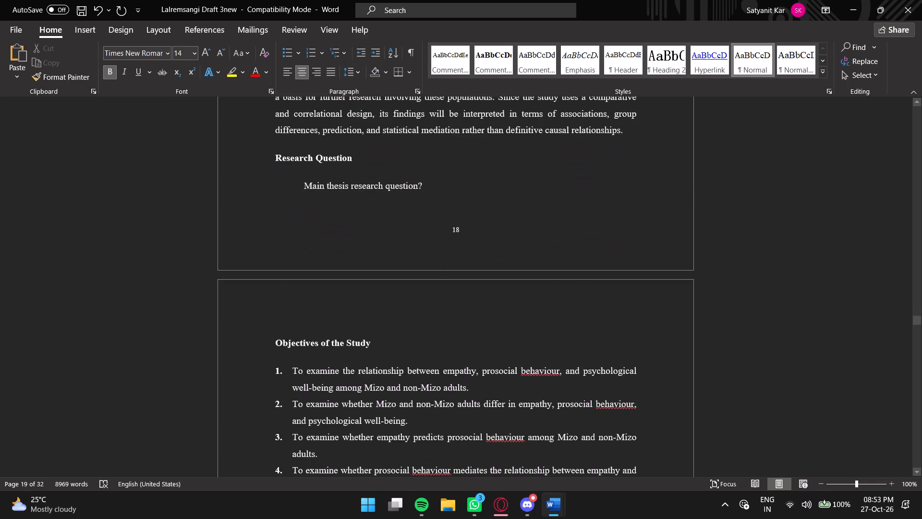
Delete the blank line between hypothesis H4 and the OPERATIONAL DEFINITIONS heading.
{"action": "scroll", "coordinate": [322, 350], "scroll_direction": "down", "scroll_amount": 14}
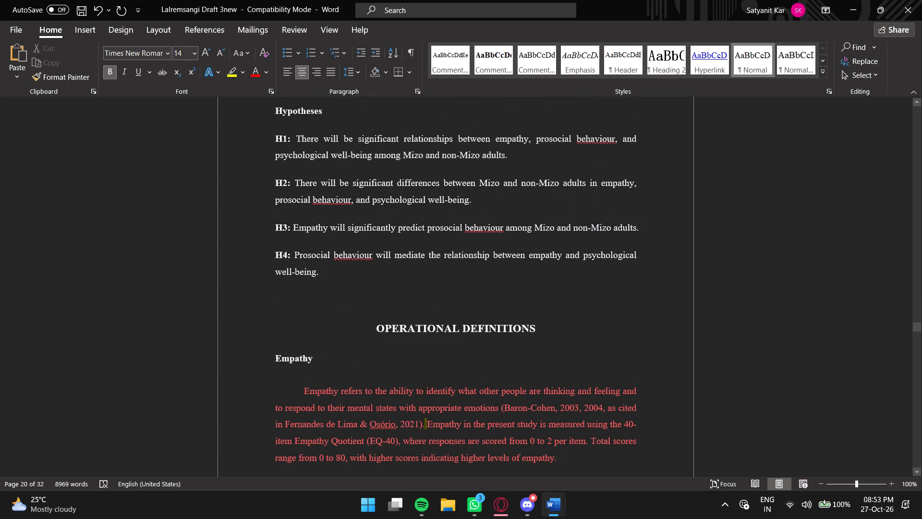
{"action": "left_click", "coordinate": [380, 310]}
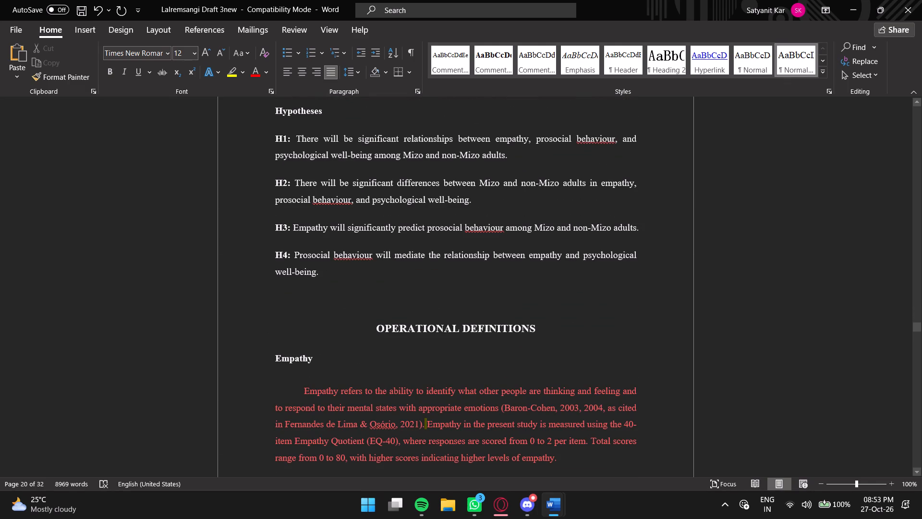
{"action": "key", "text": "BackSpace"}
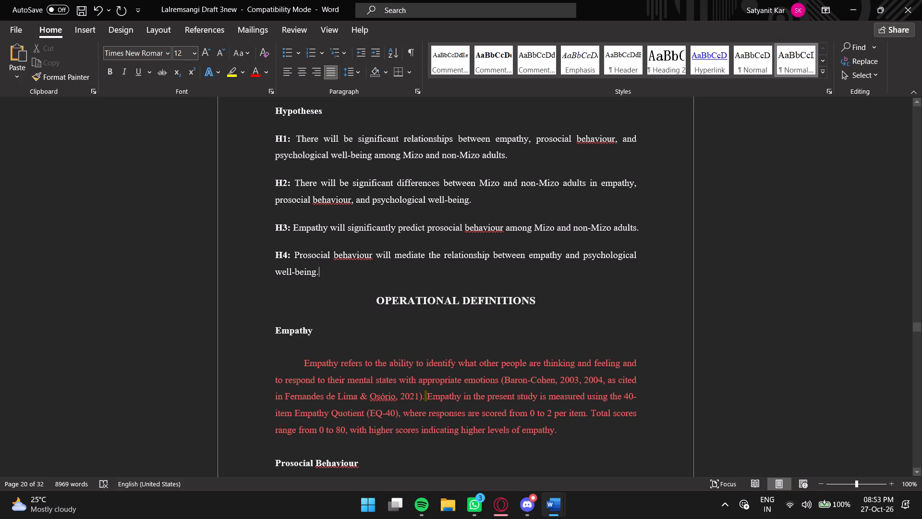
{"action": "left_click", "coordinate": [377, 301]}
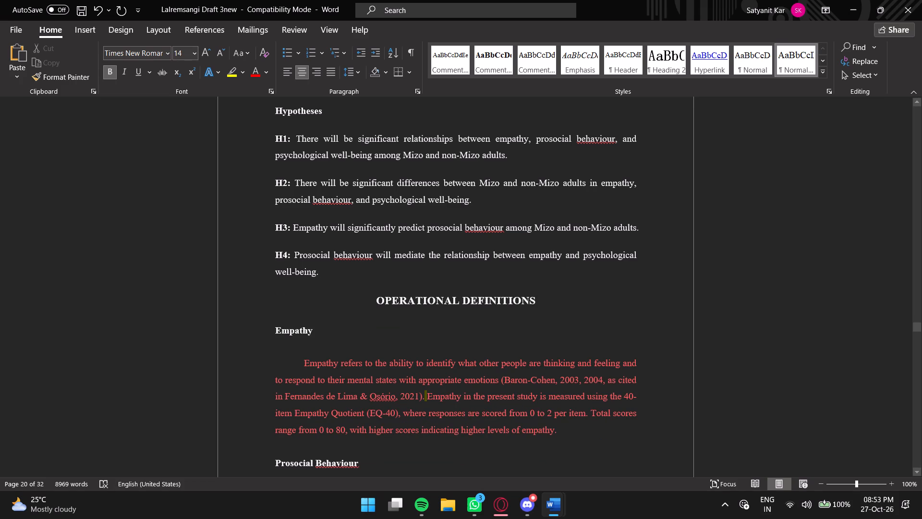
Insert two line breaks before the Prosocial Behaviour subheading in Operational Definitions to push it onto the page with its paragraph.
{"action": "scroll", "coordinate": [437, 278], "scroll_direction": "down", "scroll_amount": 13}
{"action": "scroll", "coordinate": [423, 290], "scroll_direction": "up", "scroll_amount": 5}
{"action": "left_click", "coordinate": [274, 235]}
{"action": "key", "text": "Return"}
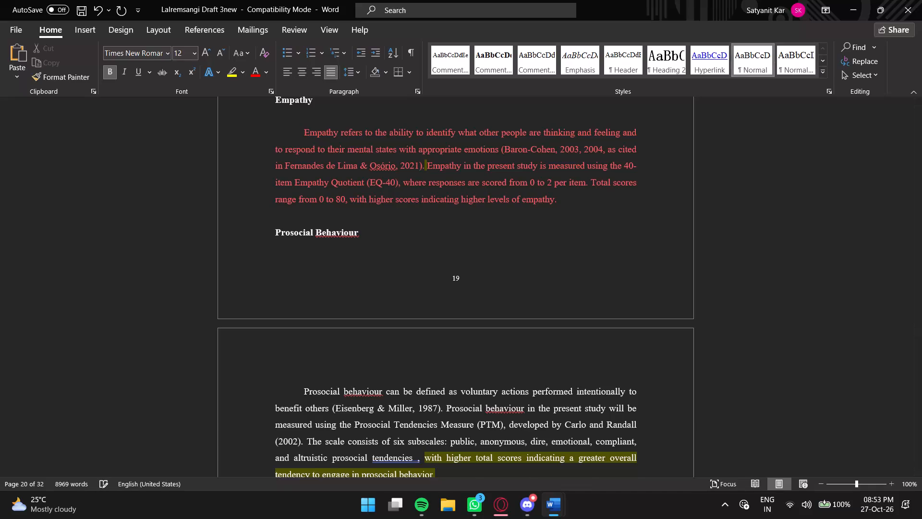
{"action": "key", "text": "Return"}
Check the Methods and Procedure heading, the Sample and Design of the Study sections, and the participant criteria for layout problems.
{"action": "scroll", "coordinate": [303, 236], "scroll_direction": "down", "scroll_amount": 16}
{"action": "scroll", "coordinate": [304, 245], "scroll_direction": "down", "scroll_amount": 10}
{"action": "scroll", "coordinate": [304, 245], "scroll_direction": "up", "scroll_amount": 10}
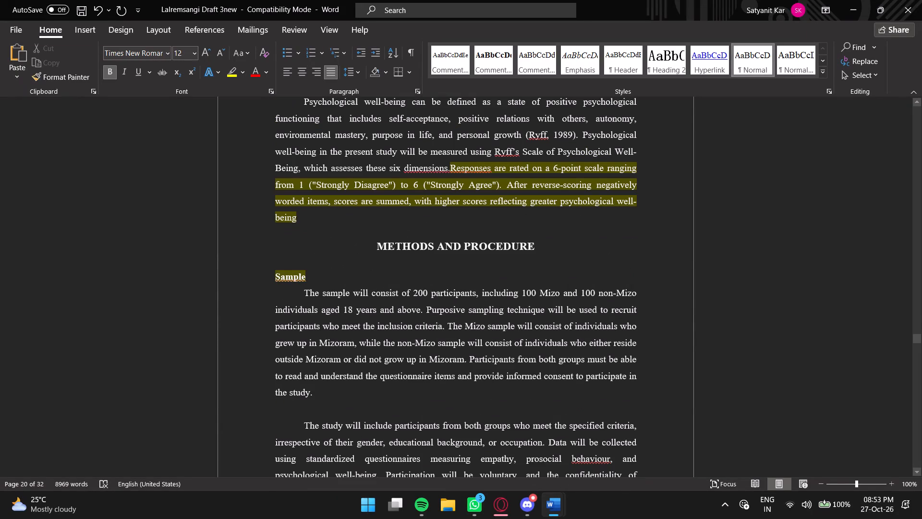
{"action": "left_click", "coordinate": [368, 235]}
{"action": "left_click", "coordinate": [379, 244]}
{"action": "scroll", "coordinate": [389, 257], "scroll_direction": "down", "scroll_amount": 15}
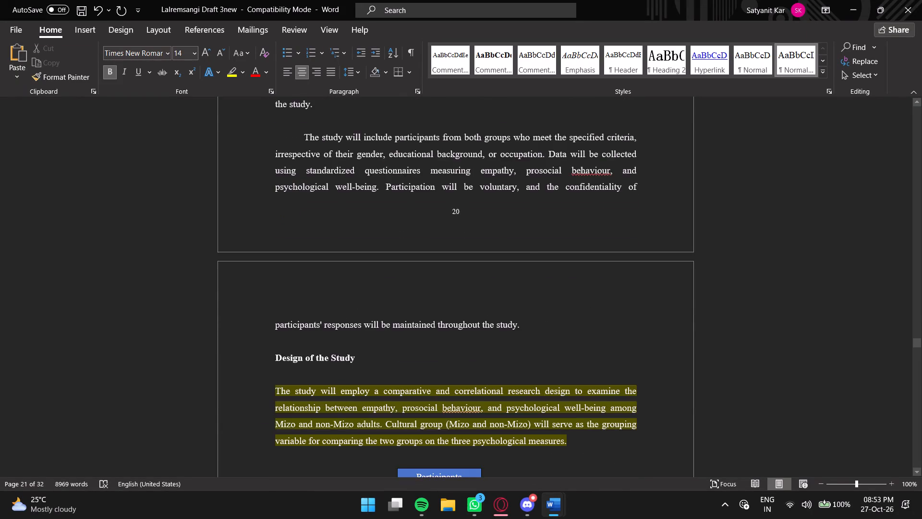
{"action": "scroll", "coordinate": [390, 262], "scroll_direction": "down", "scroll_amount": 10}
{"action": "scroll", "coordinate": [390, 262], "scroll_direction": "up", "scroll_amount": 2}
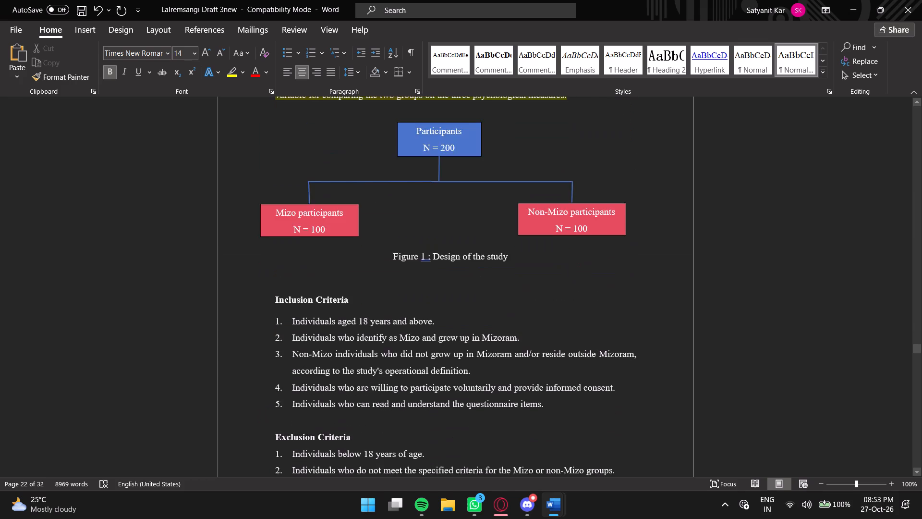
Italicize the Figure 1 caption below the participants diagram.
{"action": "scroll", "coordinate": [390, 262], "scroll_direction": "up", "scroll_amount": 2}
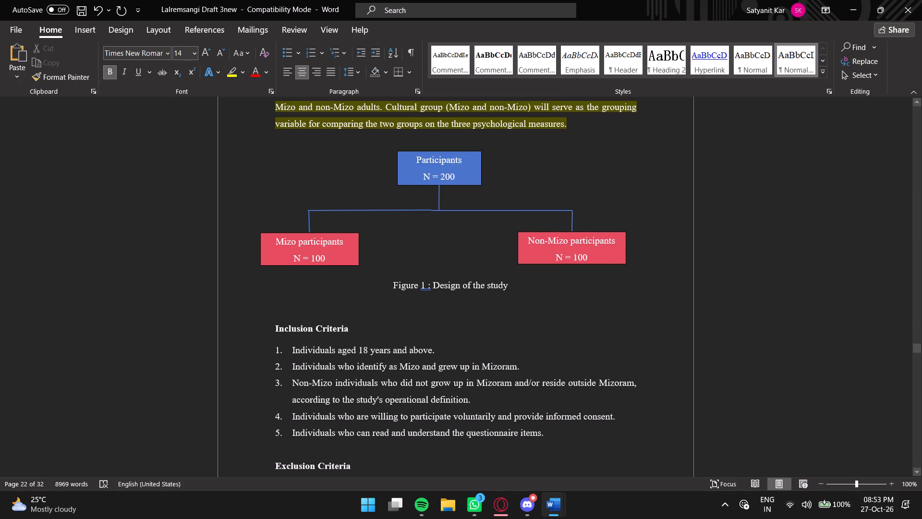
{"action": "left_click_drag", "start_coordinate": [393, 284], "coordinate": [505, 287]}
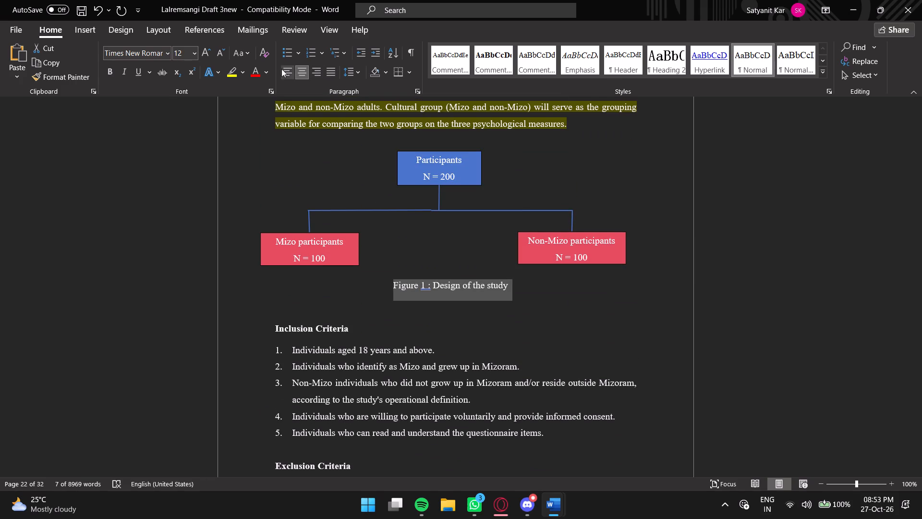
{"action": "left_click", "coordinate": [129, 71]}
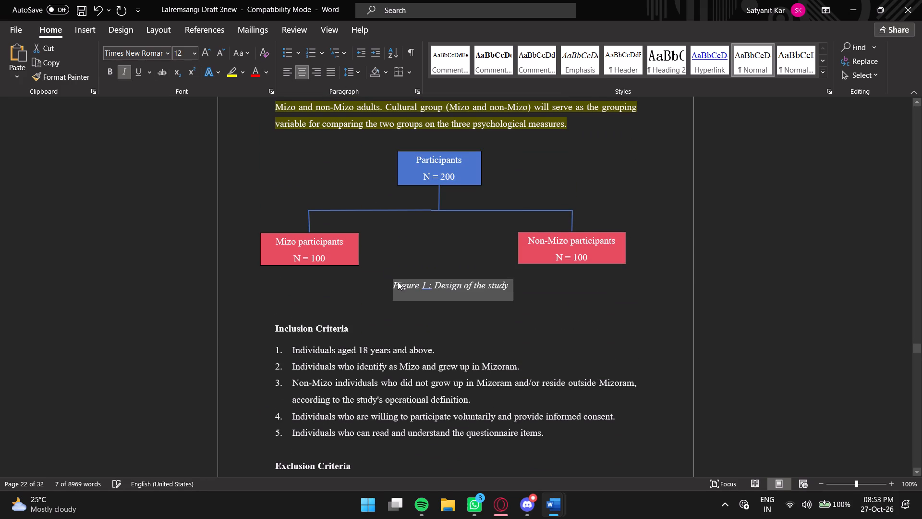
Remove the space before the colon in the figure caption so it reads "Figure 1: Design of the study".
{"action": "left_click", "coordinate": [398, 282]}
{"action": "left_click", "coordinate": [429, 286]}
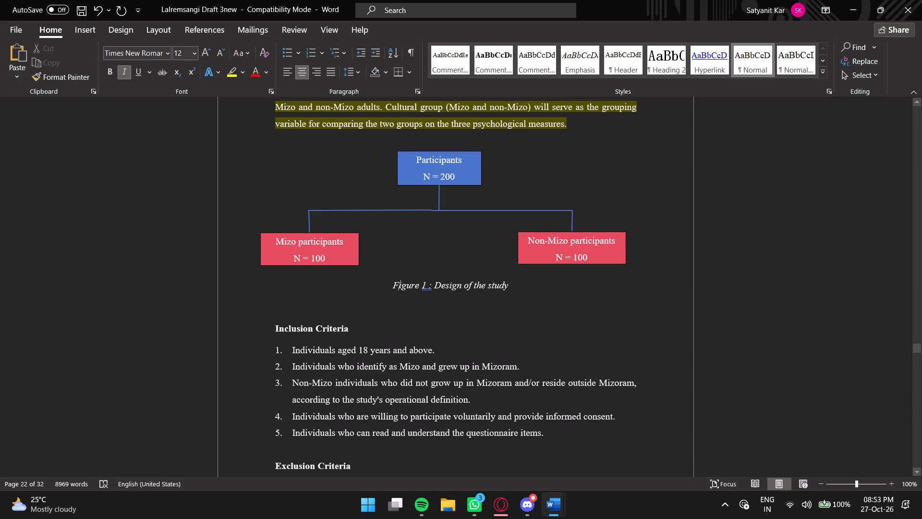
{"action": "key", "text": "BackSpace"}
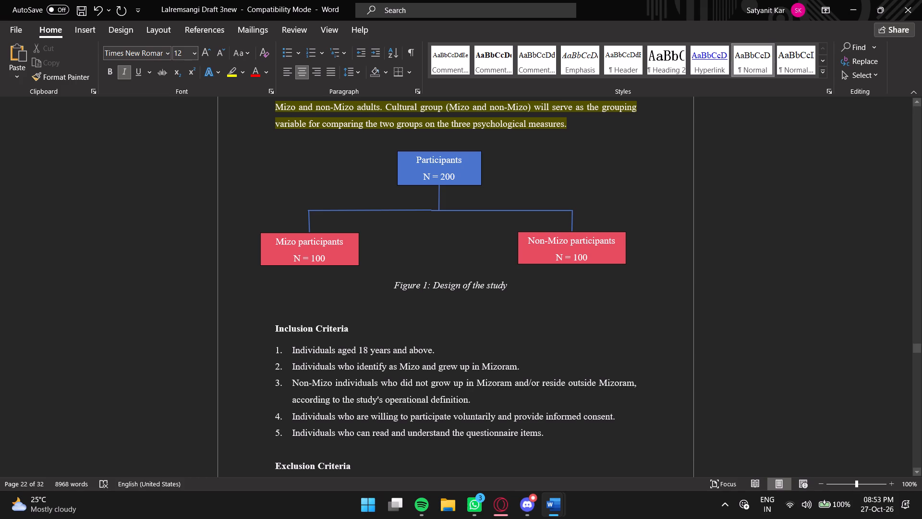
Check the layout from the Inclusion and Exclusion Criteria through Psychological Tools, procedure, Statistical Analyses and the chapterization page.
{"action": "scroll", "coordinate": [410, 296], "scroll_direction": "down", "scroll_amount": 9}
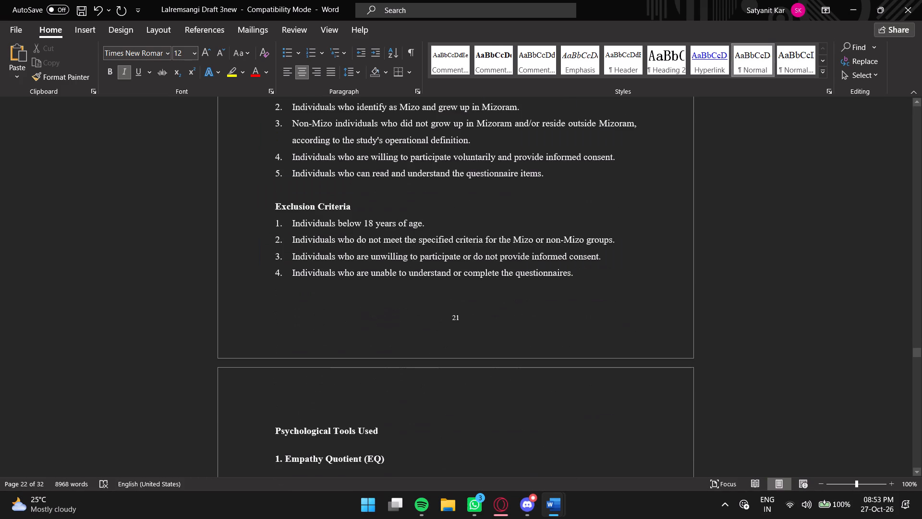
{"action": "scroll", "coordinate": [415, 292], "scroll_direction": "down", "scroll_amount": 7}
{"action": "left_click", "coordinate": [291, 208]}
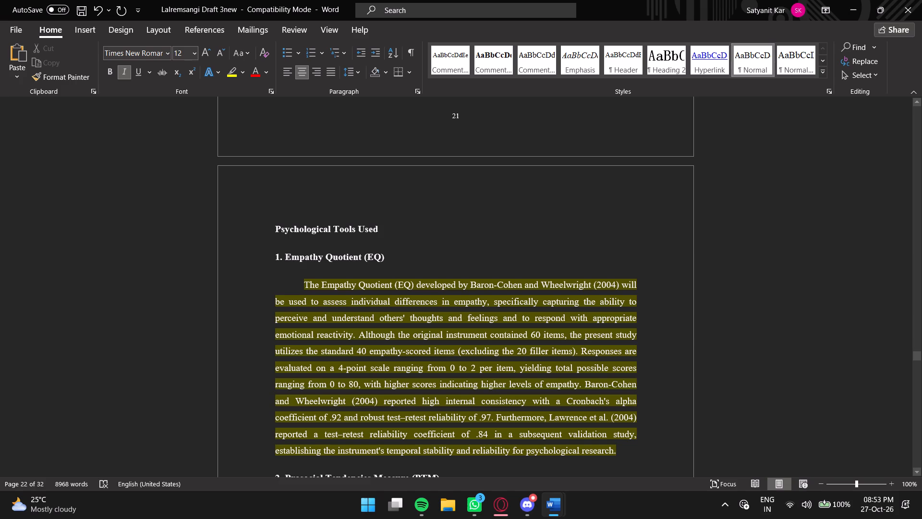
{"action": "scroll", "coordinate": [352, 236], "scroll_direction": "down", "scroll_amount": 20}
{"action": "scroll", "coordinate": [352, 236], "scroll_direction": "down", "scroll_amount": 11}
{"action": "scroll", "coordinate": [352, 234], "scroll_direction": "up", "scroll_amount": 2}
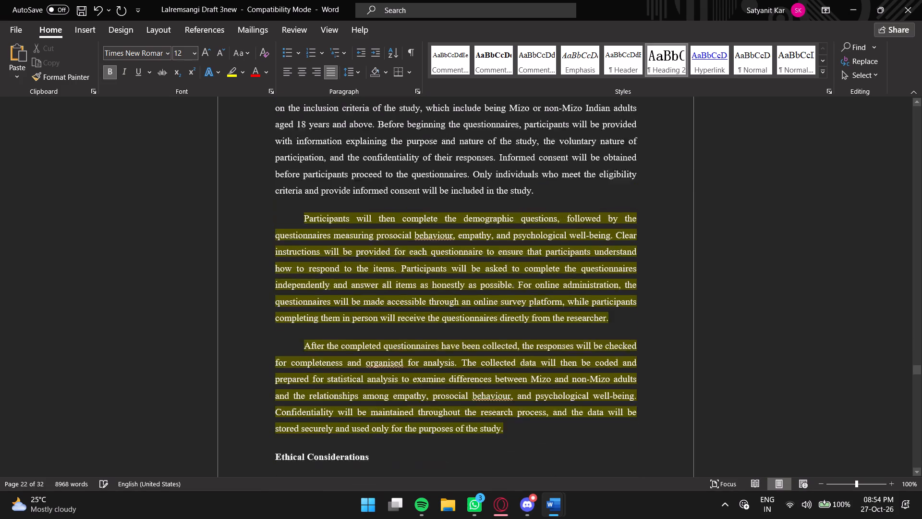
{"action": "scroll", "coordinate": [352, 234], "scroll_direction": "up", "scroll_amount": 4}
{"action": "scroll", "coordinate": [352, 234], "scroll_direction": "down", "scroll_amount": 9}
{"action": "scroll", "coordinate": [352, 234], "scroll_direction": "down", "scroll_amount": 16}
{"action": "scroll", "coordinate": [351, 233], "scroll_direction": "down", "scroll_amount": 8}
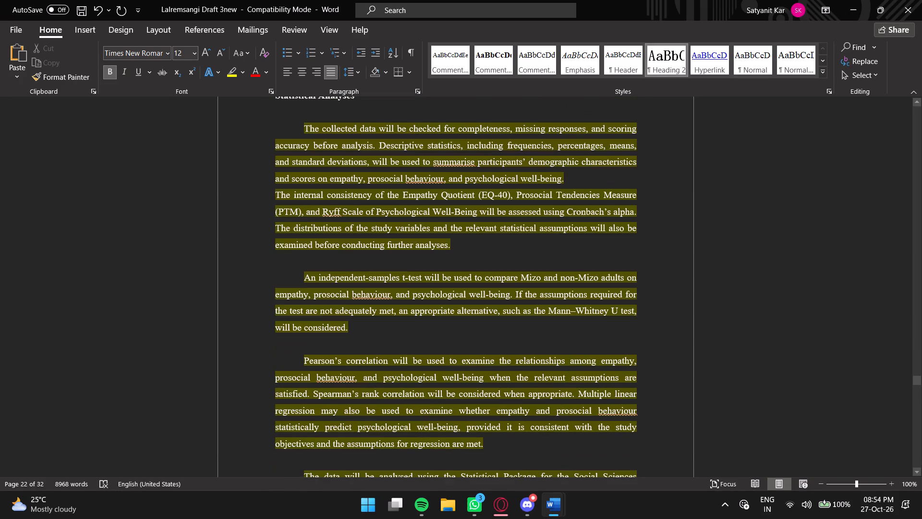
{"action": "scroll", "coordinate": [351, 233], "scroll_direction": "down", "scroll_amount": 12}
{"action": "scroll", "coordinate": [351, 233], "scroll_direction": "down", "scroll_amount": 15}
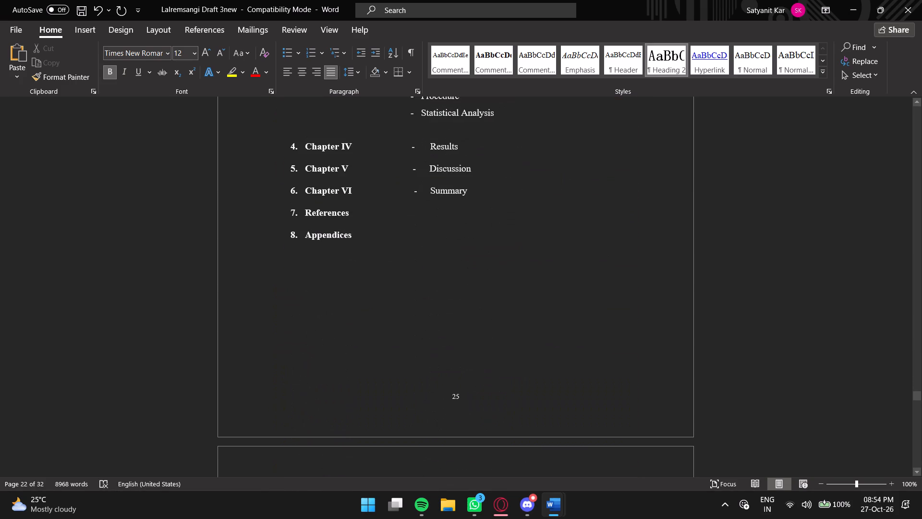
Ignore the grammar flag on "Methods" in the Chapter III entry of the tentative chapterization.
{"action": "scroll", "coordinate": [349, 232], "scroll_direction": "up", "scroll_amount": 8}
{"action": "left_click", "coordinate": [424, 263]}
{"action": "left_click_drag", "start_coordinate": [418, 259], "coordinate": [420, 259]}
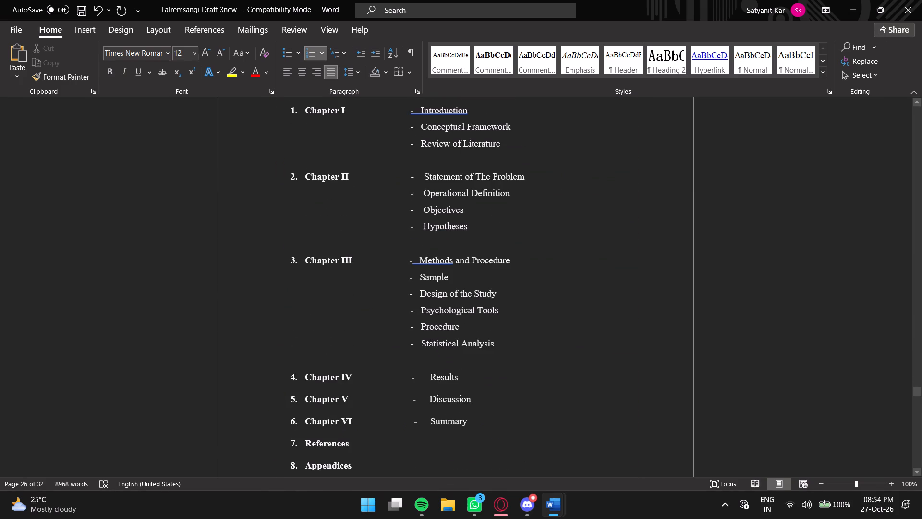
{"action": "left_click_drag", "start_coordinate": [420, 259], "coordinate": [451, 262]}
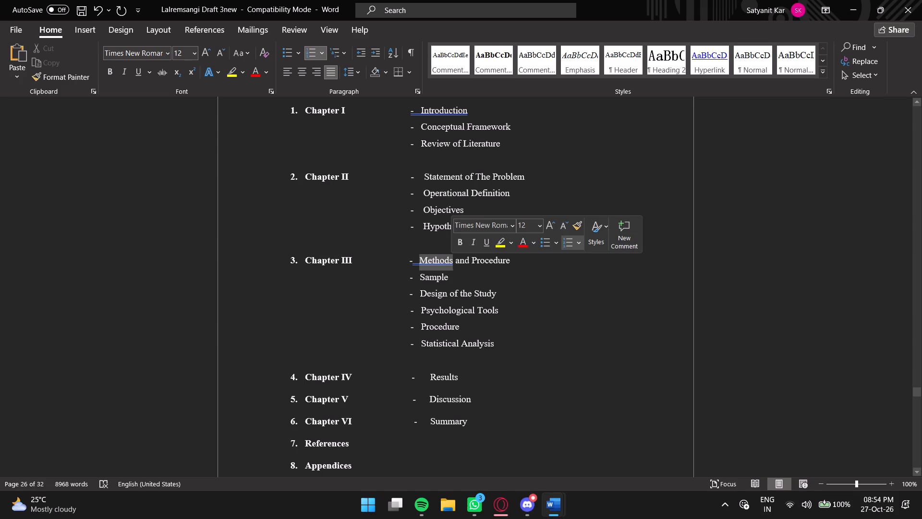
{"action": "left_click", "coordinate": [415, 259]}
{"action": "left_click_drag", "start_coordinate": [413, 260], "coordinate": [450, 263]}
{"action": "right_click", "coordinate": [450, 263]}
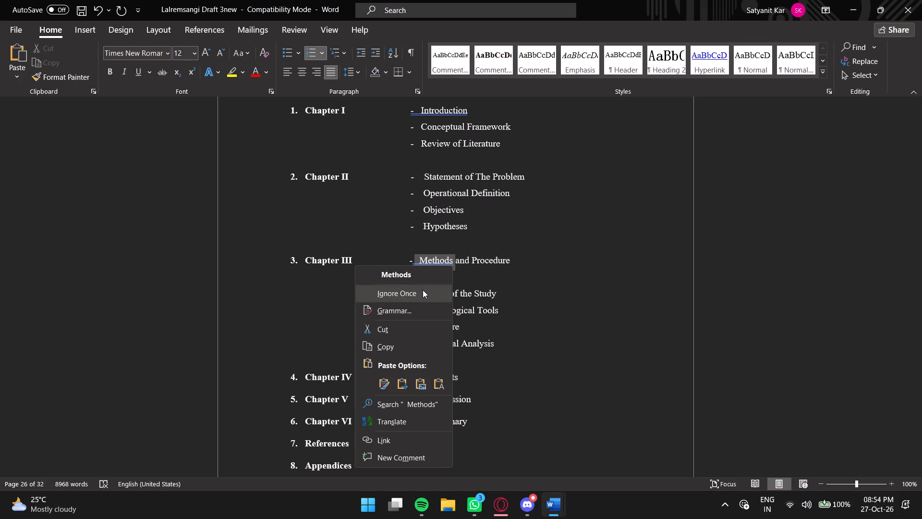
{"action": "left_click", "coordinate": [423, 290]}
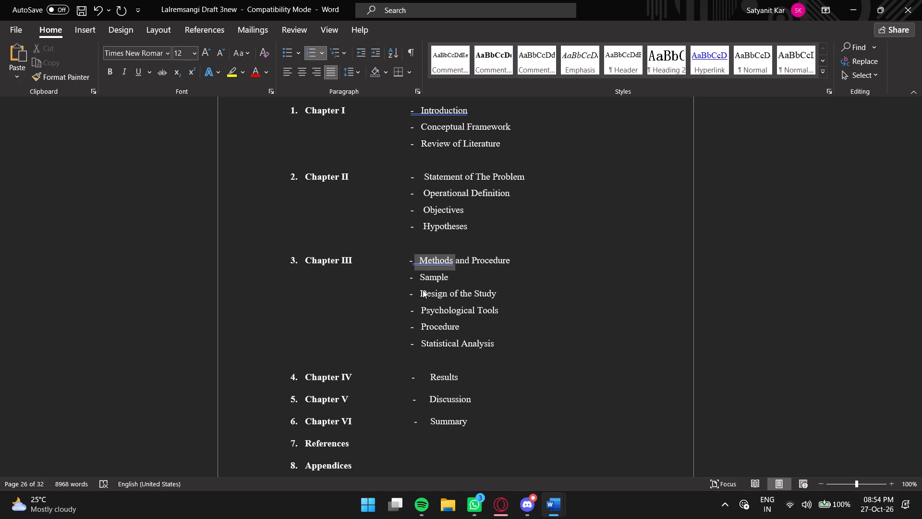
{"action": "left_click", "coordinate": [434, 258]}
Clear the grammar flag on the Introduction entry of Chapter I in the tentative chapterization.
{"action": "scroll", "coordinate": [462, 257], "scroll_direction": "up", "scroll_amount": 3}
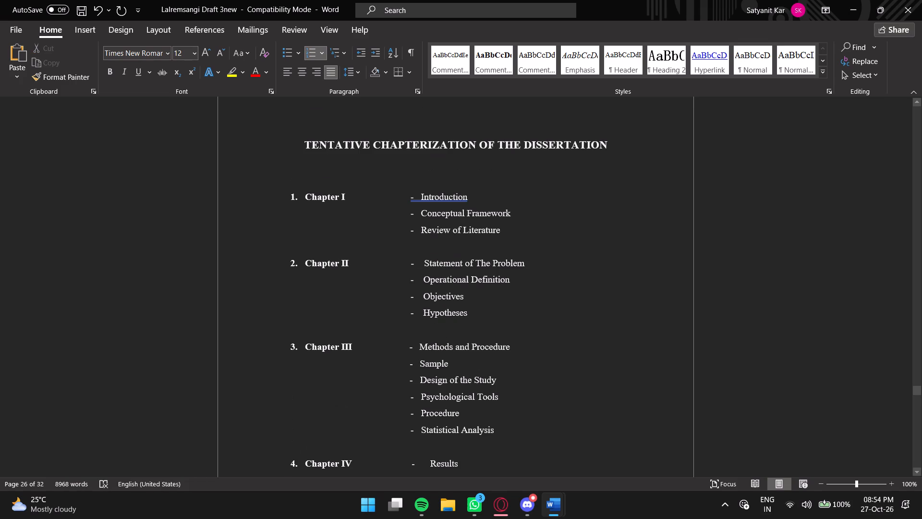
{"action": "left_click_drag", "start_coordinate": [411, 199], "coordinate": [457, 201]}
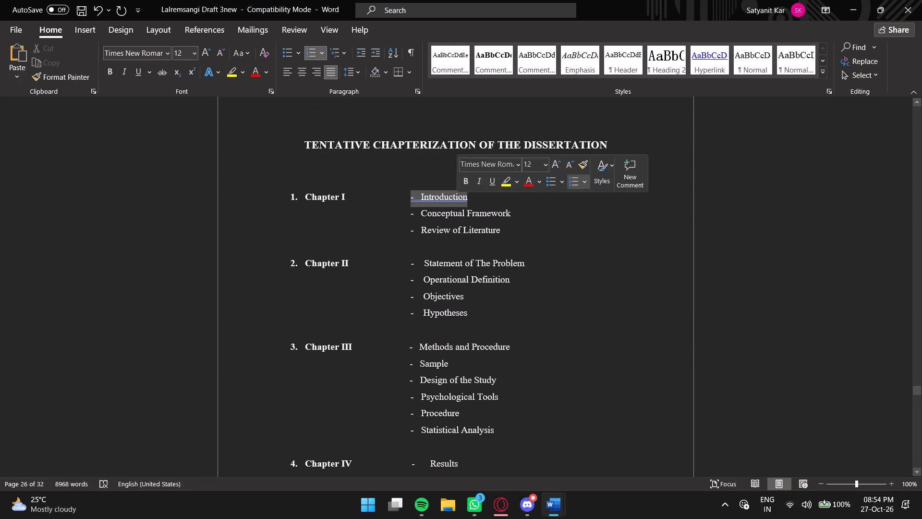
{"action": "right_click", "coordinate": [458, 200]}
{"action": "left_click", "coordinate": [438, 233]}
{"action": "left_click", "coordinate": [447, 235]}
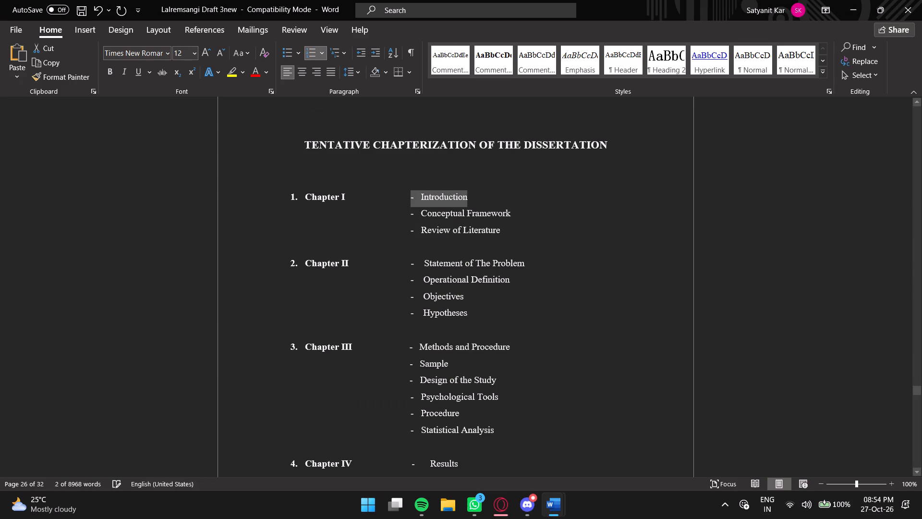
Replace the dash and wide gap before Discussion in Chapter V with a hyphen followed by three spaces.
{"action": "scroll", "coordinate": [452, 259], "scroll_direction": "down", "scroll_amount": 5}
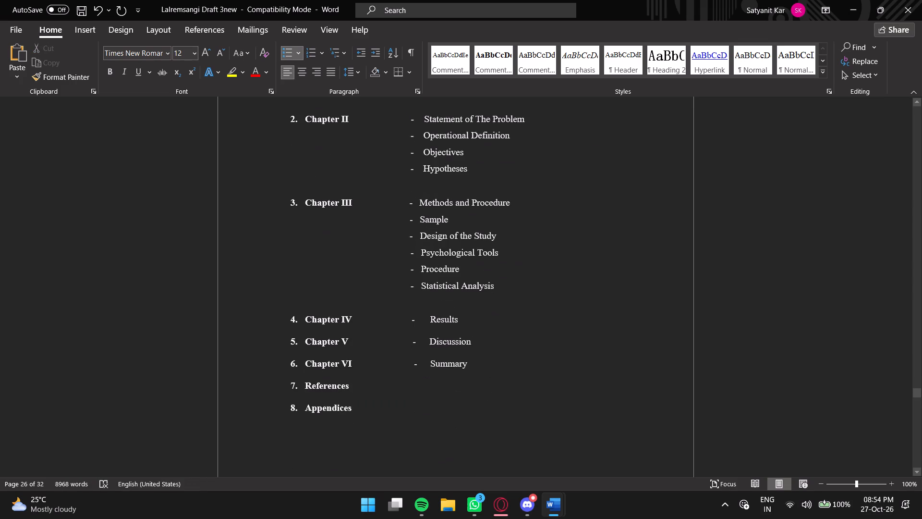
{"action": "left_click", "coordinate": [415, 364]}
{"action": "key", "text": "BackSpace"}
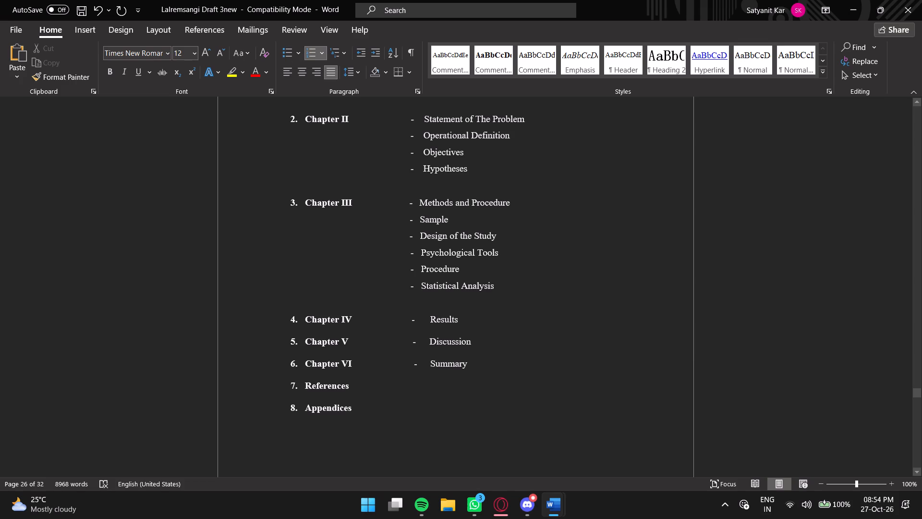
{"action": "key", "text": "space"}
{"action": "key", "text": "Up"}
{"action": "key", "text": "BackSpace"}
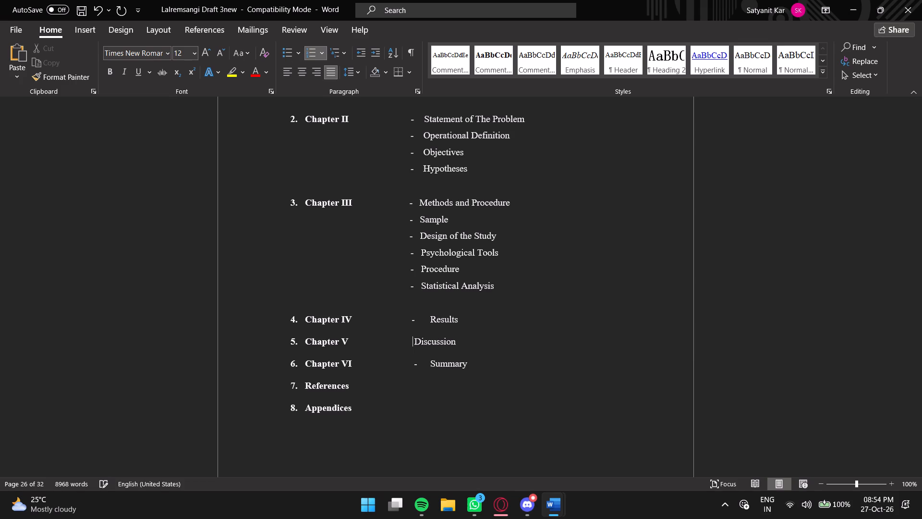
{"action": "key", "text": "Right"}
{"action": "key", "text": "BackSpace"}
{"action": "key", "text": "minus"}
{"action": "key", "text": "space"}
{"action": "key", "text": "space"}
{"action": "key", "text": "space"}
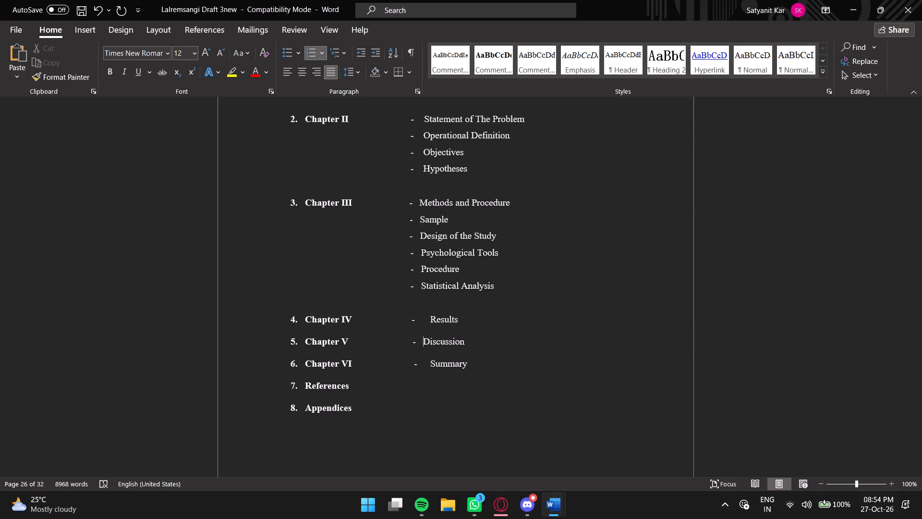
Narrow the wide gap between the dash and Results in the Chapter IV entry, using two spaces.
{"action": "key", "text": "Up"}
{"action": "key", "text": "Right"}
{"action": "key", "text": "BackSpace"}
{"action": "key", "text": "space"}
{"action": "key", "text": "space"}
{"action": "key", "text": "space"}
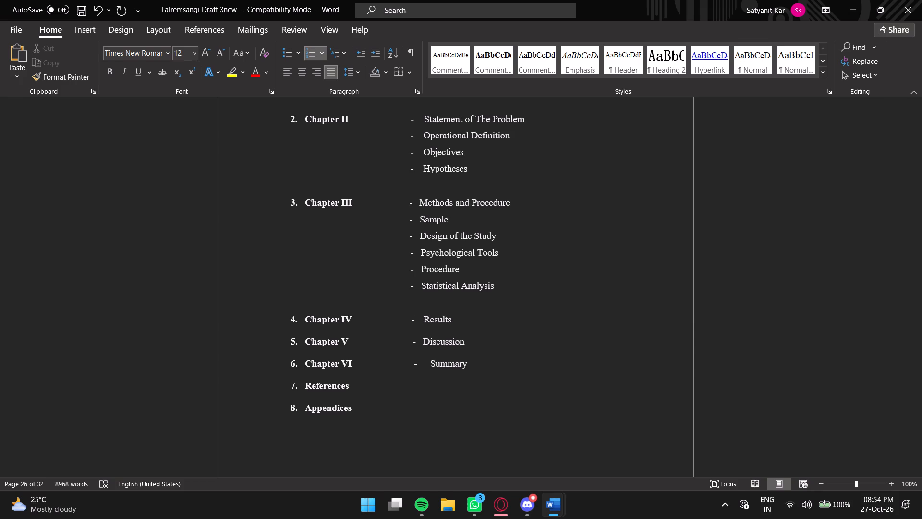
{"action": "key", "text": "BackSpace"}
Narrow the wide gap between the dash and Summary in the Chapter VI entry, using three spaces.
{"action": "key", "text": "Down"}
{"action": "key", "text": "Down"}
{"action": "key", "text": "Right"}
{"action": "key", "text": "BackSpace"}
{"action": "key", "text": "space"}
{"action": "key", "text": "space"}
{"action": "key", "text": "space"}
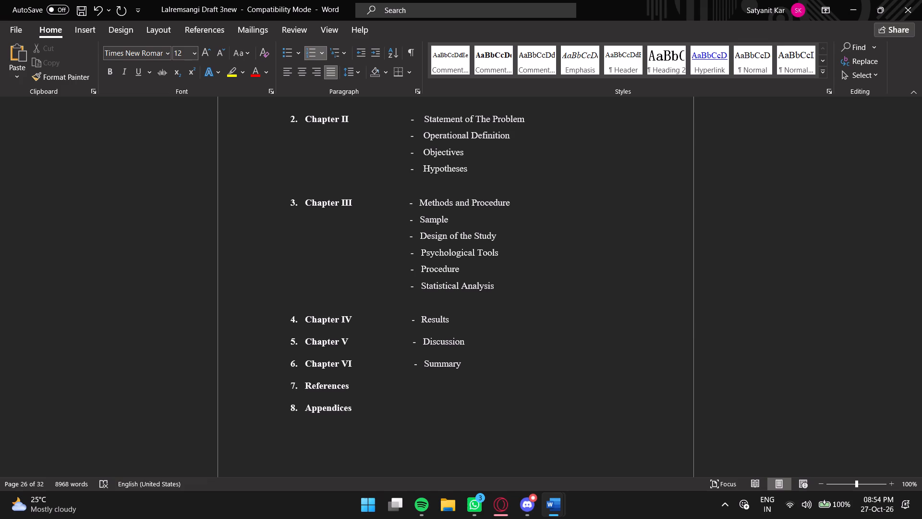
Check the References list through its last entry for page layout, spacing and hanging-indent problems.
{"action": "scroll", "coordinate": [474, 326], "scroll_direction": "down", "scroll_amount": 14}
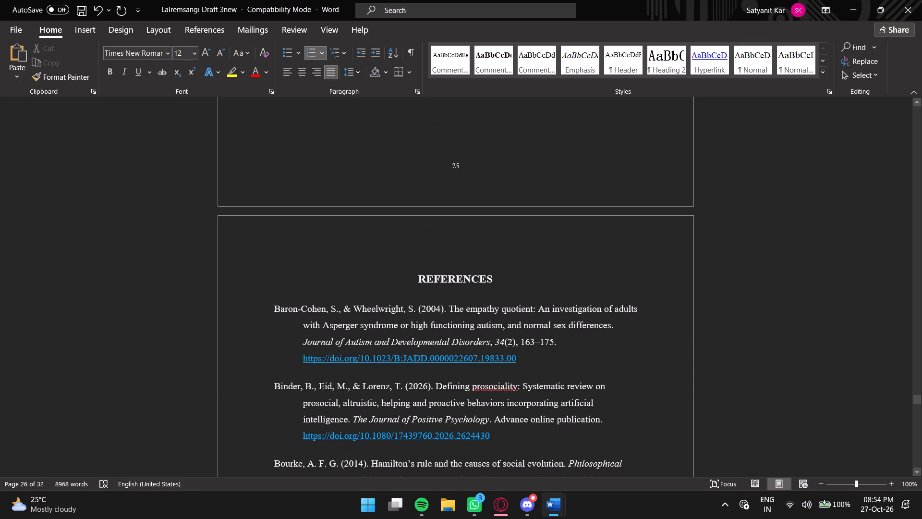
{"action": "scroll", "coordinate": [447, 288], "scroll_direction": "down", "scroll_amount": 9}
{"action": "scroll", "coordinate": [425, 262], "scroll_direction": "up", "scroll_amount": 5}
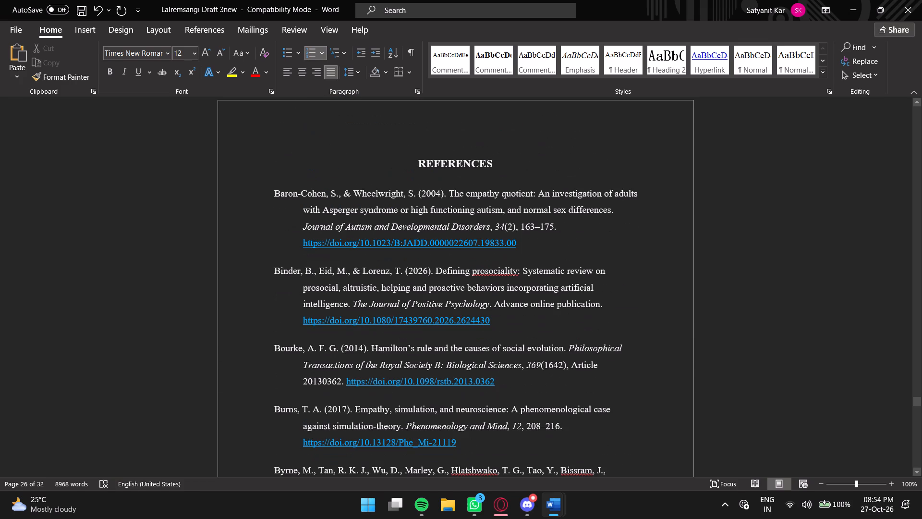
{"action": "scroll", "coordinate": [351, 243], "scroll_direction": "down", "scroll_amount": 14}
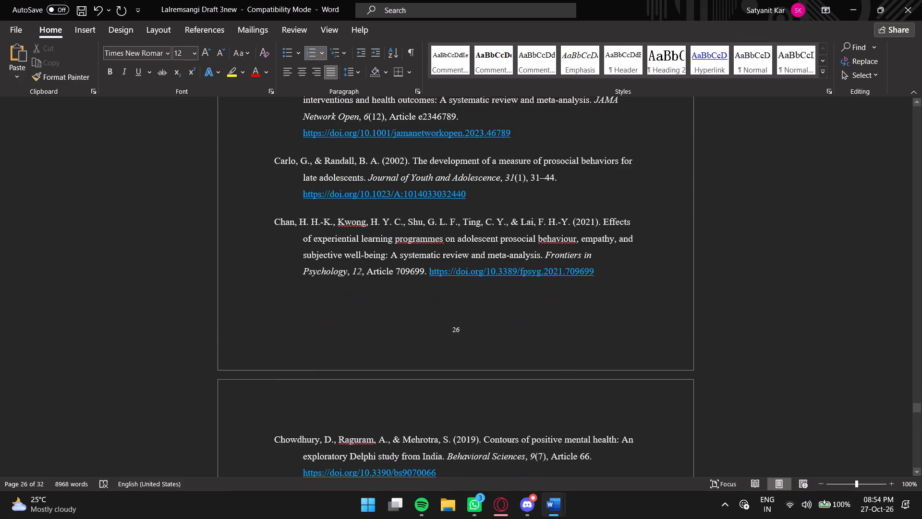
{"action": "scroll", "coordinate": [345, 249], "scroll_direction": "down", "scroll_amount": 8}
{"action": "scroll", "coordinate": [343, 251], "scroll_direction": "down", "scroll_amount": 16}
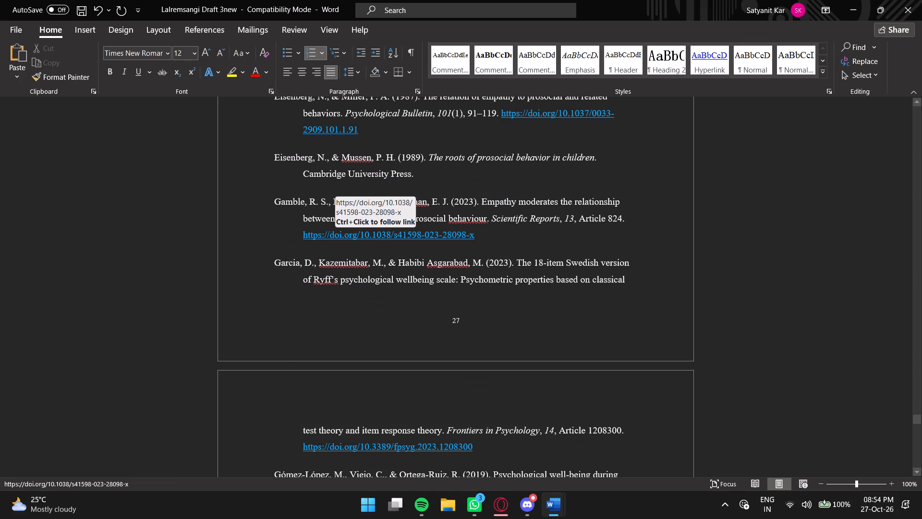
{"action": "scroll", "coordinate": [337, 251], "scroll_direction": "down", "scroll_amount": 6}
{"action": "scroll", "coordinate": [338, 252], "scroll_direction": "down", "scroll_amount": 15}
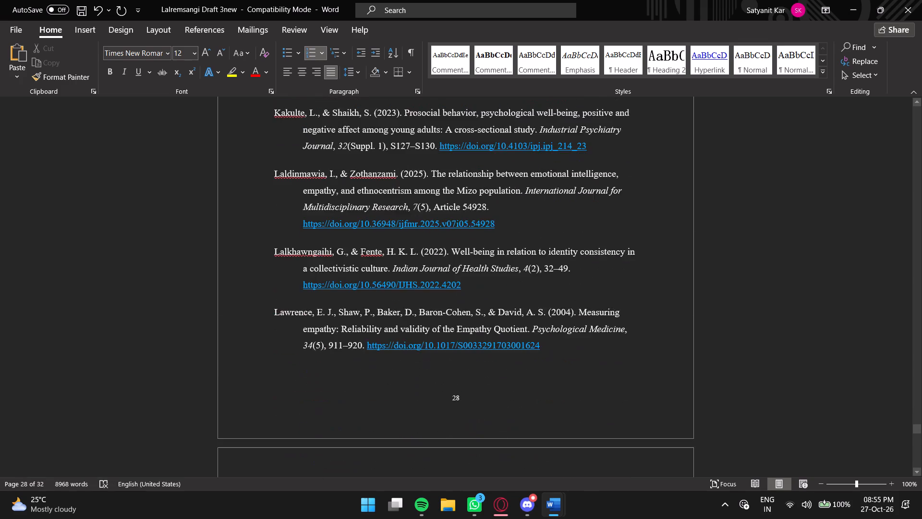
{"action": "scroll", "coordinate": [330, 267], "scroll_direction": "up", "scroll_amount": 10}
{"action": "scroll", "coordinate": [331, 269], "scroll_direction": "down", "scroll_amount": 20}
{"action": "scroll", "coordinate": [331, 269], "scroll_direction": "down", "scroll_amount": 2}
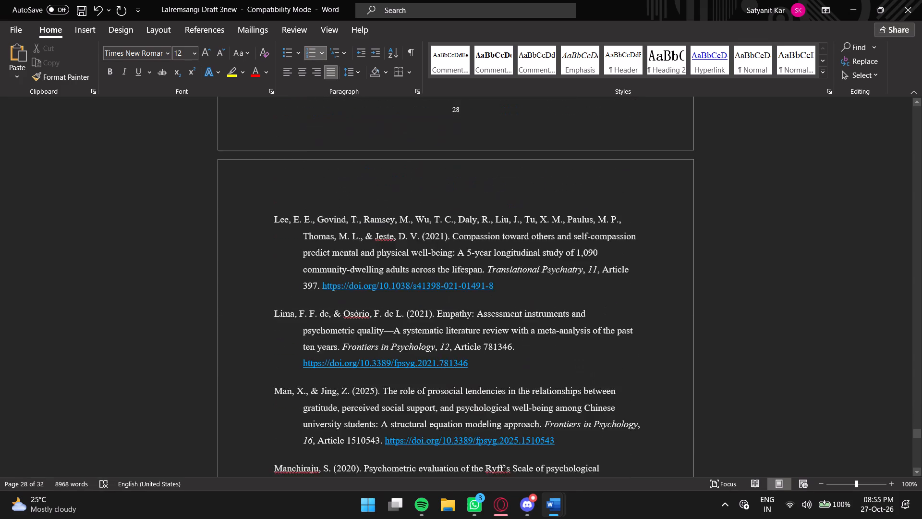
{"action": "scroll", "coordinate": [349, 313], "scroll_direction": "down", "scroll_amount": 20}
{"action": "scroll", "coordinate": [349, 313], "scroll_direction": "down", "scroll_amount": 20}
{"action": "scroll", "coordinate": [349, 313], "scroll_direction": "down", "scroll_amount": 12}
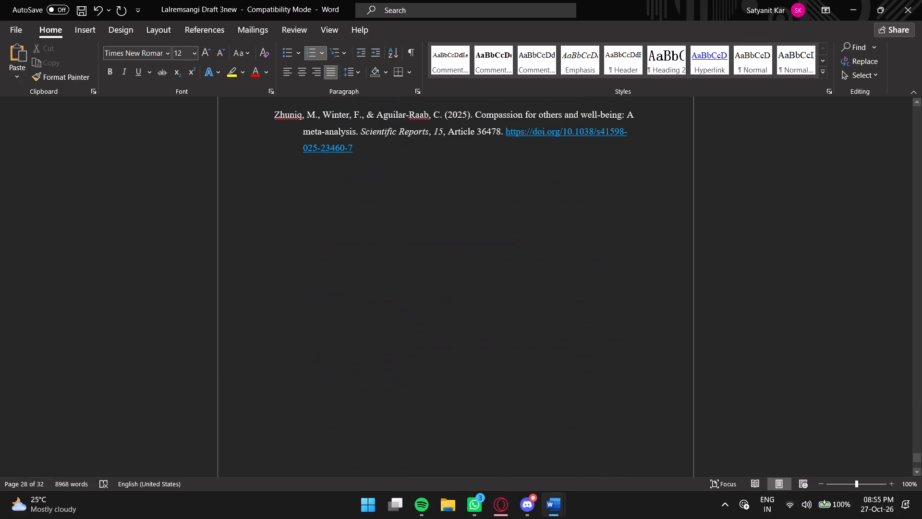
{"action": "scroll", "coordinate": [347, 312], "scroll_direction": "down", "scroll_amount": 4}
{"action": "scroll", "coordinate": [669, 327], "scroll_direction": "down", "scroll_amount": 7}
{"action": "scroll", "coordinate": [540, 334], "scroll_direction": "up", "scroll_amount": 12}
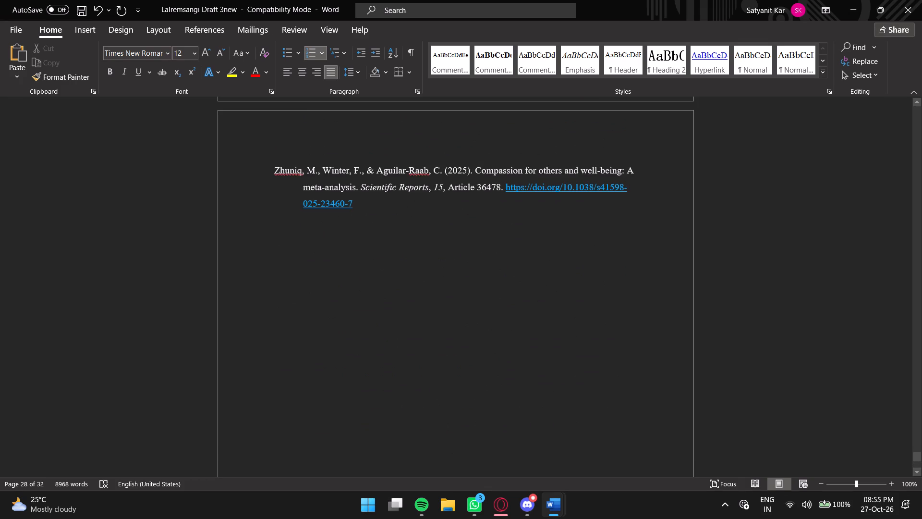
{"action": "scroll", "coordinate": [537, 332], "scroll_direction": "up", "scroll_amount": 15}
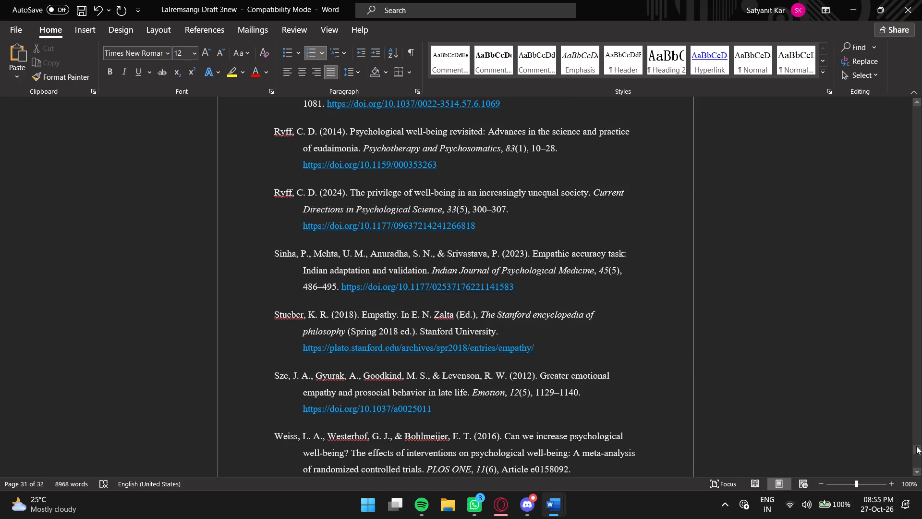
Recheck the cover page from the proposal heading down to the department and year lines.
{"action": "left_click_drag", "start_coordinate": [917, 451], "coordinate": [903, 102]}
{"action": "scroll", "coordinate": [508, 218], "scroll_direction": "up", "scroll_amount": 4}
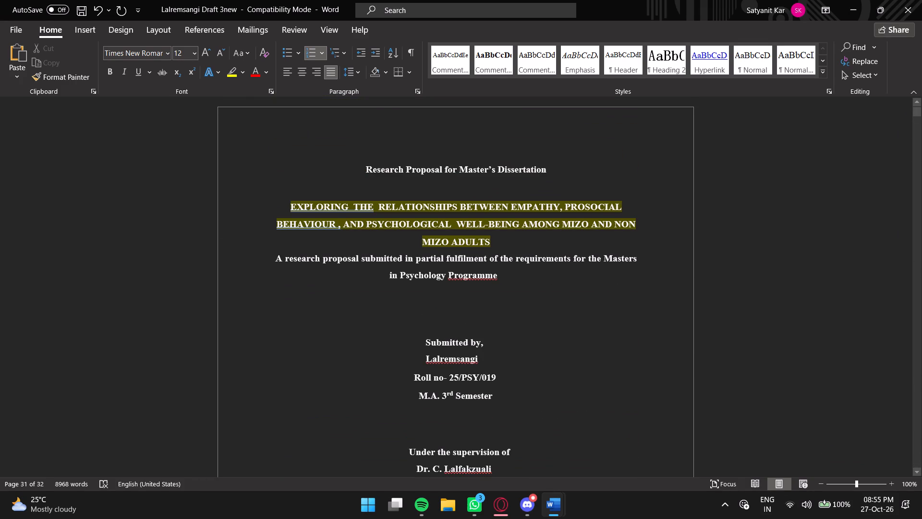
{"action": "scroll", "coordinate": [366, 188], "scroll_direction": "down", "scroll_amount": 2}
{"action": "scroll", "coordinate": [366, 190], "scroll_direction": "up", "scroll_amount": 5}
{"action": "left_click", "coordinate": [379, 169]}
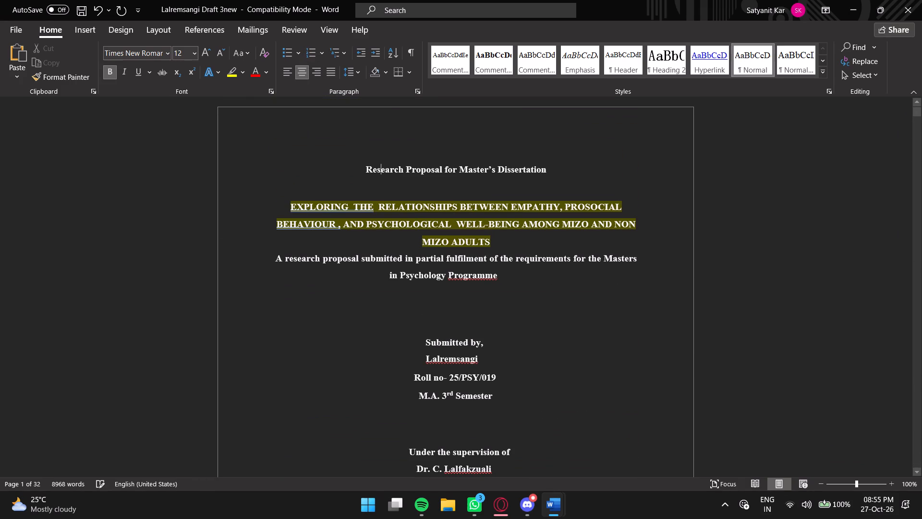
{"action": "scroll", "coordinate": [422, 227], "scroll_direction": "down", "scroll_amount": 20}
{"action": "scroll", "coordinate": [422, 227], "scroll_direction": "down", "scroll_amount": 2}
{"action": "scroll", "coordinate": [348, 235], "scroll_direction": "up", "scroll_amount": 12}
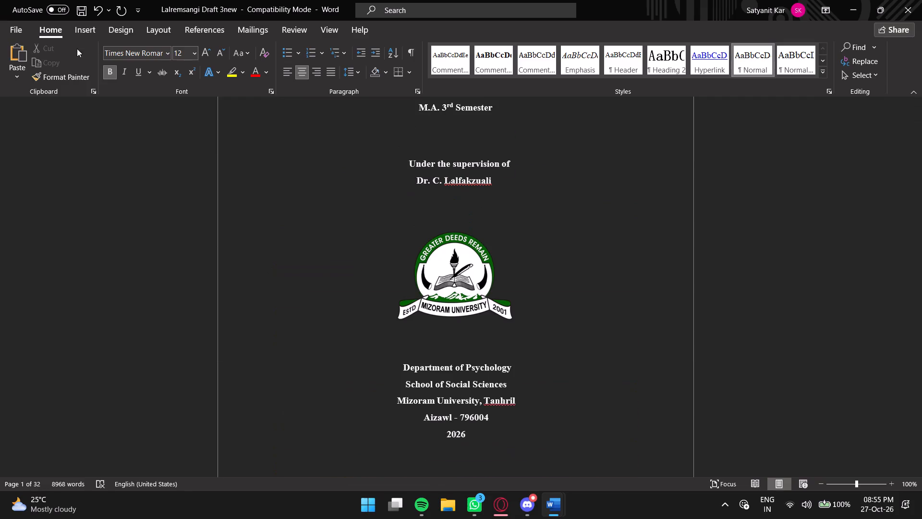
Save a copy on the Desktop in the newest Word format, named with the student's name followed by "Formatted Draft".
{"action": "left_click", "coordinate": [16, 31]}
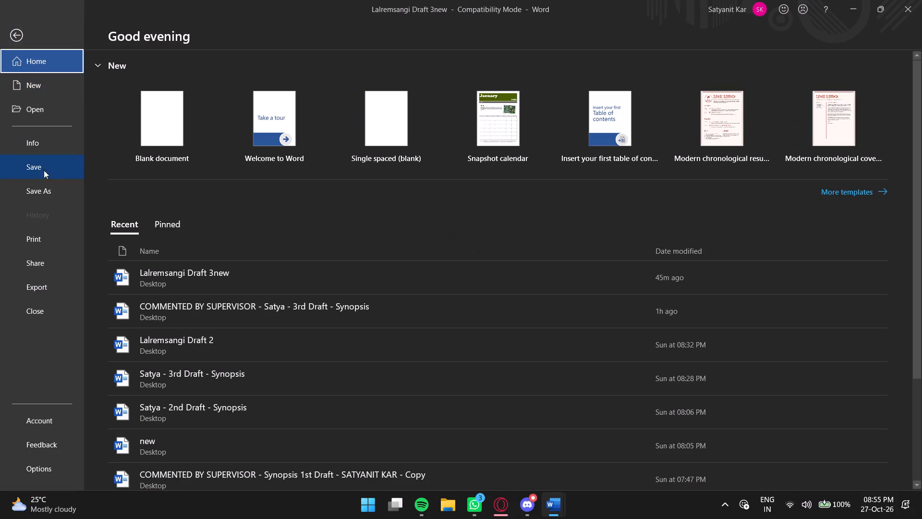
{"action": "left_click", "coordinate": [44, 190]}
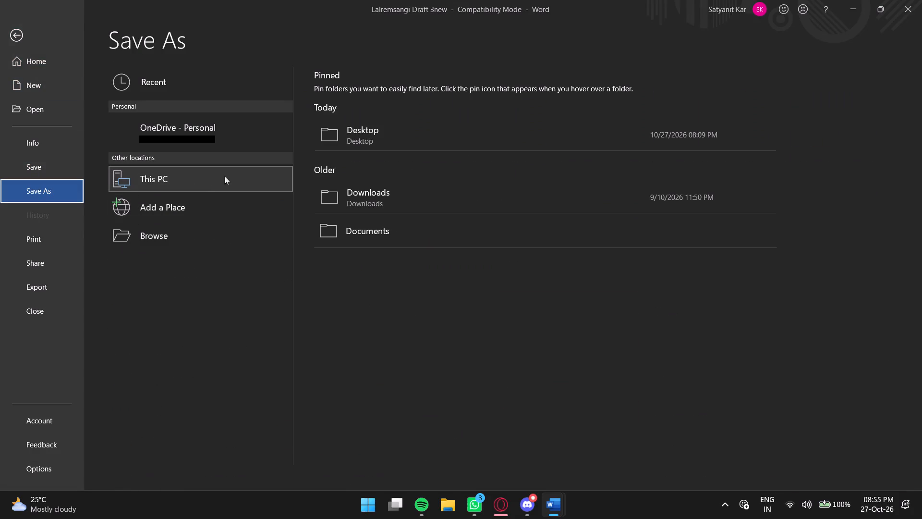
{"action": "left_click", "coordinate": [371, 137]}
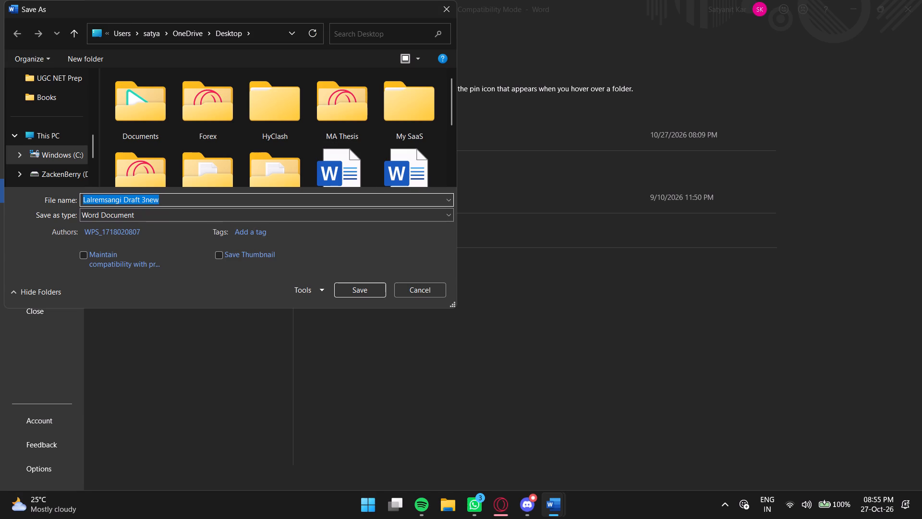
{"action": "left_click", "coordinate": [166, 199]}
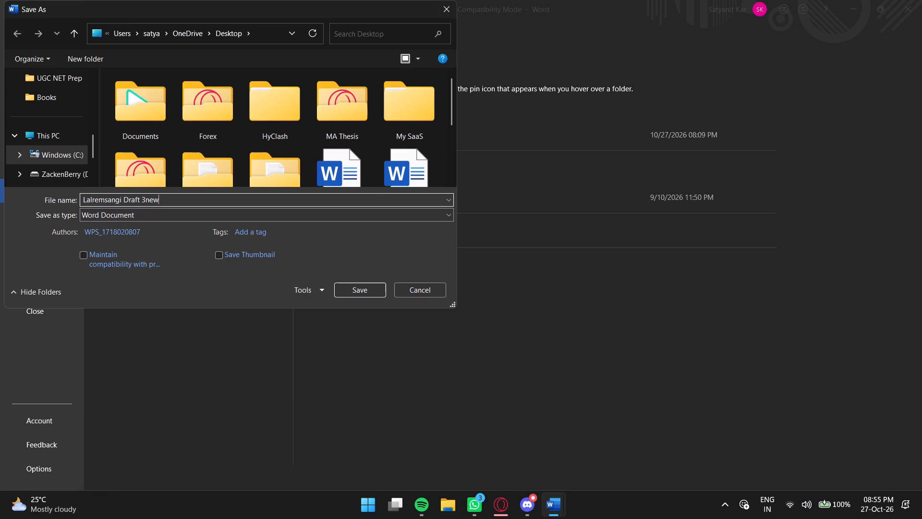
{"action": "left_click_drag", "start_coordinate": [164, 198], "coordinate": [124, 198]}
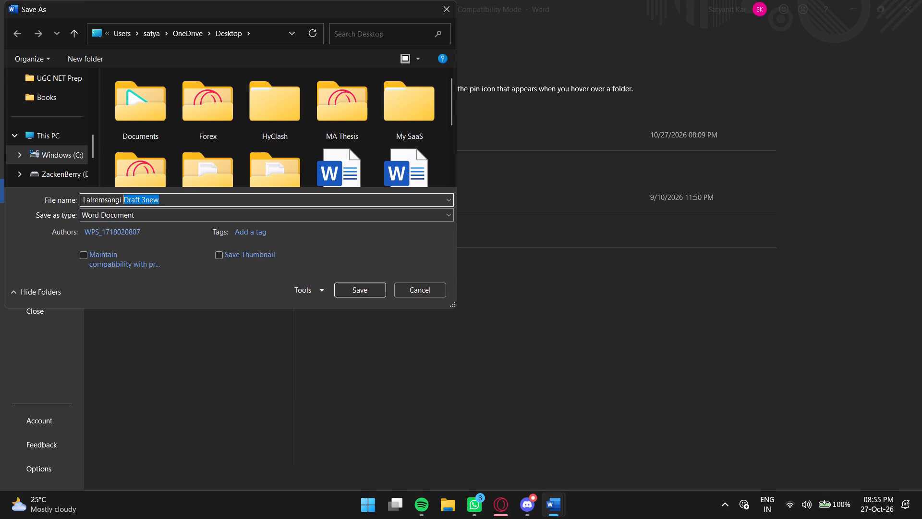
{"action": "type", "text": "Draf"}
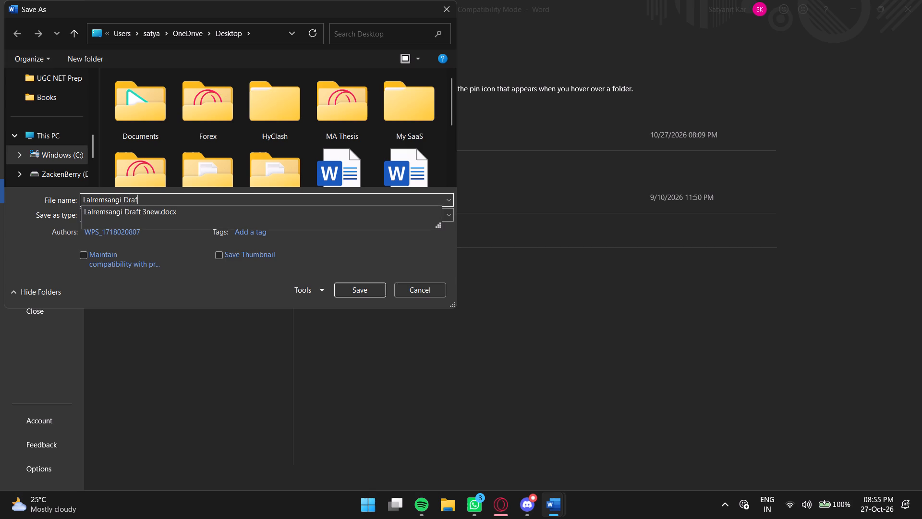
{"action": "key", "text": "t"}
{"action": "key", "text": "space"}
{"action": "type", "text": "Fo"}
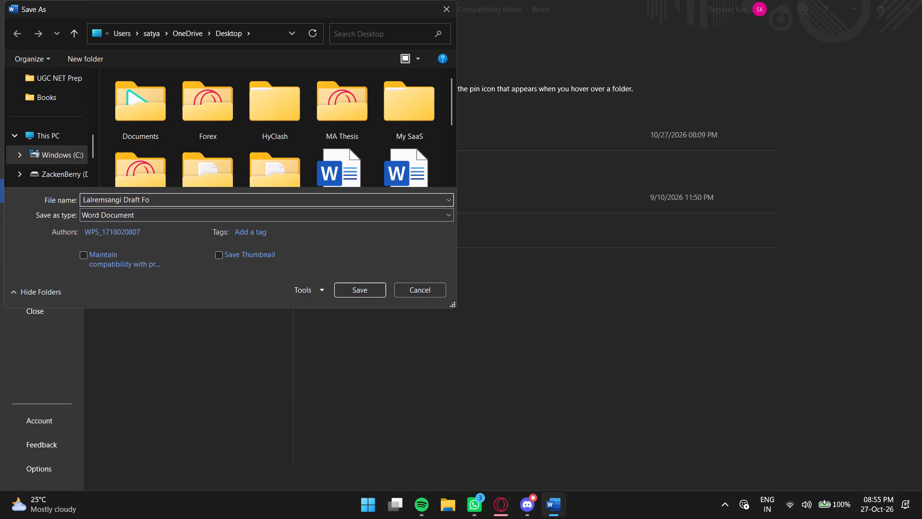
{"action": "key", "text": "BackSpace"}
{"action": "key", "text": "BackSpace"}
{"action": "key", "text": "BackSpace"}
{"action": "key", "text": "Left"}
{"action": "key", "text": "Left"}
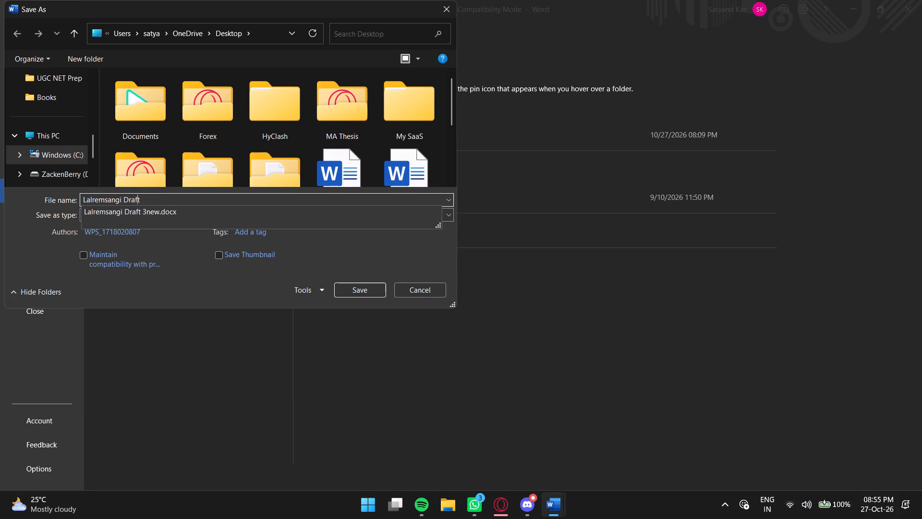
{"action": "key", "text": "Left"}
{"action": "key", "text": "Left"}
{"action": "key", "text": "Left"}
{"action": "type", "text": "Formatted"}
{"action": "key", "text": "space"}
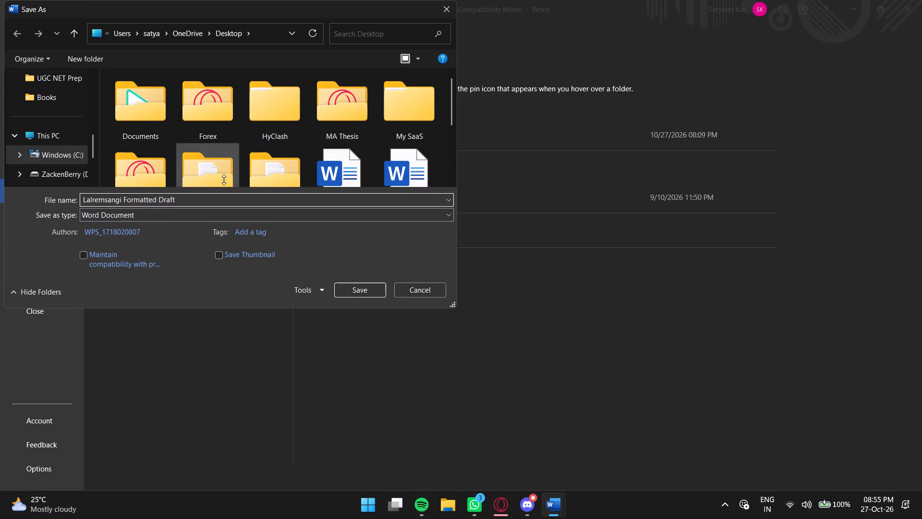
{"action": "left_click", "coordinate": [361, 286]}
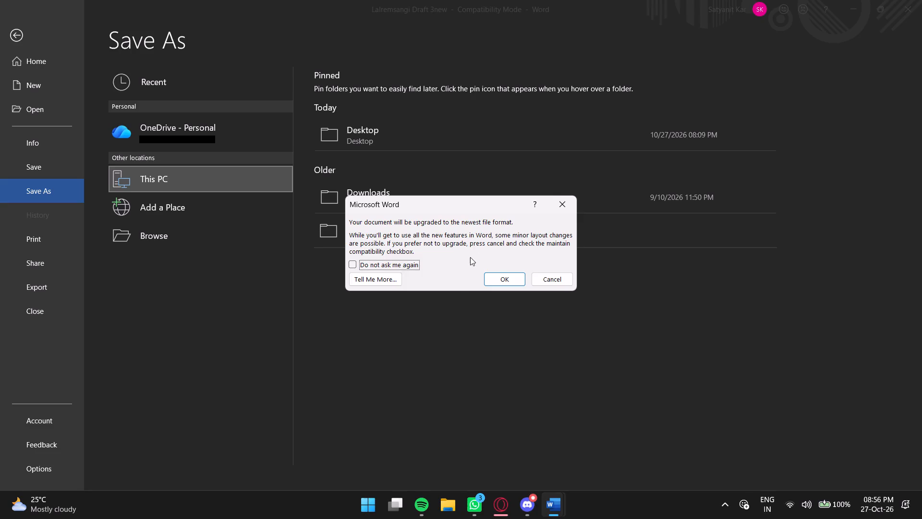
{"action": "left_click", "coordinate": [498, 283]}
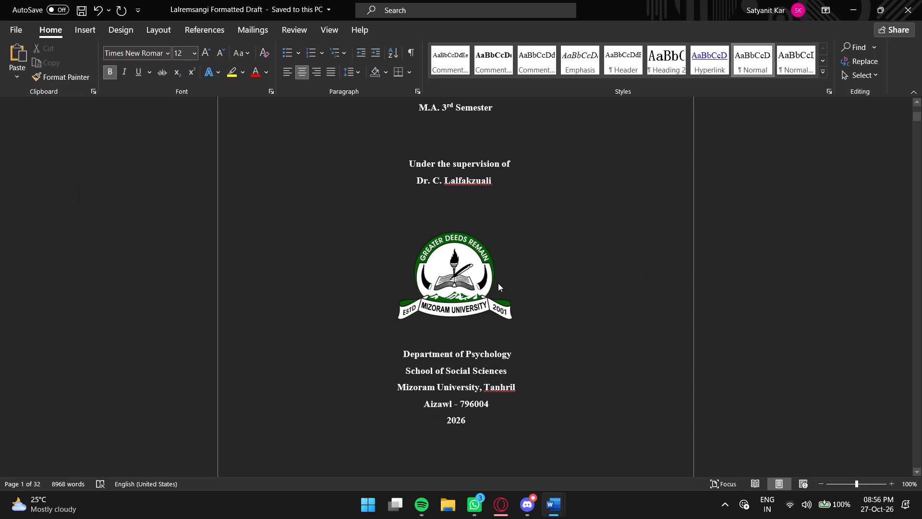
Close the formatted draft and minimise the remaining windows to reach the desktop.
{"action": "scroll", "coordinate": [513, 270], "scroll_direction": "down", "scroll_amount": 16}
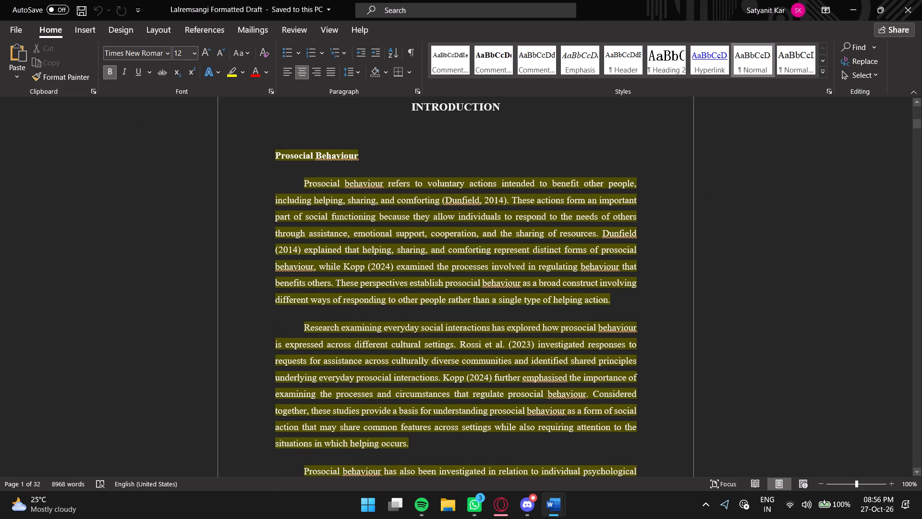
{"action": "left_click", "coordinate": [916, 5]}
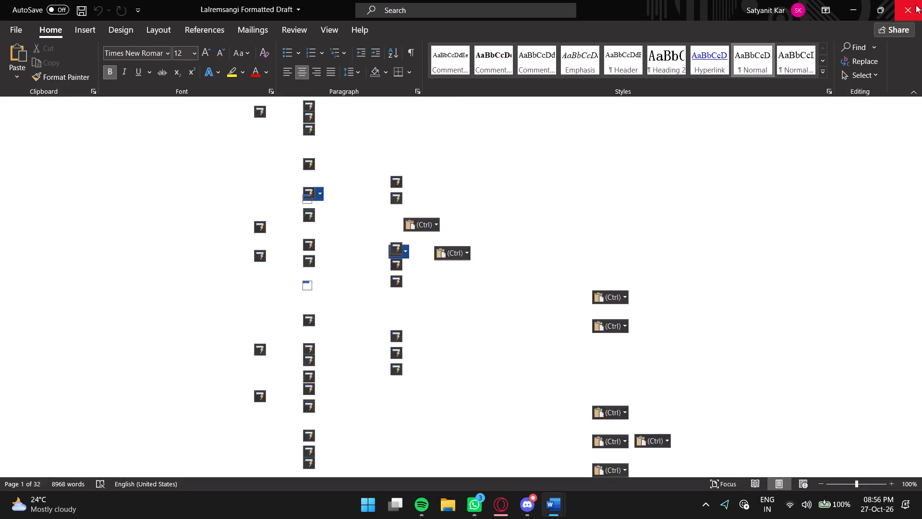
{"action": "left_click", "coordinate": [879, 5]}
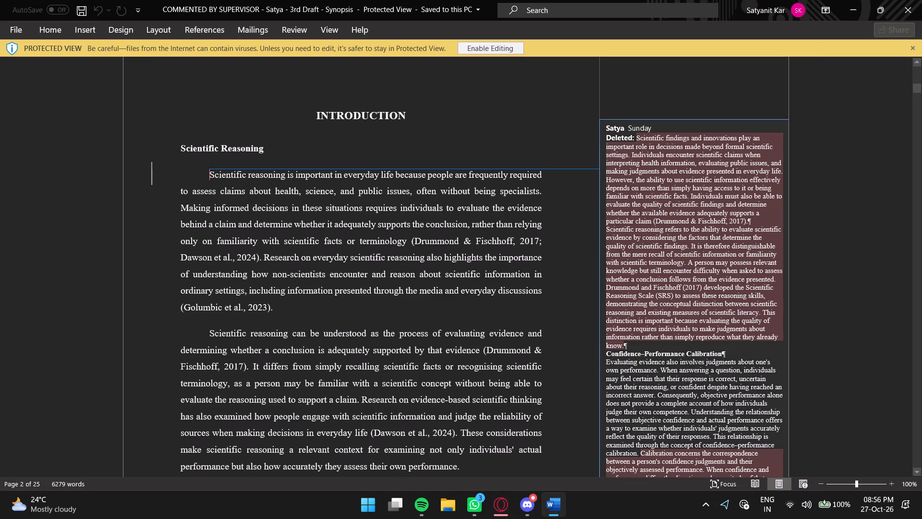
{"action": "left_click", "coordinate": [864, 3]}
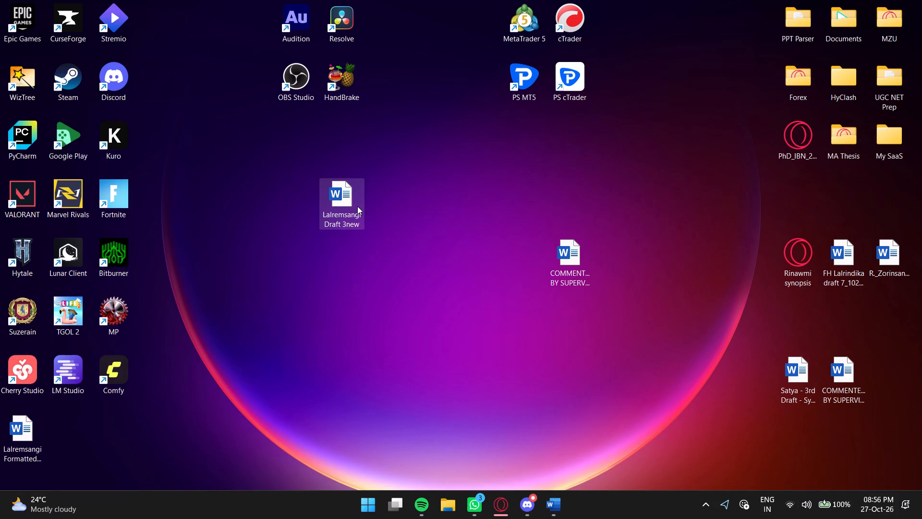
Move the formatted draft's desktop icon directly beneath the Draft 3new file.
{"action": "left_click_drag", "start_coordinate": [24, 432], "coordinate": [331, 281]}
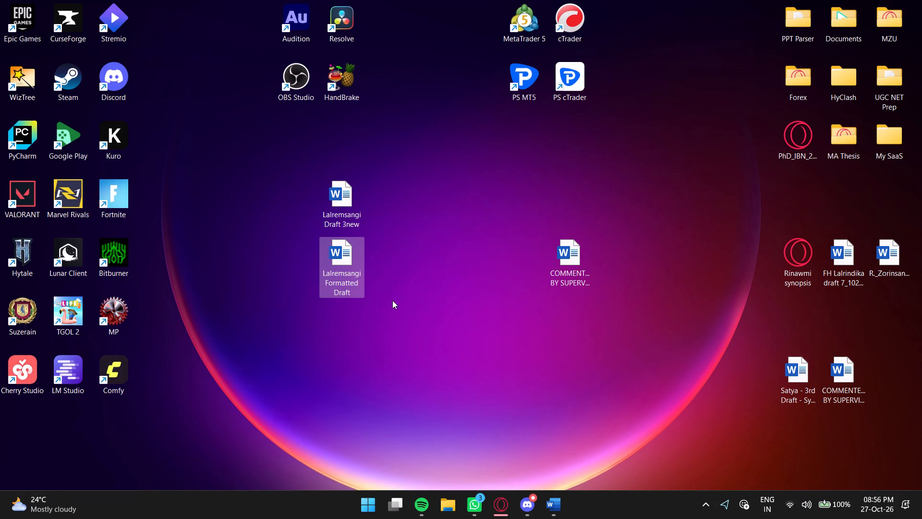
{"action": "left_click", "coordinate": [346, 205]}
{"action": "left_click_drag", "start_coordinate": [454, 225], "coordinate": [462, 230]}
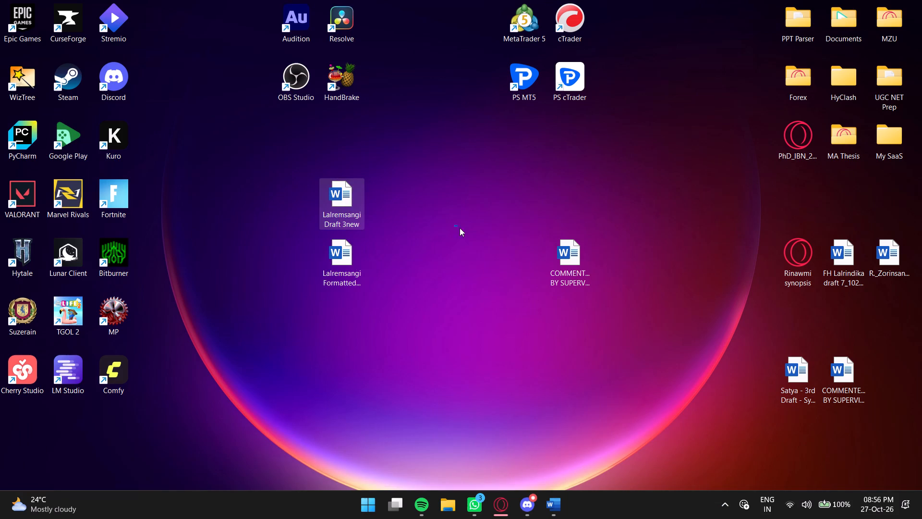
Reopen the formatted draft from the desktop, check its pages from the cover through the References, and close it.
{"action": "double_click", "coordinate": [337, 249]}
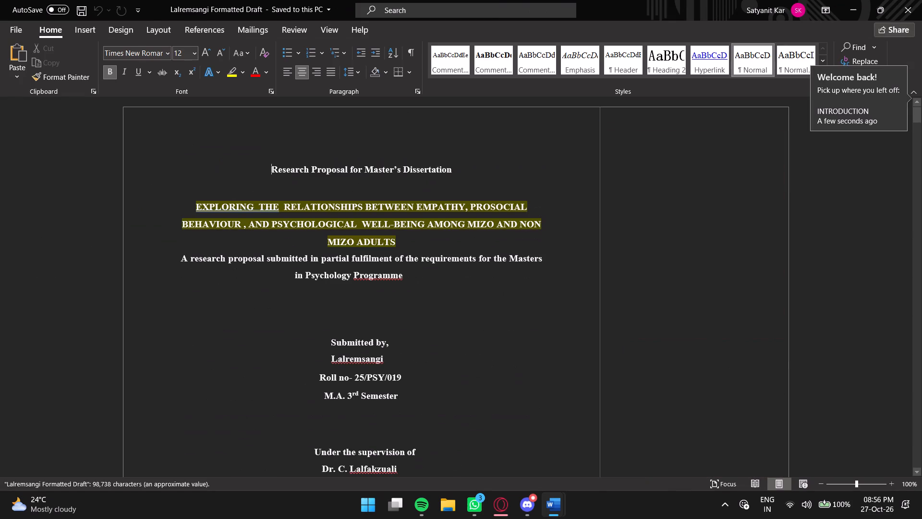
{"action": "scroll", "coordinate": [554, 244], "scroll_direction": "down", "scroll_amount": 7}
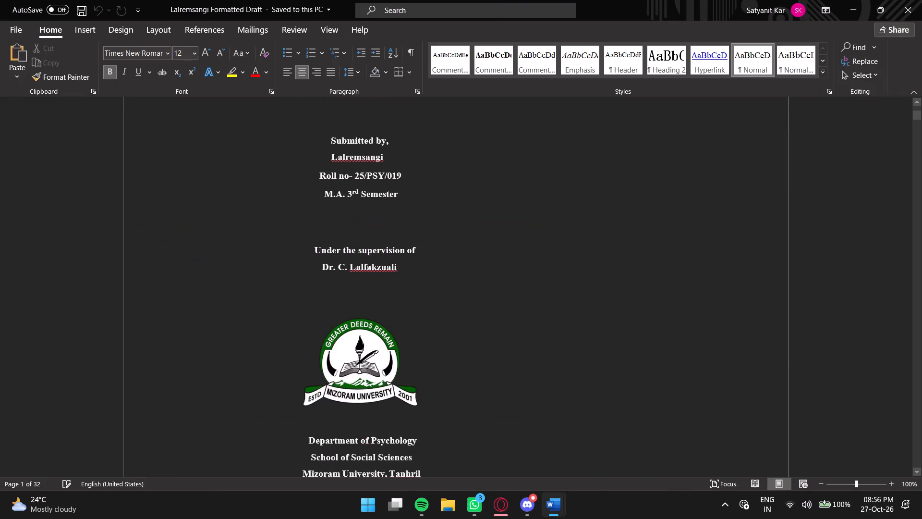
{"action": "scroll", "coordinate": [556, 249], "scroll_direction": "down", "scroll_amount": 15}
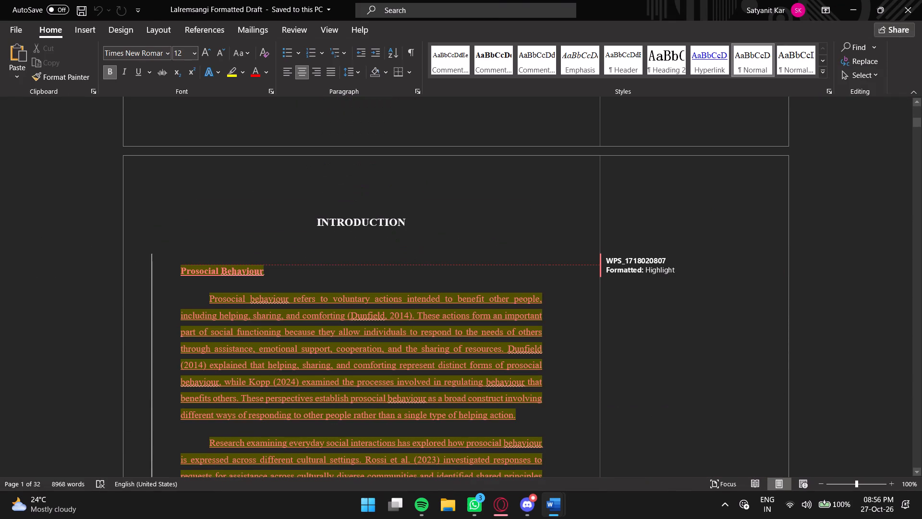
{"action": "scroll", "coordinate": [559, 251], "scroll_direction": "down", "scroll_amount": 17}
{"action": "scroll", "coordinate": [560, 251], "scroll_direction": "down", "scroll_amount": 17}
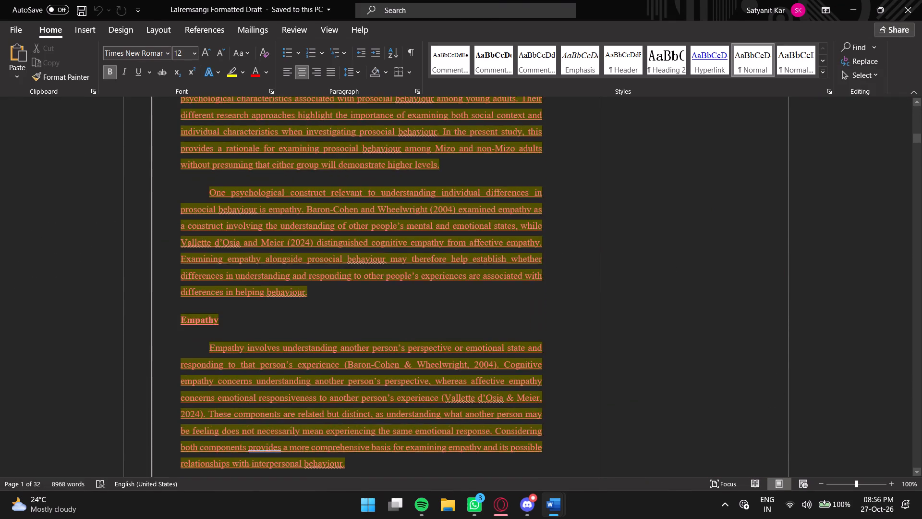
{"action": "scroll", "coordinate": [563, 251], "scroll_direction": "down", "scroll_amount": 17}
{"action": "scroll", "coordinate": [565, 250], "scroll_direction": "down", "scroll_amount": 8}
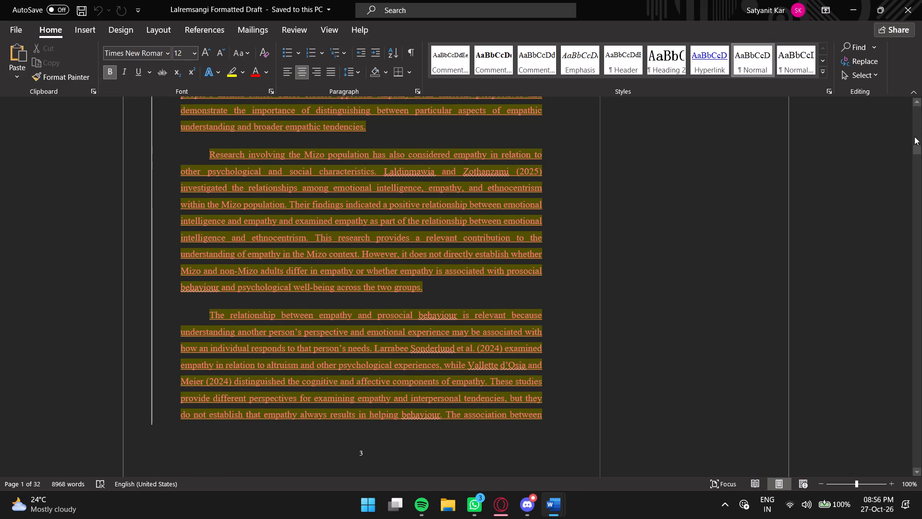
{"action": "left_click_drag", "start_coordinate": [916, 149], "coordinate": [912, 386]}
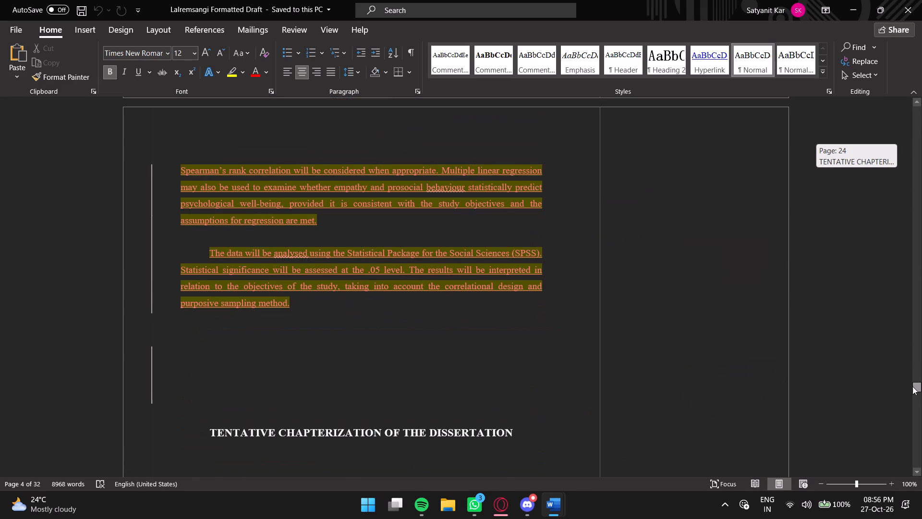
{"action": "left_click_drag", "start_coordinate": [912, 386], "coordinate": [909, 386]}
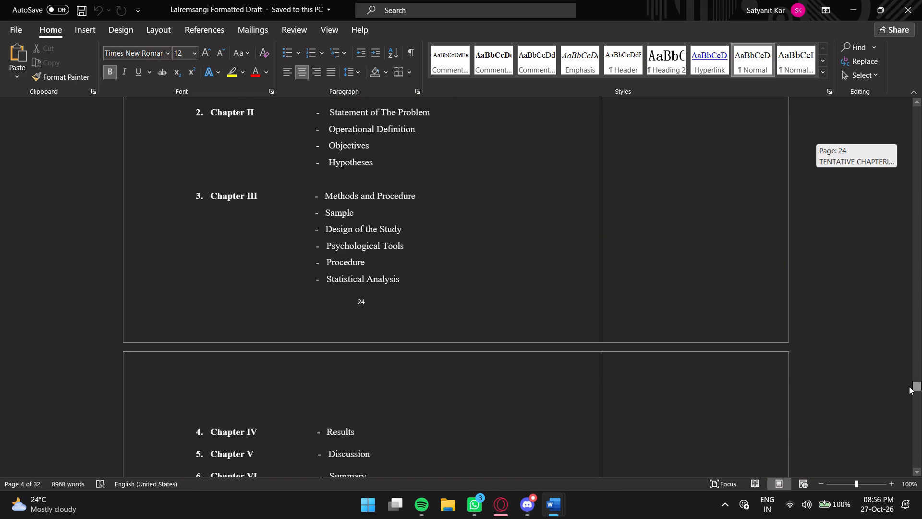
{"action": "left_click_drag", "start_coordinate": [909, 386], "coordinate": [894, 467]}
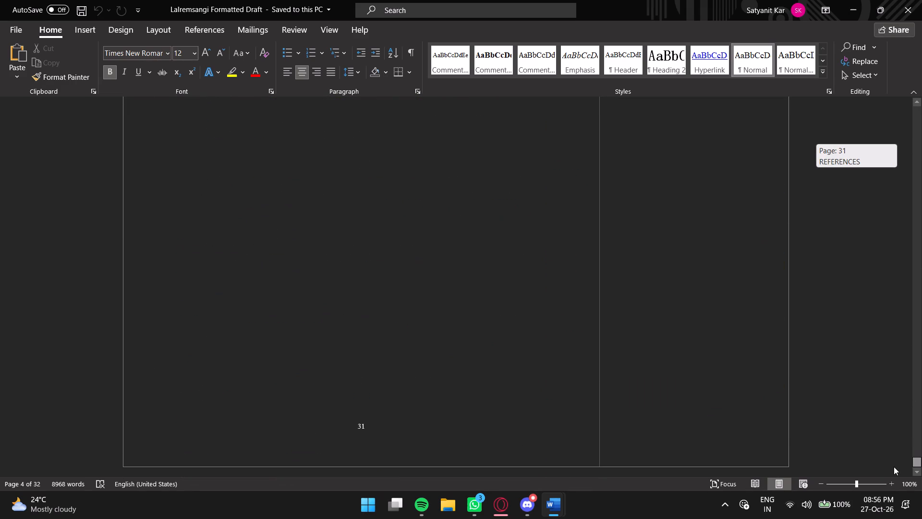
{"action": "left_click_drag", "start_coordinate": [894, 467], "coordinate": [894, 465]}
{"action": "left_click", "coordinate": [919, 9]}
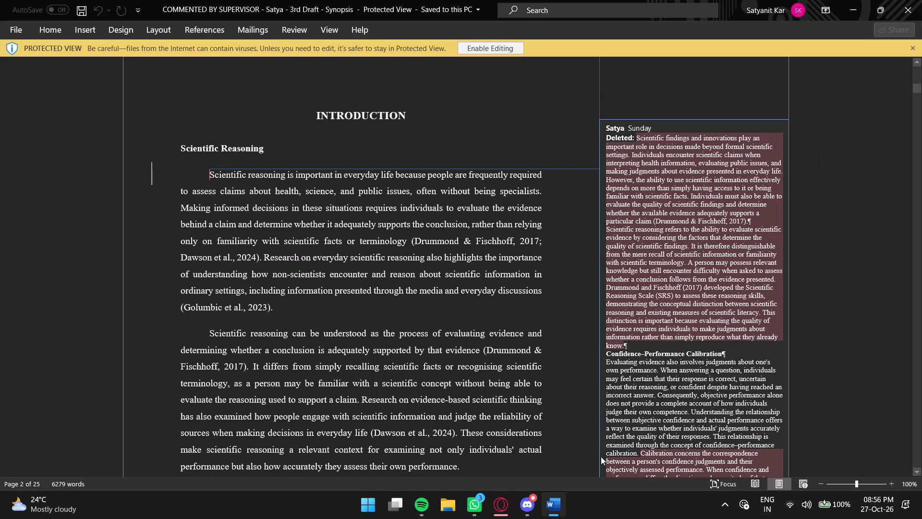
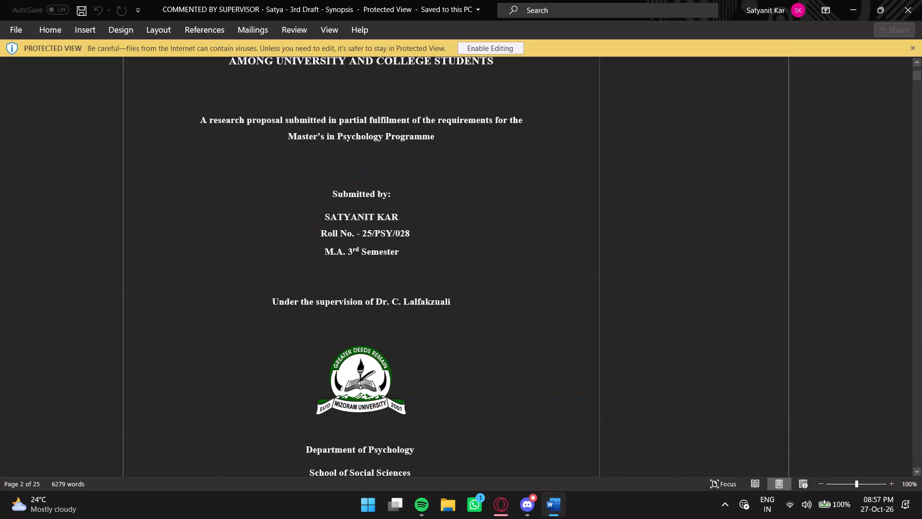
Review the supervisor-commented third draft in Word from the cover page through the comments on the objectives and hypotheses.
{"action": "scroll", "coordinate": [441, 284], "scroll_direction": "down", "scroll_amount": 20}
{"action": "scroll", "coordinate": [441, 284], "scroll_direction": "down", "scroll_amount": 3}
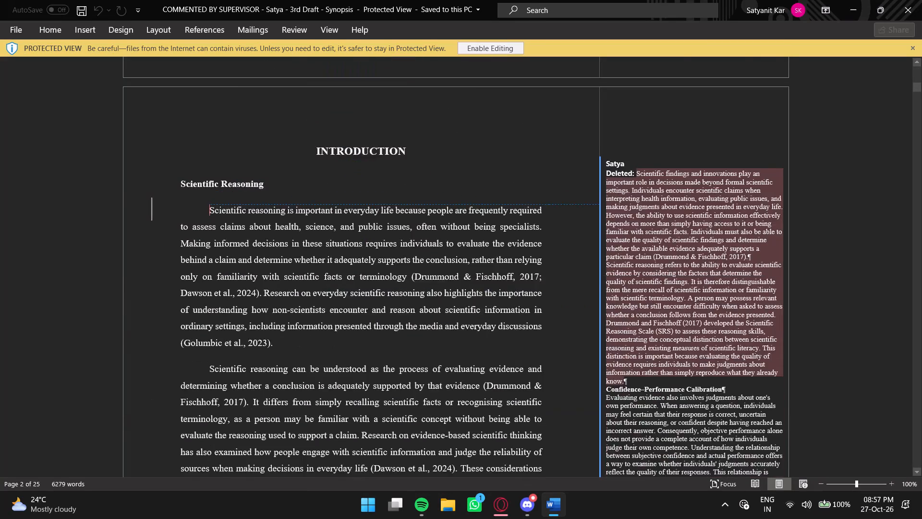
{"action": "scroll", "coordinate": [472, 359], "scroll_direction": "down", "scroll_amount": 15}
{"action": "scroll", "coordinate": [470, 363], "scroll_direction": "down", "scroll_amount": 20}
{"action": "scroll", "coordinate": [470, 363], "scroll_direction": "down", "scroll_amount": 6}
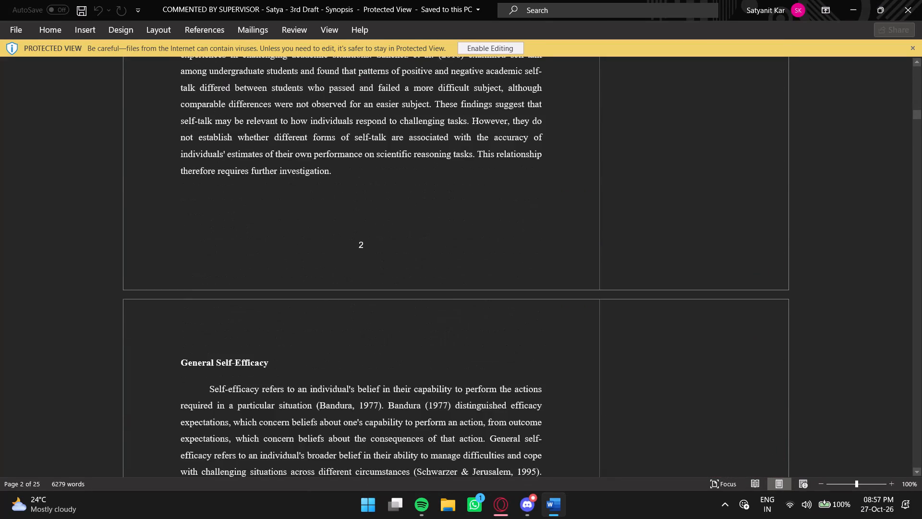
{"action": "scroll", "coordinate": [527, 335], "scroll_direction": "down", "scroll_amount": 20}
{"action": "scroll", "coordinate": [527, 335], "scroll_direction": "down", "scroll_amount": 13}
{"action": "scroll", "coordinate": [559, 332], "scroll_direction": "down", "scroll_amount": 10}
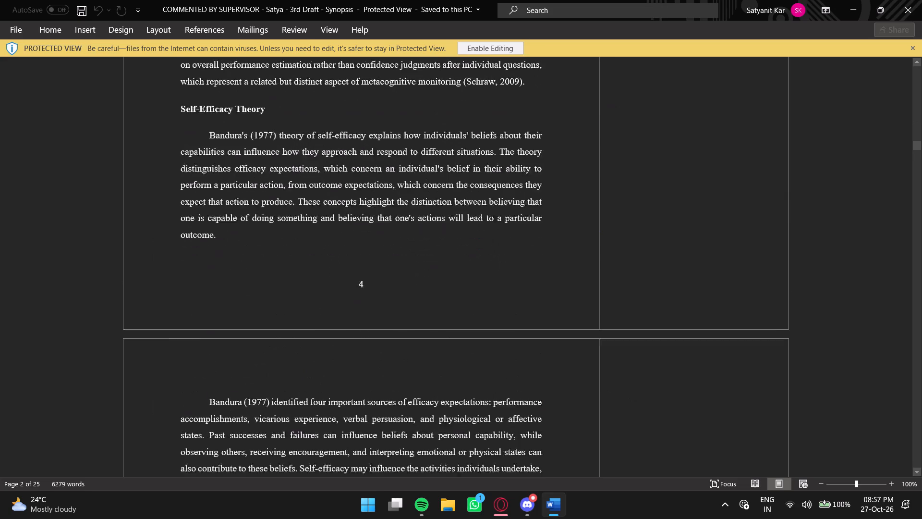
{"action": "scroll", "coordinate": [560, 328], "scroll_direction": "down", "scroll_amount": 20}
{"action": "scroll", "coordinate": [560, 328], "scroll_direction": "down", "scroll_amount": 20}
{"action": "scroll", "coordinate": [560, 328], "scroll_direction": "down", "scroll_amount": 12}
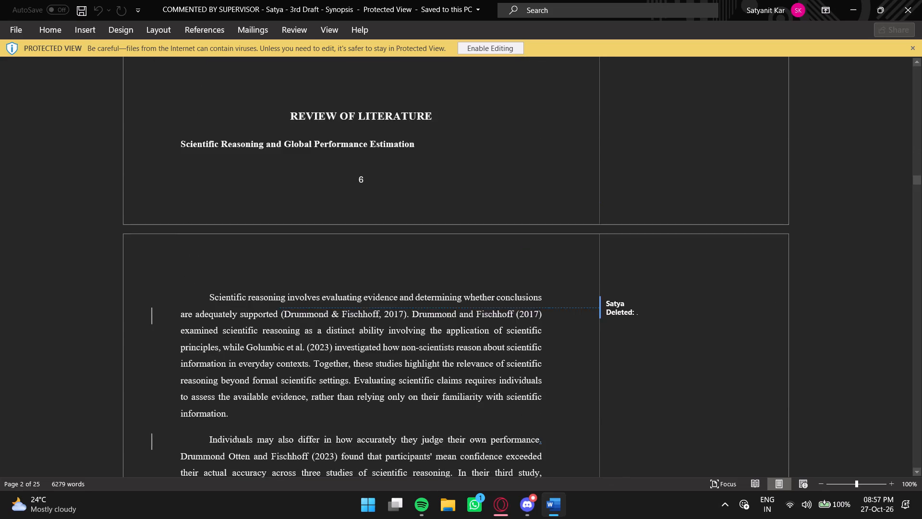
{"action": "scroll", "coordinate": [594, 321], "scroll_direction": "down", "scroll_amount": 5}
{"action": "scroll", "coordinate": [594, 320], "scroll_direction": "up", "scroll_amount": 6}
{"action": "scroll", "coordinate": [594, 320], "scroll_direction": "down", "scroll_amount": 20}
{"action": "scroll", "coordinate": [594, 320], "scroll_direction": "down", "scroll_amount": 11}
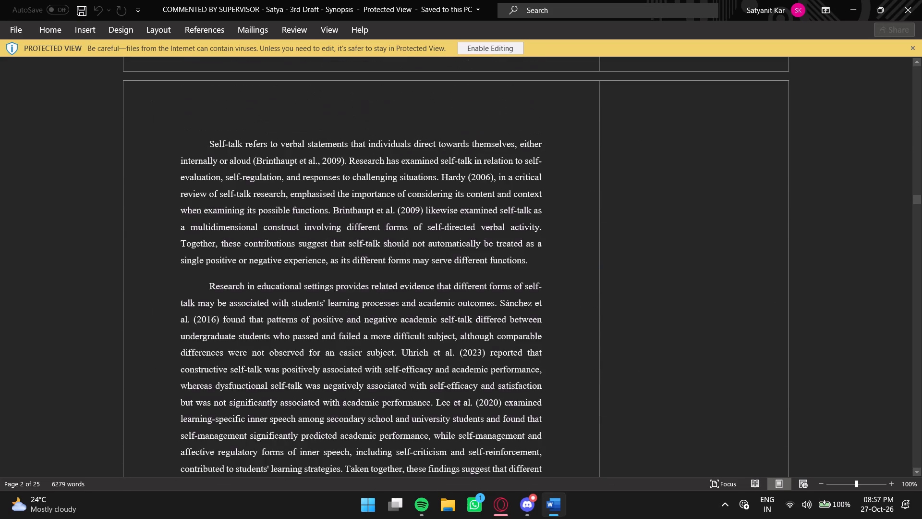
{"action": "scroll", "coordinate": [571, 337], "scroll_direction": "down", "scroll_amount": 20}
{"action": "scroll", "coordinate": [571, 337], "scroll_direction": "down", "scroll_amount": 20}
{"action": "scroll", "coordinate": [571, 337], "scroll_direction": "down", "scroll_amount": 6}
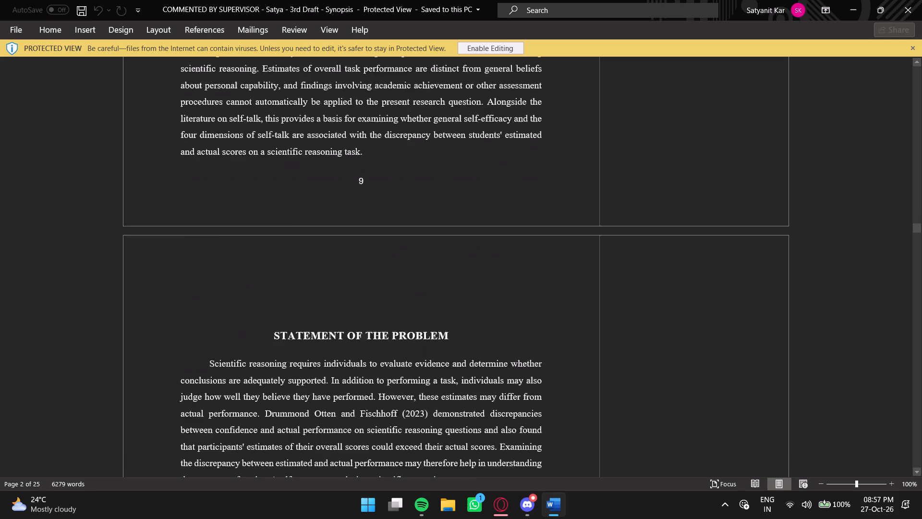
{"action": "scroll", "coordinate": [563, 336], "scroll_direction": "down", "scroll_amount": 19}
{"action": "scroll", "coordinate": [557, 340], "scroll_direction": "down", "scroll_amount": 8}
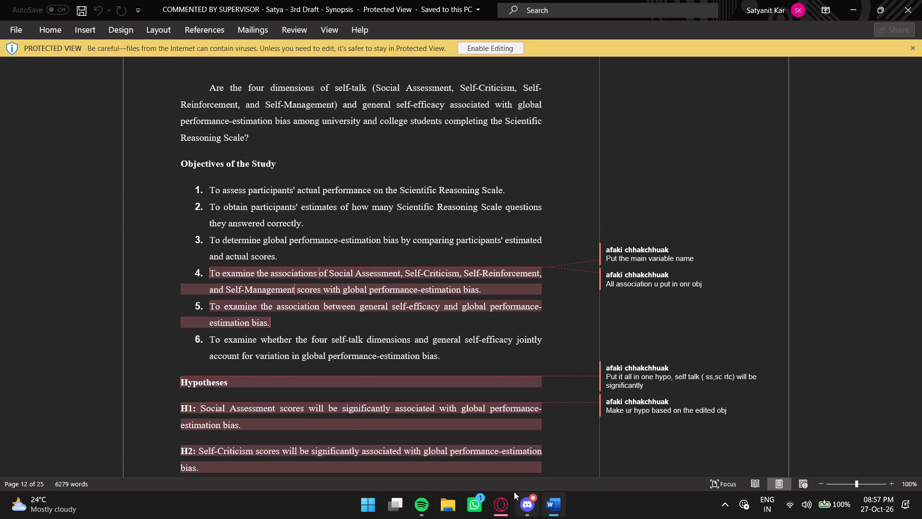
Switch to the supervisor-commented synopsis in Google Docs in Opera GX, close its document search and return to the first page.
{"action": "left_click", "coordinate": [501, 505]}
{"action": "left_click", "coordinate": [606, 447]}
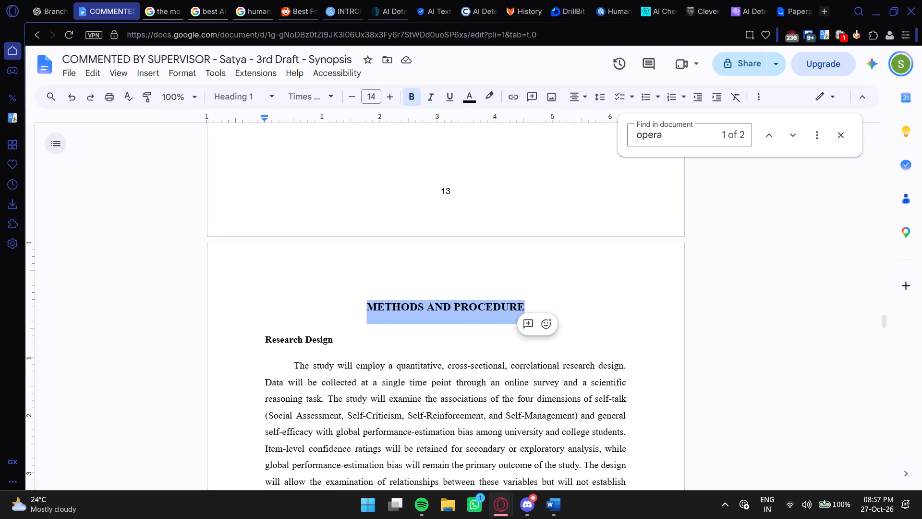
{"action": "scroll", "coordinate": [304, 296], "scroll_direction": "up", "scroll_amount": 20}
{"action": "scroll", "coordinate": [304, 296], "scroll_direction": "up", "scroll_amount": 1}
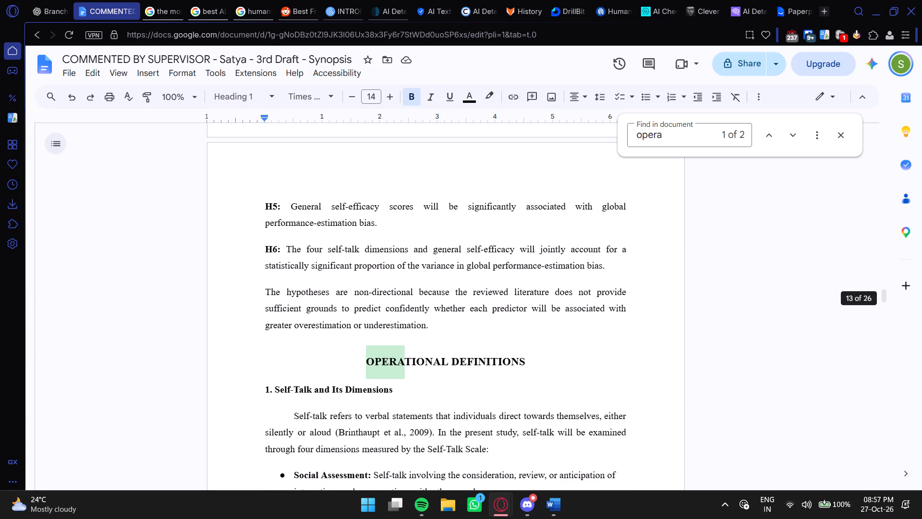
{"action": "left_click", "coordinate": [839, 132]}
{"action": "left_click_drag", "start_coordinate": [881, 294], "coordinate": [882, 225]}
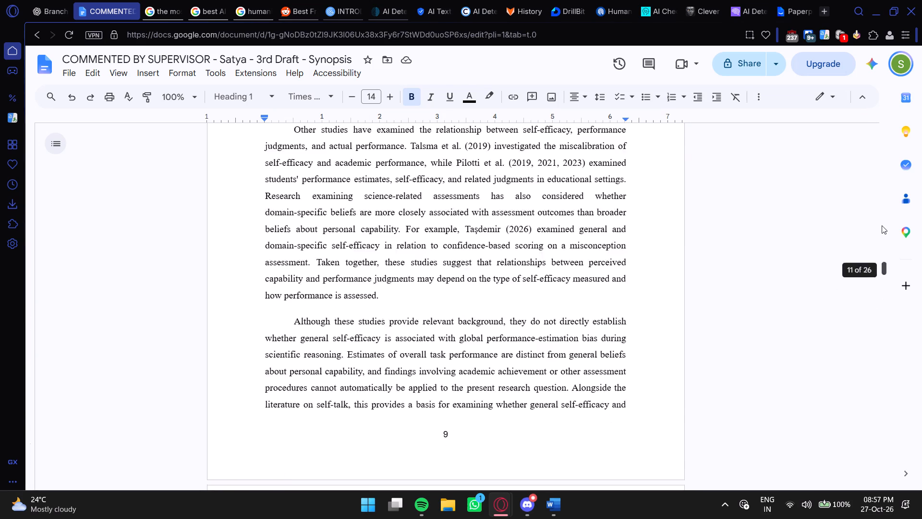
{"action": "left_click_drag", "start_coordinate": [882, 225], "coordinate": [894, 109]}
Examine the Google Docs version's layout from the cover page and Introduction to the Review of Literature heading.
{"action": "scroll", "coordinate": [457, 262], "scroll_direction": "down", "scroll_amount": 20}
{"action": "scroll", "coordinate": [456, 262], "scroll_direction": "up", "scroll_amount": 16}
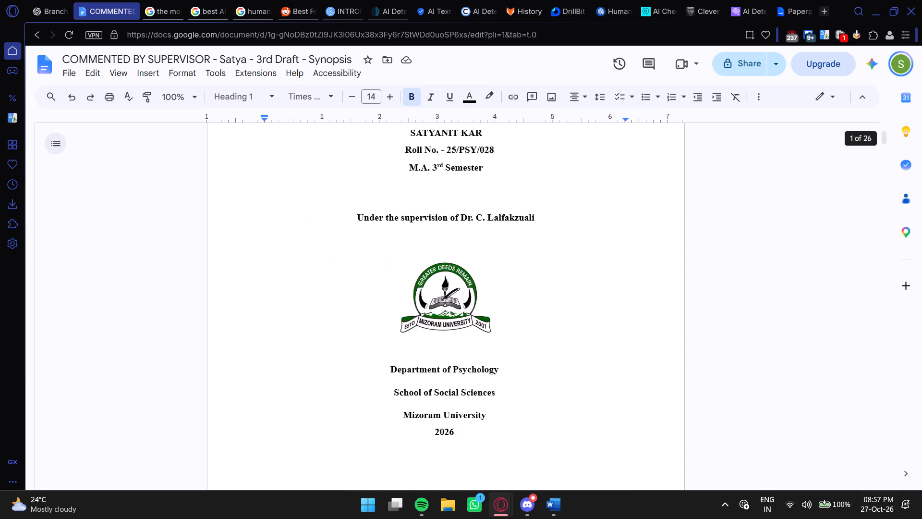
{"action": "scroll", "coordinate": [456, 262], "scroll_direction": "up", "scroll_amount": 11}
{"action": "scroll", "coordinate": [456, 262], "scroll_direction": "down", "scroll_amount": 12}
{"action": "scroll", "coordinate": [461, 269], "scroll_direction": "up", "scroll_amount": 2}
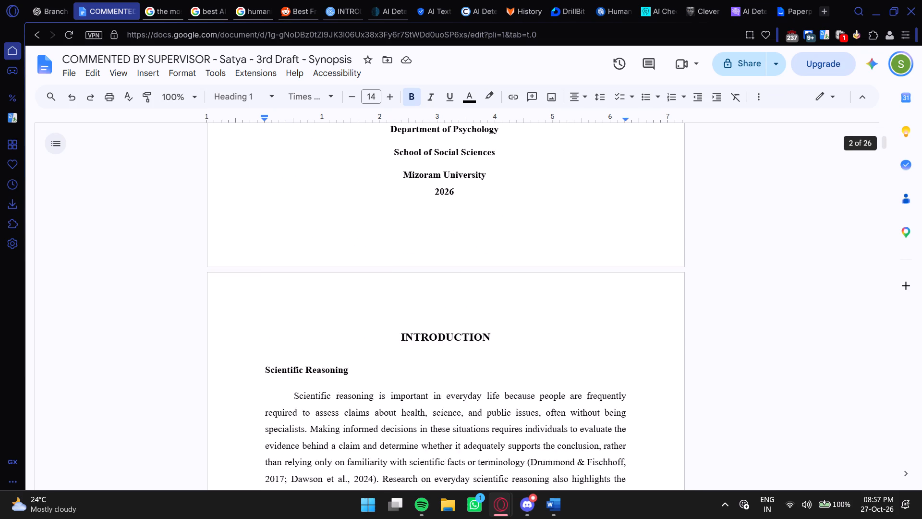
{"action": "scroll", "coordinate": [461, 269], "scroll_direction": "up", "scroll_amount": 3}
{"action": "scroll", "coordinate": [469, 263], "scroll_direction": "down", "scroll_amount": 9}
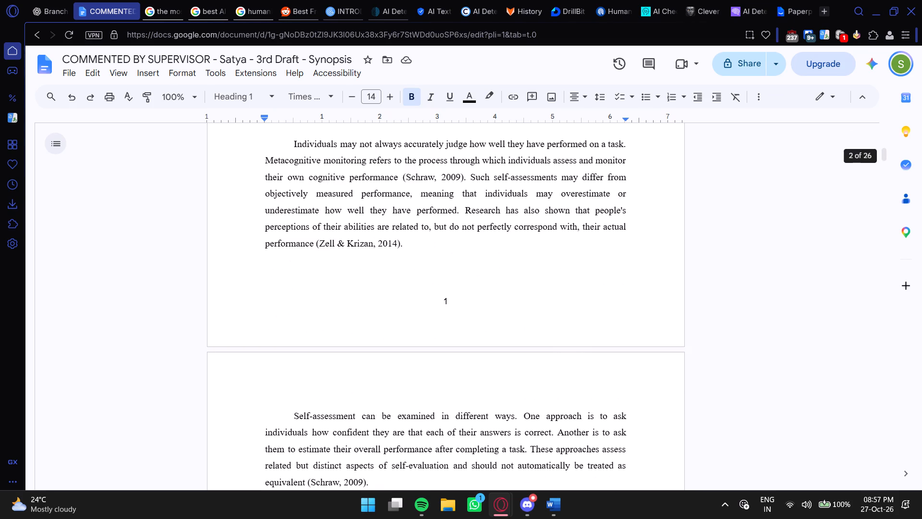
{"action": "scroll", "coordinate": [469, 261], "scroll_direction": "down", "scroll_amount": 16}
{"action": "scroll", "coordinate": [469, 261], "scroll_direction": "down", "scroll_amount": 15}
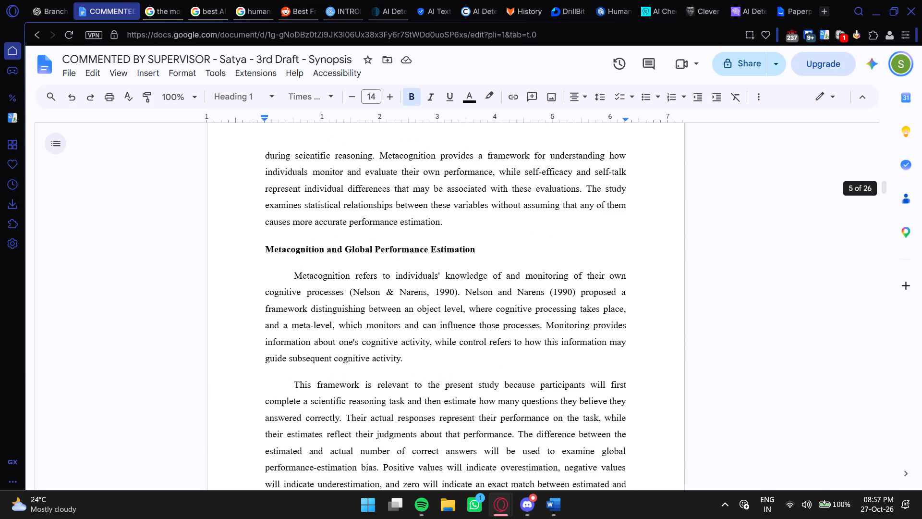
{"action": "scroll", "coordinate": [468, 263], "scroll_direction": "down", "scroll_amount": 3}
{"action": "scroll", "coordinate": [468, 263], "scroll_direction": "down", "scroll_amount": 20}
{"action": "scroll", "coordinate": [468, 263], "scroll_direction": "down", "scroll_amount": 5}
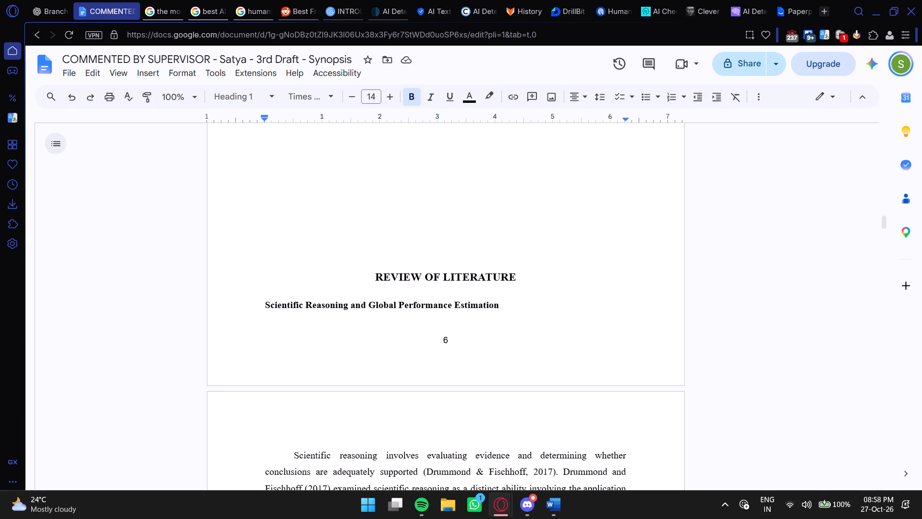
Examine the Google Docs version's Review of Literature pages through to the Statement of the Problem section.
{"action": "scroll", "coordinate": [422, 254], "scroll_direction": "down", "scroll_amount": 17}
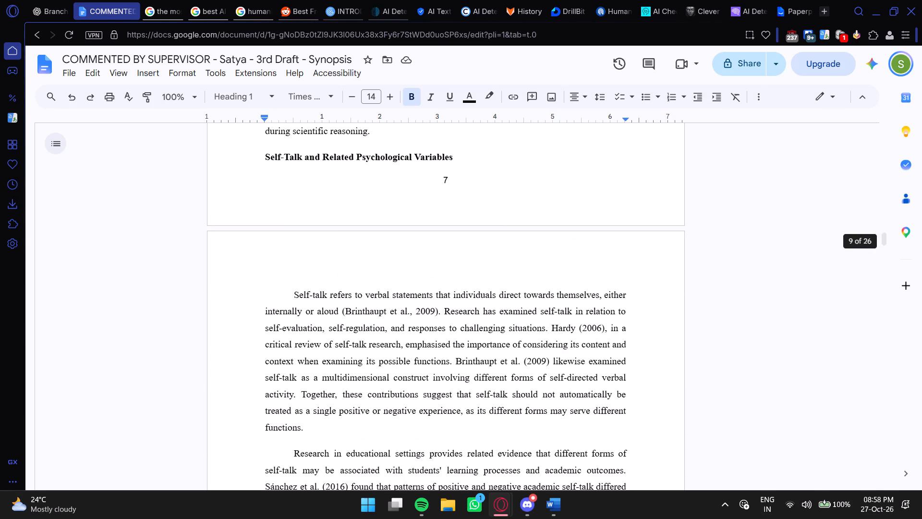
{"action": "scroll", "coordinate": [423, 254], "scroll_direction": "down", "scroll_amount": 18}
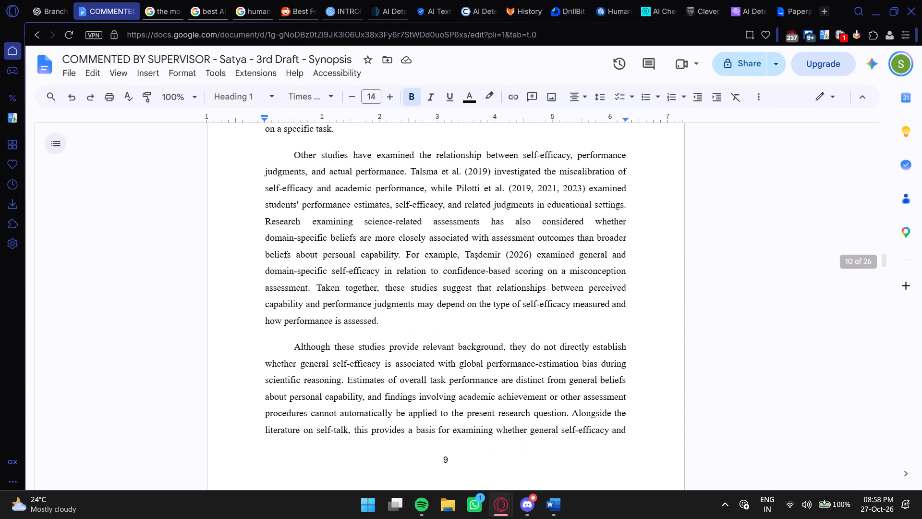
{"action": "scroll", "coordinate": [423, 254], "scroll_direction": "down", "scroll_amount": 9}
{"action": "scroll", "coordinate": [423, 254], "scroll_direction": "up", "scroll_amount": 6}
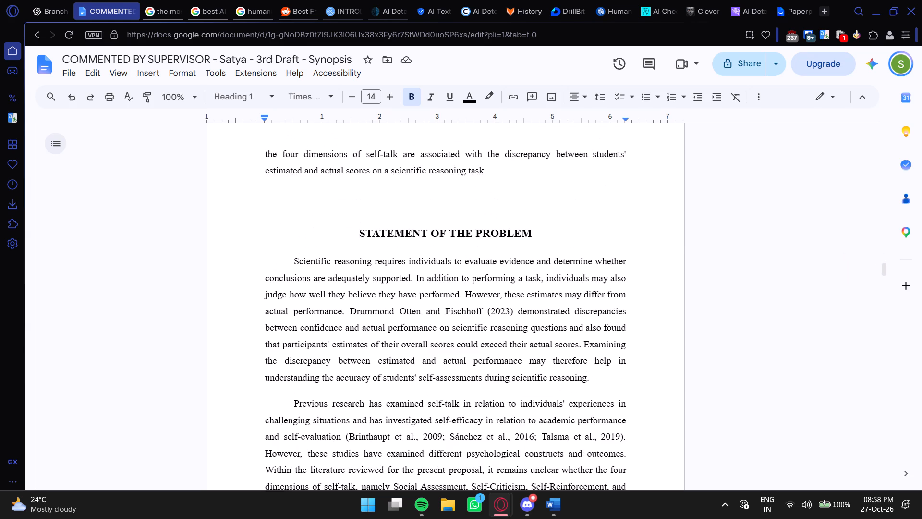
Examine the Research Question, Objectives of the Study and Hypotheses sections in the Google Docs version.
{"action": "left_click", "coordinate": [358, 267]}
{"action": "scroll", "coordinate": [363, 267], "scroll_direction": "down", "scroll_amount": 16}
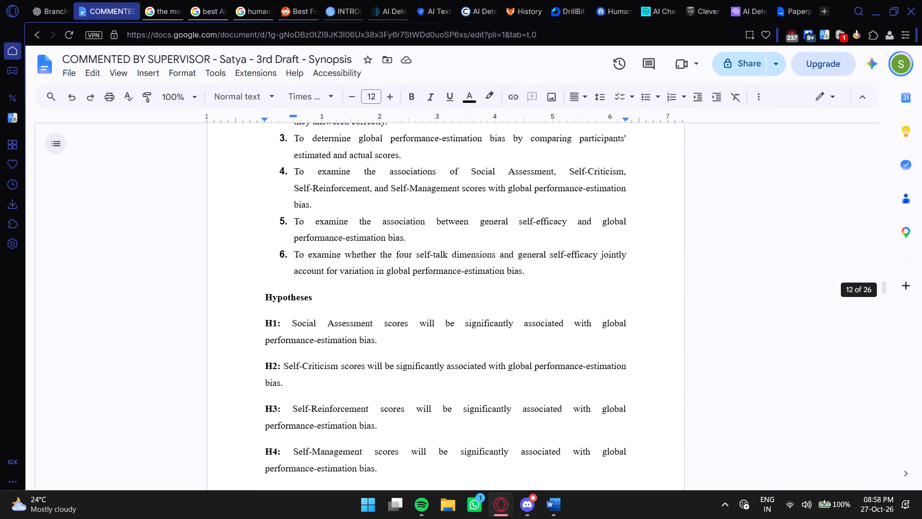
{"action": "scroll", "coordinate": [367, 258], "scroll_direction": "up", "scroll_amount": 5}
{"action": "scroll", "coordinate": [367, 258], "scroll_direction": "down", "scroll_amount": 3}
{"action": "scroll", "coordinate": [367, 258], "scroll_direction": "up", "scroll_amount": 2}
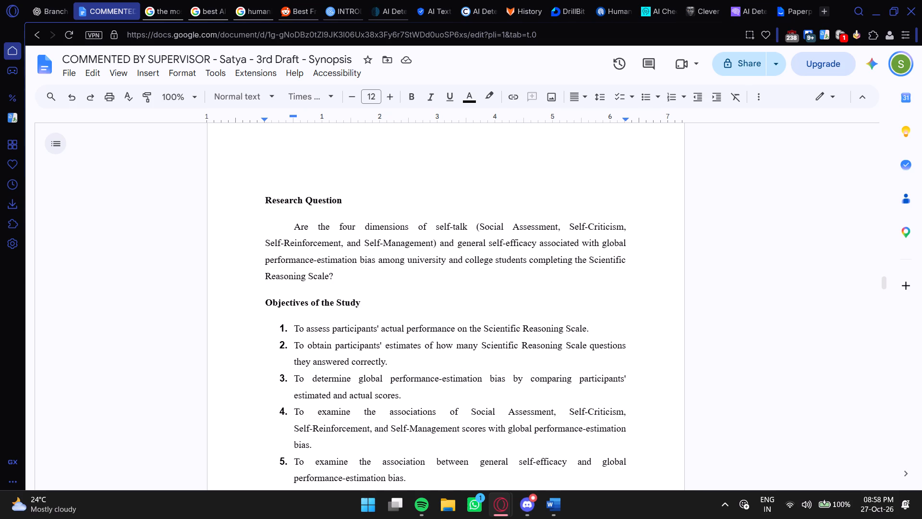
{"action": "scroll", "coordinate": [368, 225], "scroll_direction": "up", "scroll_amount": 4}
{"action": "scroll", "coordinate": [368, 225], "scroll_direction": "down", "scroll_amount": 4}
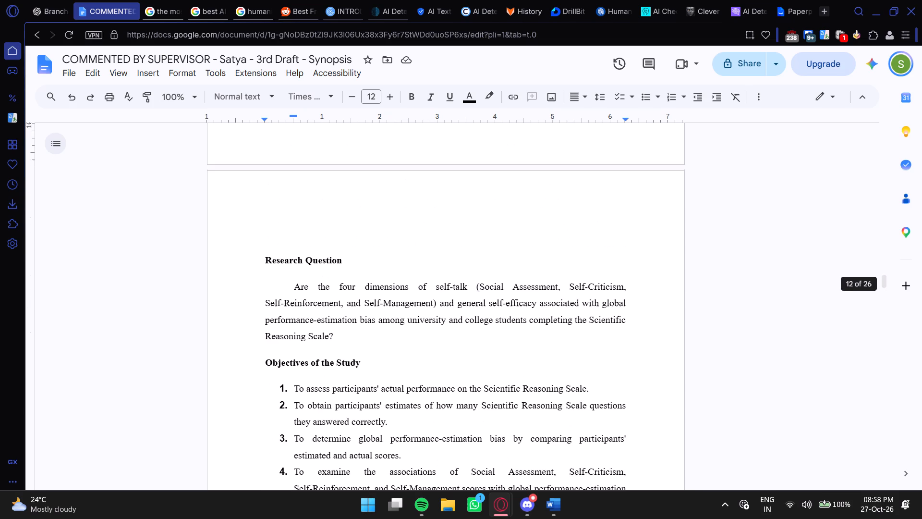
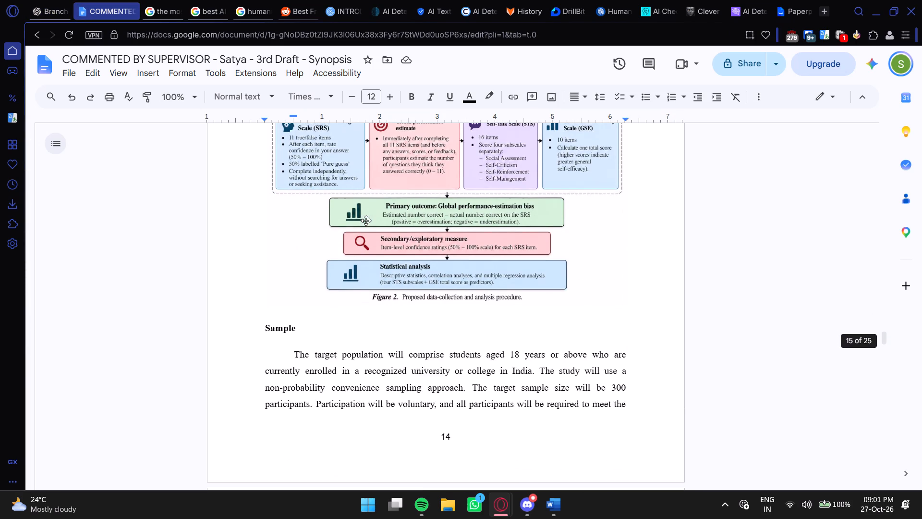
{"action": "scroll", "coordinate": [287, 265], "scroll_direction": "down", "scroll_amount": 2}
{"action": "left_click_drag", "start_coordinate": [263, 145], "coordinate": [347, 245]}
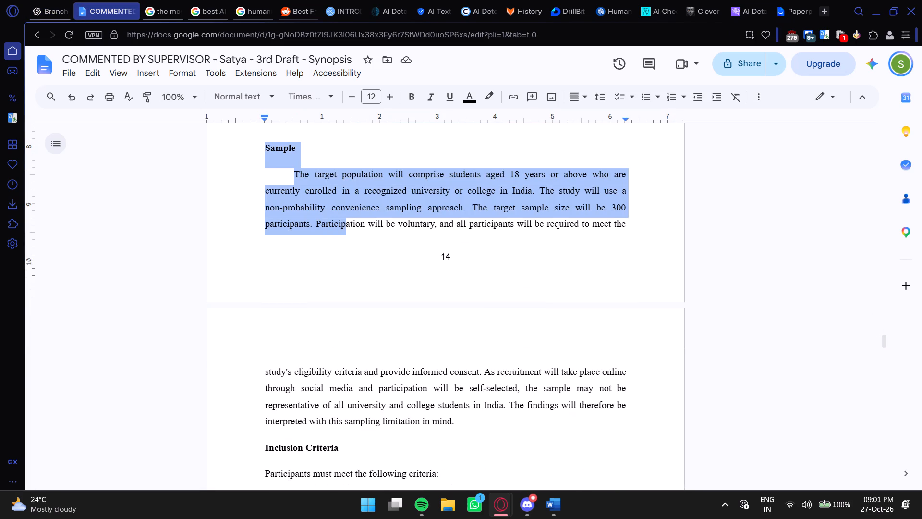
{"action": "left_click_drag", "start_coordinate": [347, 245], "coordinate": [455, 422]}
{"action": "key", "text": "ctrl+x"}
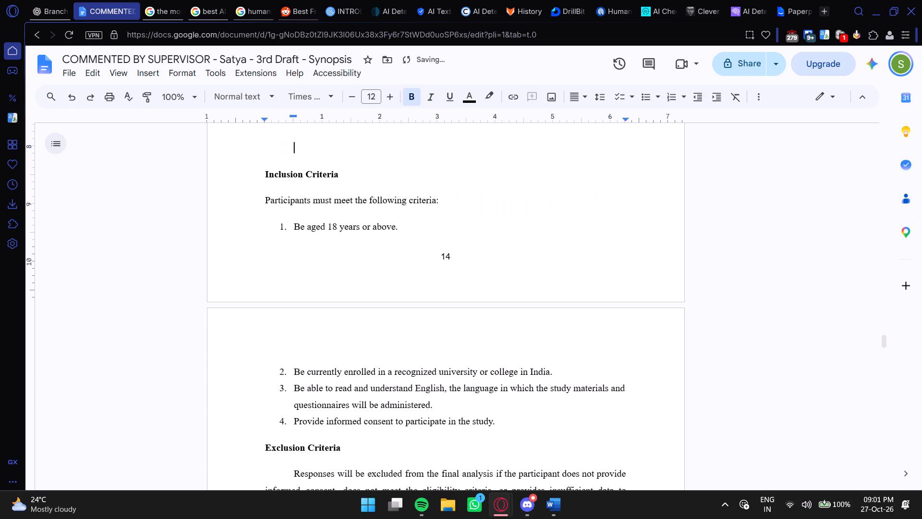
Delete the blank line left between Figure 2 and the Inclusion Criteria heading.
{"action": "scroll", "coordinate": [487, 365], "scroll_direction": "up", "scroll_amount": 4}
{"action": "key", "text": "BackSpace"}
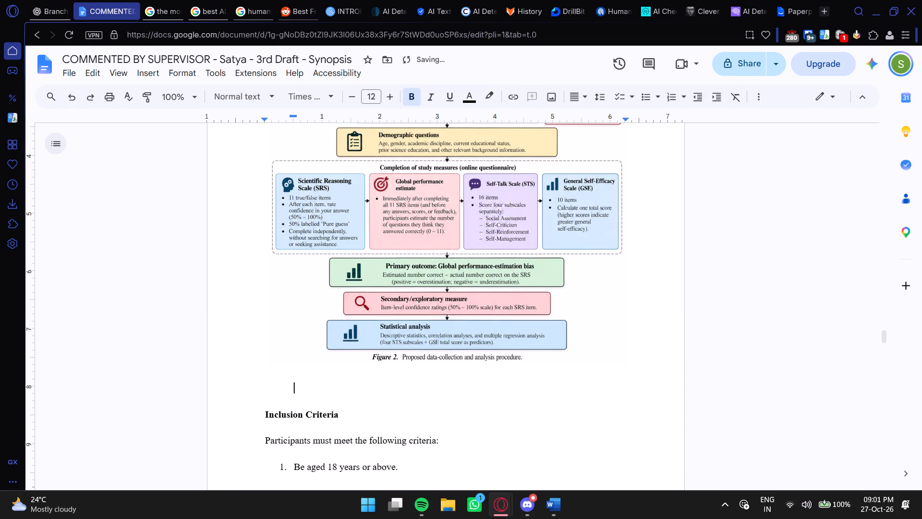
{"action": "key", "text": "BackSpace"}
Paste the cut Sample subsection directly below the METHODS AND PROCEDURE heading, ahead of Research Design.
{"action": "scroll", "coordinate": [452, 312], "scroll_direction": "up", "scroll_amount": 6}
{"action": "scroll", "coordinate": [405, 315], "scroll_direction": "up", "scroll_amount": 5}
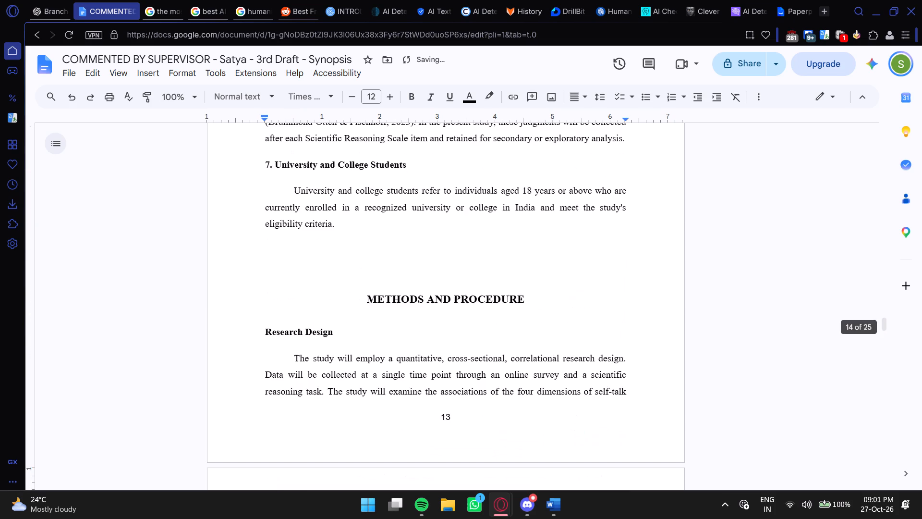
{"action": "scroll", "coordinate": [415, 338], "scroll_direction": "down", "scroll_amount": 1}
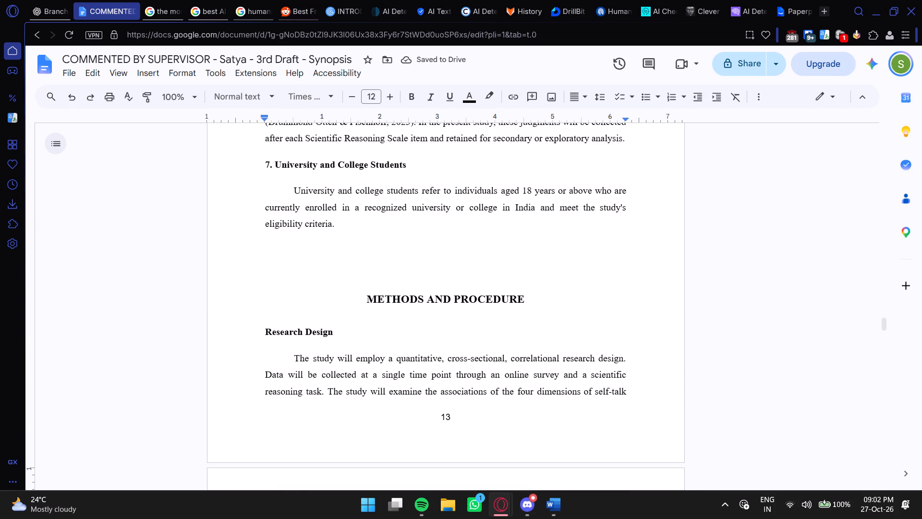
{"action": "left_click", "coordinate": [268, 330]}
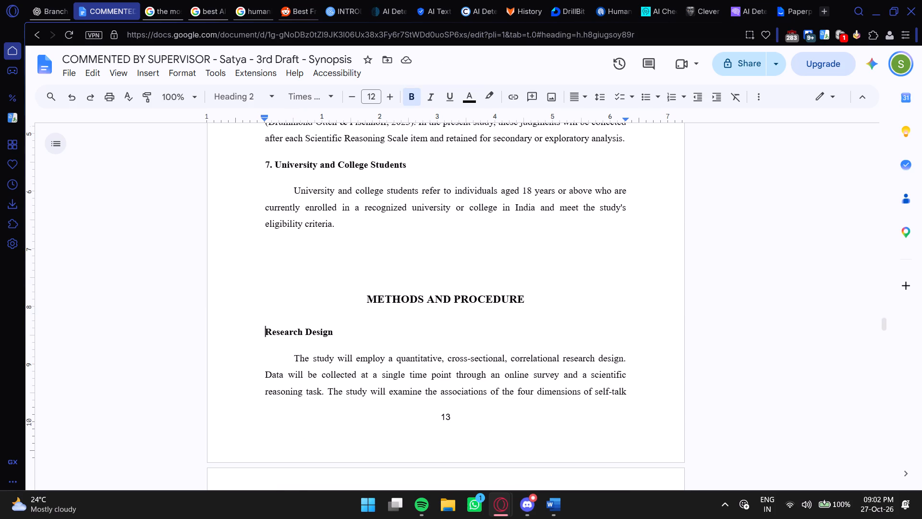
{"action": "key", "text": "Return"}
{"action": "left_click", "coordinate": [271, 328]}
{"action": "key", "text": "ctrl+v"}
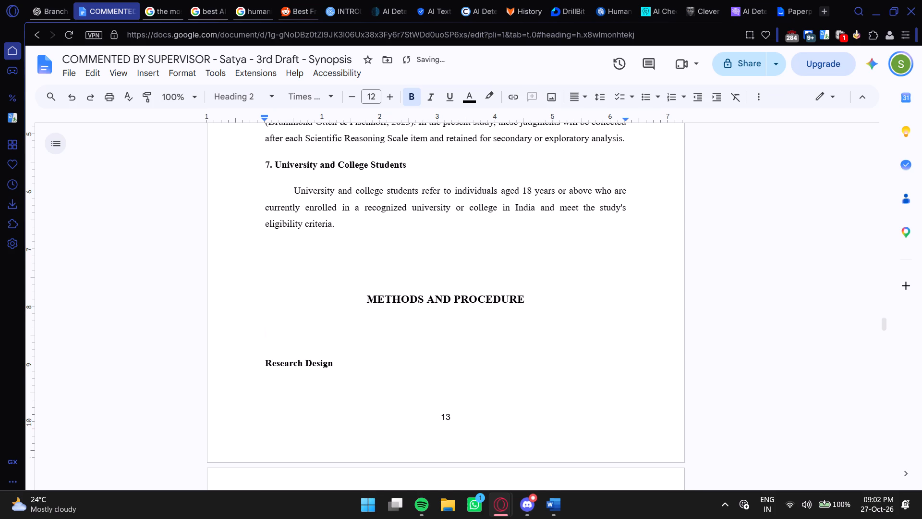
Shrink the Figure 2 flowchart proportionally to about 5.5 inches wide.
{"action": "scroll", "coordinate": [319, 304], "scroll_direction": "down", "scroll_amount": 8}
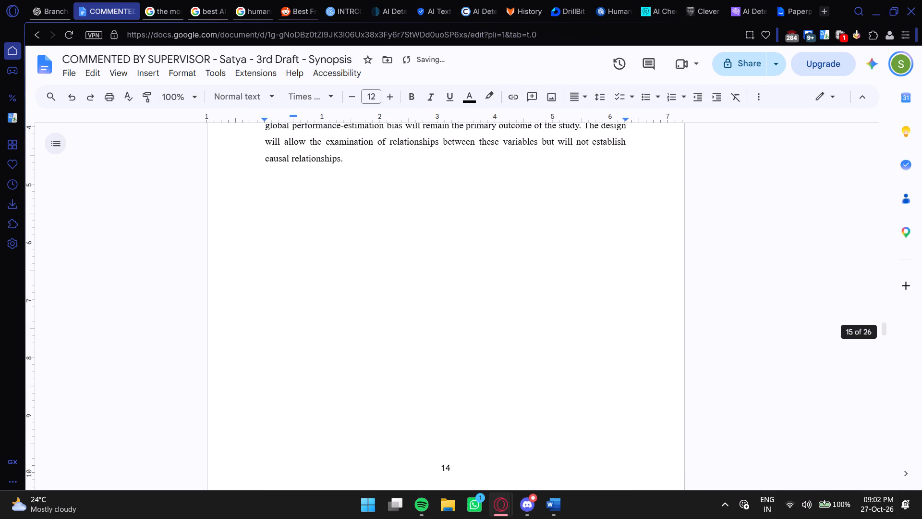
{"action": "scroll", "coordinate": [335, 296], "scroll_direction": "down", "scroll_amount": 6}
{"action": "left_click", "coordinate": [463, 312]}
{"action": "scroll", "coordinate": [463, 312], "scroll_direction": "down", "scroll_amount": 4}
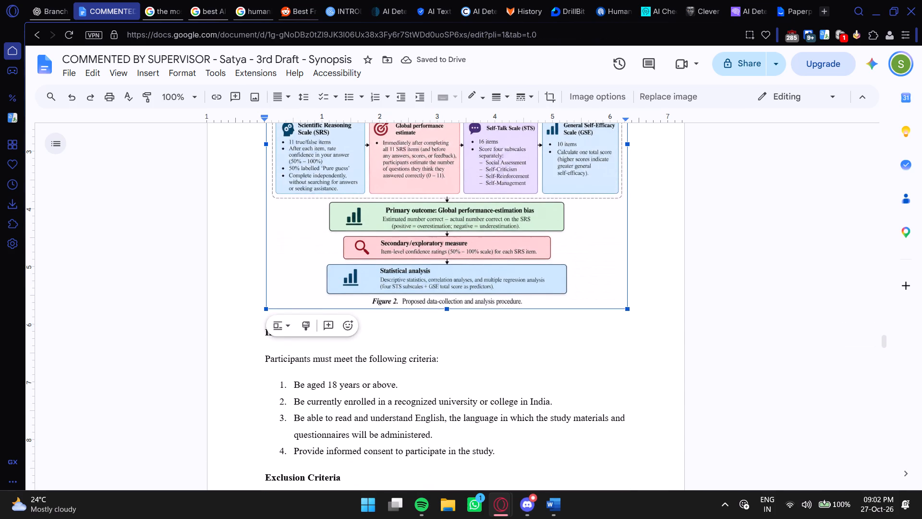
{"action": "left_click_drag", "start_coordinate": [626, 309], "coordinate": [582, 263]}
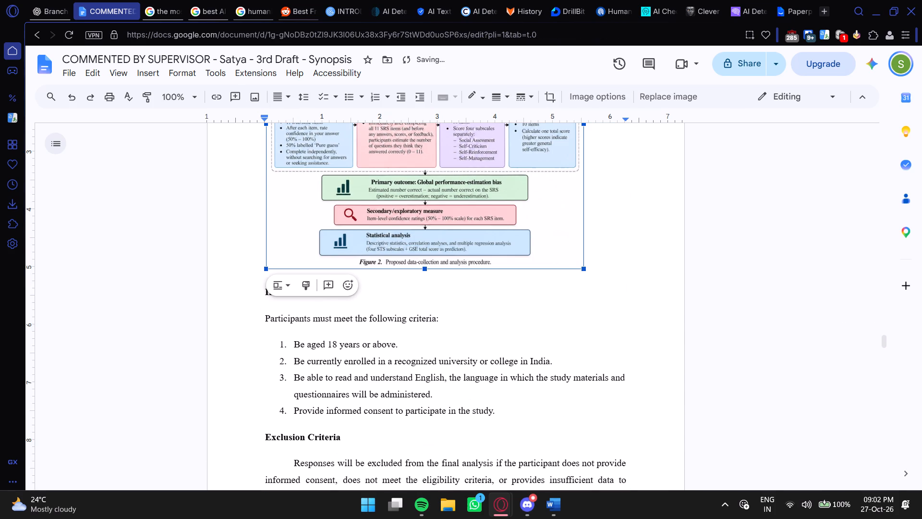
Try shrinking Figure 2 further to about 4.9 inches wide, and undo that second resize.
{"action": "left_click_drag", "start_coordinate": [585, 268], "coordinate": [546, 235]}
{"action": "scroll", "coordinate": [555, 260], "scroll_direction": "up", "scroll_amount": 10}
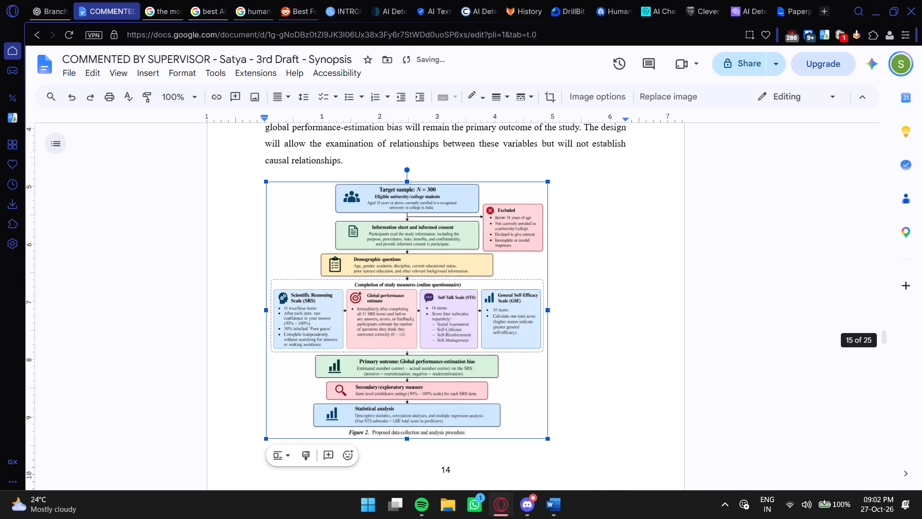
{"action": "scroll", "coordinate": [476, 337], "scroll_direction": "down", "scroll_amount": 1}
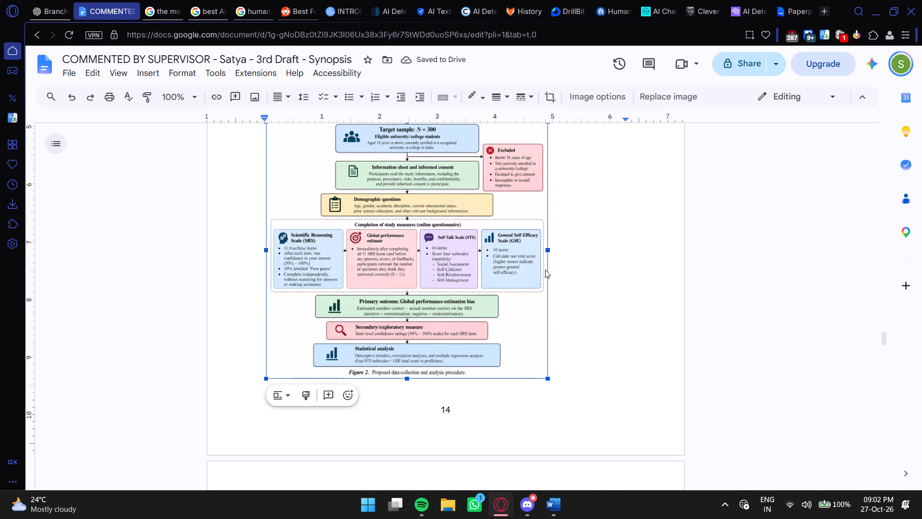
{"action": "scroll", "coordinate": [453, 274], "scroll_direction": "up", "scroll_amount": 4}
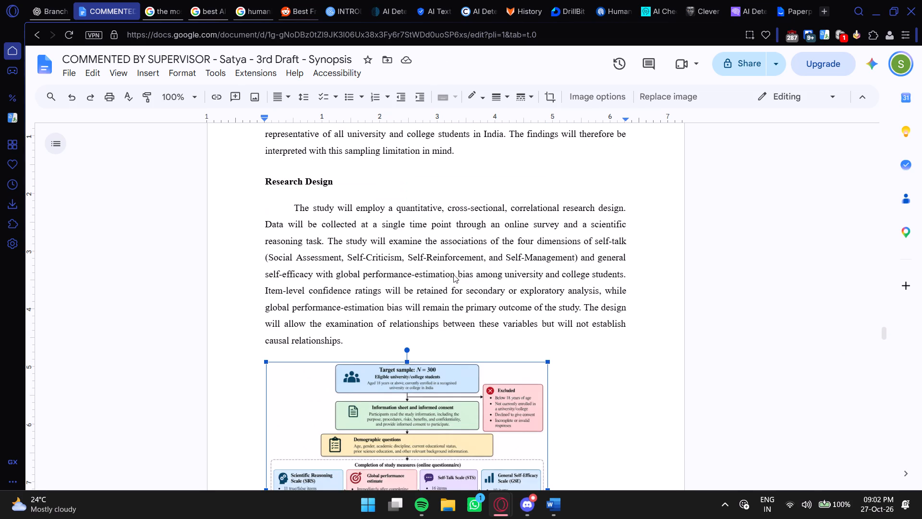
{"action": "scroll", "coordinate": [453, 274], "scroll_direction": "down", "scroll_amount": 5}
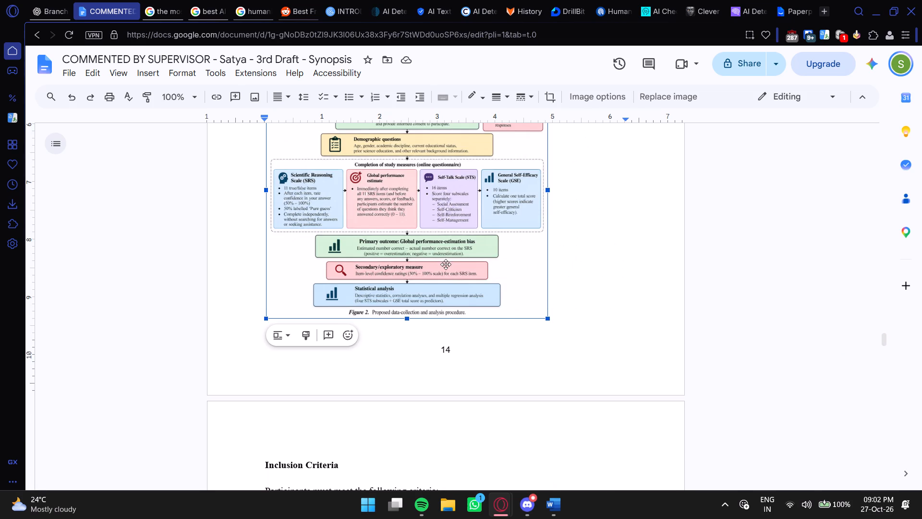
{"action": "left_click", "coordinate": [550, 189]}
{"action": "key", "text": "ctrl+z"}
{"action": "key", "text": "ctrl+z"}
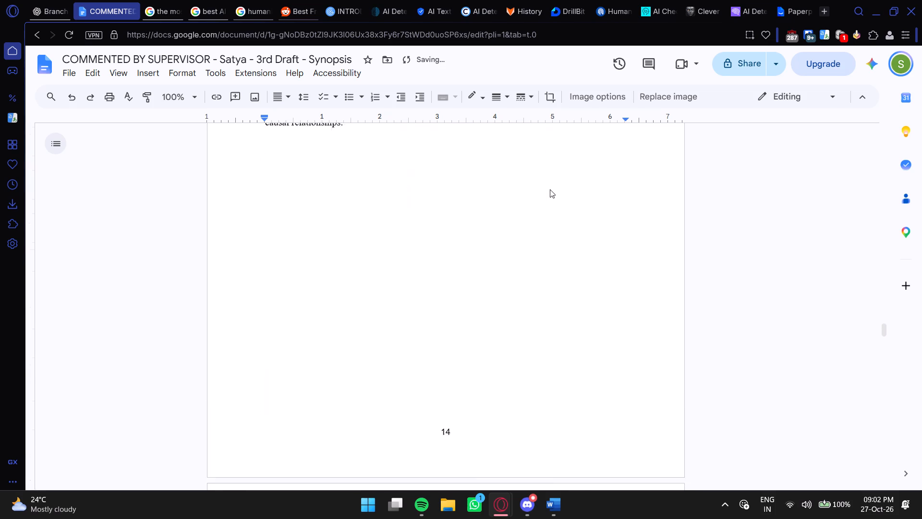
Reduce only the height of Figure 2 to about 4.6 inches so it fits beneath the Research Design paragraph on the same page.
{"action": "scroll", "coordinate": [480, 283], "scroll_direction": "down", "scroll_amount": 2}
{"action": "left_click_drag", "start_coordinate": [425, 349], "coordinate": [425, 347]}
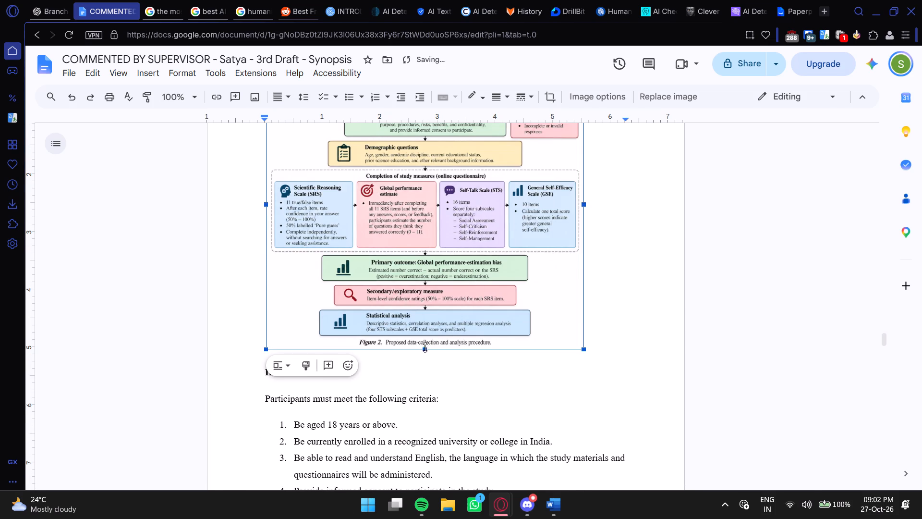
{"action": "left_click_drag", "start_coordinate": [425, 347], "coordinate": [428, 326]}
{"action": "scroll", "coordinate": [428, 320], "scroll_direction": "up", "scroll_amount": 10}
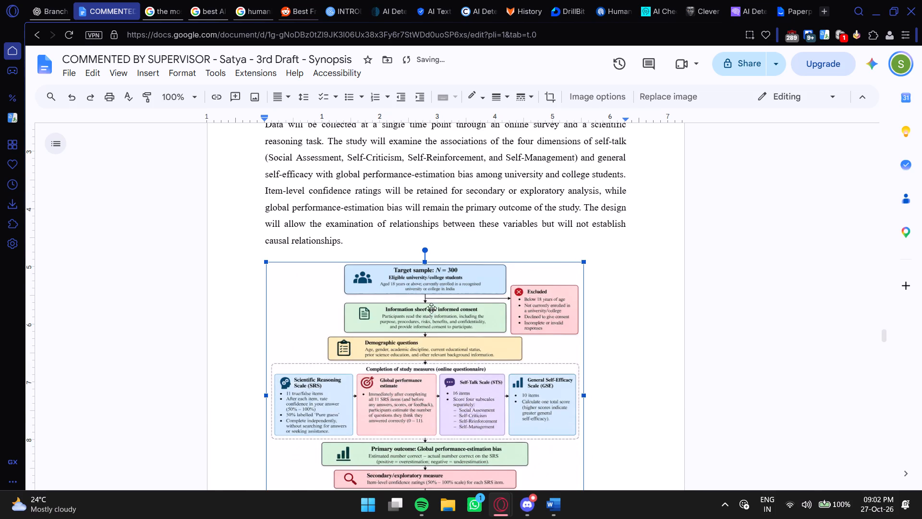
{"action": "scroll", "coordinate": [457, 285], "scroll_direction": "up", "scroll_amount": 6}
{"action": "scroll", "coordinate": [457, 285], "scroll_direction": "down", "scroll_amount": 11}
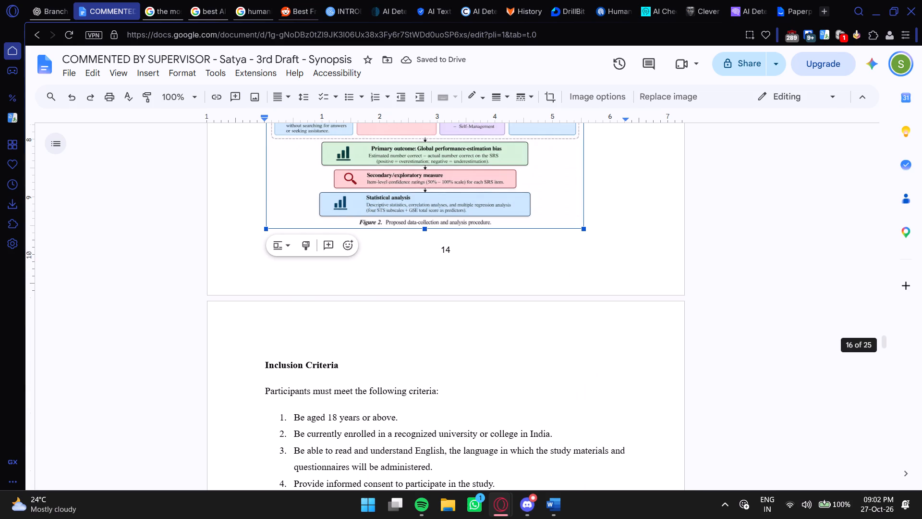
{"action": "scroll", "coordinate": [427, 266], "scroll_direction": "down", "scroll_amount": 2}
{"action": "left_click", "coordinate": [272, 224]}
{"action": "scroll", "coordinate": [322, 265], "scroll_direction": "down", "scroll_amount": 5}
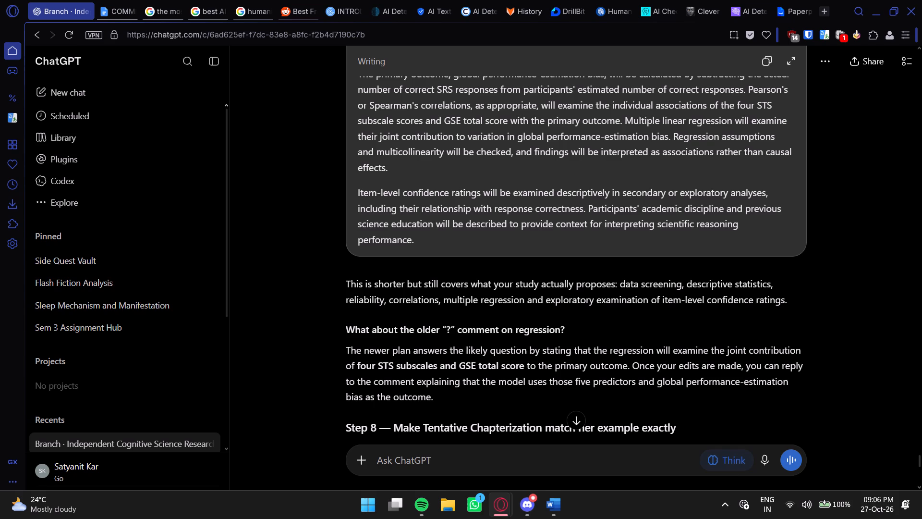
Switch to the Google Docs synopsis and look over the Statistical Analyses section.
{"action": "left_click", "coordinate": [118, 6]}
{"action": "scroll", "coordinate": [410, 234], "scroll_direction": "down", "scroll_amount": 5}
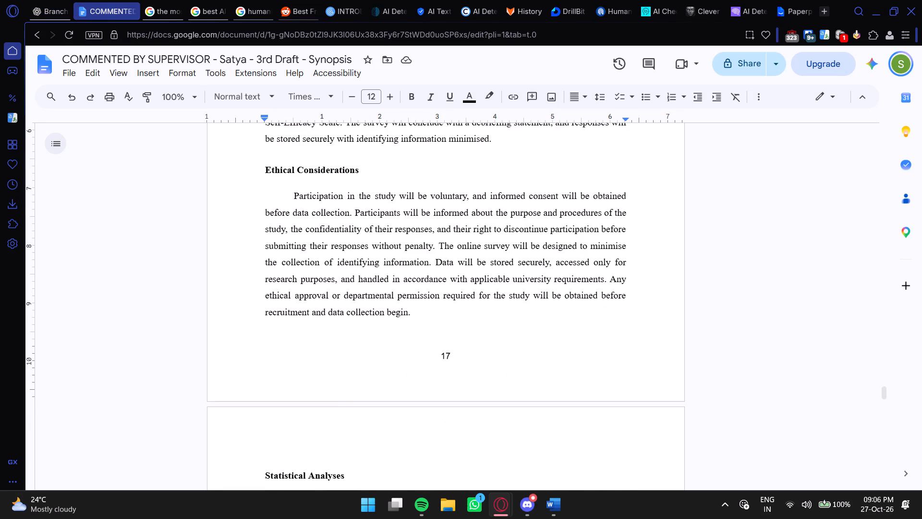
{"action": "scroll", "coordinate": [411, 235], "scroll_direction": "down", "scroll_amount": 5}
{"action": "scroll", "coordinate": [400, 231], "scroll_direction": "up", "scroll_amount": 1}
Switch to the supervisor-commented copy in Word and review the comments on Statistical Analyses, including the one on the multiple regression paragraph.
{"action": "left_click", "coordinate": [564, 506]}
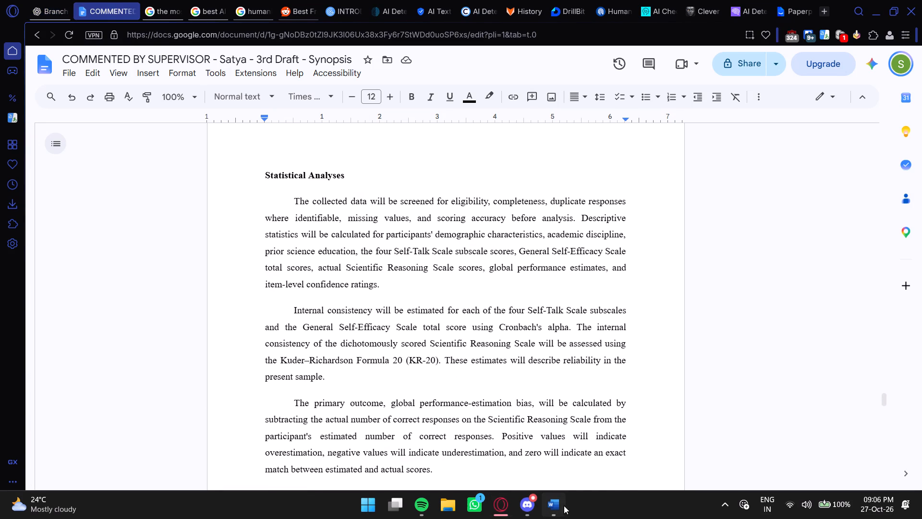
{"action": "scroll", "coordinate": [663, 301], "scroll_direction": "down", "scroll_amount": 16}
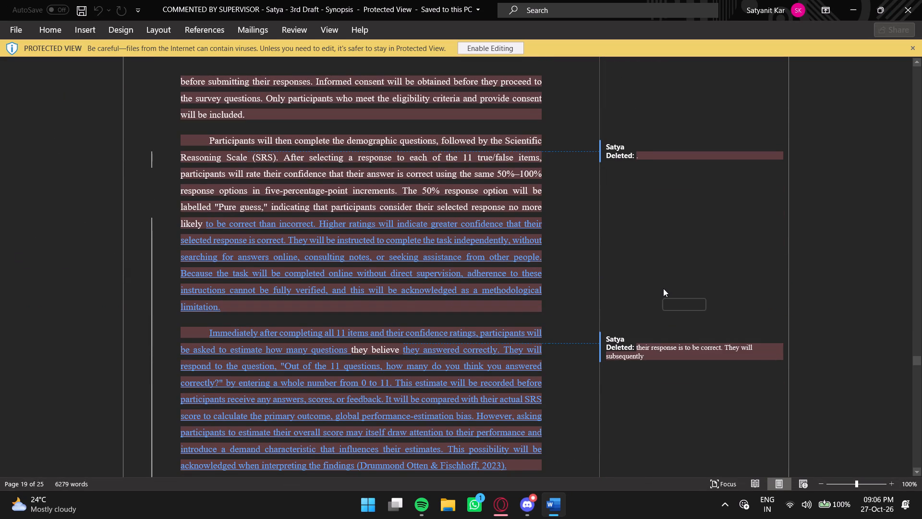
{"action": "scroll", "coordinate": [656, 286], "scroll_direction": "up", "scroll_amount": 5}
{"action": "scroll", "coordinate": [655, 286], "scroll_direction": "down", "scroll_amount": 11}
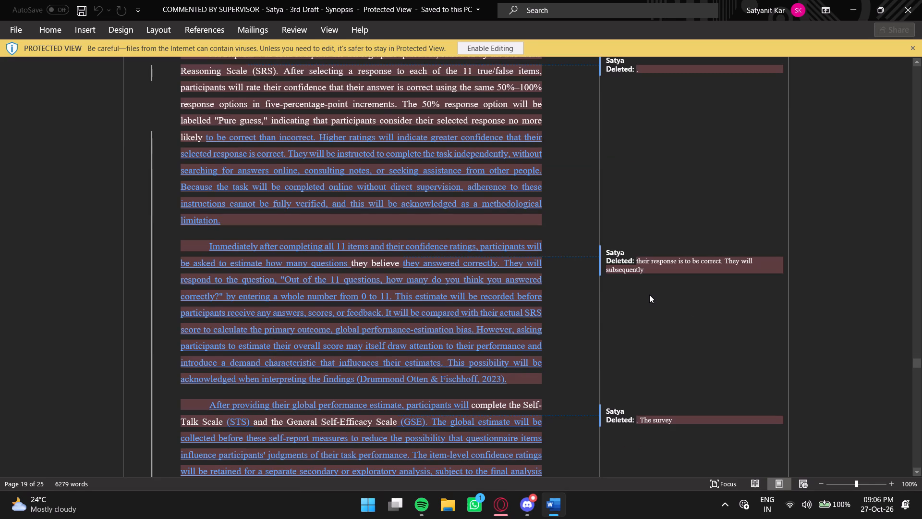
{"action": "scroll", "coordinate": [649, 295], "scroll_direction": "down", "scroll_amount": 18}
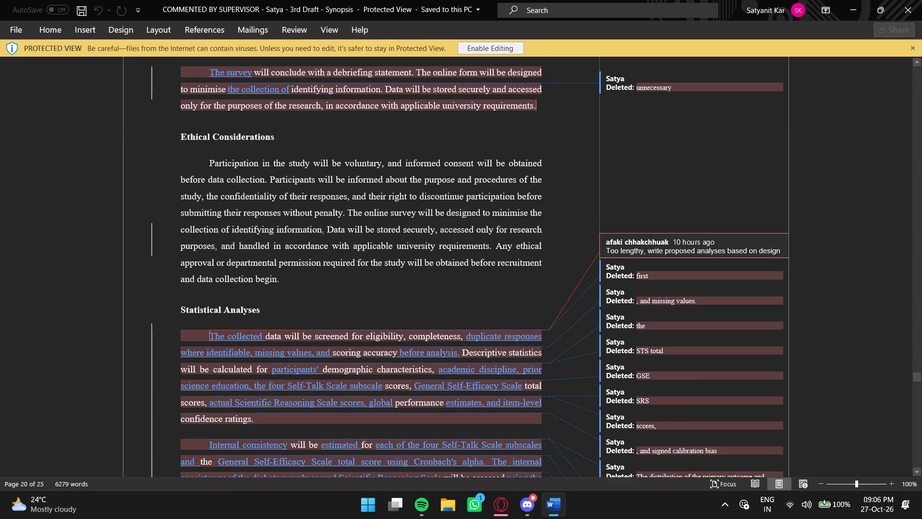
{"action": "scroll", "coordinate": [671, 248], "scroll_direction": "down", "scroll_amount": 2}
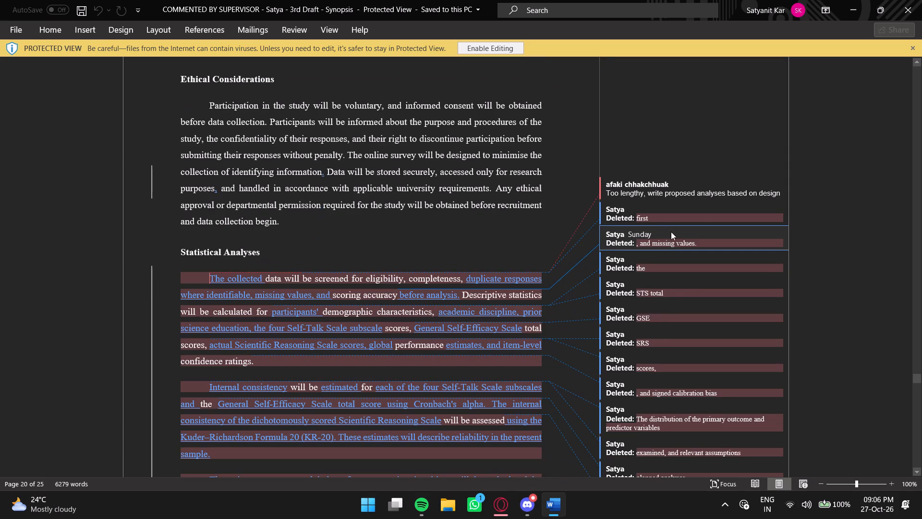
{"action": "scroll", "coordinate": [689, 206], "scroll_direction": "down", "scroll_amount": 6}
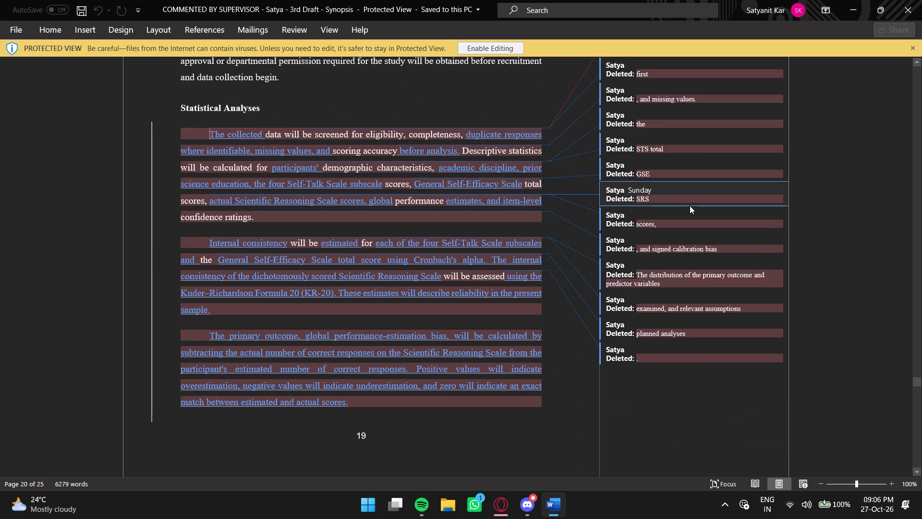
{"action": "scroll", "coordinate": [691, 208], "scroll_direction": "down", "scroll_amount": 11}
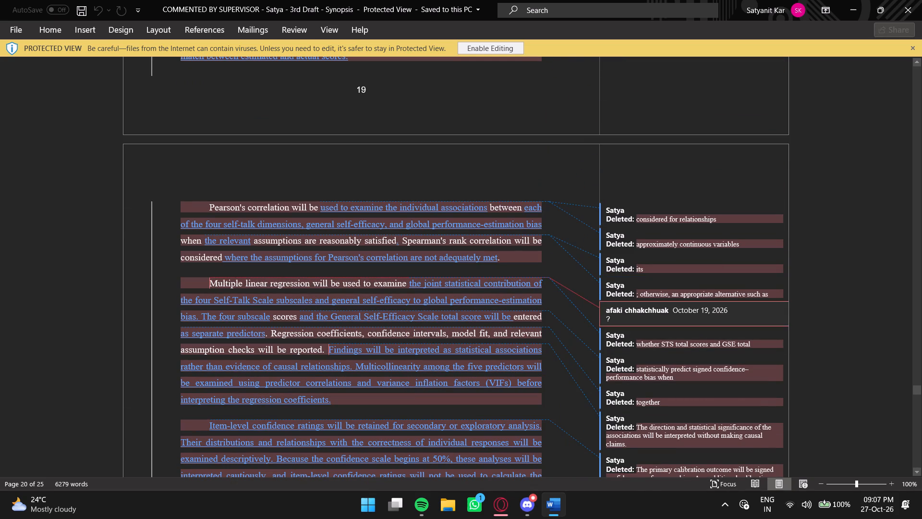
{"action": "left_click", "coordinate": [643, 314]}
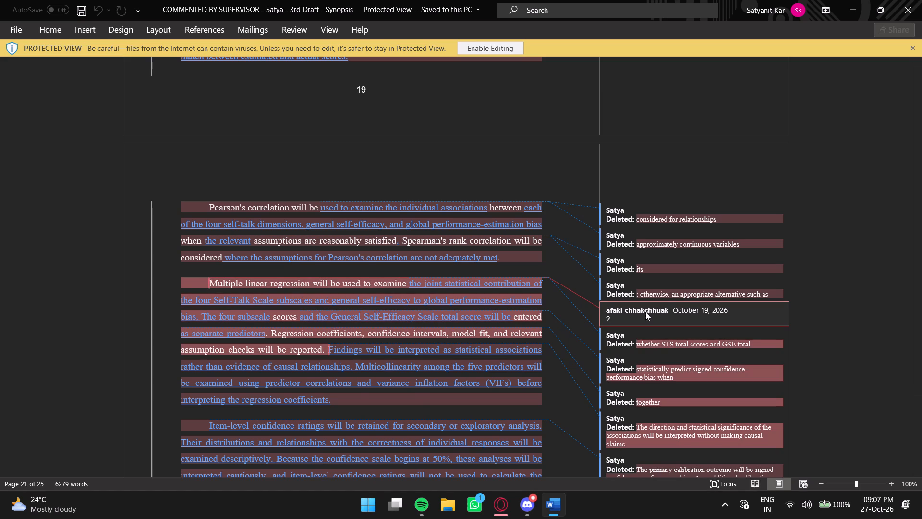
{"action": "scroll", "coordinate": [681, 300], "scroll_direction": "down", "scroll_amount": 11}
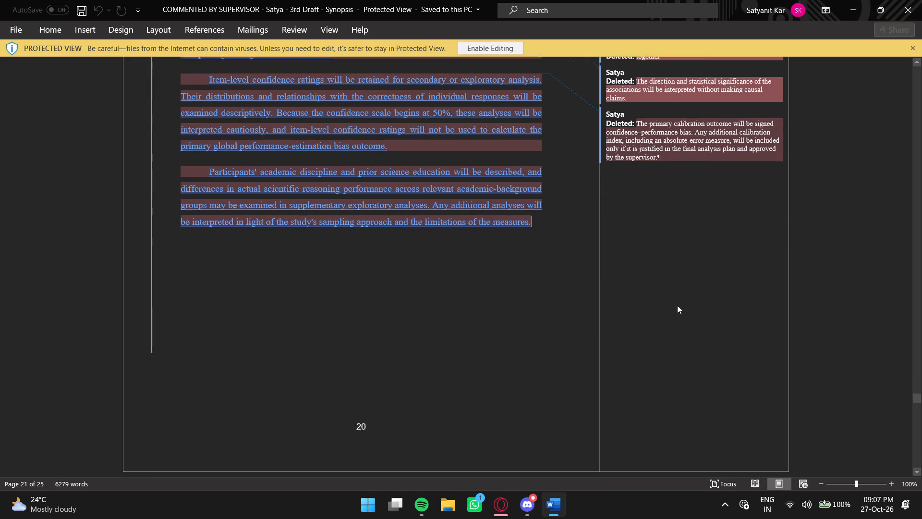
{"action": "scroll", "coordinate": [677, 305], "scroll_direction": "down", "scroll_amount": 2}
Set the Word document's tracked-changes display to Simple Markup.
{"action": "left_click", "coordinate": [292, 29]}
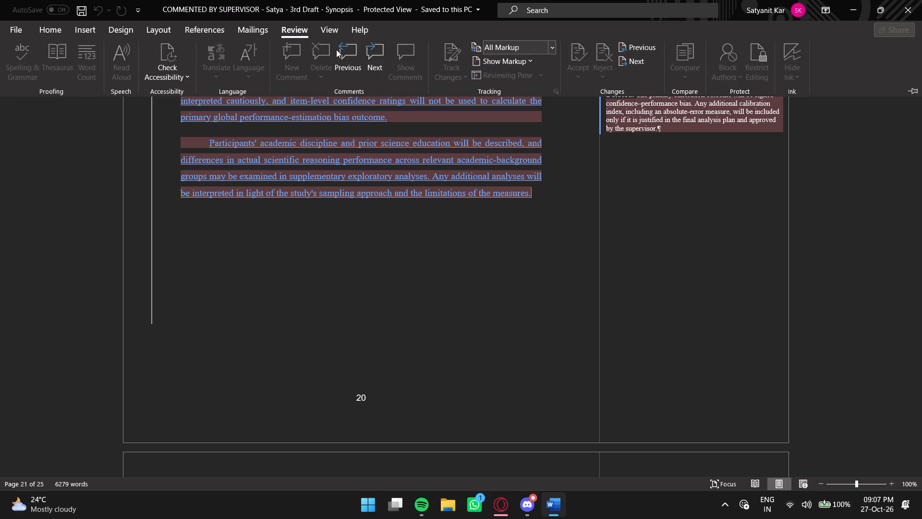
{"action": "left_click", "coordinate": [552, 50]}
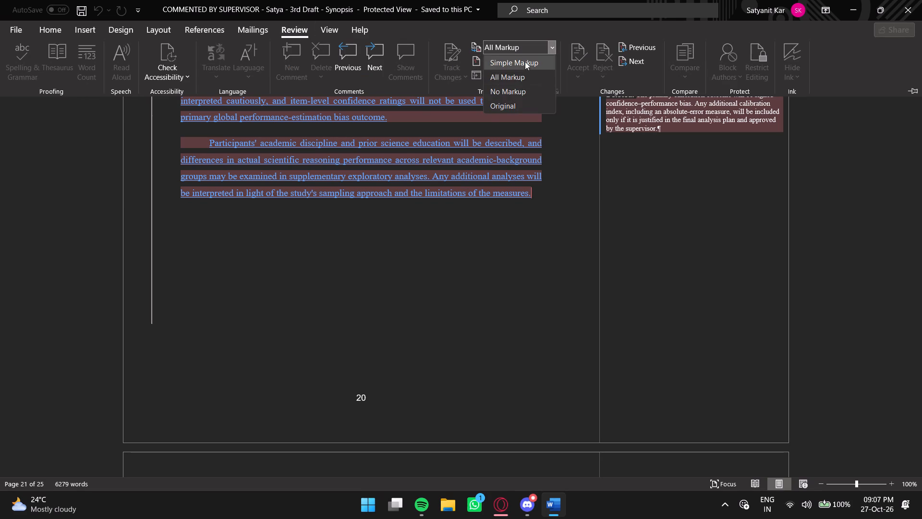
{"action": "left_click", "coordinate": [525, 62]}
{"action": "scroll", "coordinate": [651, 215], "scroll_direction": "up", "scroll_amount": 12}
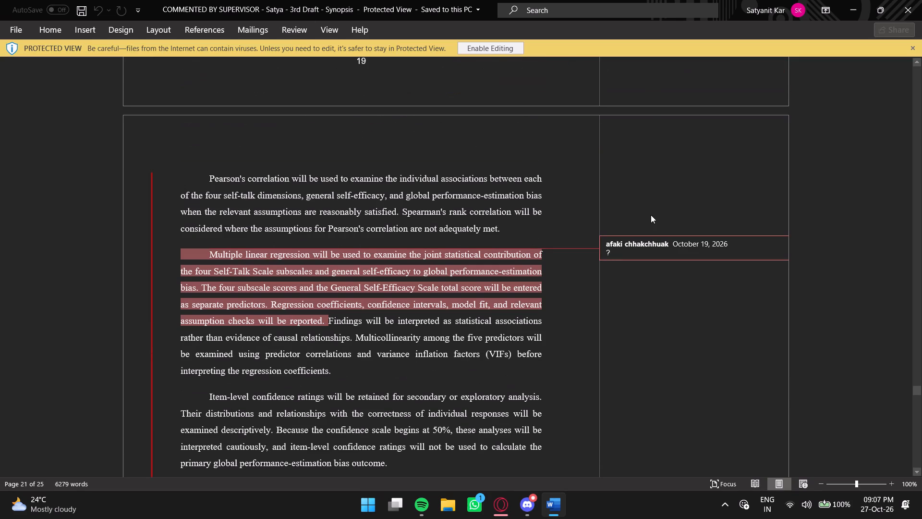
{"action": "scroll", "coordinate": [640, 226], "scroll_direction": "down", "scroll_amount": 20}
{"action": "scroll", "coordinate": [640, 226], "scroll_direction": "down", "scroll_amount": 9}
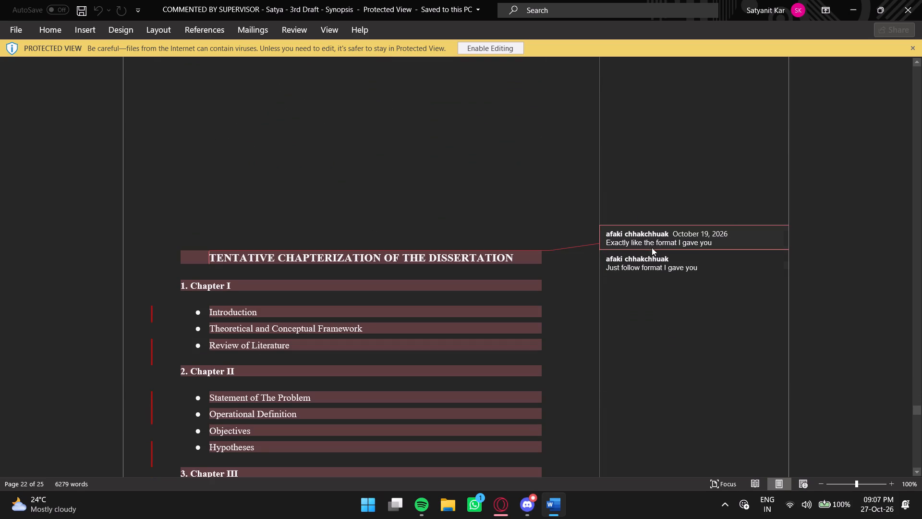
{"action": "left_click", "coordinate": [648, 241]}
{"action": "left_click", "coordinate": [647, 265]}
{"action": "scroll", "coordinate": [647, 265], "scroll_direction": "down", "scroll_amount": 8}
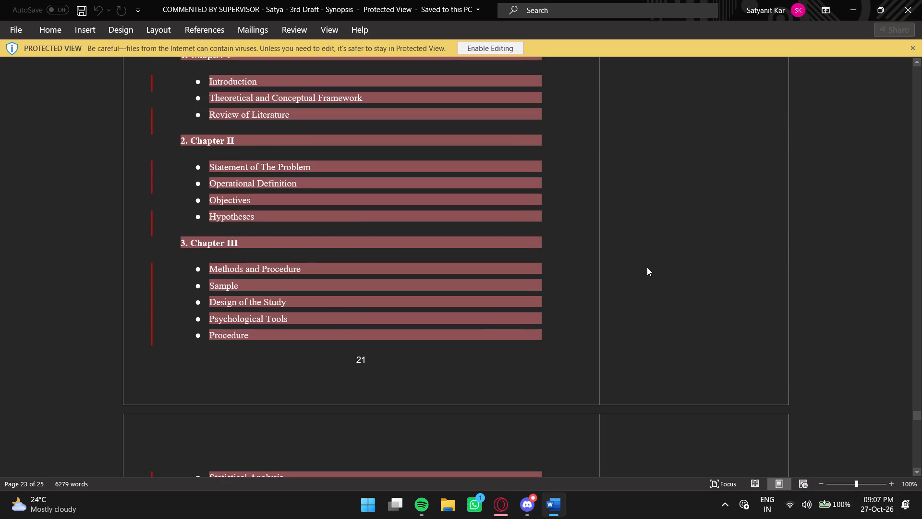
{"action": "scroll", "coordinate": [646, 267], "scroll_direction": "up", "scroll_amount": 7}
{"action": "scroll", "coordinate": [650, 255], "scroll_direction": "down", "scroll_amount": 17}
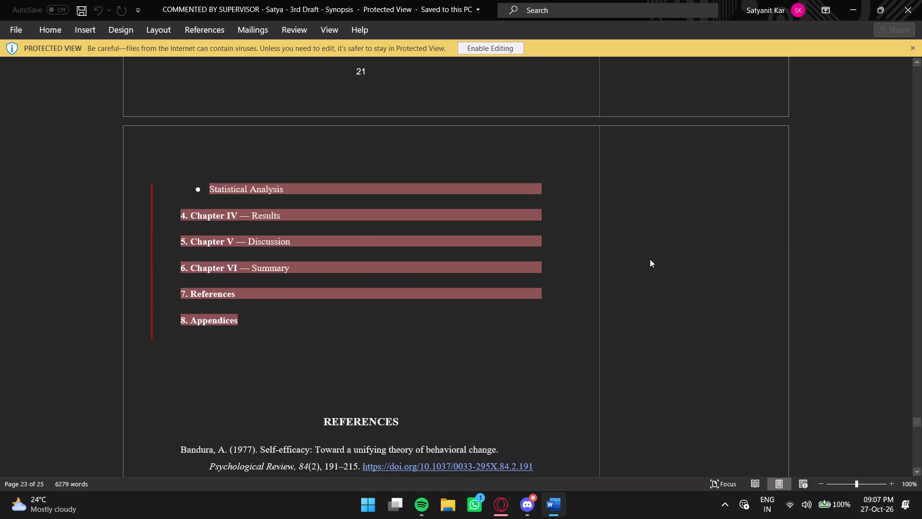
{"action": "scroll", "coordinate": [650, 259], "scroll_direction": "down", "scroll_amount": 14}
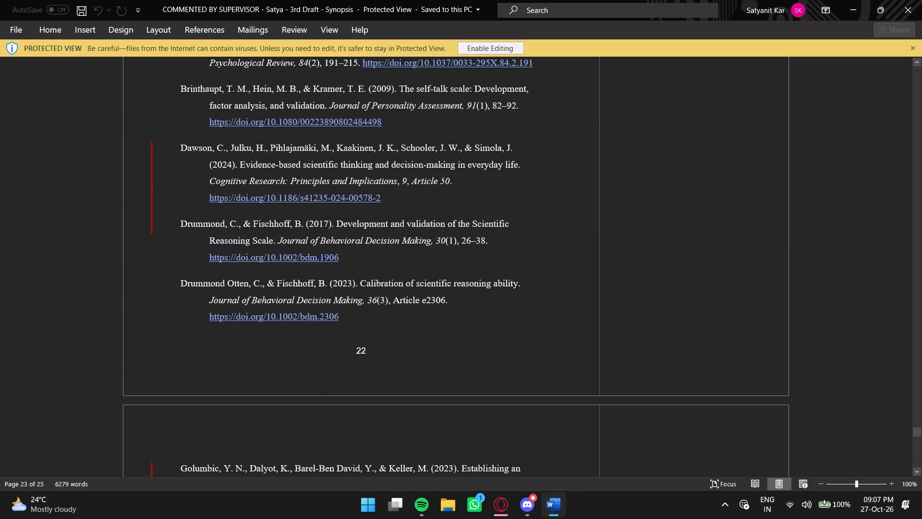
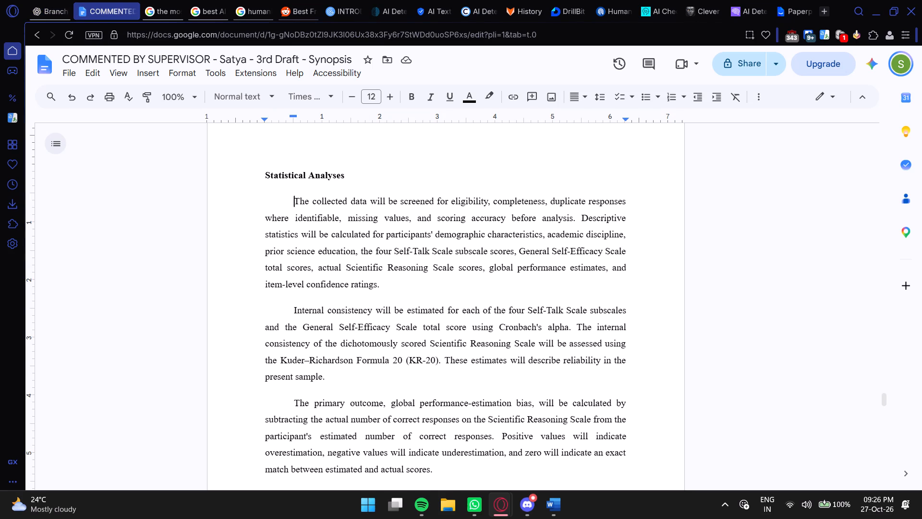
{"action": "left_click_drag", "start_coordinate": [294, 203], "coordinate": [409, 334]}
{"action": "scroll", "coordinate": [407, 330], "scroll_direction": "down", "scroll_amount": 15}
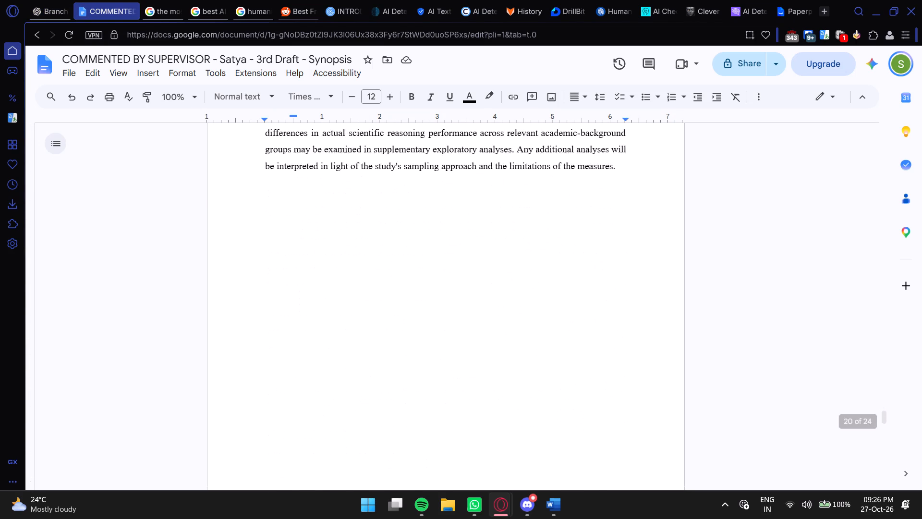
{"action": "left_click_drag", "start_coordinate": [409, 334], "coordinate": [459, 333]}
{"action": "scroll", "coordinate": [409, 334], "scroll_direction": "down", "scroll_amount": 5}
{"action": "scroll", "coordinate": [409, 334], "scroll_direction": "up", "scroll_amount": 7}
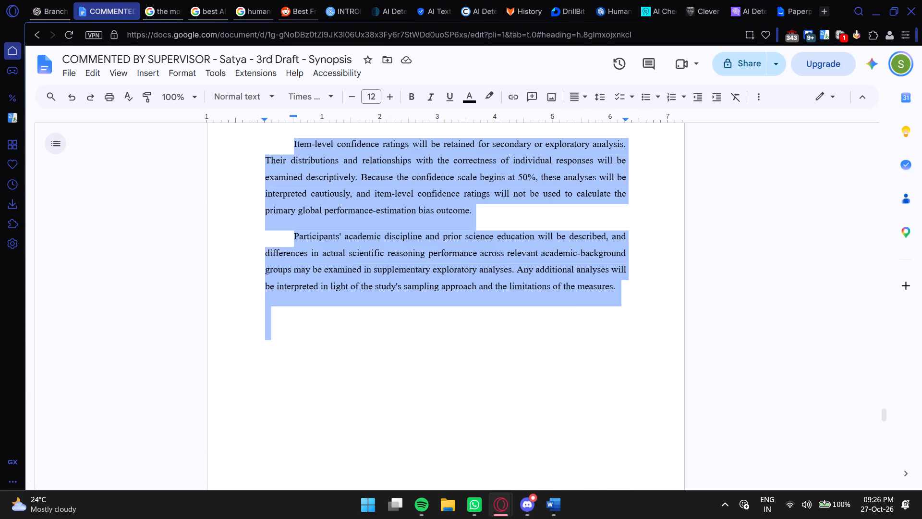
{"action": "left_click_drag", "start_coordinate": [459, 333], "coordinate": [614, 297]}
{"action": "scroll", "coordinate": [530, 300], "scroll_direction": "up", "scroll_amount": 3}
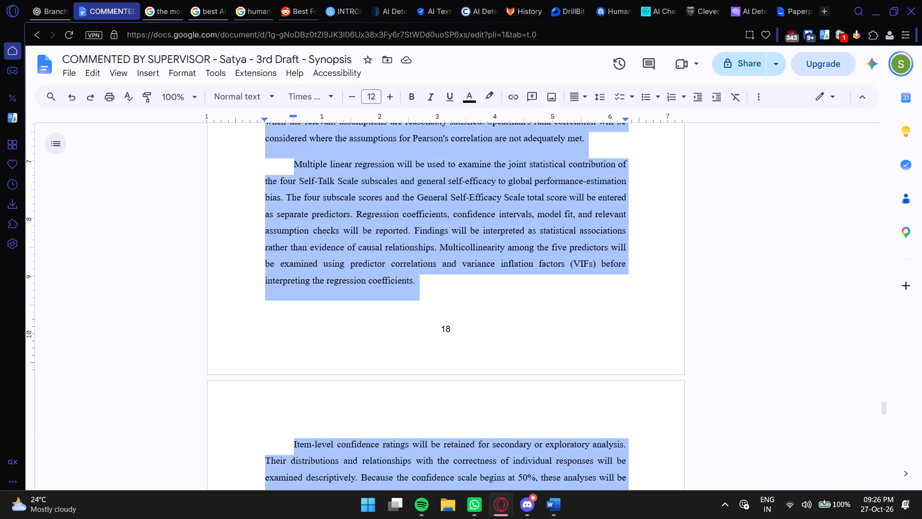
Replace the selected Statistical Analyses paragraphs with the copied rewritten section, pasted without its source formatting.
{"action": "scroll", "coordinate": [530, 300], "scroll_direction": "up", "scroll_amount": 9}
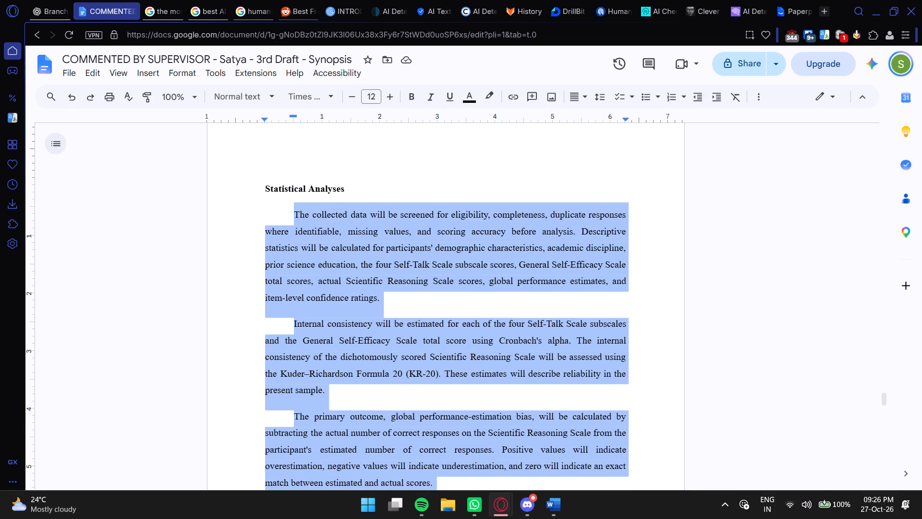
{"action": "key", "text": "ctrl+shift+v"}
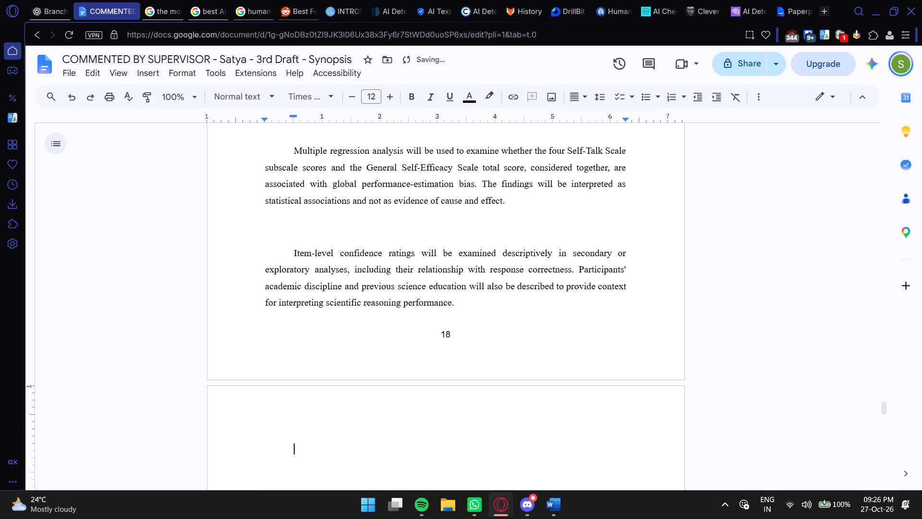
Remove the blank lines above the item-level confidence ratings paragraph and above the multiple regression paragraph.
{"action": "scroll", "coordinate": [394, 282], "scroll_direction": "down", "scroll_amount": 12}
{"action": "scroll", "coordinate": [394, 284], "scroll_direction": "up", "scroll_amount": 13}
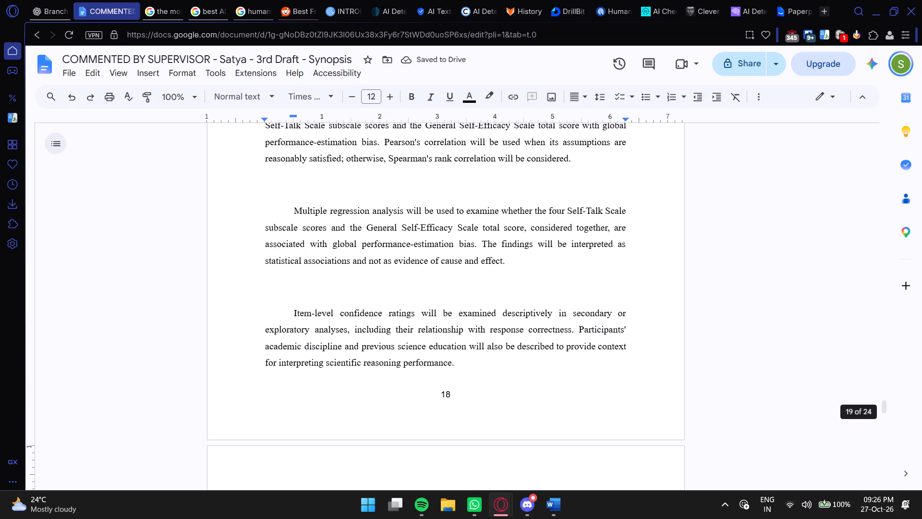
{"action": "left_click", "coordinate": [291, 291]}
{"action": "key", "text": "BackSpace"}
{"action": "key", "text": "BackSpace"}
{"action": "left_click", "coordinate": [296, 185]}
{"action": "key", "text": "BackSpace"}
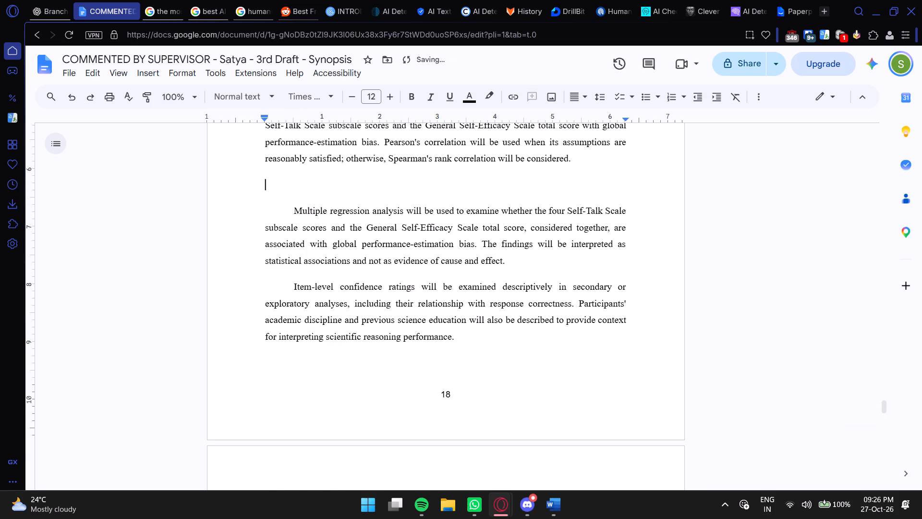
{"action": "key", "text": "BackSpace"}
Remove the blank lines above the correlation analysis paragraph and above the primary outcome paragraph, and check the section's spacing.
{"action": "scroll", "coordinate": [318, 206], "scroll_direction": "up", "scroll_amount": 3}
{"action": "left_click", "coordinate": [316, 263]}
{"action": "key", "text": "BackSpace"}
{"action": "key", "text": "BackSpace"}
{"action": "scroll", "coordinate": [316, 263], "scroll_direction": "up", "scroll_amount": 3}
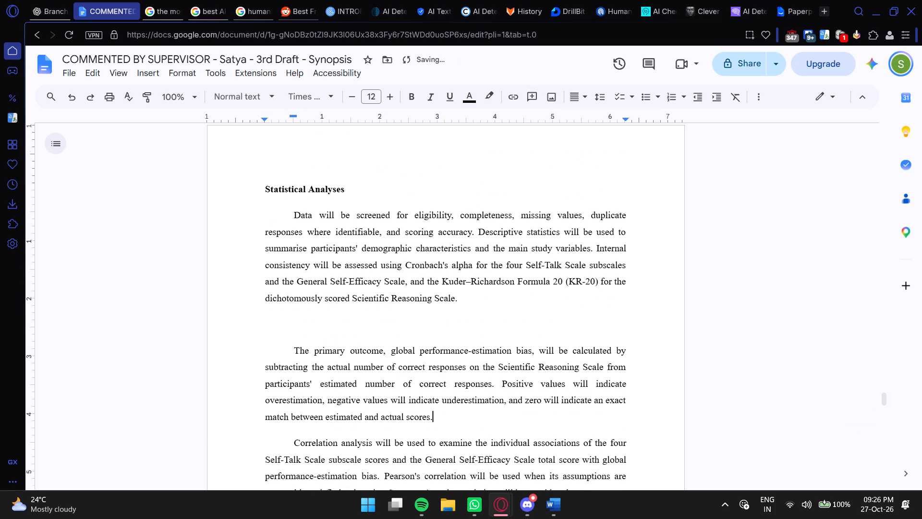
{"action": "left_click", "coordinate": [318, 326]}
{"action": "key", "text": "BackSpace"}
{"action": "key", "text": "BackSpace"}
{"action": "scroll", "coordinate": [381, 286], "scroll_direction": "down", "scroll_amount": 4}
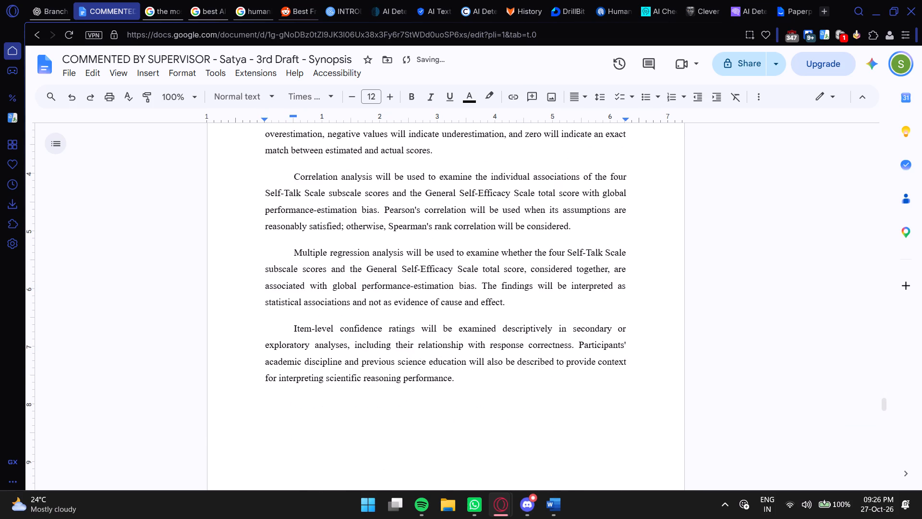
{"action": "scroll", "coordinate": [378, 280], "scroll_direction": "up", "scroll_amount": 3}
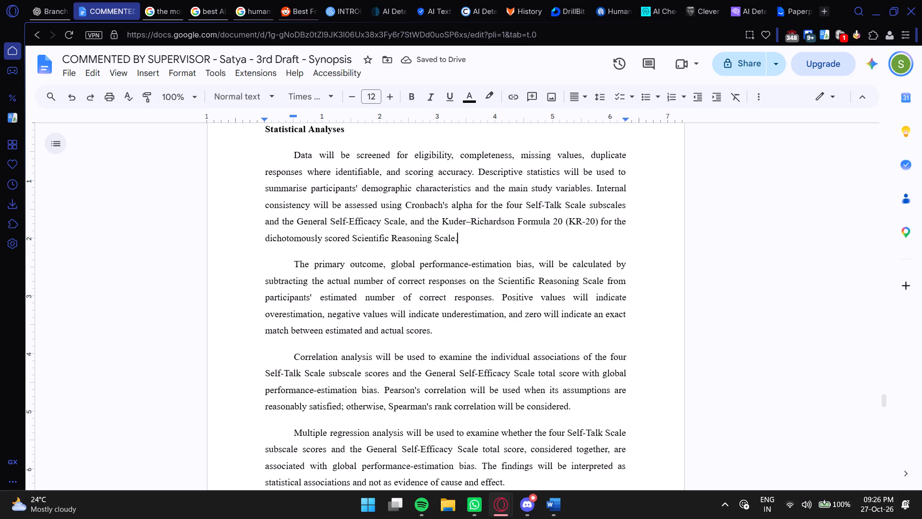
{"action": "scroll", "coordinate": [429, 252], "scroll_direction": "down", "scroll_amount": 2}
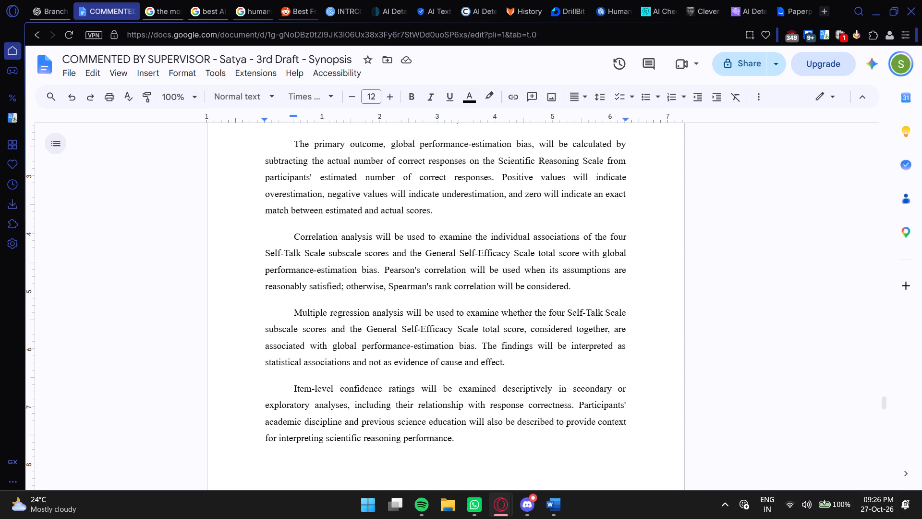